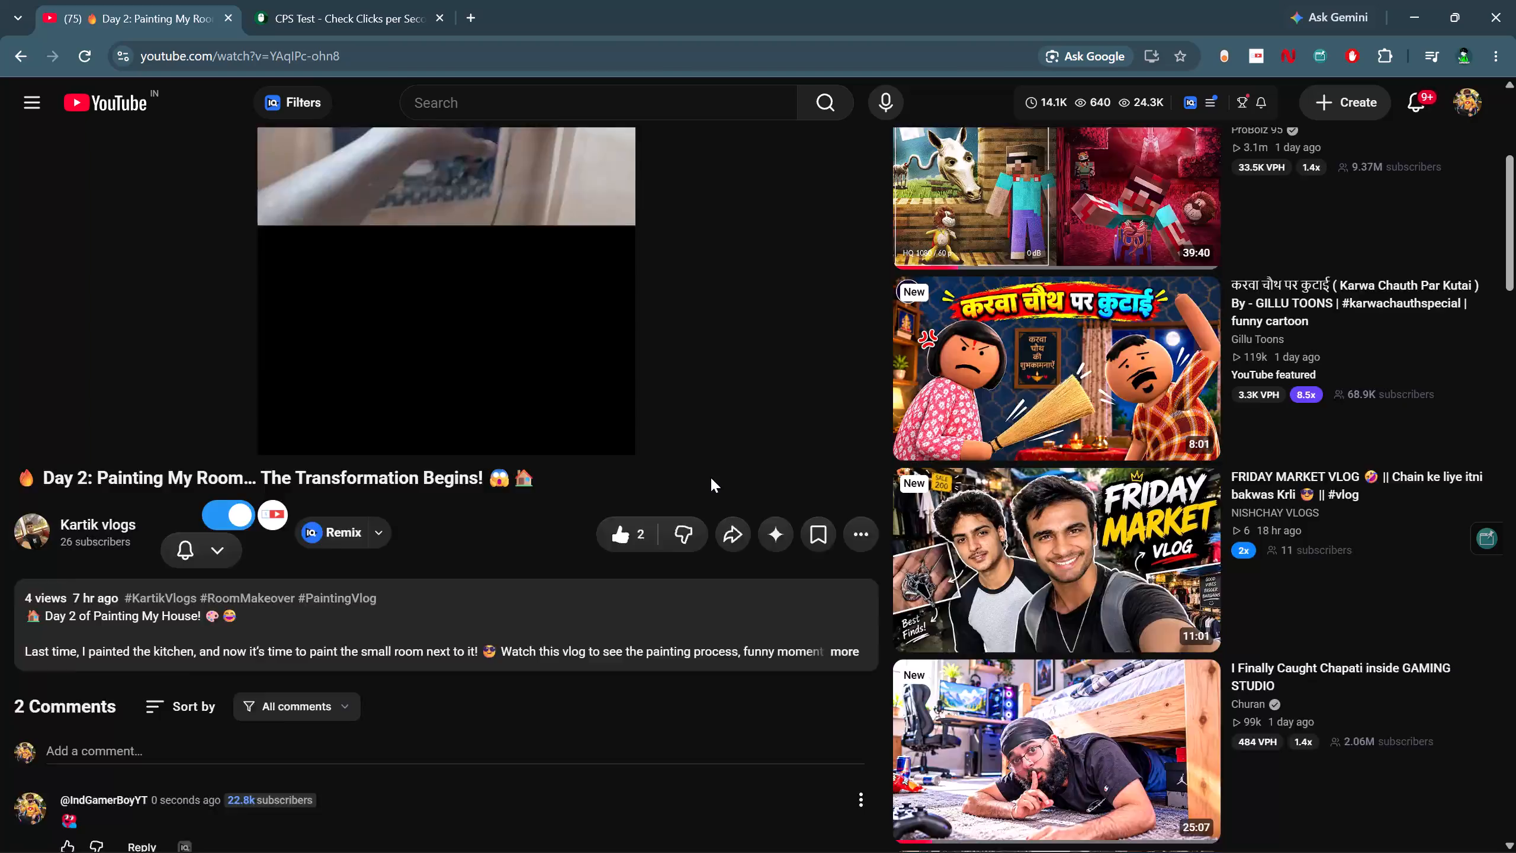
Mute and pause the painting vlog video playing on YouTube.
{"action": "left_click", "coordinate": [67, 784]}
{"action": "left_click", "coordinate": [93, 782]}
{"action": "left_click", "coordinate": [276, 505]}
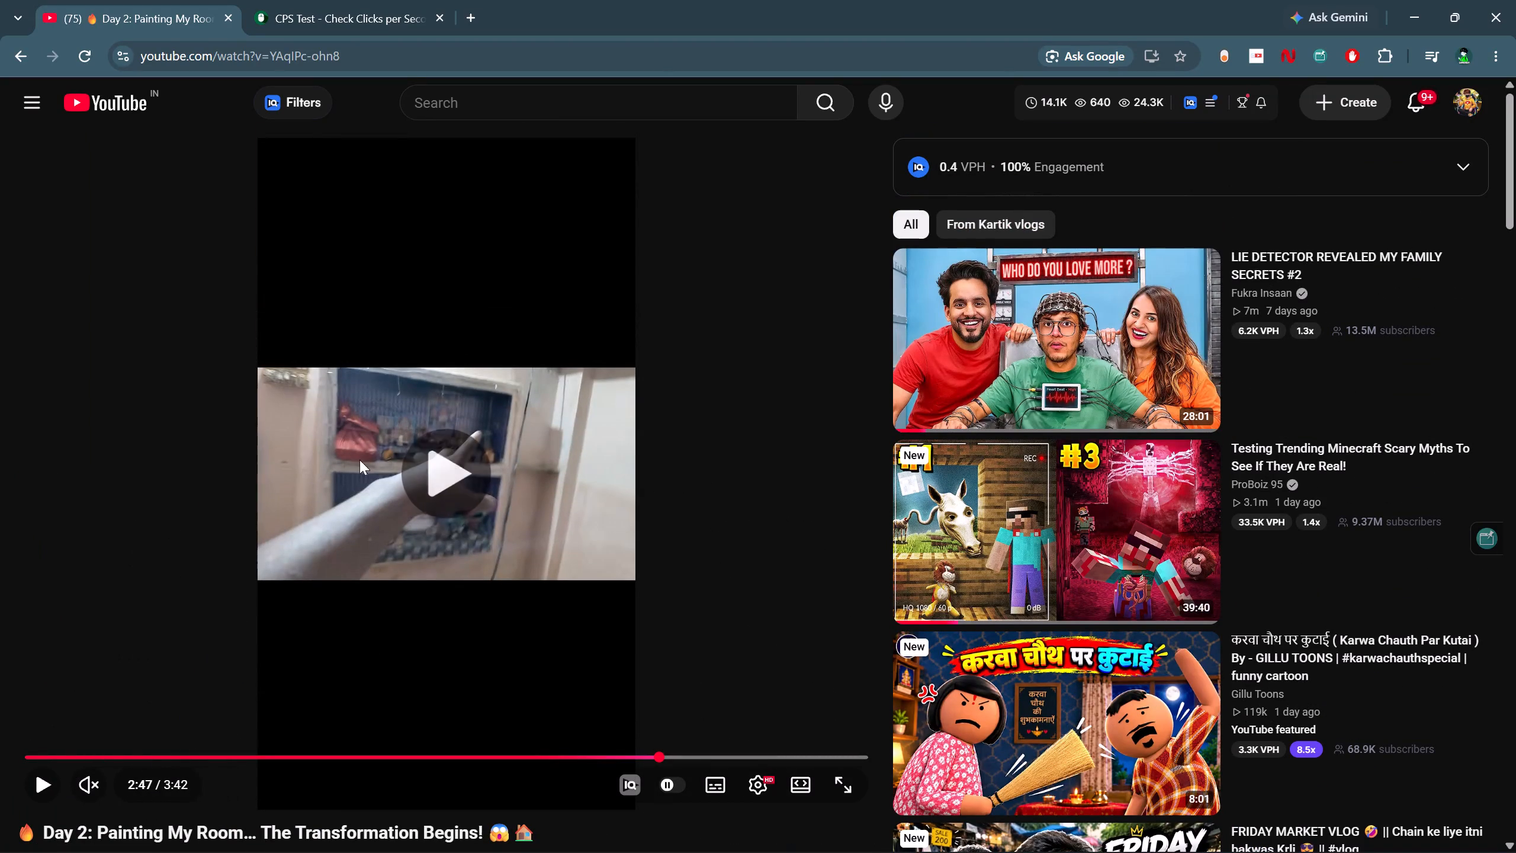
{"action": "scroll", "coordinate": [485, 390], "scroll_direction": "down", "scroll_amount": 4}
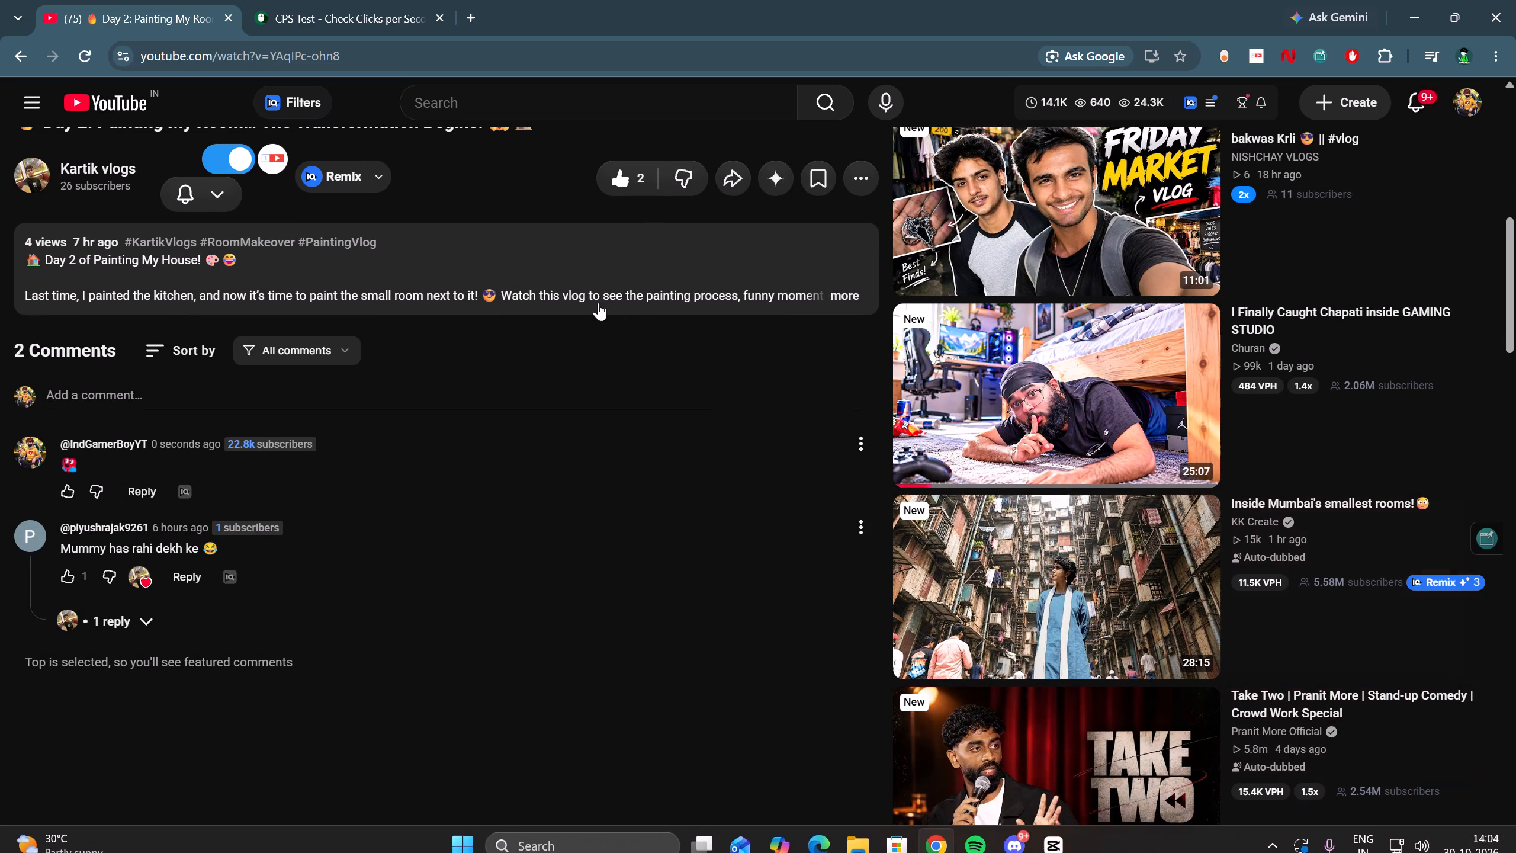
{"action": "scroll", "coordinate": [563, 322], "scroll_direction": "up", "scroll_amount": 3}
Switch to the CPS Test page, restart the 5-second test and complete a full round in the play area.
{"action": "left_click", "coordinate": [343, 0]}
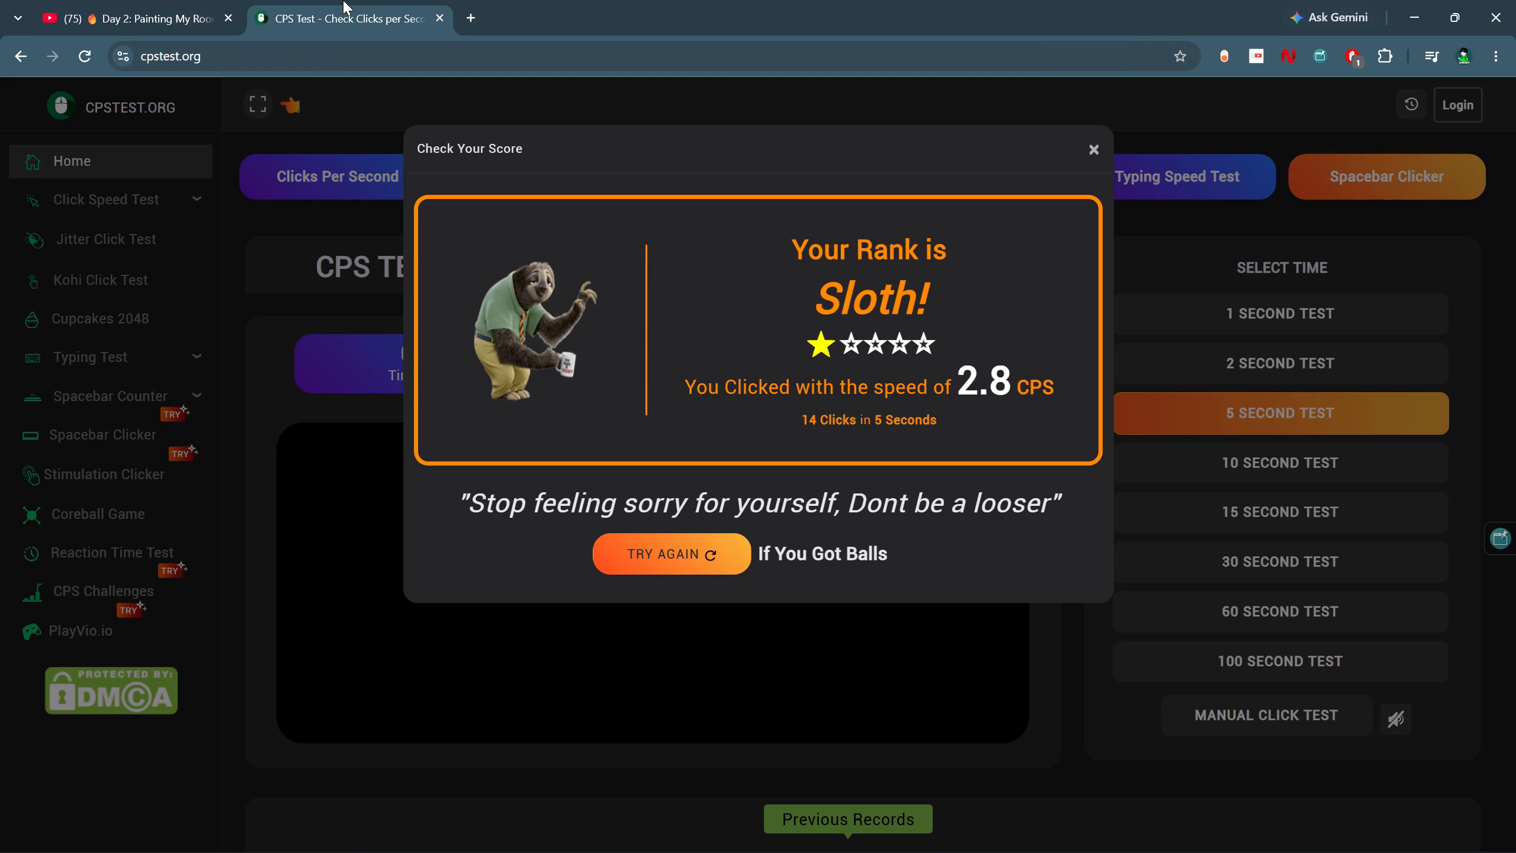
{"action": "left_click", "coordinate": [750, 562]}
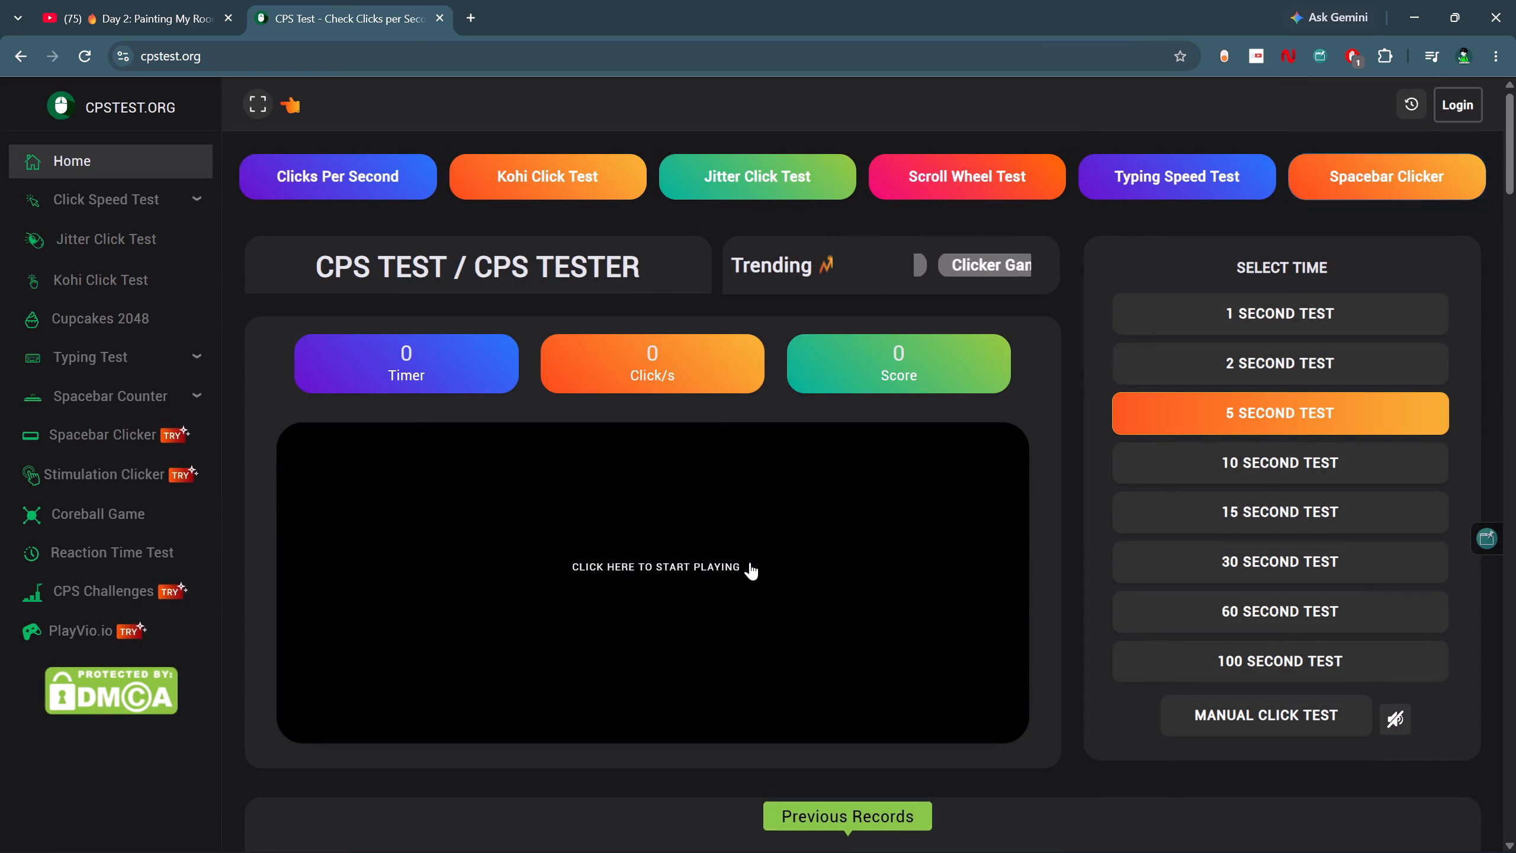
{"action": "double_click", "coordinate": [750, 562]}
{"action": "double_click", "coordinate": [750, 562]}
{"action": "double_click", "coordinate": [750, 562]}
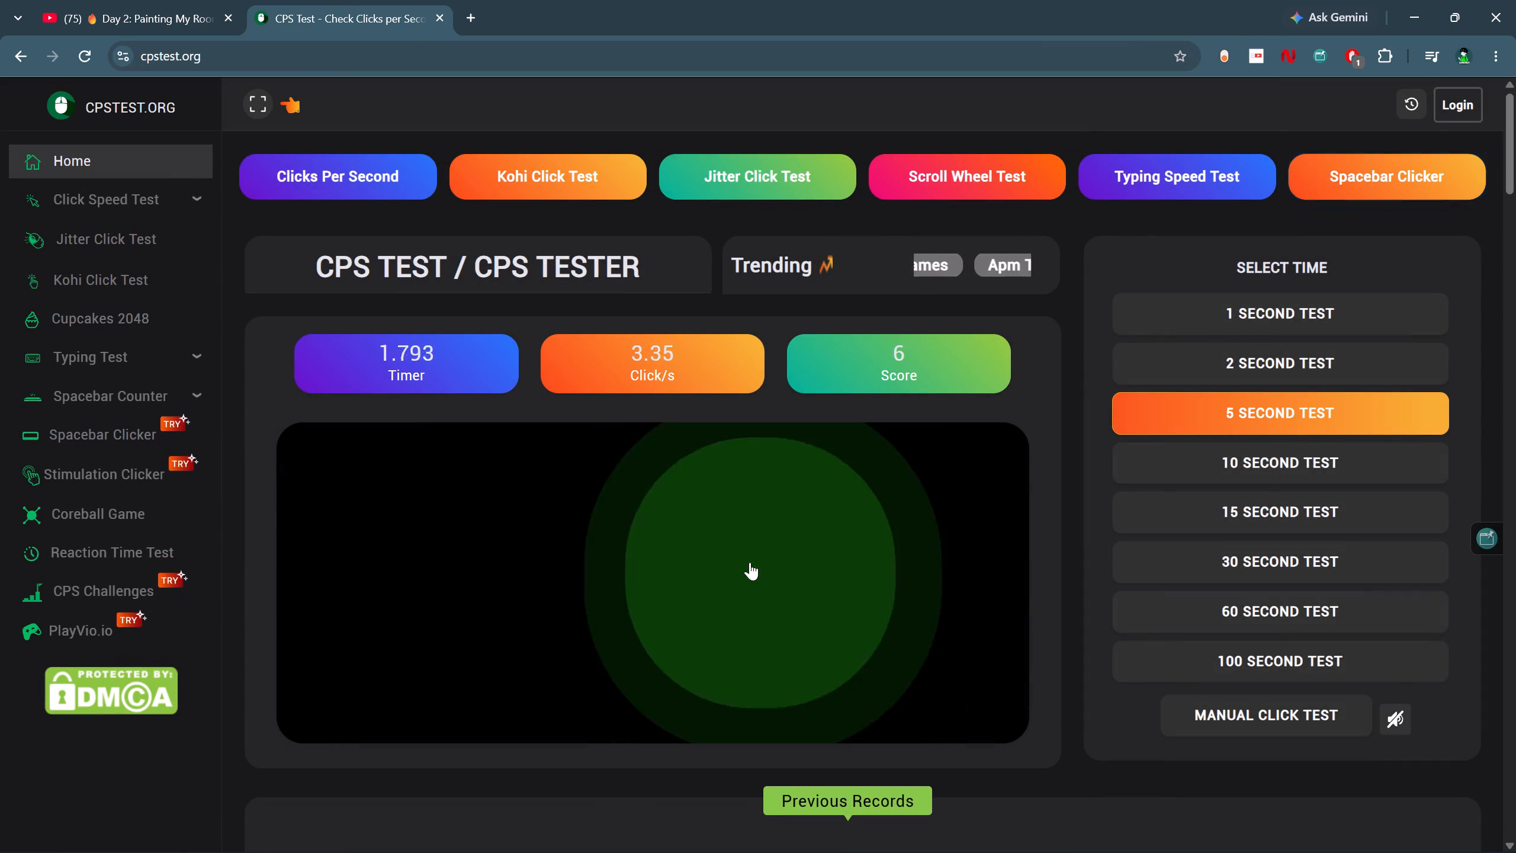
{"action": "double_click", "coordinate": [750, 562]}
{"action": "double_click", "coordinate": [750, 562]}
{"action": "double_click", "coordinate": [750, 562]}
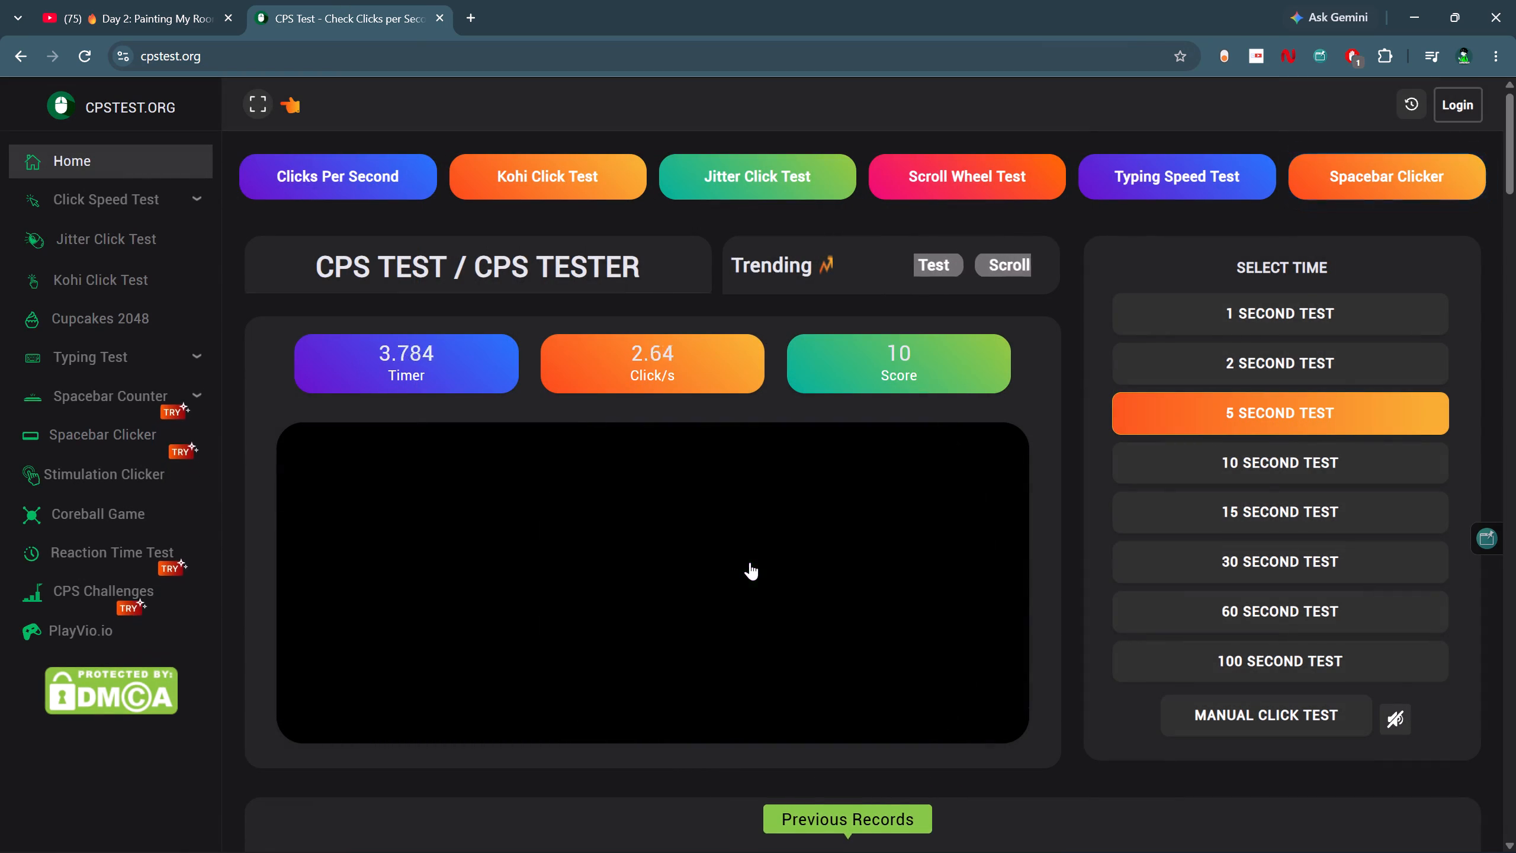
{"action": "double_click", "coordinate": [750, 562]}
{"action": "double_click", "coordinate": [750, 562]}
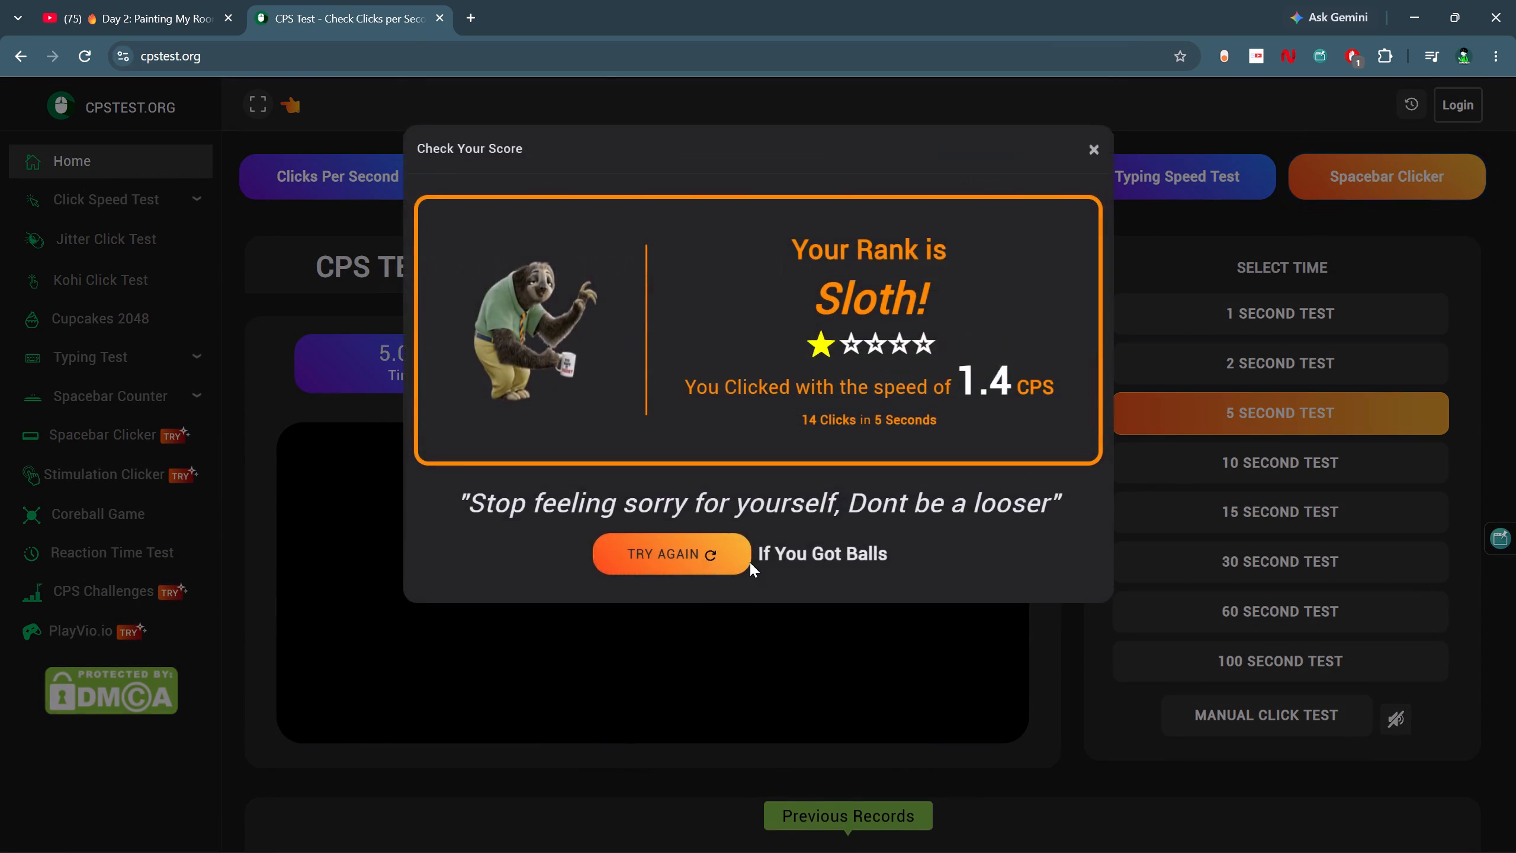
Restart the 5-second CPS test and complete another round at a faster pace.
{"action": "triple_click", "coordinate": [750, 562]}
{"action": "triple_click", "coordinate": [750, 562]}
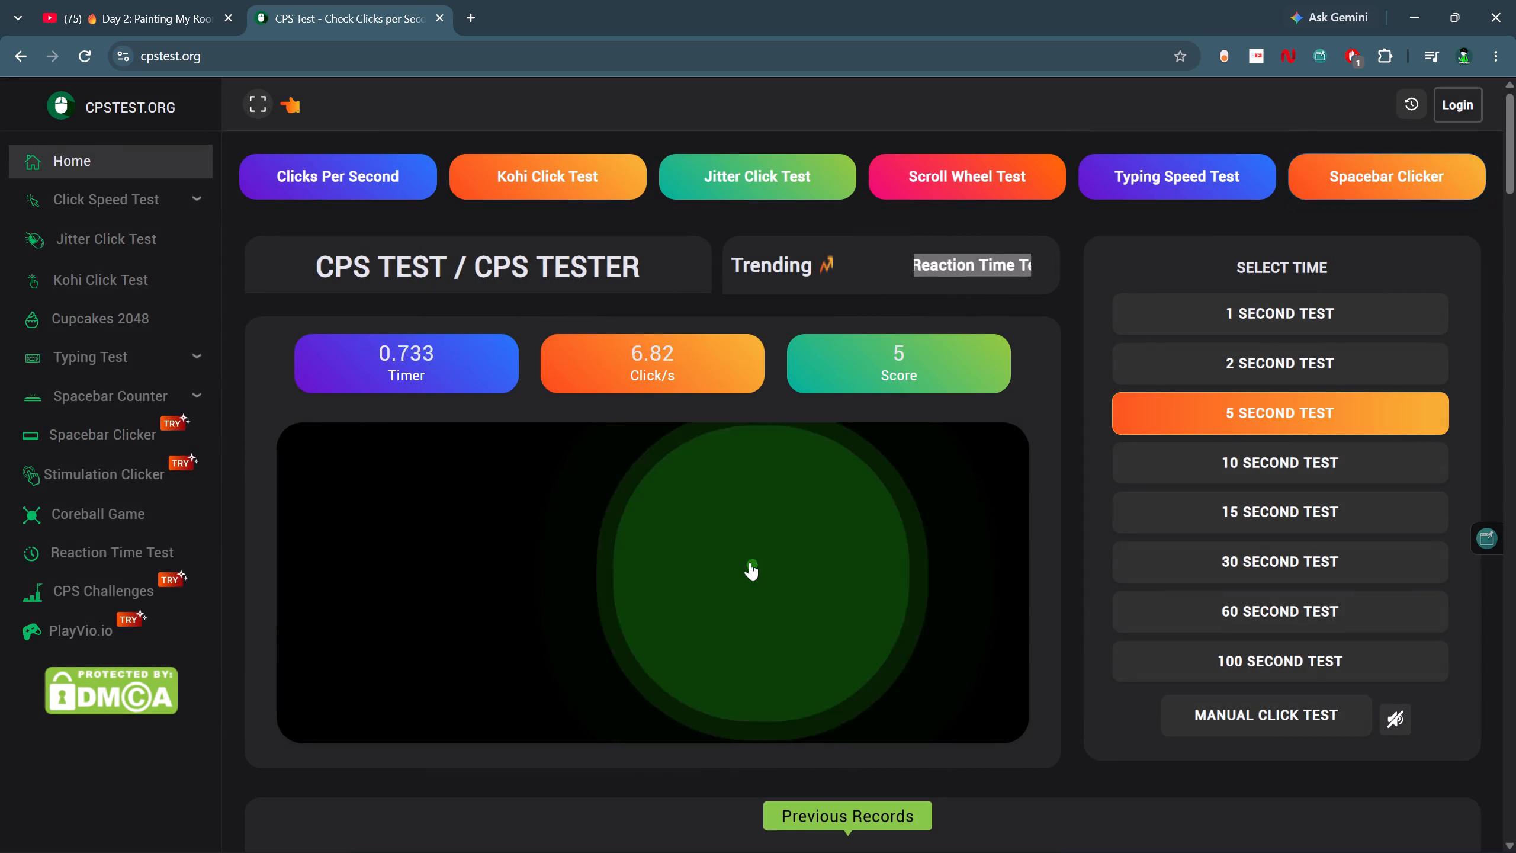
{"action": "double_click", "coordinate": [750, 562]}
{"action": "triple_click", "coordinate": [750, 562]}
{"action": "triple_click", "coordinate": [750, 562]}
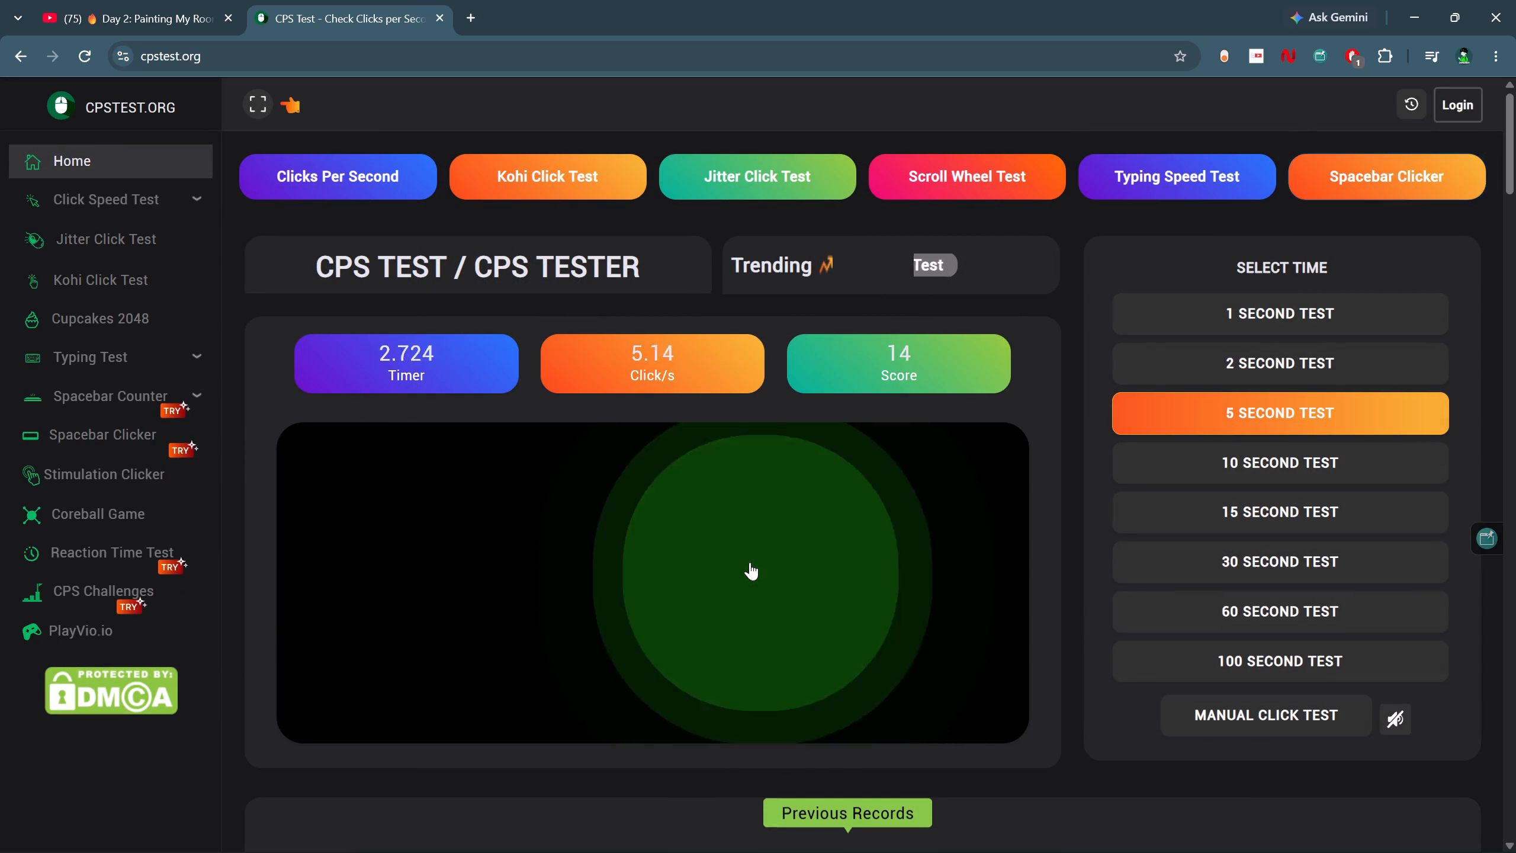
{"action": "double_click", "coordinate": [750, 562]}
{"action": "double_click", "coordinate": [750, 562]}
{"action": "double_click", "coordinate": [750, 562]}
{"action": "double_click", "coordinate": [750, 562]}
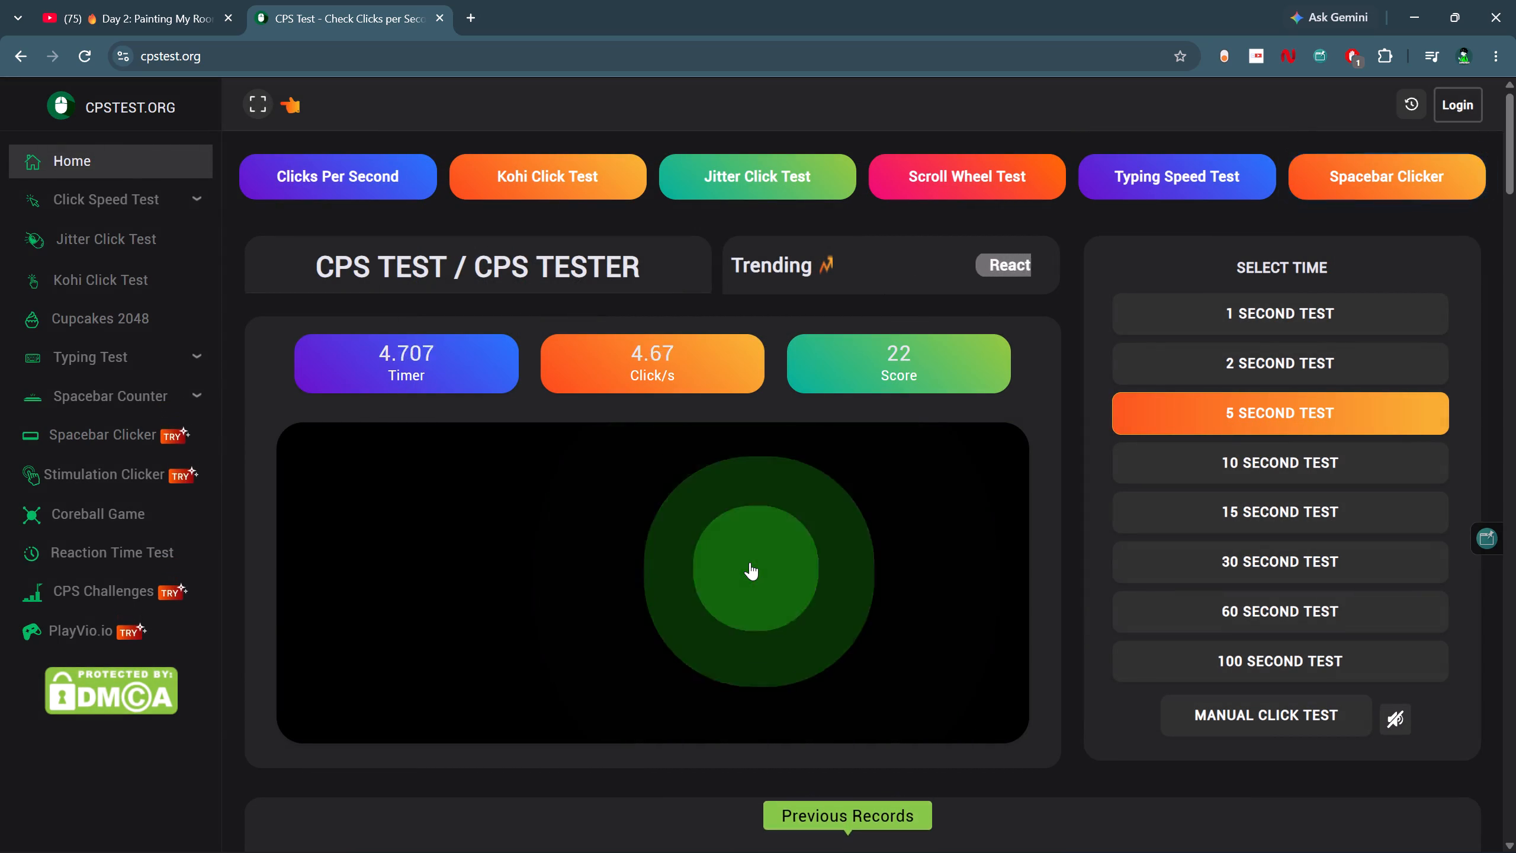
{"action": "double_click", "coordinate": [750, 562]}
Retry the 5-second CPS test and complete another round using paired bursts in the play area.
{"action": "left_click", "coordinate": [750, 562]}
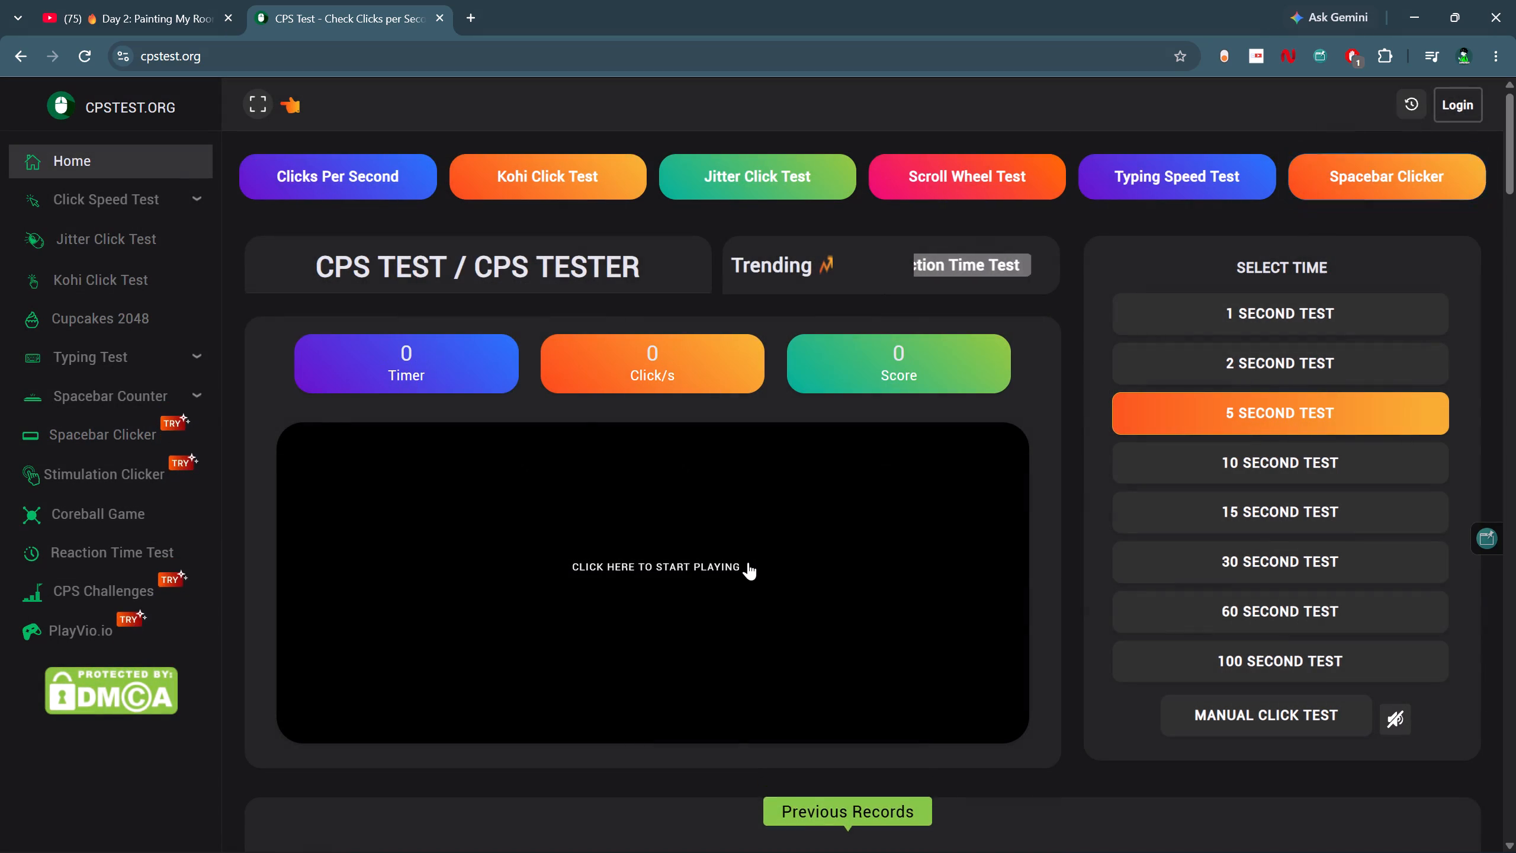
{"action": "double_click", "coordinate": [748, 562]}
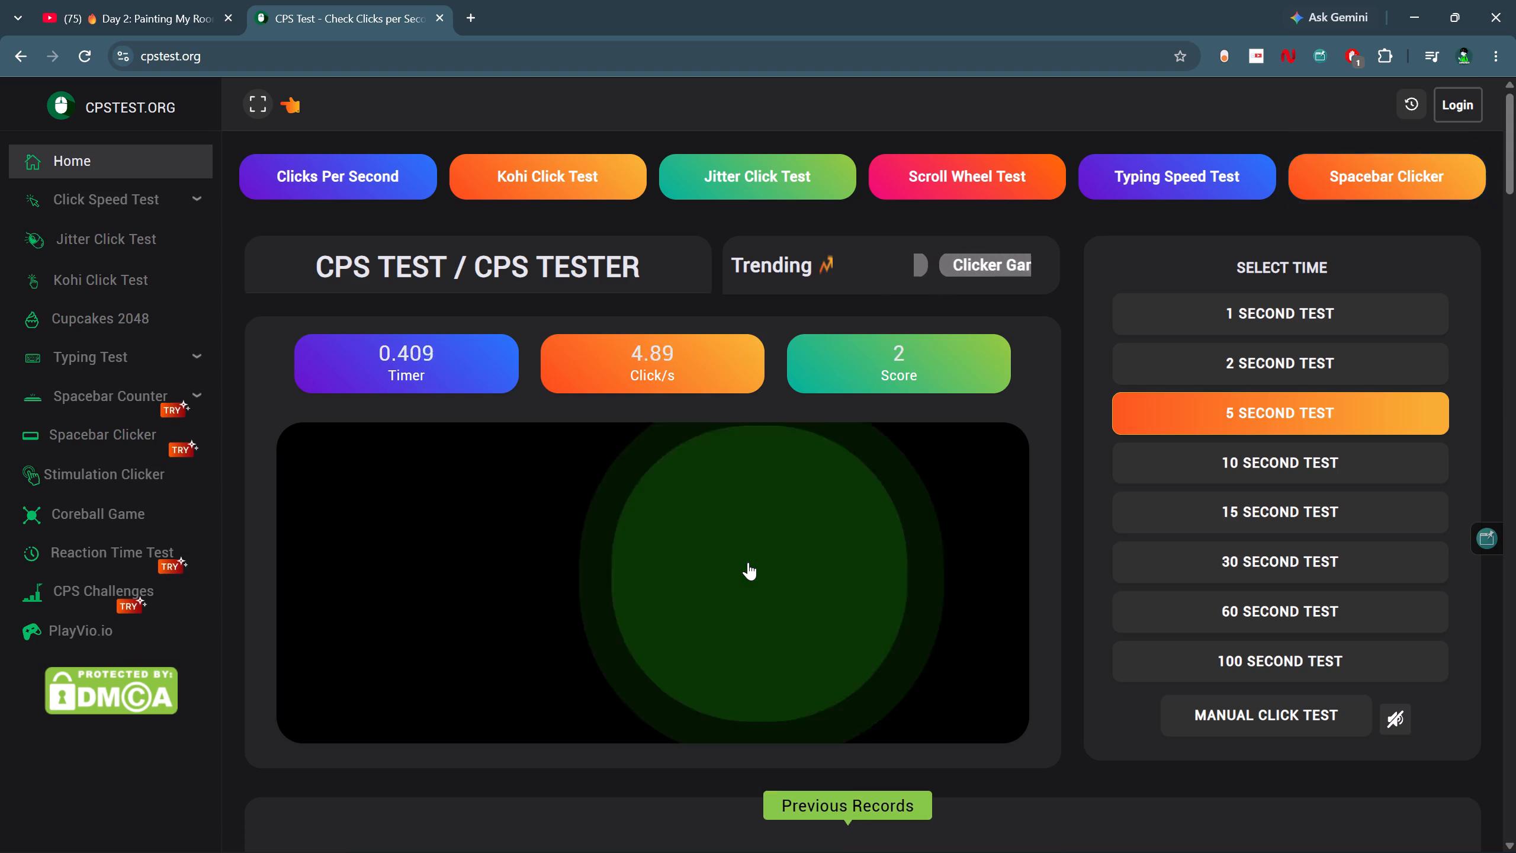
{"action": "double_click", "coordinate": [748, 562]}
{"action": "double_click", "coordinate": [748, 562]}
{"action": "double_click", "coordinate": [748, 562]}
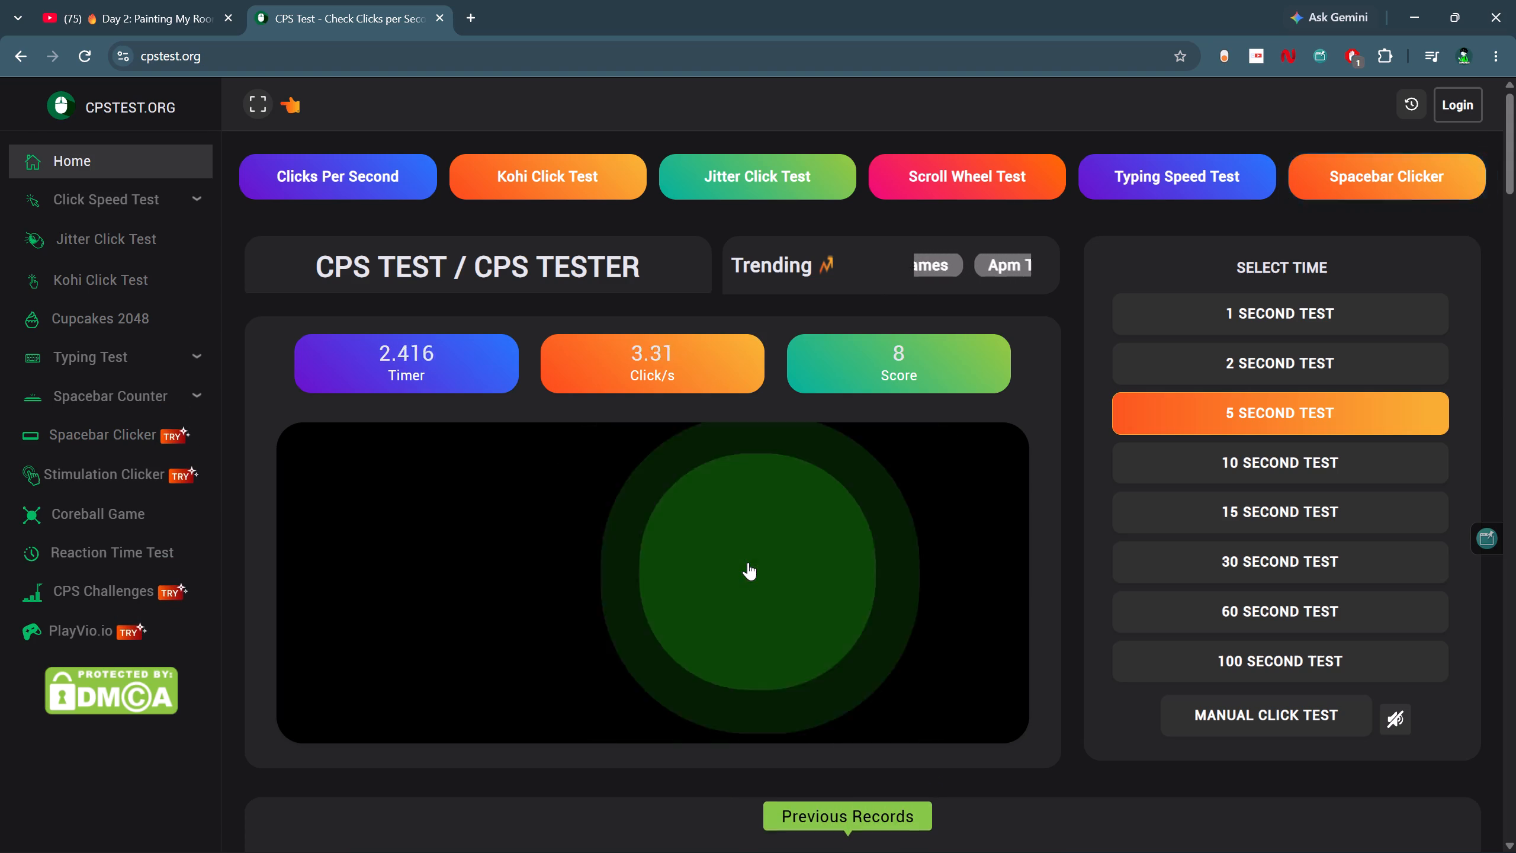
{"action": "left_click", "coordinate": [748, 562]}
{"action": "double_click", "coordinate": [748, 562]}
{"action": "double_click", "coordinate": [748, 562]}
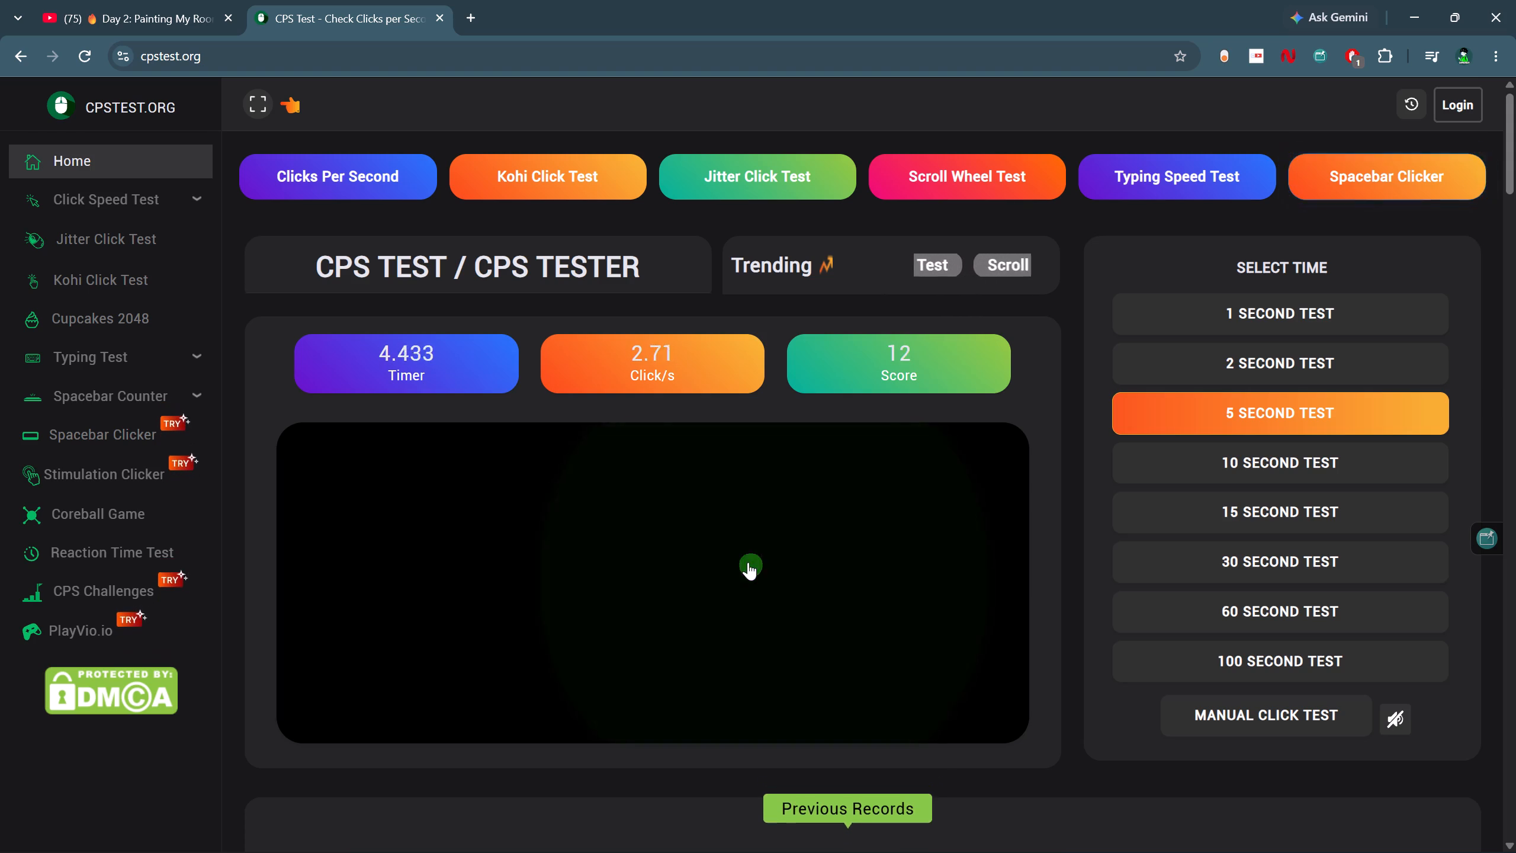
{"action": "double_click", "coordinate": [748, 562]}
Restart the 5-second CPS test and keep up steady paired bursts until the time runs out.
{"action": "left_click", "coordinate": [748, 562]}
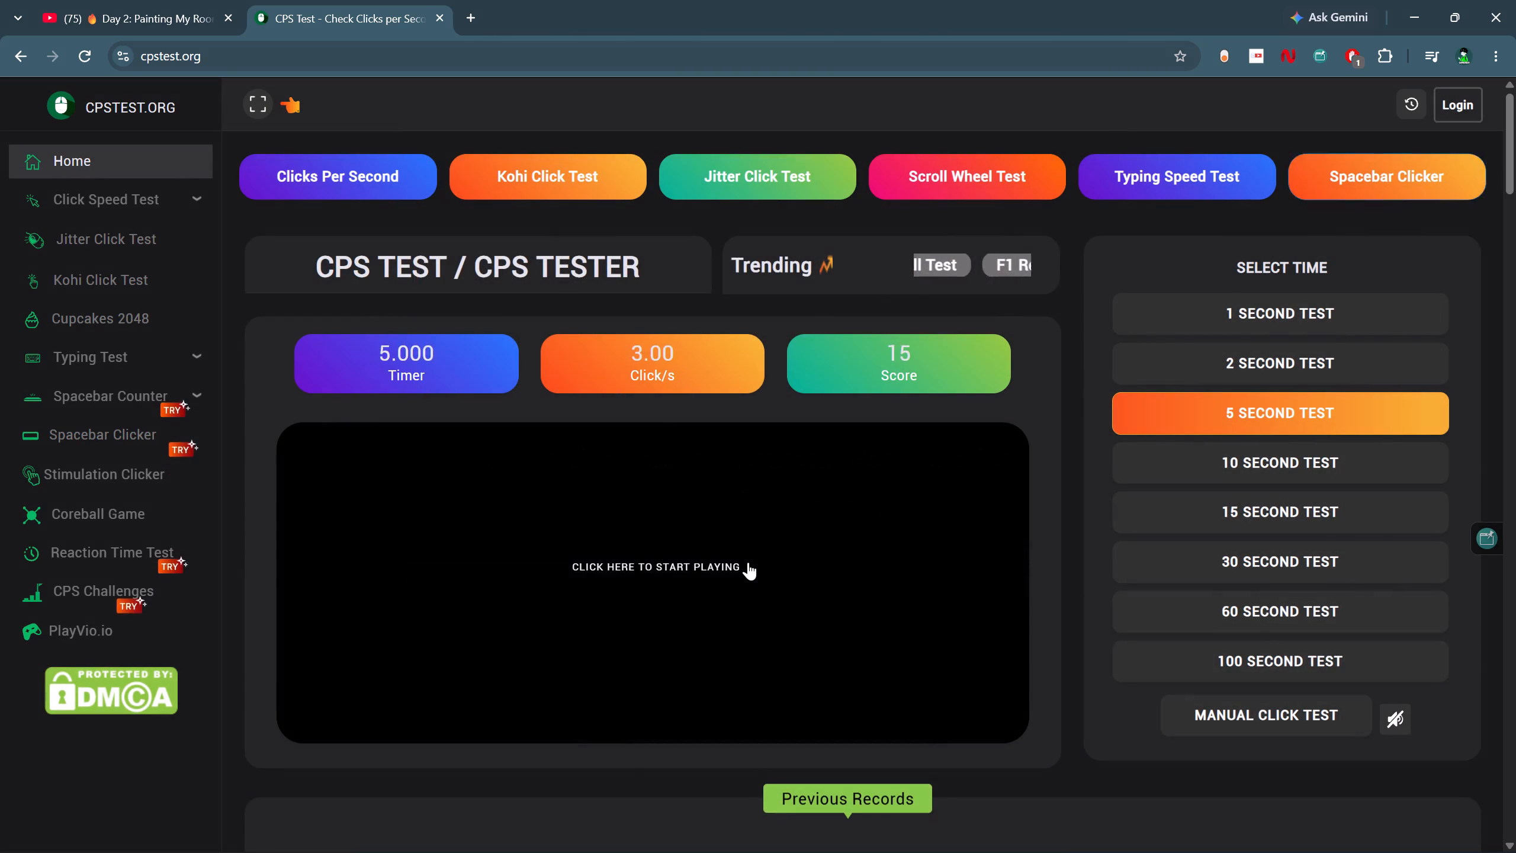
{"action": "double_click", "coordinate": [748, 562]}
{"action": "double_click", "coordinate": [748, 562]}
{"action": "double_click", "coordinate": [748, 562]}
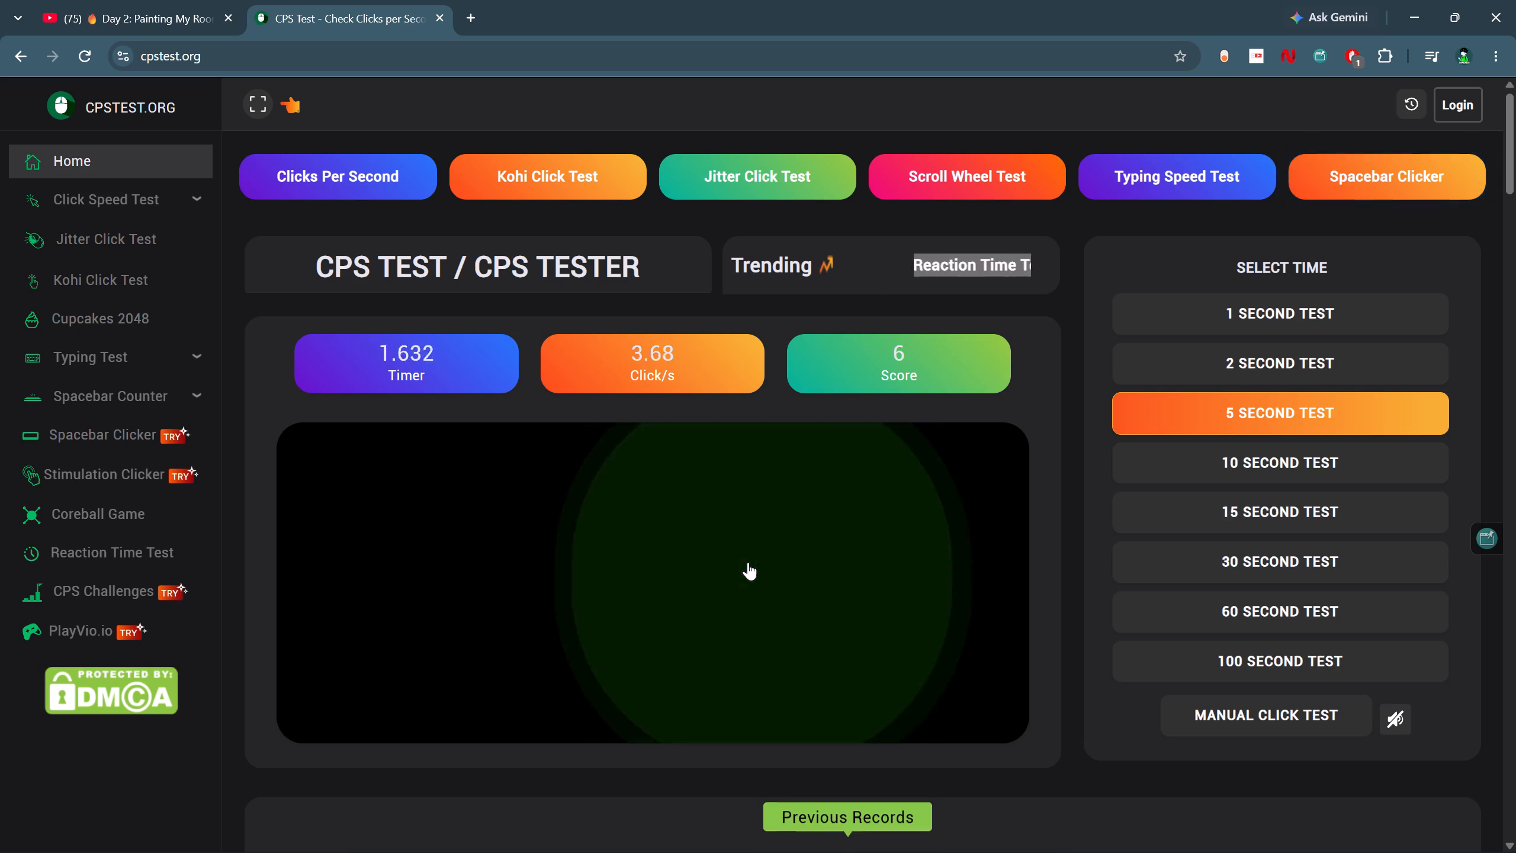
{"action": "double_click", "coordinate": [748, 562]}
{"action": "double_click", "coordinate": [748, 562]}
{"action": "double_click", "coordinate": [748, 562]}
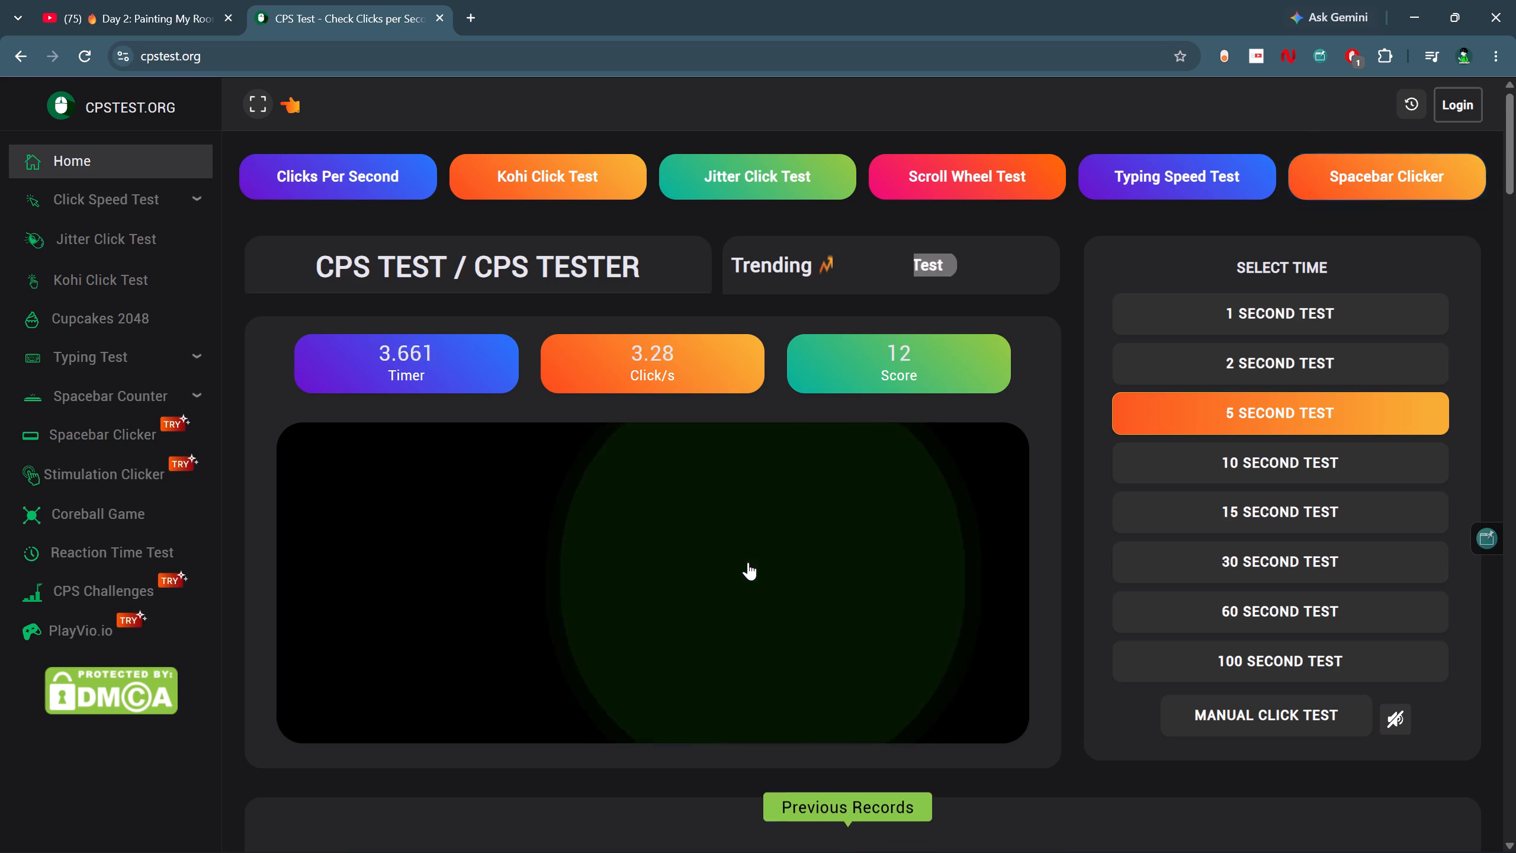
{"action": "double_click", "coordinate": [748, 562]}
{"action": "double_click", "coordinate": [748, 562]}
{"action": "double_click", "coordinate": [748, 562]}
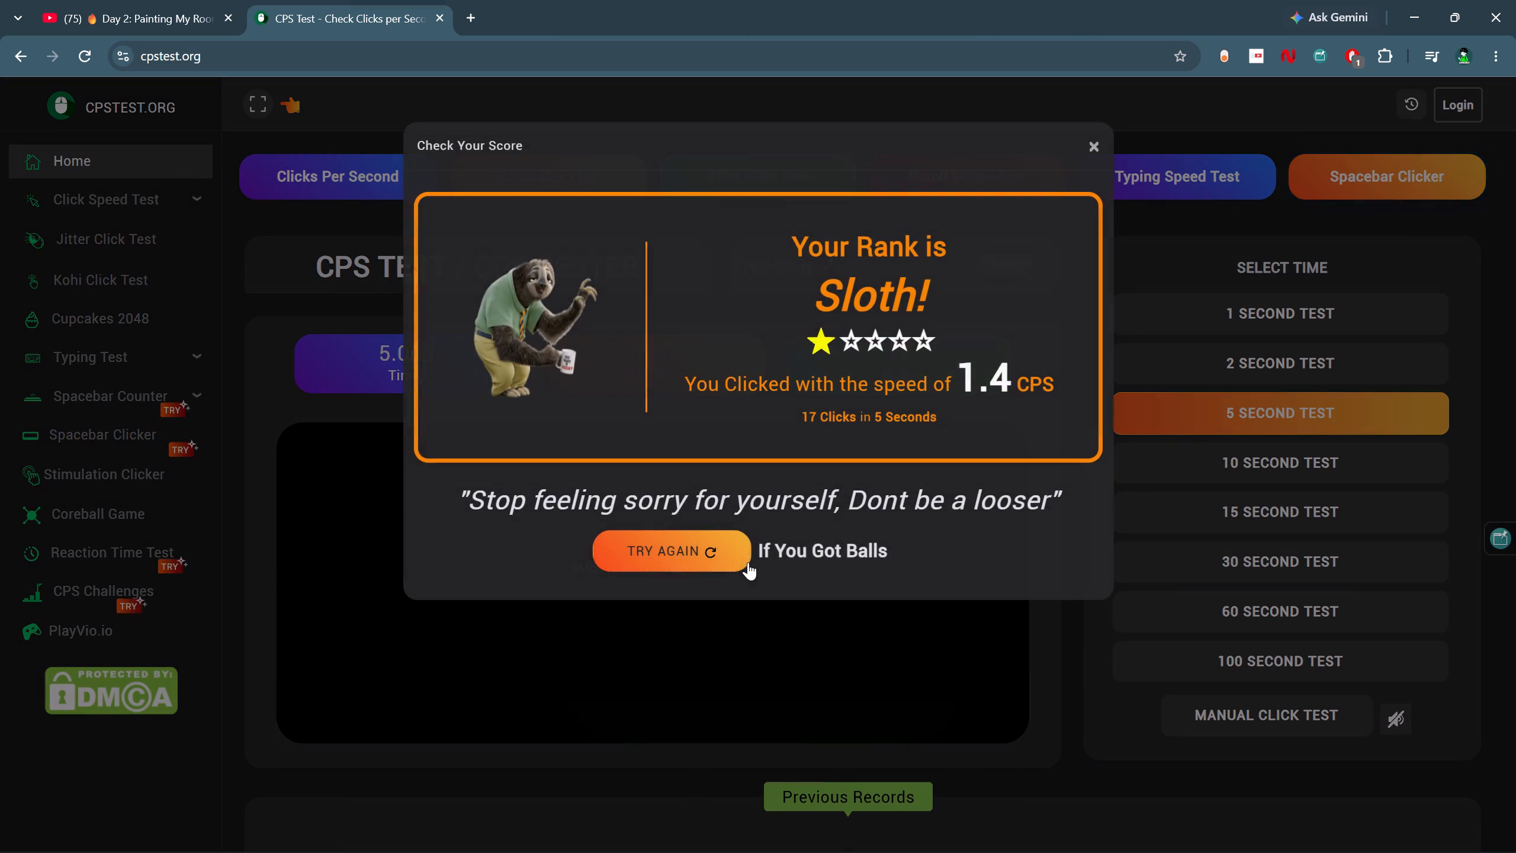
Retry the 5-second CPS test and complete a round at a slow pace.
{"action": "left_click", "coordinate": [748, 562]}
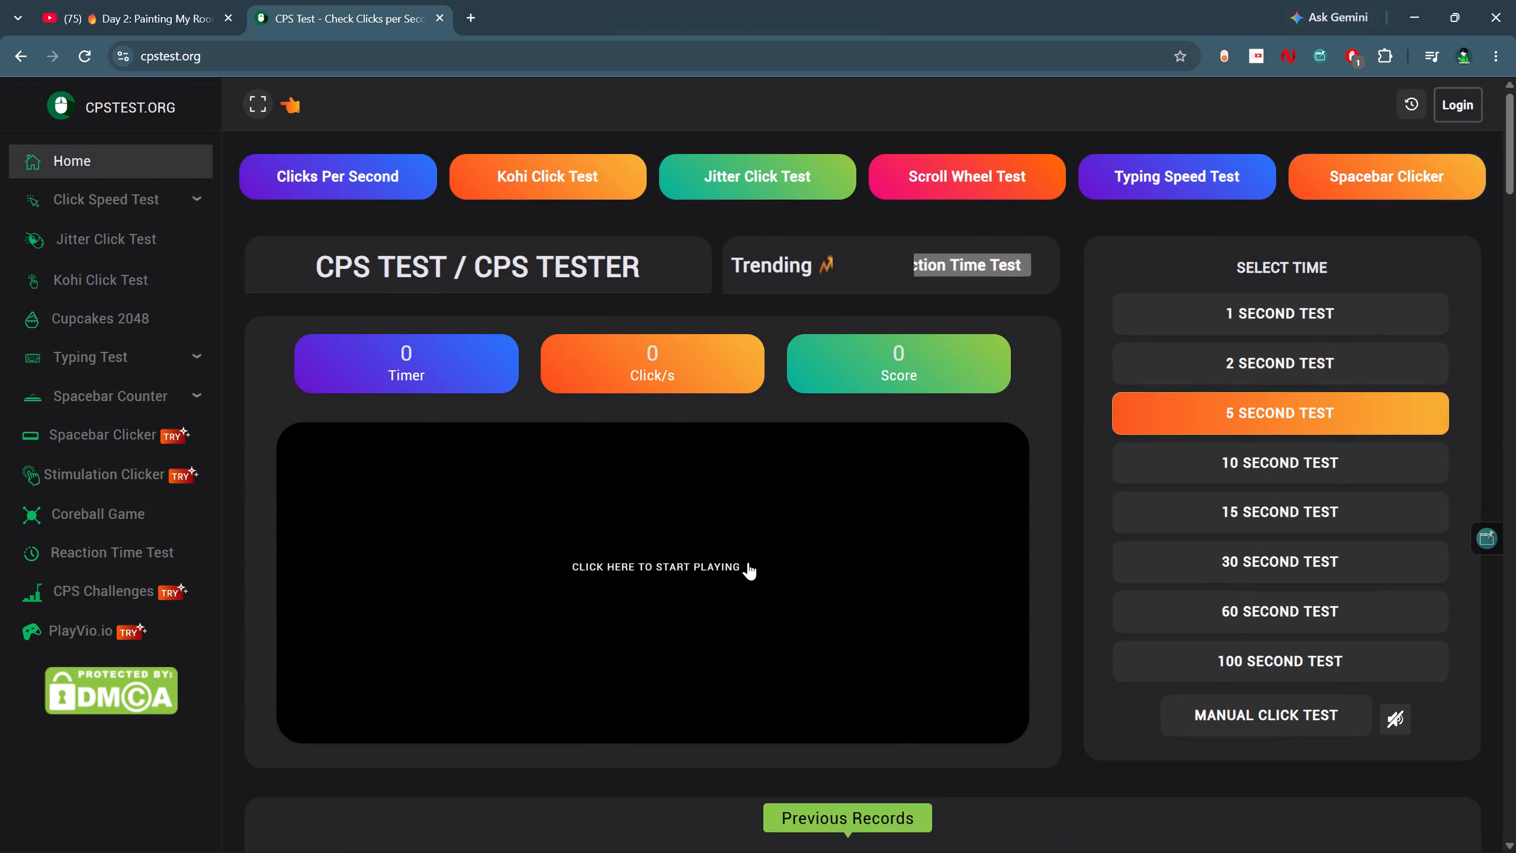
{"action": "double_click", "coordinate": [748, 562]}
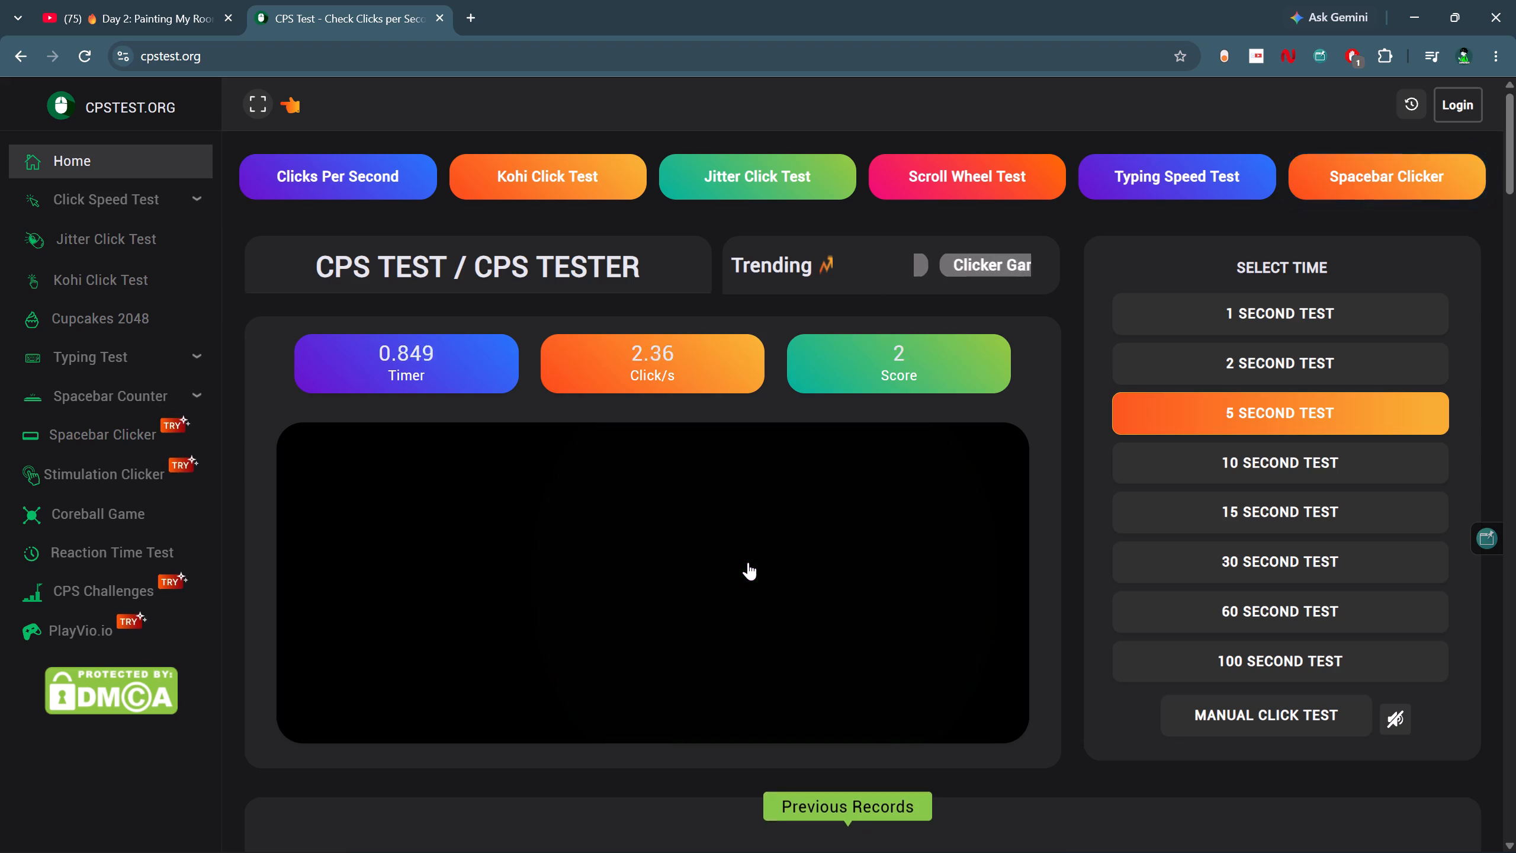
{"action": "double_click", "coordinate": [748, 562]}
{"action": "double_click", "coordinate": [748, 562]}
{"action": "left_click", "coordinate": [748, 562]}
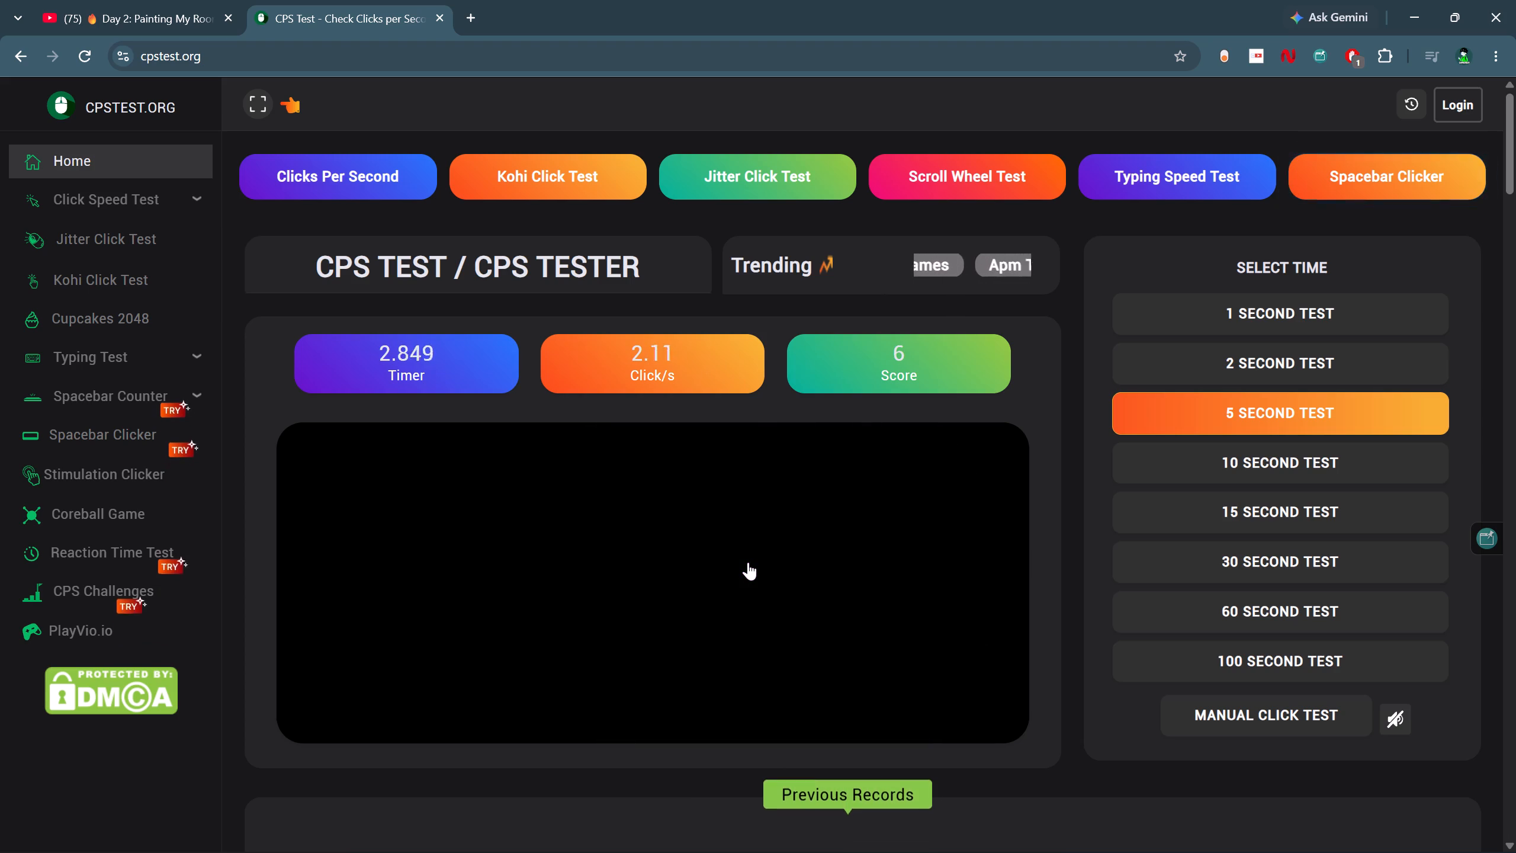
{"action": "left_click", "coordinate": [748, 562]}
{"action": "left_click", "coordinate": [748, 562]}
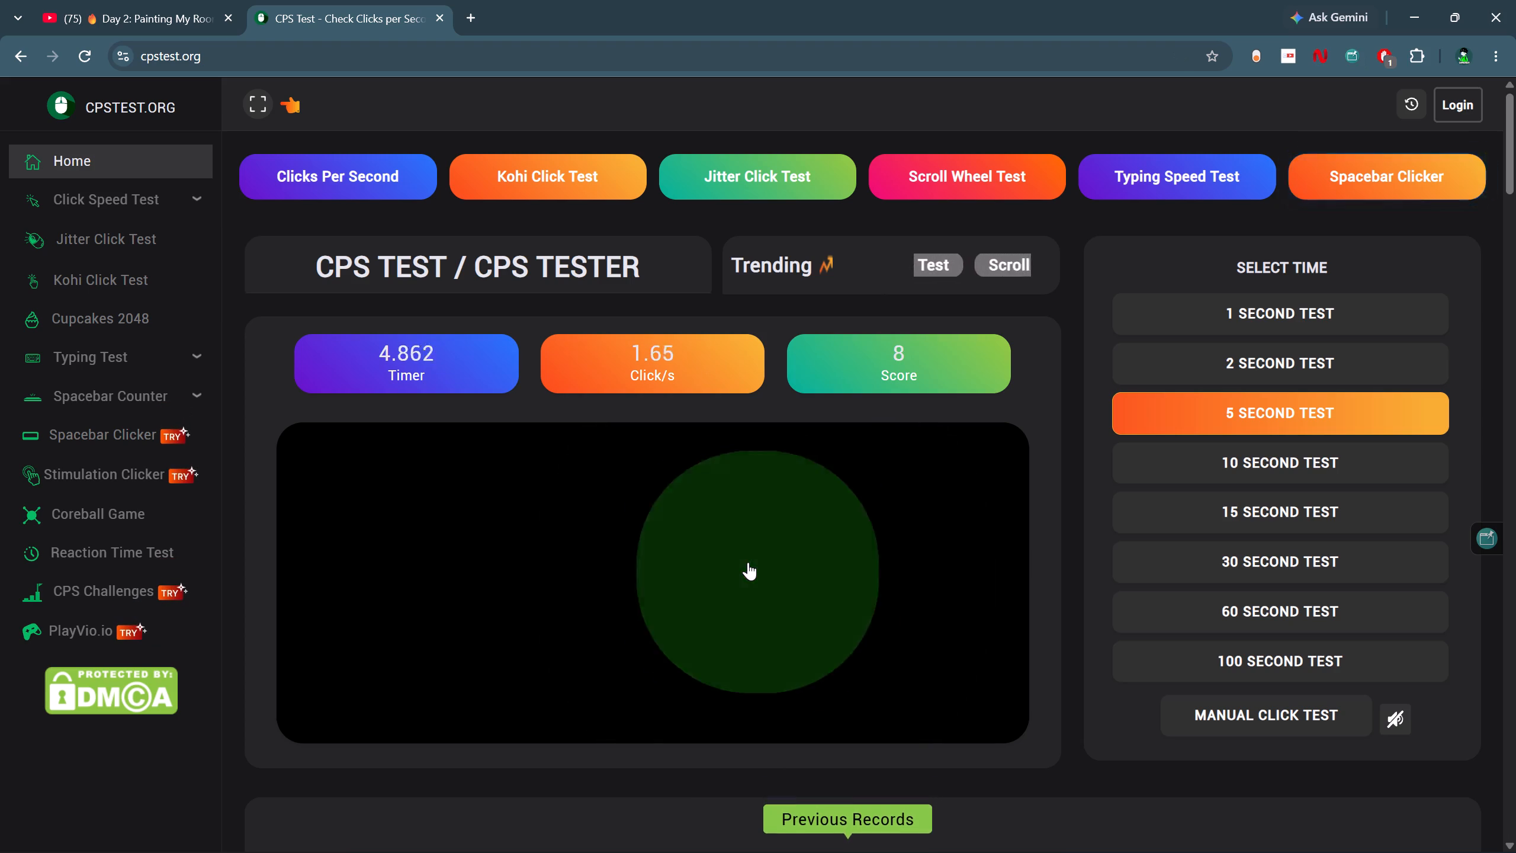
Restart the 5-second CPS test and complete one more slow-paced round, speeding up towards its end.
{"action": "left_click", "coordinate": [748, 562]}
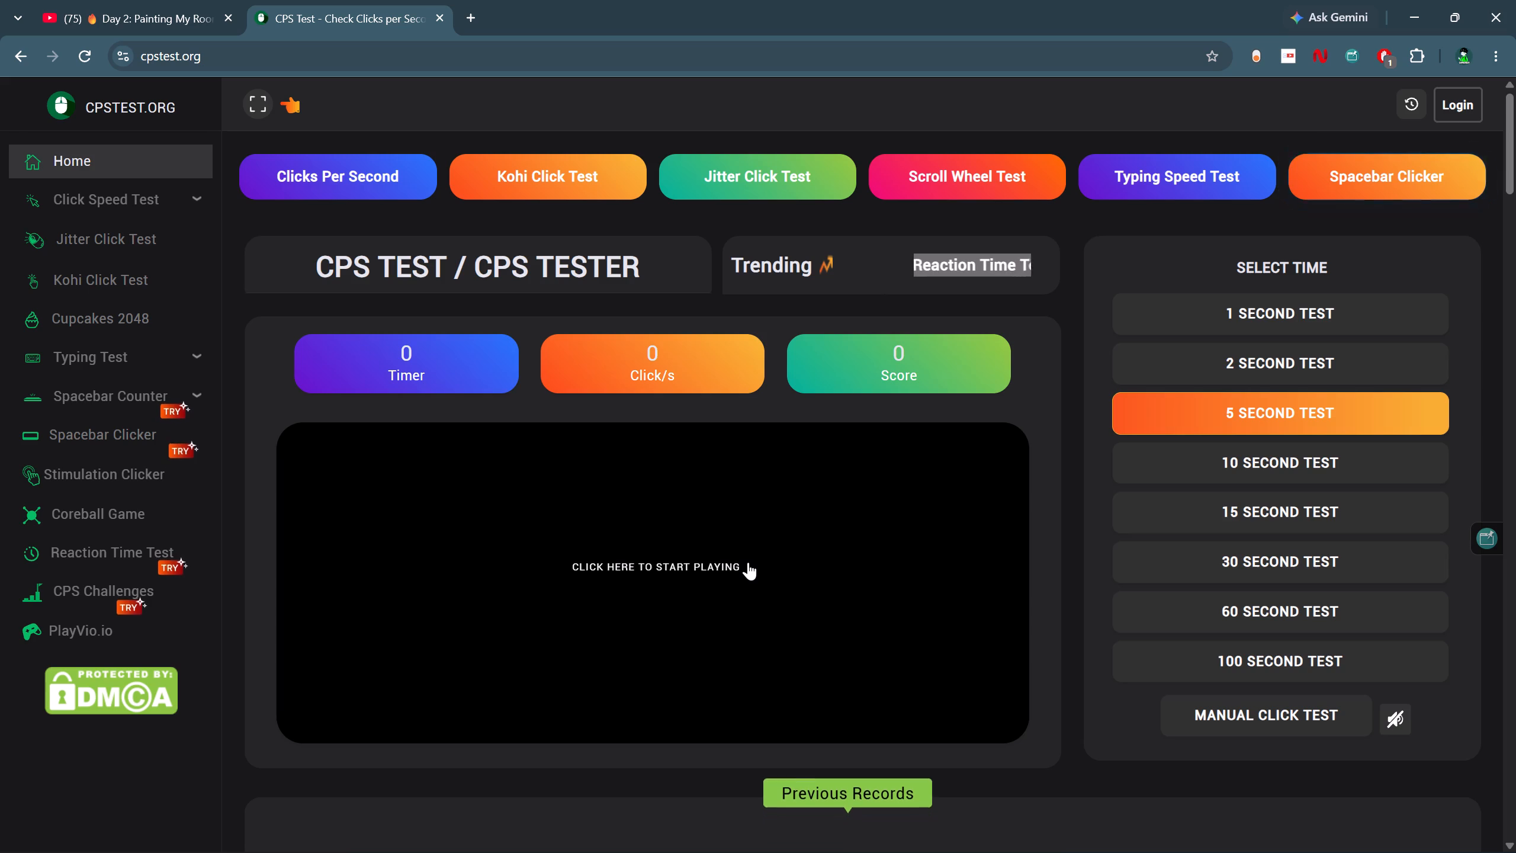
{"action": "left_click", "coordinate": [748, 562]}
{"action": "double_click", "coordinate": [748, 562]}
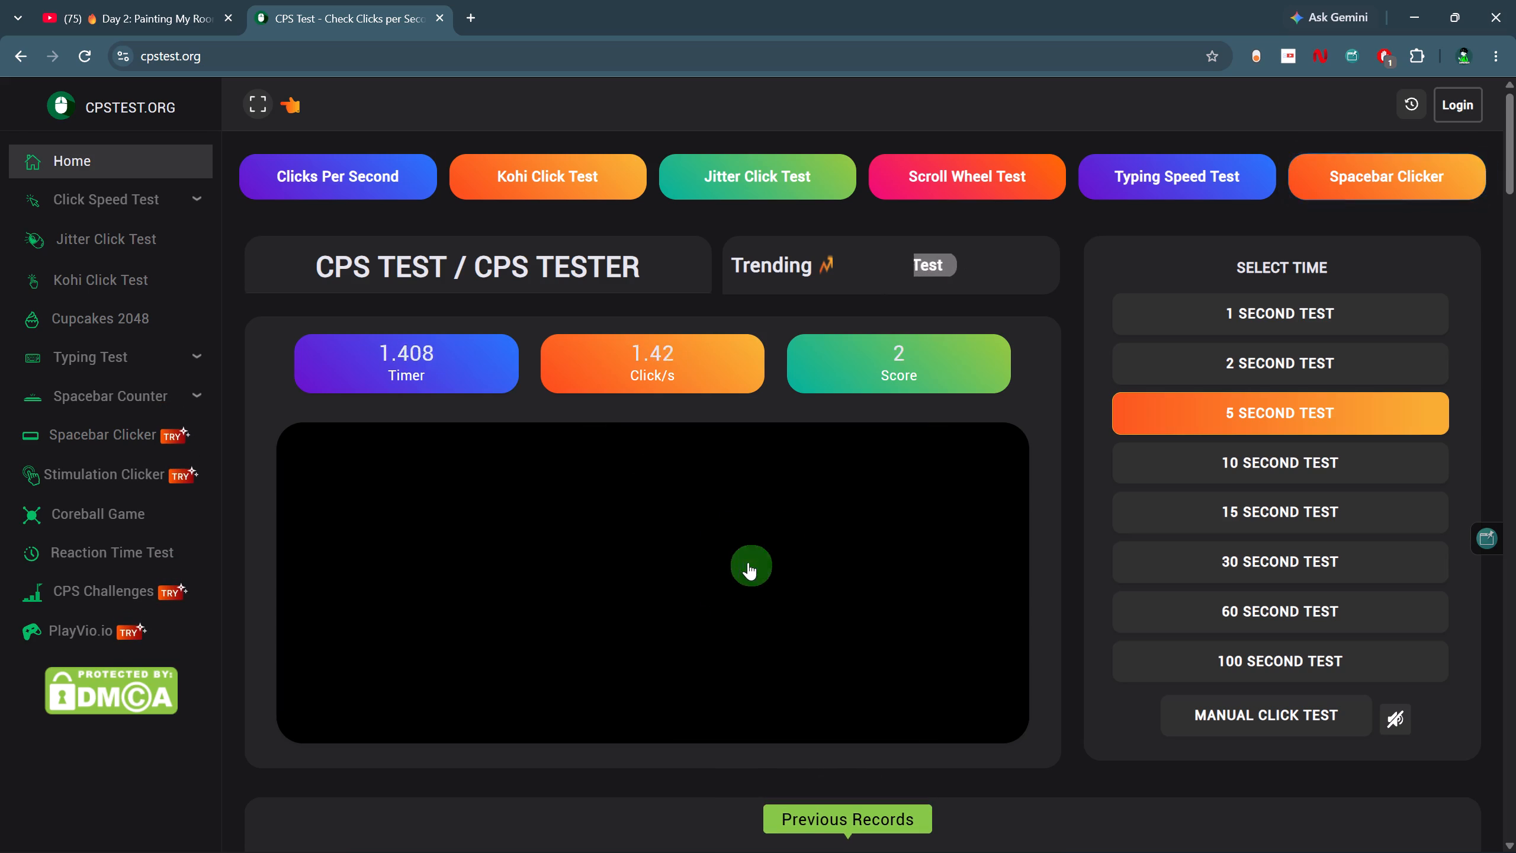
{"action": "left_click", "coordinate": [748, 562]}
{"action": "double_click", "coordinate": [747, 562]}
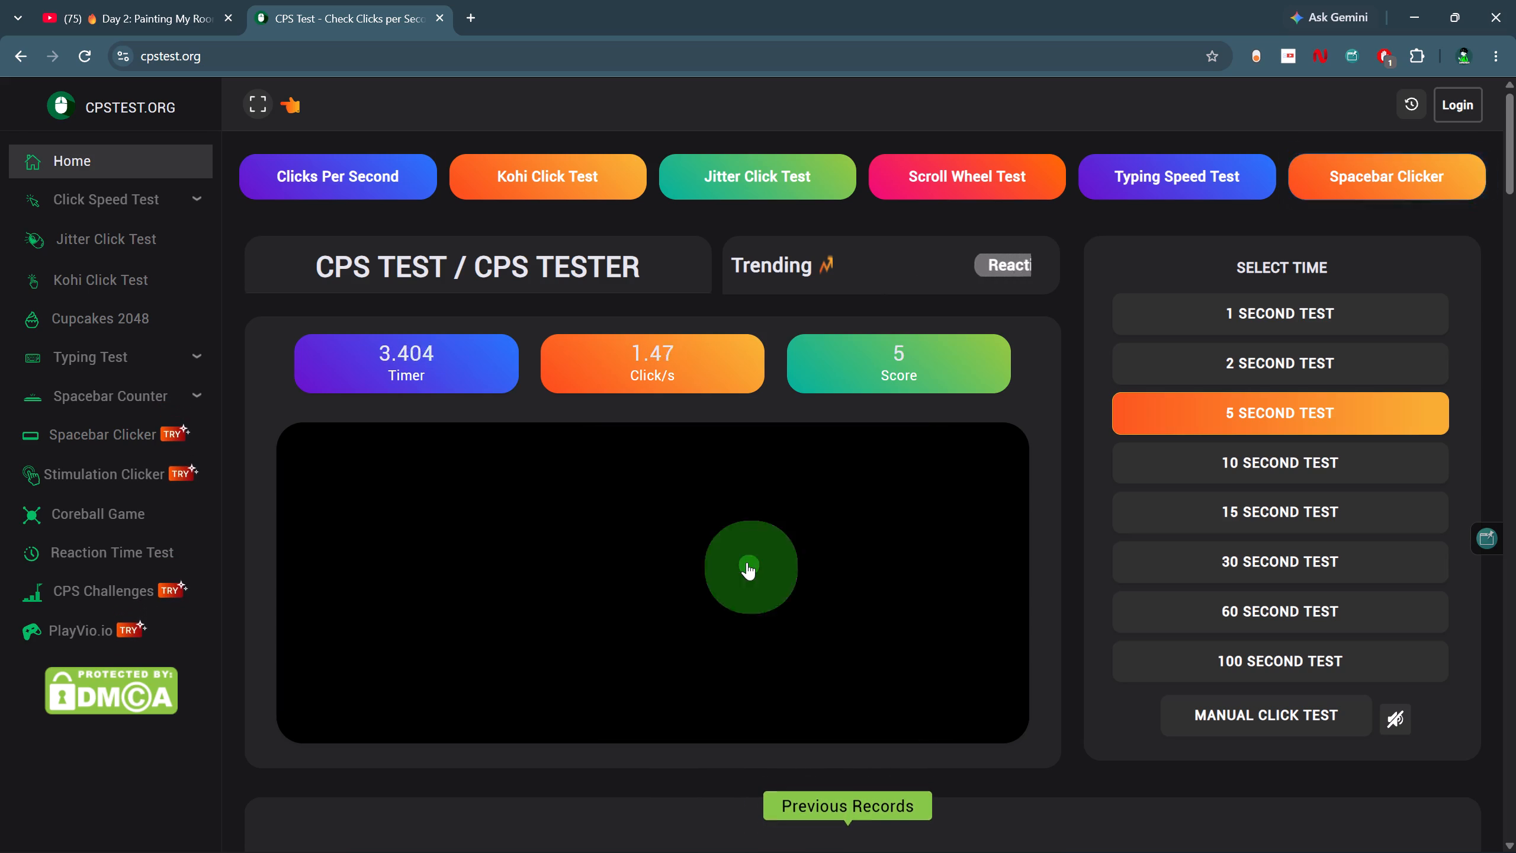
{"action": "double_click", "coordinate": [747, 562]}
{"action": "triple_click", "coordinate": [747, 562]}
{"action": "left_click", "coordinate": [747, 562]}
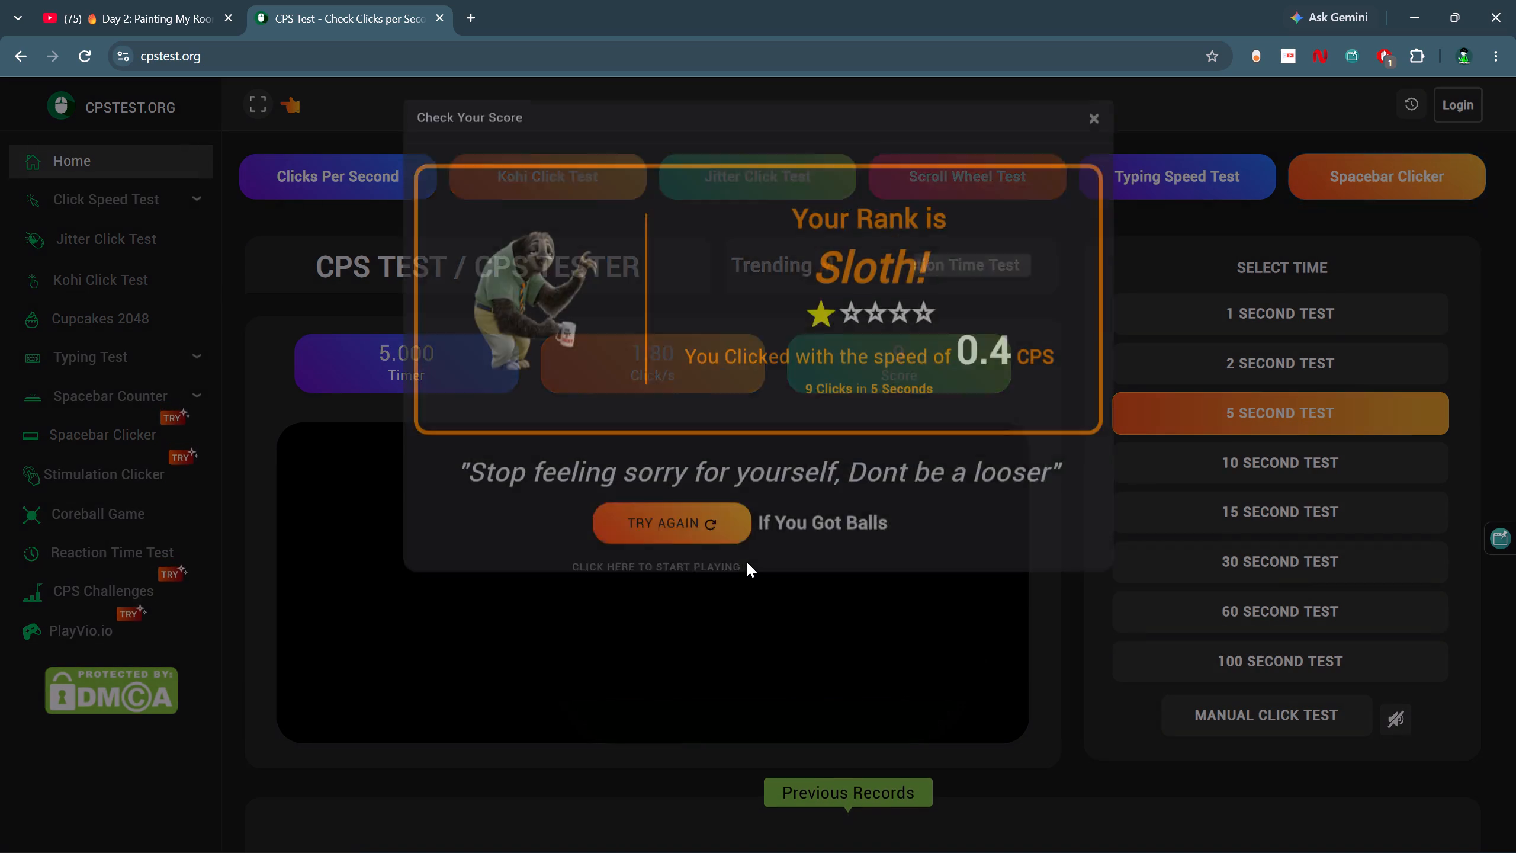
Retry the 5-second CPS test and complete a round with fast triple bursts near the centre of the play area.
{"action": "left_click", "coordinate": [747, 562]}
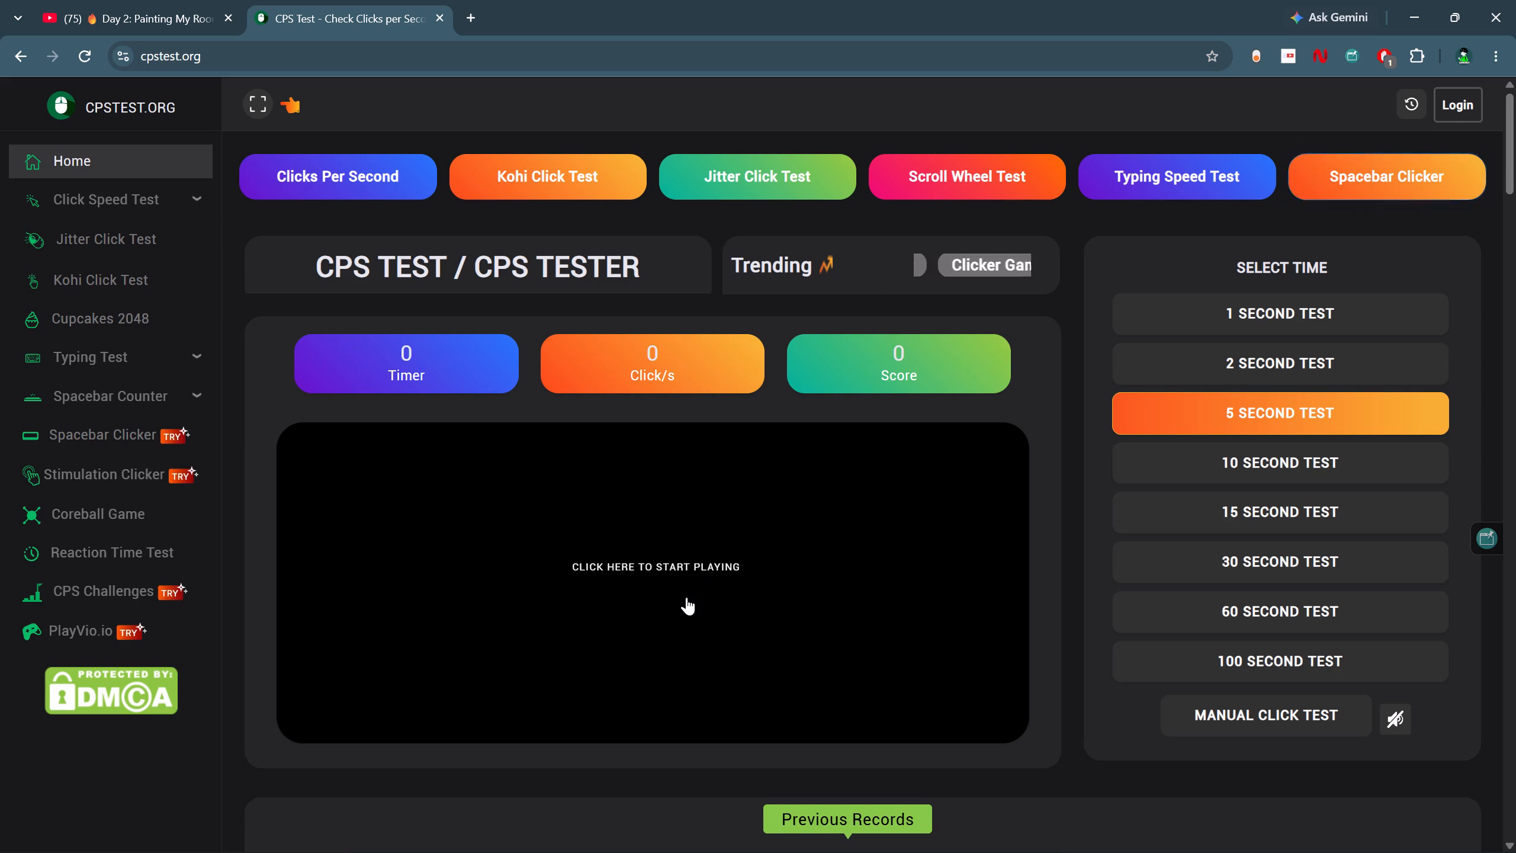
{"action": "double_click", "coordinate": [686, 597]}
{"action": "double_click", "coordinate": [686, 597]}
{"action": "double_click", "coordinate": [686, 597]}
{"action": "left_click", "coordinate": [686, 597]}
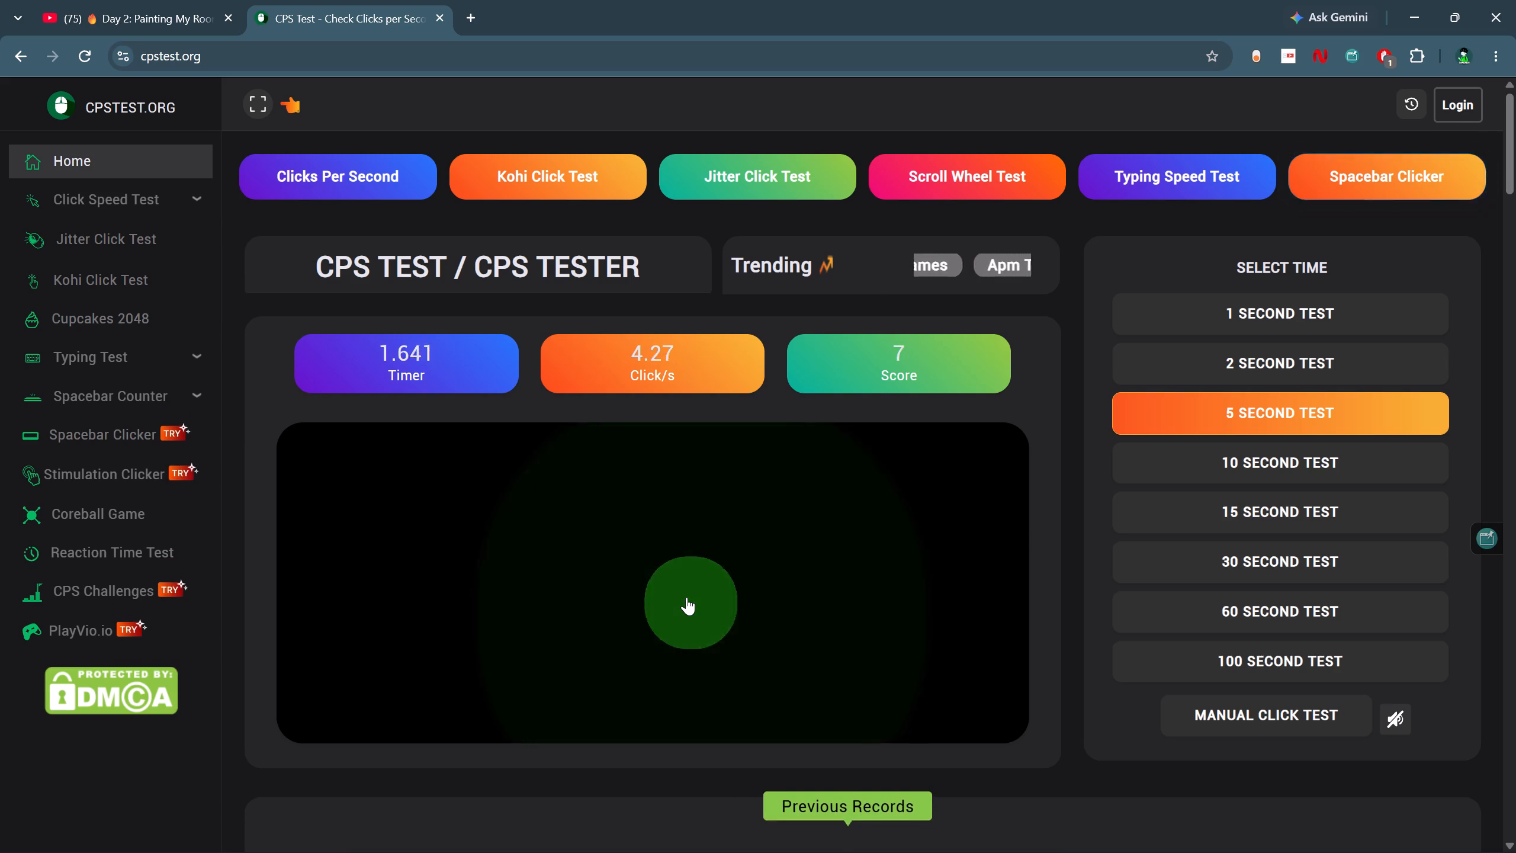
{"action": "triple_click", "coordinate": [686, 597]}
{"action": "triple_click", "coordinate": [686, 597]}
{"action": "triple_click", "coordinate": [686, 597]}
{"action": "triple_click", "coordinate": [686, 597]}
{"action": "triple_click", "coordinate": [686, 597]}
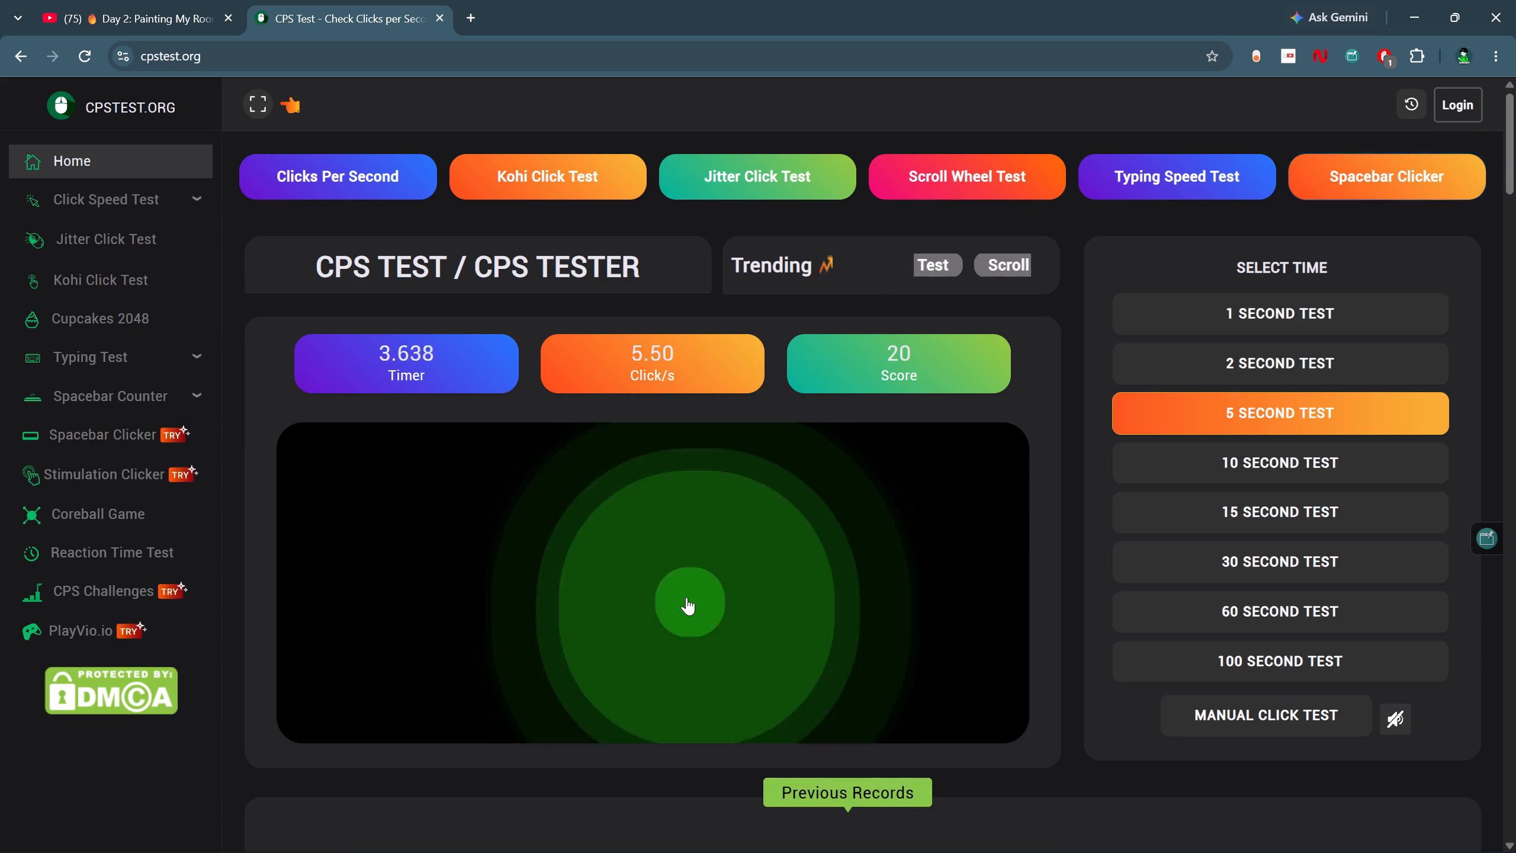
{"action": "triple_click", "coordinate": [686, 597]}
{"action": "triple_click", "coordinate": [686, 597]}
{"action": "triple_click", "coordinate": [686, 597]}
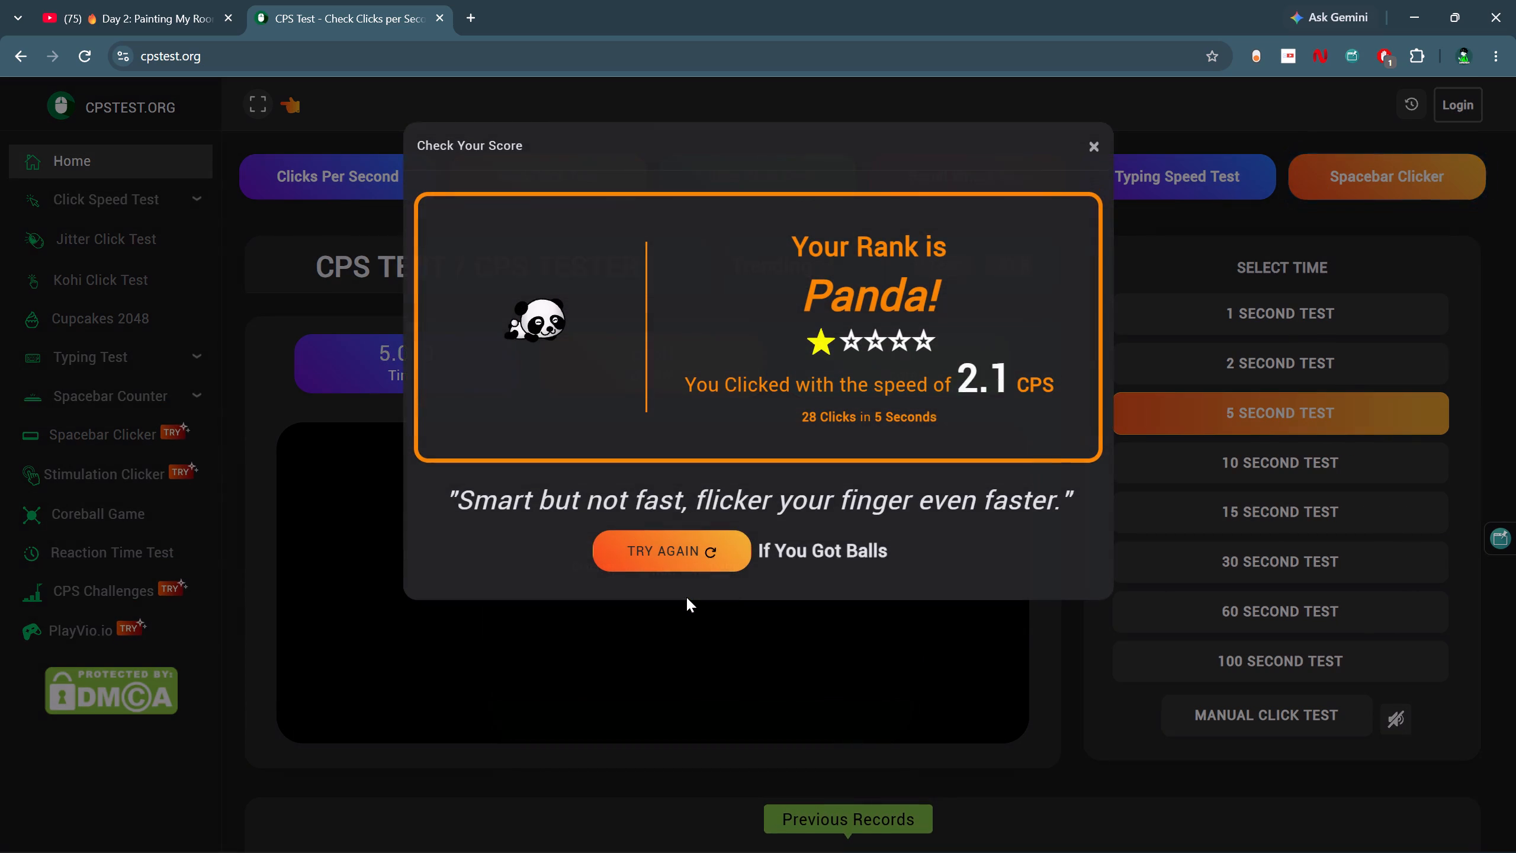
Dismiss the score, restart the 5-second CPS test and complete a round with continuous rapid bursts.
{"action": "double_click", "coordinate": [686, 597]}
{"action": "triple_click", "coordinate": [686, 585]}
{"action": "triple_click", "coordinate": [686, 581]}
{"action": "triple_click", "coordinate": [685, 576]}
{"action": "triple_click", "coordinate": [683, 572]}
{"action": "triple_click", "coordinate": [683, 569]}
{"action": "triple_click", "coordinate": [682, 567]}
{"action": "triple_click", "coordinate": [682, 566]}
{"action": "triple_click", "coordinate": [682, 566]}
{"action": "triple_click", "coordinate": [682, 565]}
{"action": "triple_click", "coordinate": [682, 565]}
{"action": "triple_click", "coordinate": [682, 565]}
{"action": "triple_click", "coordinate": [682, 565]}
{"action": "triple_click", "coordinate": [682, 565]}
{"action": "triple_click", "coordinate": [682, 565]}
{"action": "double_click", "coordinate": [682, 565]}
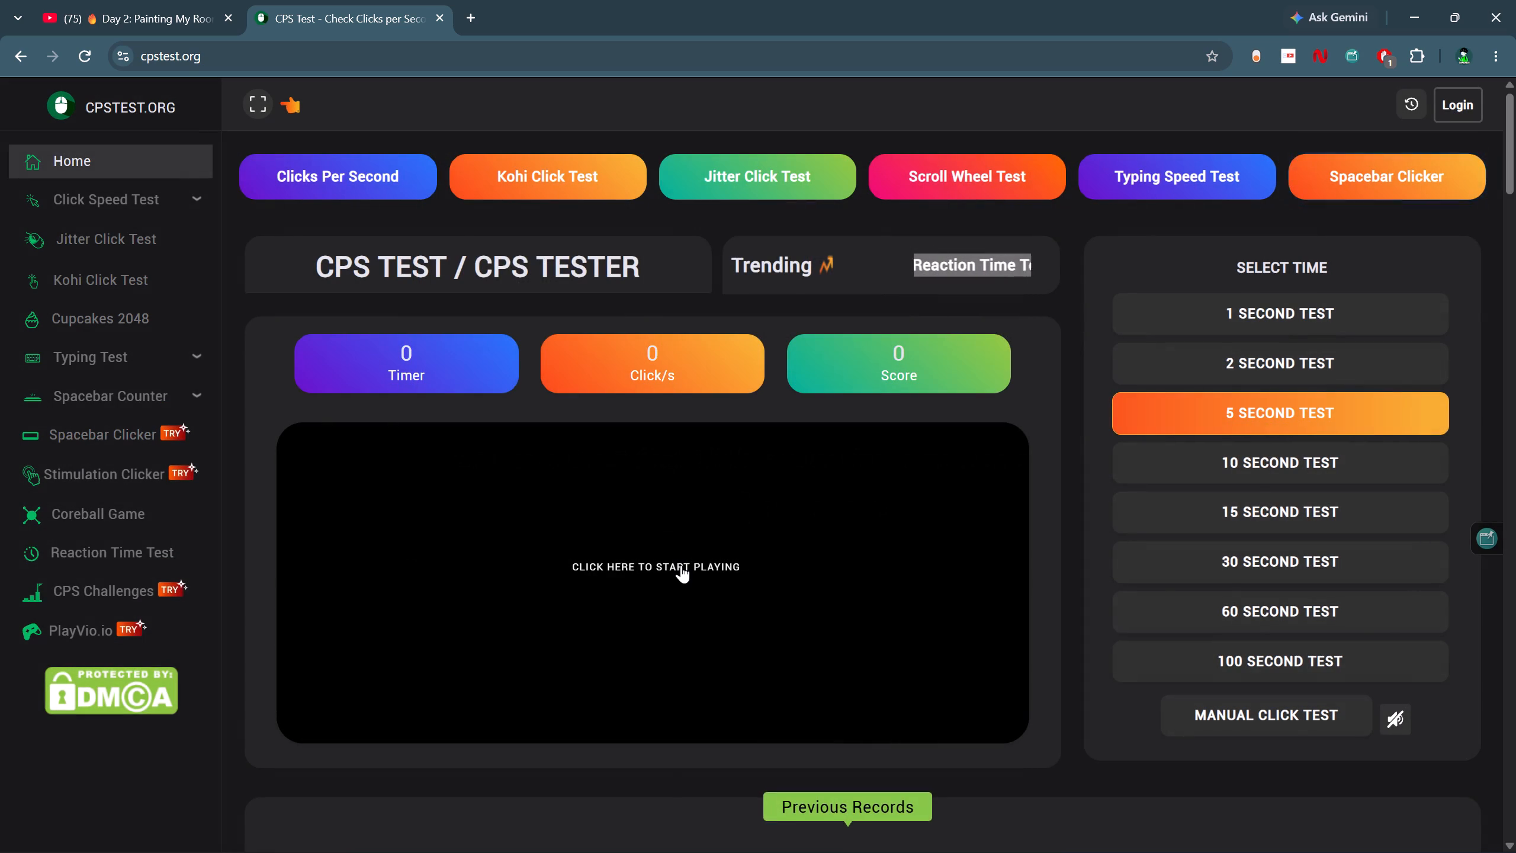
{"action": "triple_click", "coordinate": [681, 565]}
{"action": "triple_click", "coordinate": [681, 565]}
{"action": "triple_click", "coordinate": [681, 565]}
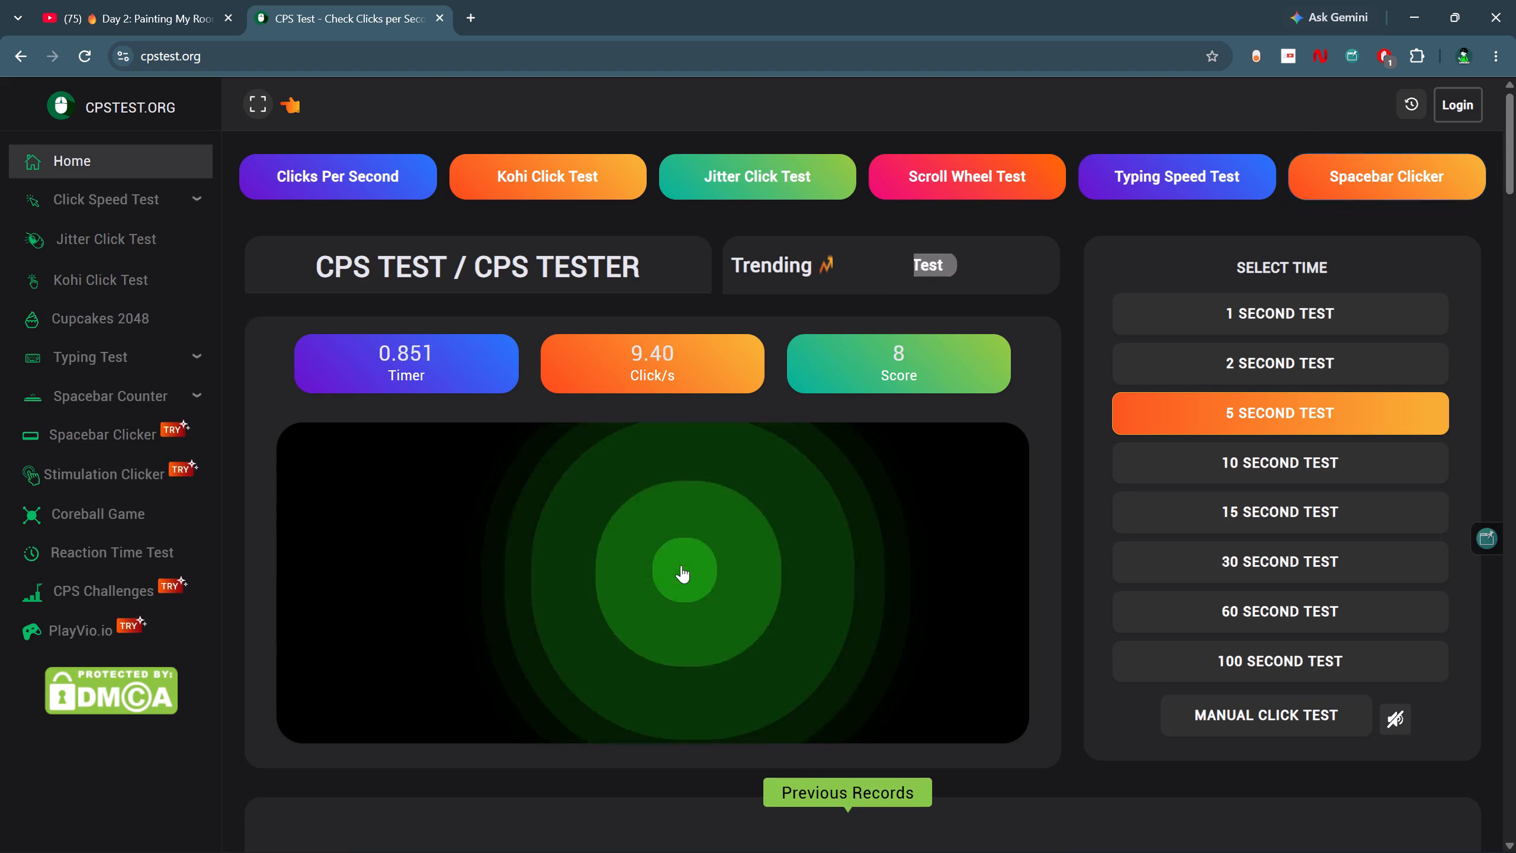
{"action": "triple_click", "coordinate": [681, 565]}
{"action": "triple_click", "coordinate": [681, 565]}
{"action": "triple_click", "coordinate": [681, 565]}
{"action": "double_click", "coordinate": [681, 565]}
{"action": "triple_click", "coordinate": [681, 565]}
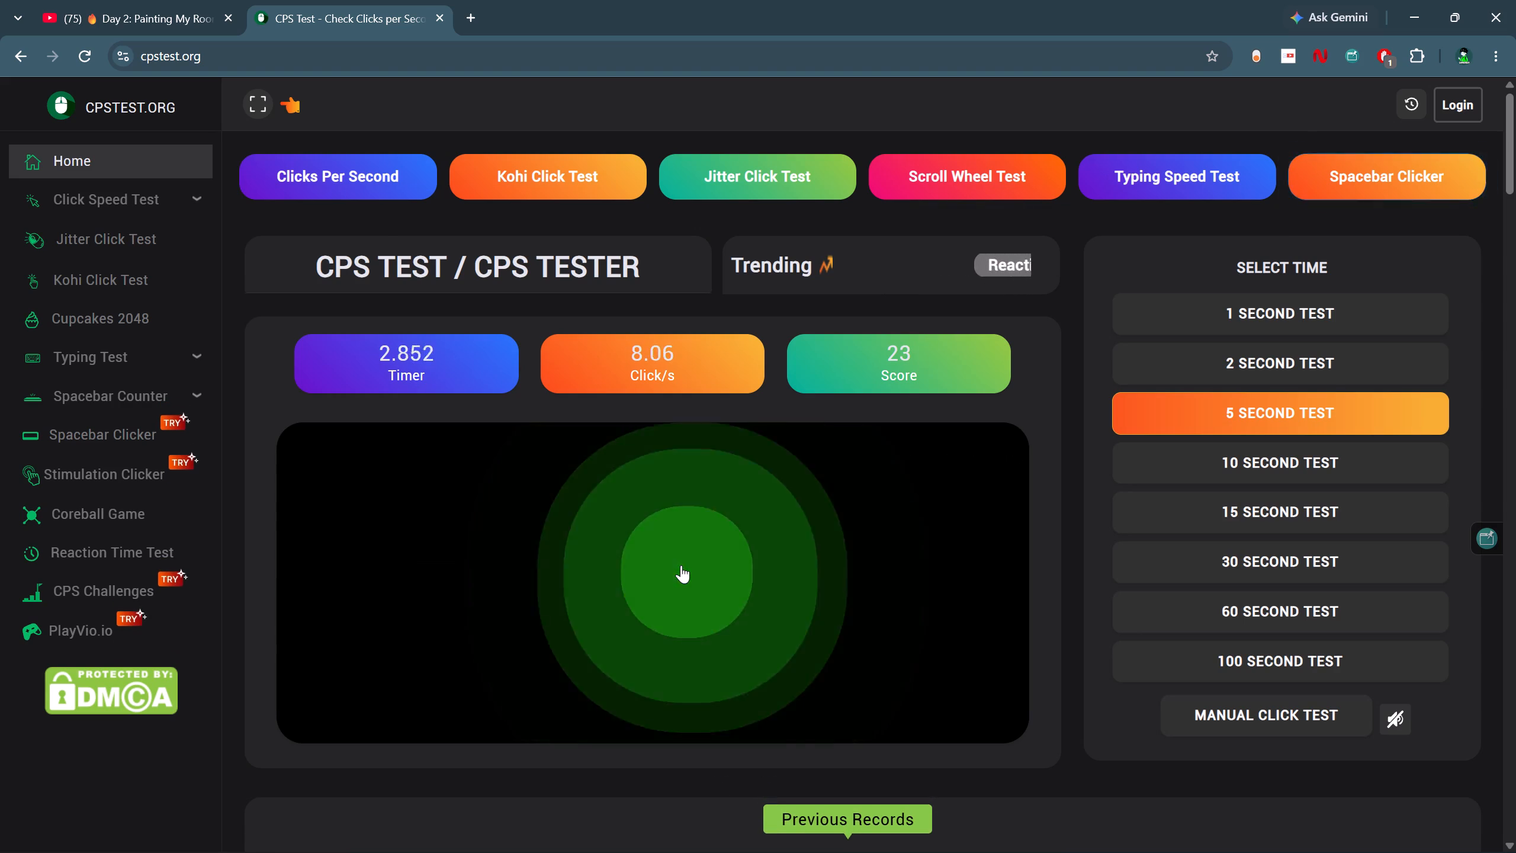
{"action": "triple_click", "coordinate": [681, 565]}
{"action": "triple_click", "coordinate": [681, 565]}
{"action": "triple_click", "coordinate": [681, 565]}
{"action": "triple_click", "coordinate": [681, 565]}
{"action": "double_click", "coordinate": [681, 565]}
{"action": "triple_click", "coordinate": [681, 565]}
{"action": "triple_click", "coordinate": [681, 565]}
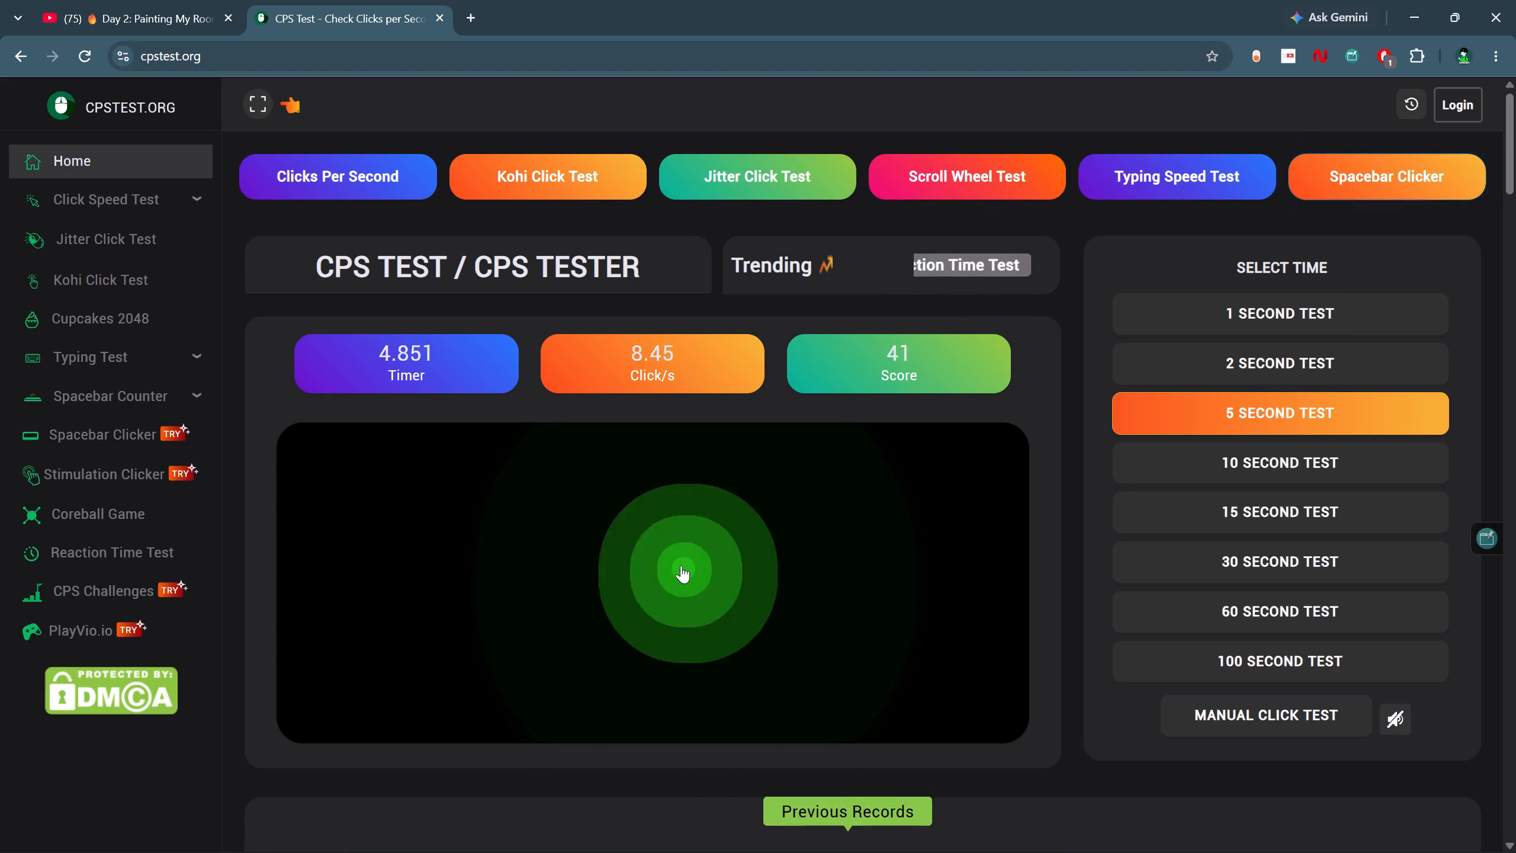
{"action": "triple_click", "coordinate": [681, 565]}
Finish the running round, restart the 5-second CPS test and complete another round with continuous rapid triple bursts.
{"action": "triple_click", "coordinate": [681, 565]}
{"action": "triple_click", "coordinate": [681, 565]}
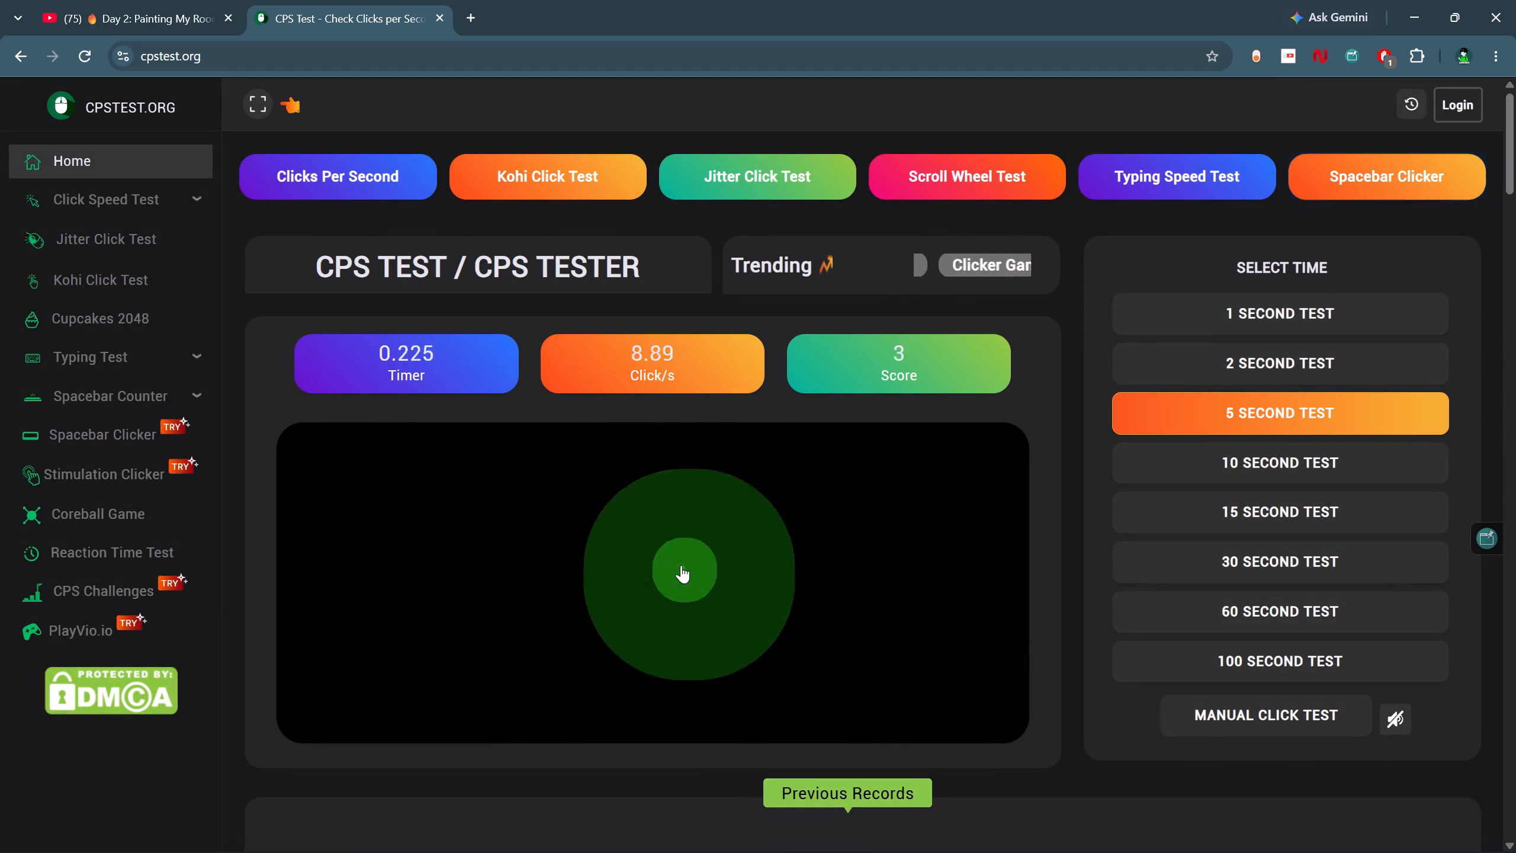
{"action": "triple_click", "coordinate": [681, 565]}
{"action": "triple_click", "coordinate": [681, 565]}
{"action": "triple_click", "coordinate": [681, 565]}
{"action": "triple_click", "coordinate": [681, 565]}
{"action": "triple_click", "coordinate": [681, 565]}
{"action": "triple_click", "coordinate": [681, 565]}
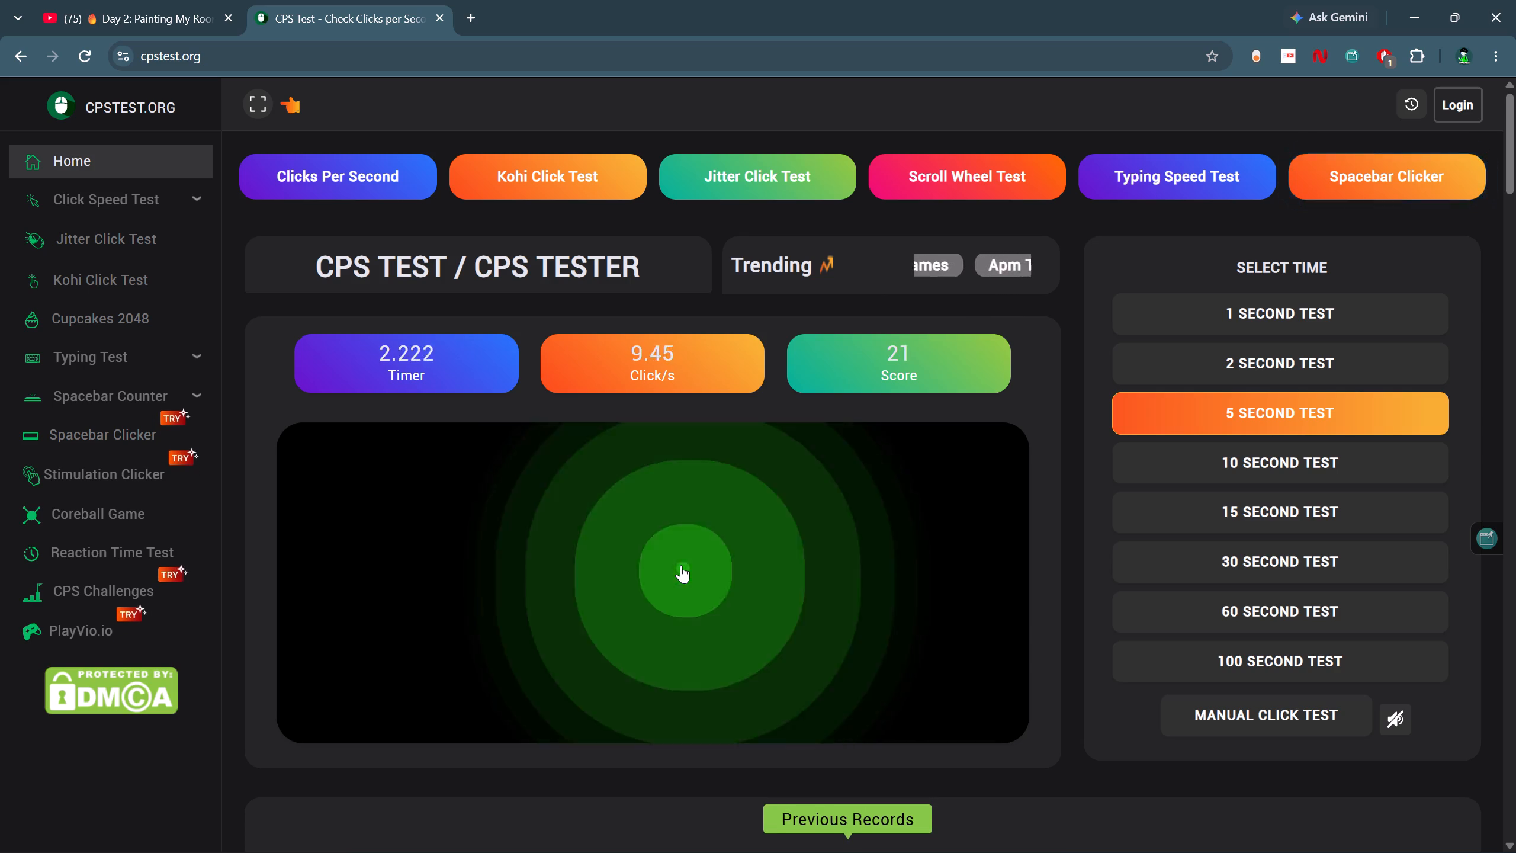
{"action": "triple_click", "coordinate": [681, 565]}
{"action": "triple_click", "coordinate": [681, 565]}
{"action": "triple_click", "coordinate": [681, 565]}
{"action": "triple_click", "coordinate": [681, 565]}
{"action": "triple_click", "coordinate": [681, 565]}
{"action": "triple_click", "coordinate": [681, 565]}
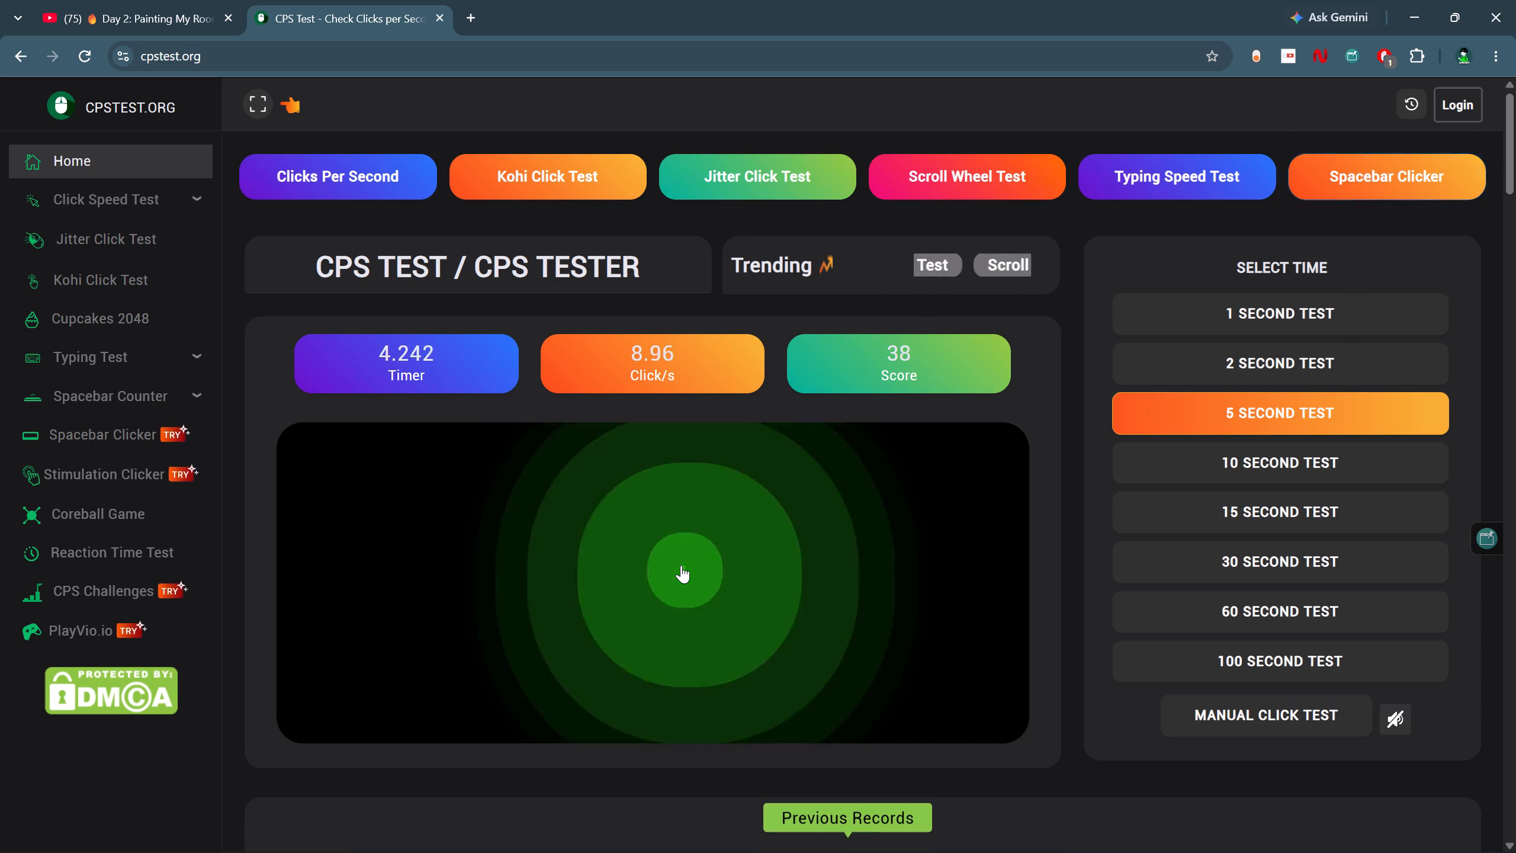
{"action": "triple_click", "coordinate": [681, 565]}
{"action": "triple_click", "coordinate": [681, 565]}
{"action": "triple_click", "coordinate": [681, 565]}
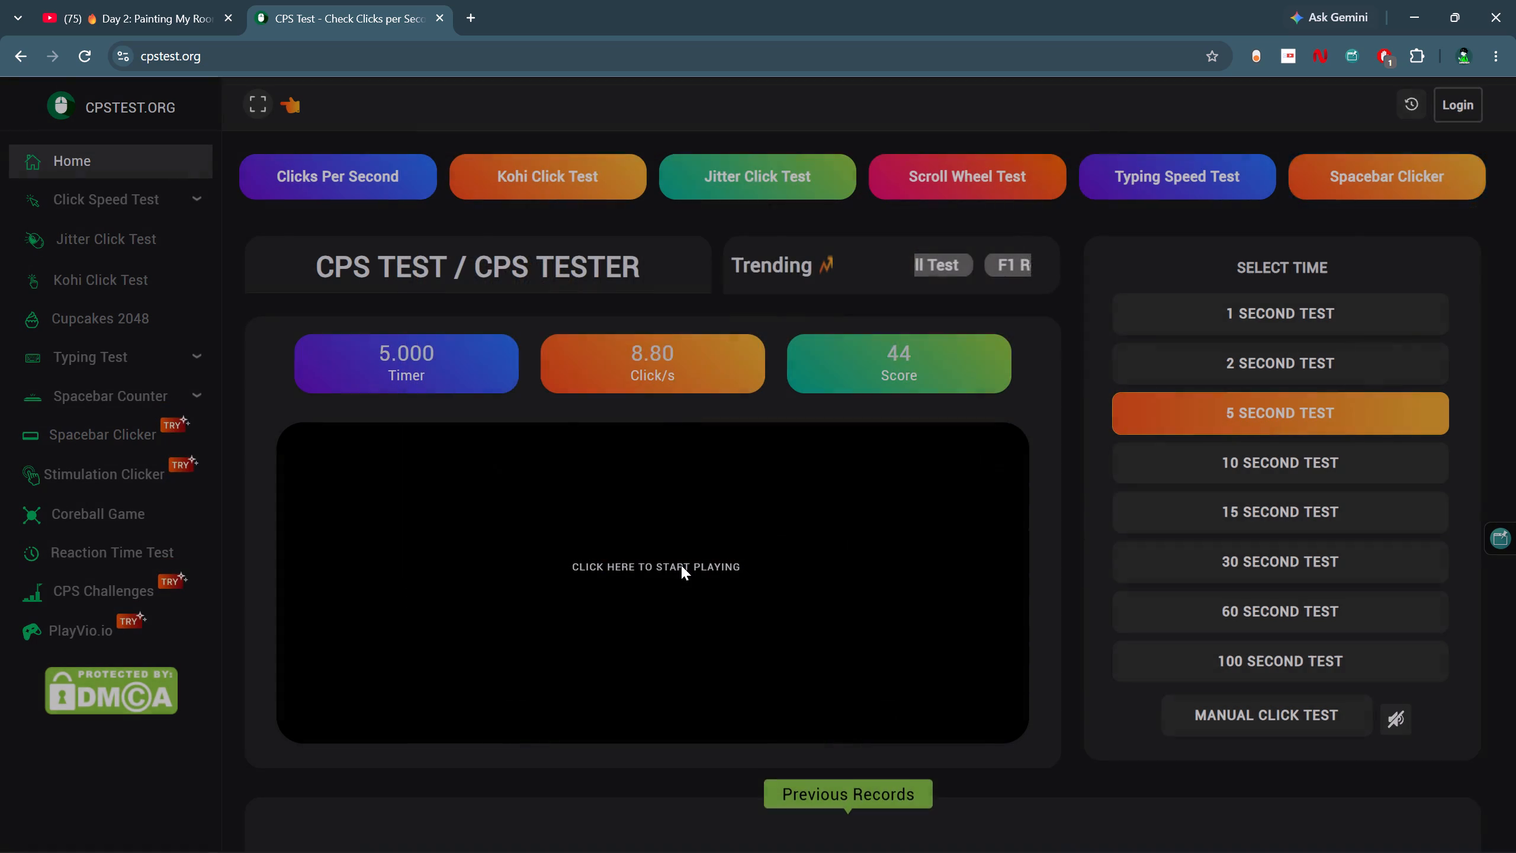
Restart the 5-second CPS test and complete one more round with even faster continuous triple bursts.
{"action": "triple_click", "coordinate": [681, 566]}
{"action": "triple_click", "coordinate": [681, 566]}
{"action": "triple_click", "coordinate": [681, 566]}
{"action": "triple_click", "coordinate": [681, 566]}
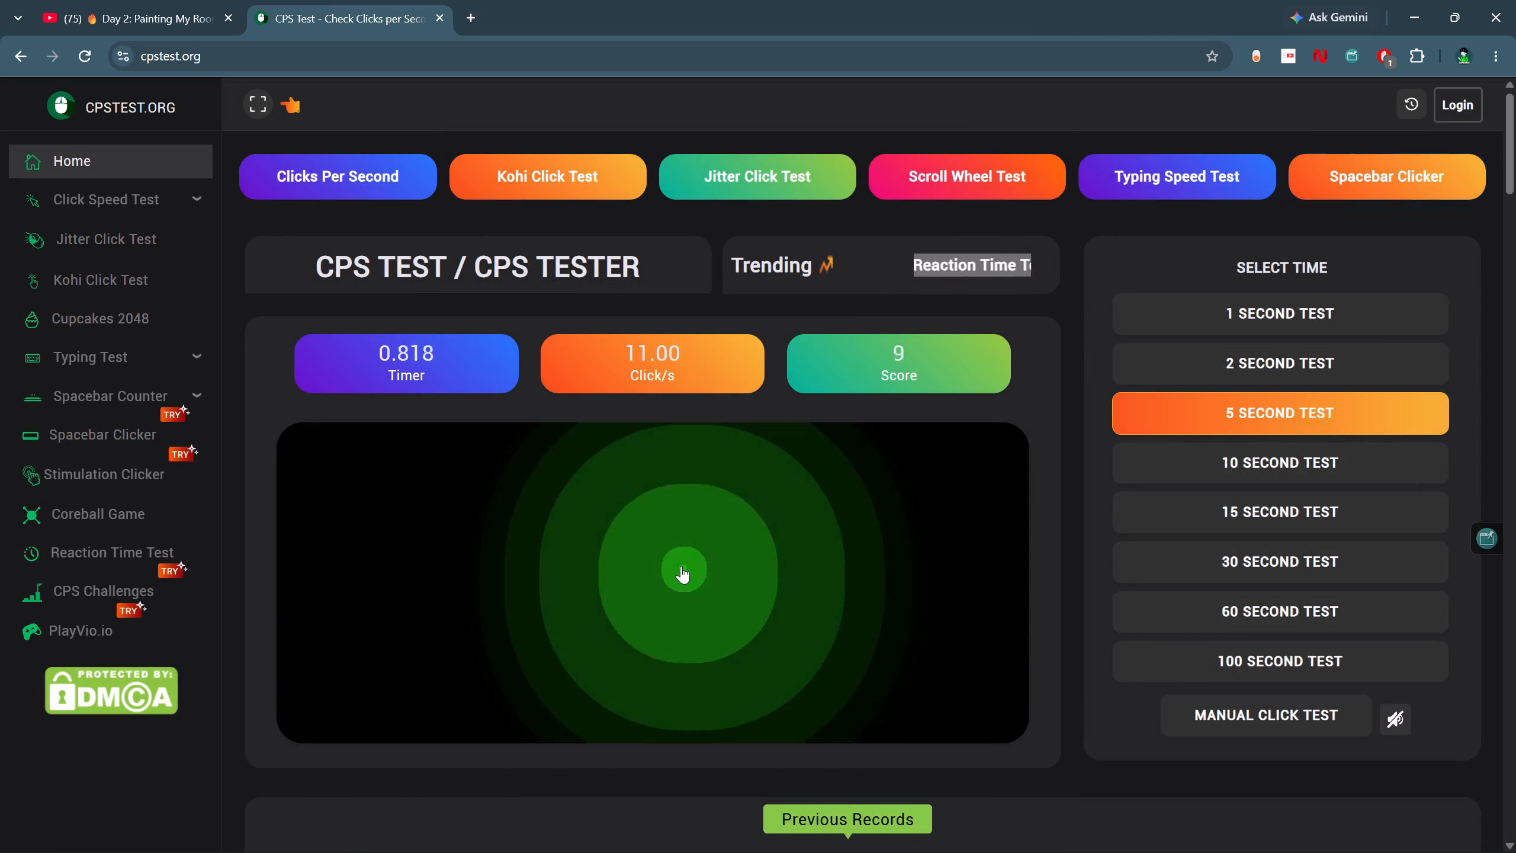
{"action": "triple_click", "coordinate": [681, 566]}
{"action": "triple_click", "coordinate": [681, 566]}
{"action": "triple_click", "coordinate": [681, 566]}
{"action": "triple_click", "coordinate": [681, 566]}
{"action": "triple_click", "coordinate": [681, 566]}
{"action": "triple_click", "coordinate": [681, 566]}
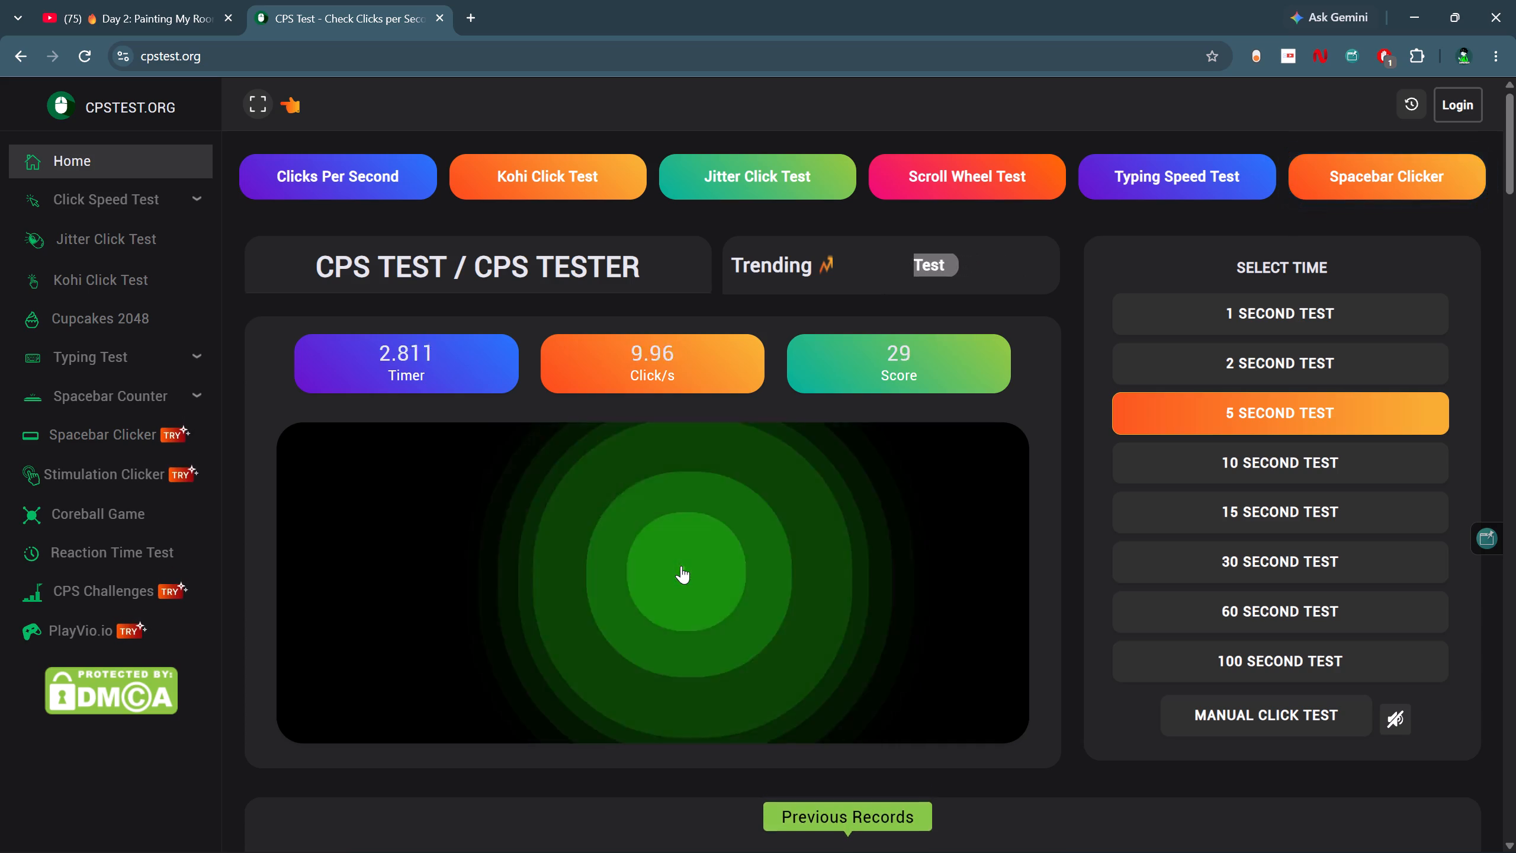
{"action": "triple_click", "coordinate": [681, 566]}
{"action": "triple_click", "coordinate": [681, 566]}
{"action": "triple_click", "coordinate": [681, 566]}
{"action": "triple_click", "coordinate": [681, 566]}
{"action": "triple_click", "coordinate": [681, 566]}
{"action": "triple_click", "coordinate": [681, 566]}
{"action": "triple_click", "coordinate": [681, 566]}
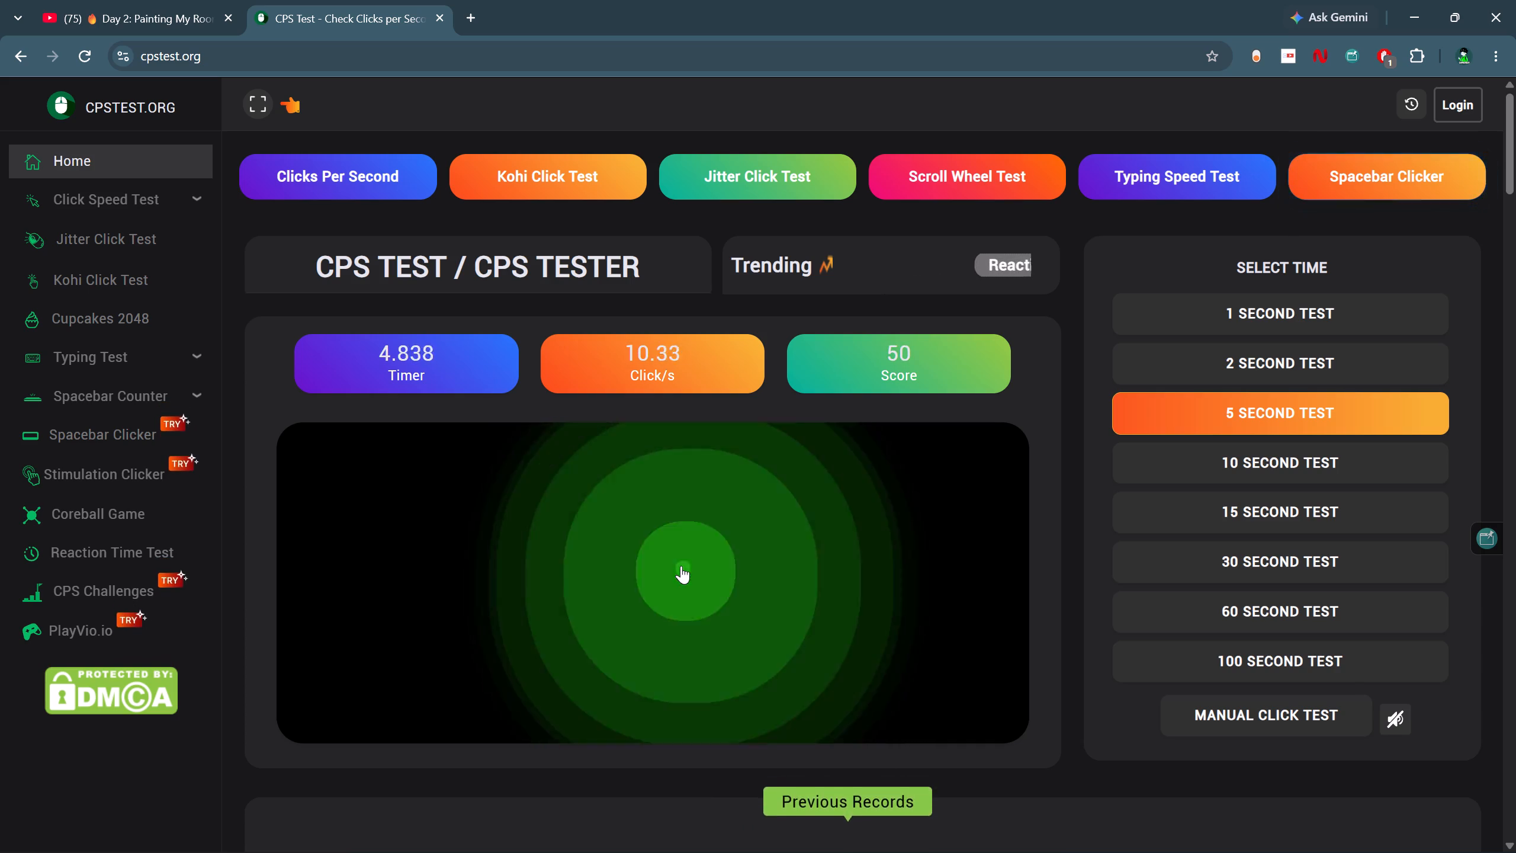
{"action": "triple_click", "coordinate": [681, 566]}
Close the CPS test tab and the browser window, and maximize the CapCut project 1027.
{"action": "left_click", "coordinate": [179, 0]}
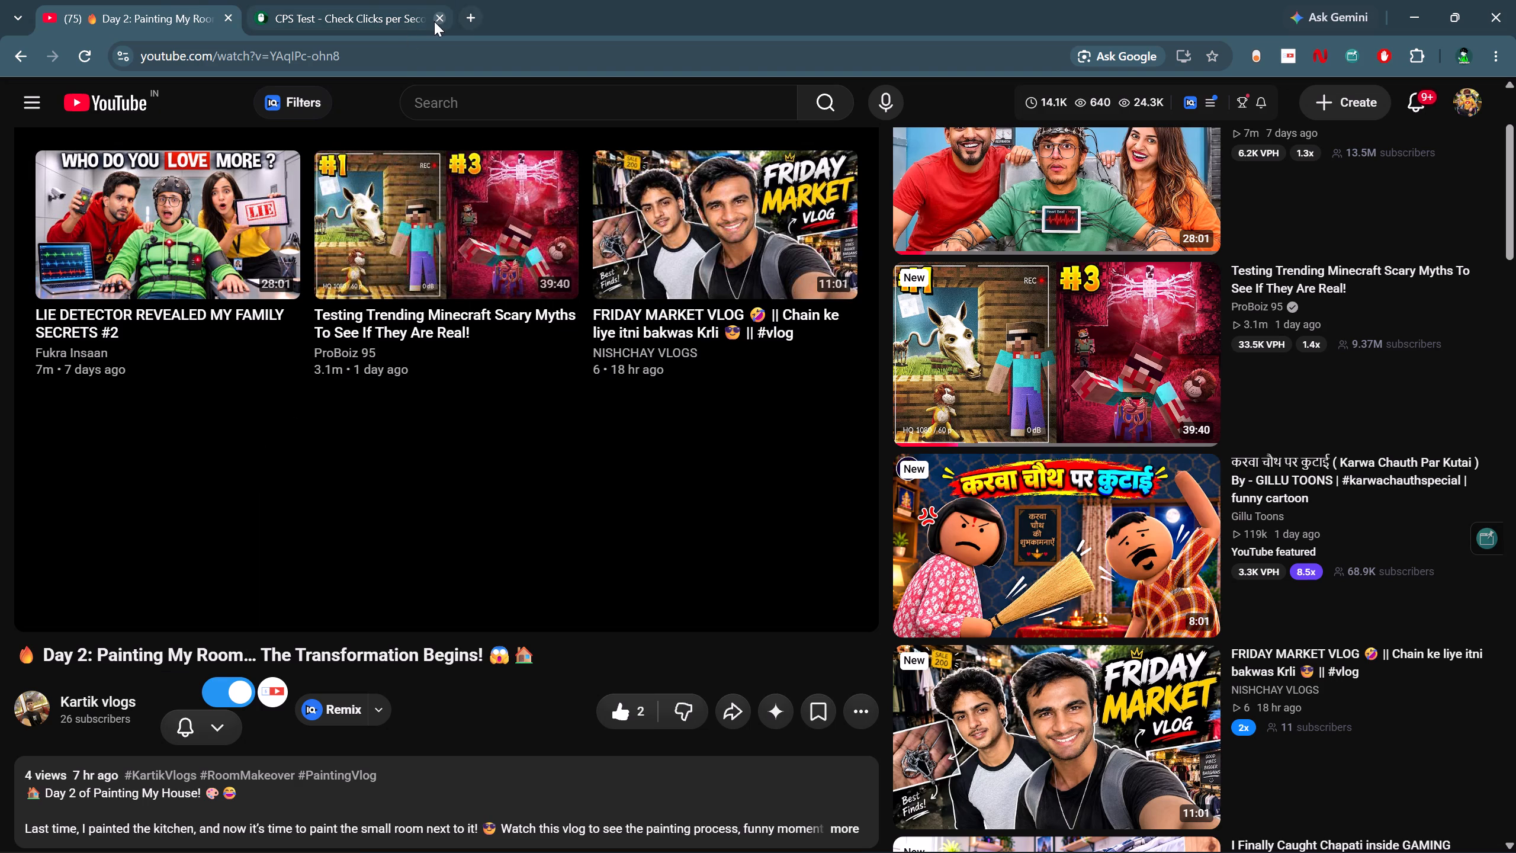
{"action": "left_click", "coordinate": [434, 21]}
{"action": "left_click", "coordinate": [1514, 0]}
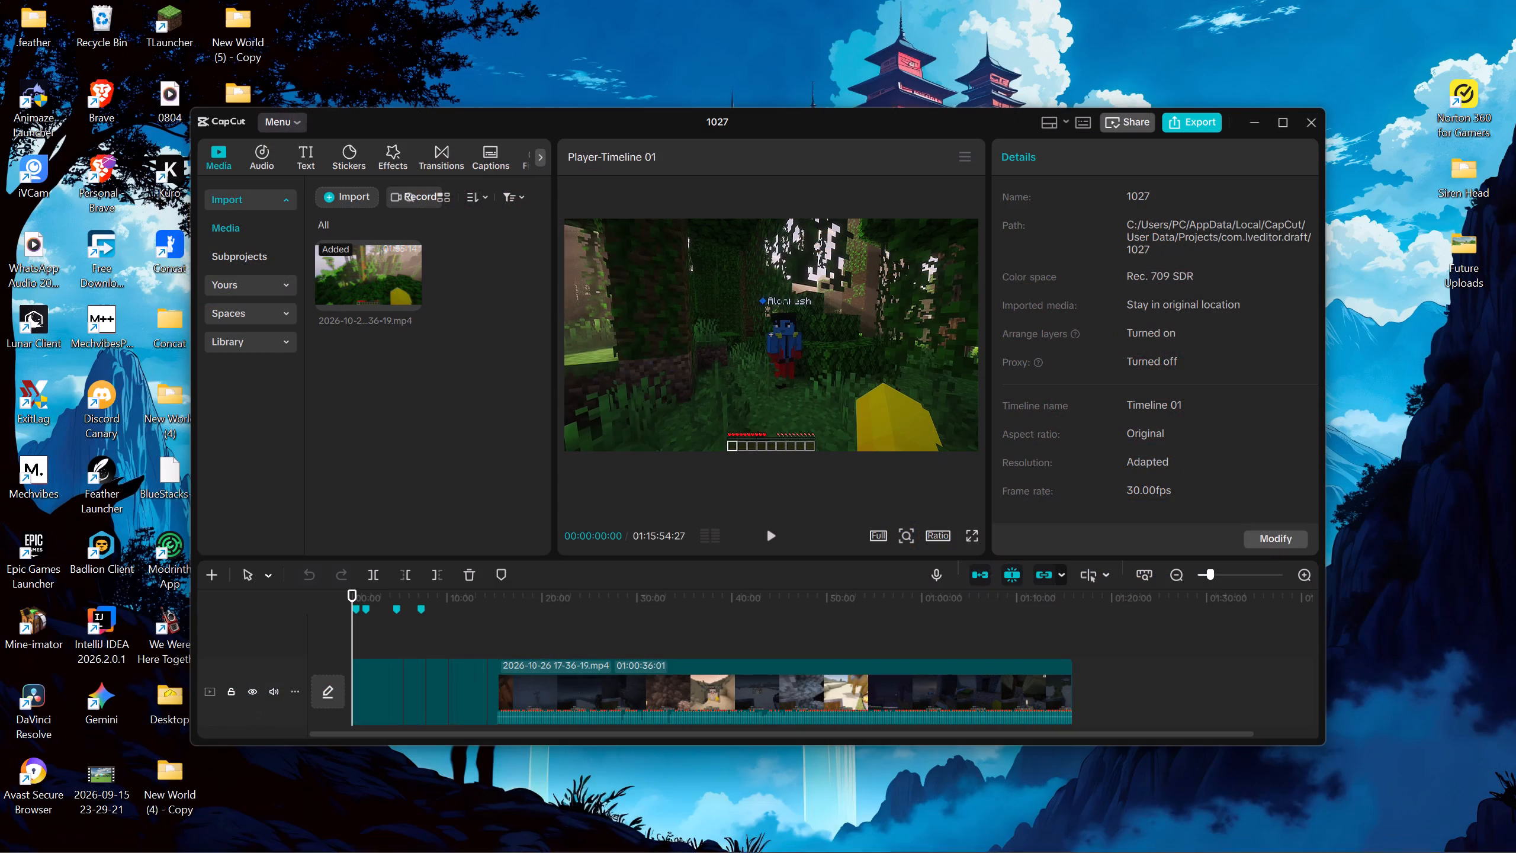
{"action": "left_click", "coordinate": [1280, 121]}
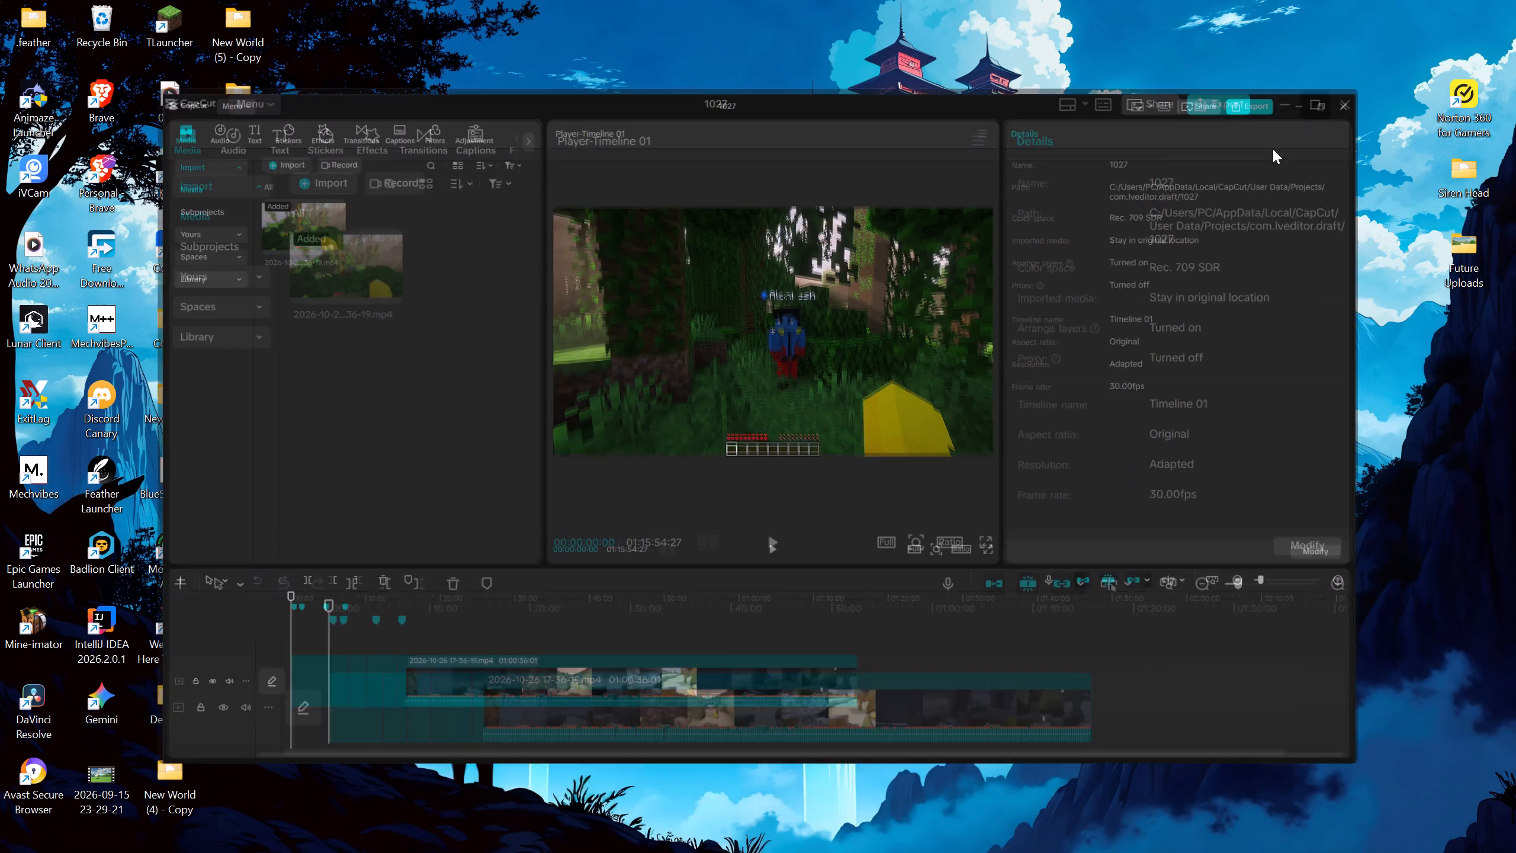
Play the long final clip on the timeline from its start near 00:15:19 to review the footage for cuts.
{"action": "left_click", "coordinate": [309, 692]}
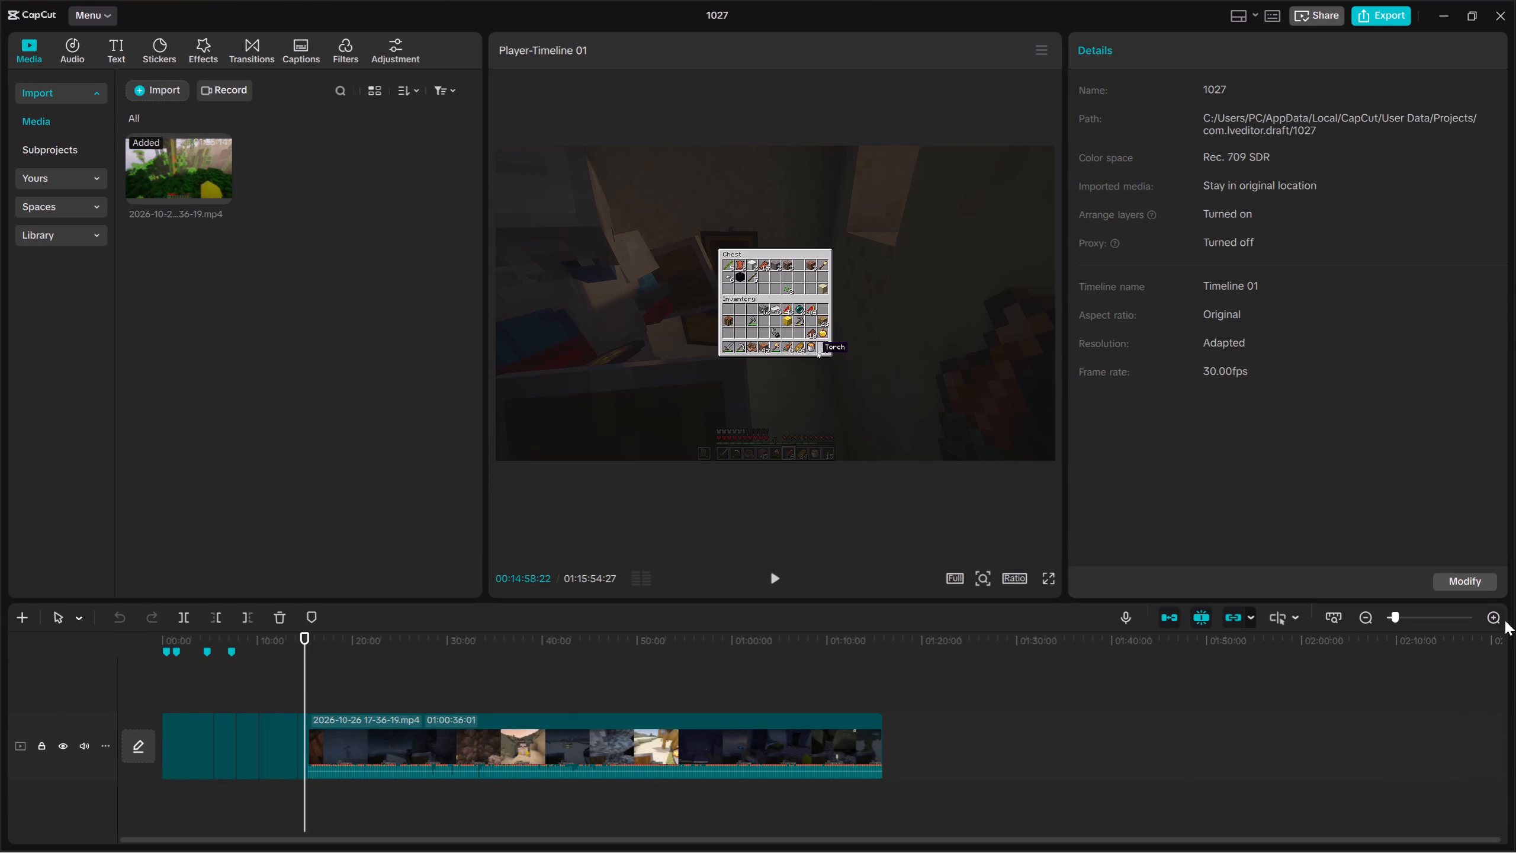
{"action": "left_click", "coordinate": [1505, 620]}
{"action": "triple_click", "coordinate": [1492, 617]}
{"action": "double_click", "coordinate": [1492, 617]}
{"action": "key", "text": "Down"}
{"action": "key", "text": "Down"}
{"action": "key", "text": "Down"}
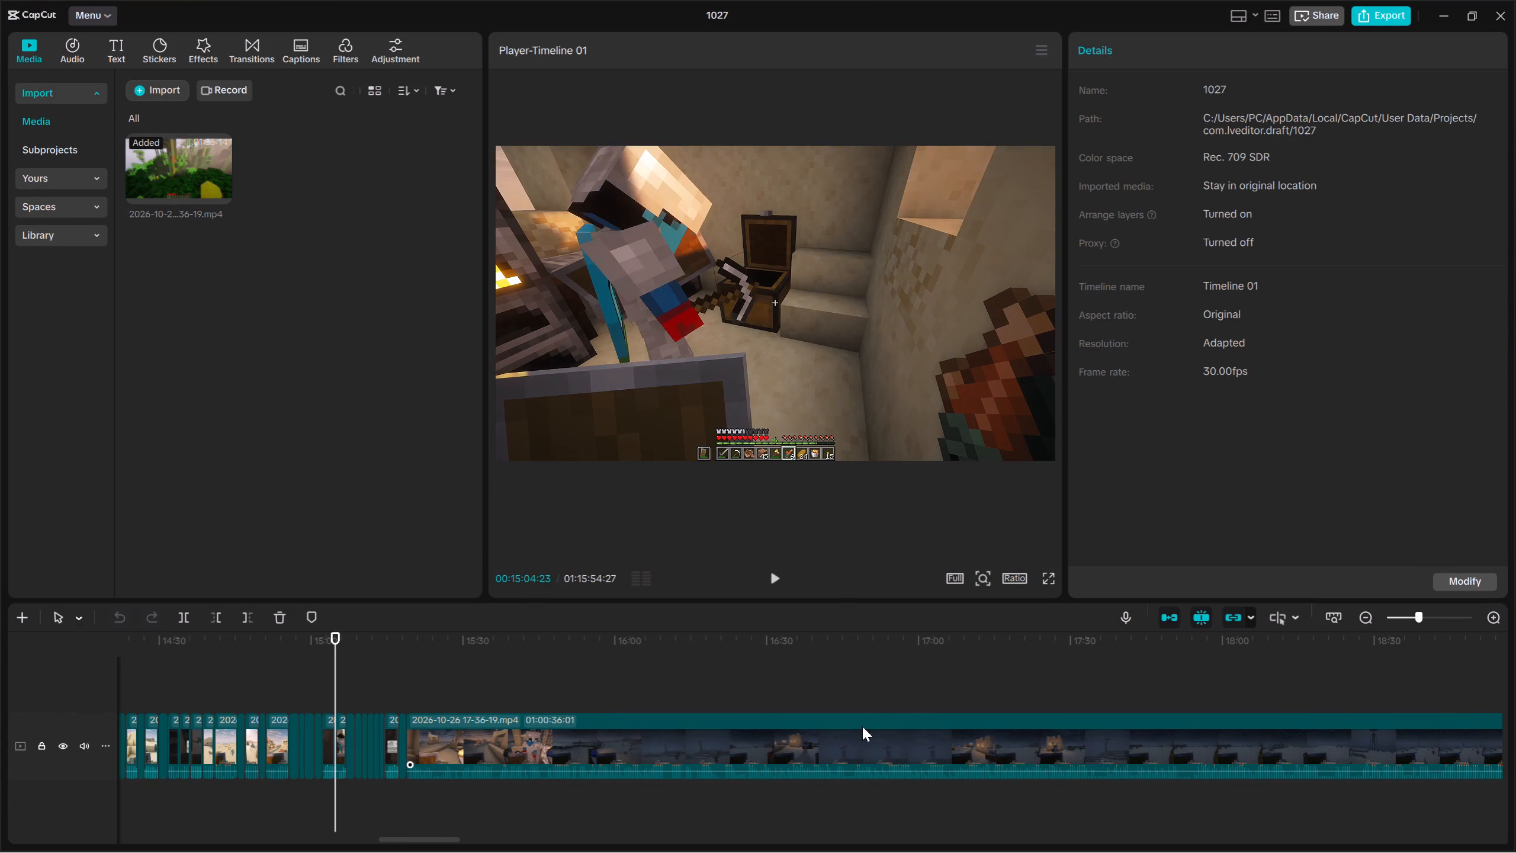
{"action": "key", "text": "Down"}
{"action": "left_click", "coordinate": [435, 808]}
{"action": "key", "text": "Up"}
{"action": "left_click", "coordinate": [484, 733]}
{"action": "key", "text": "space"}
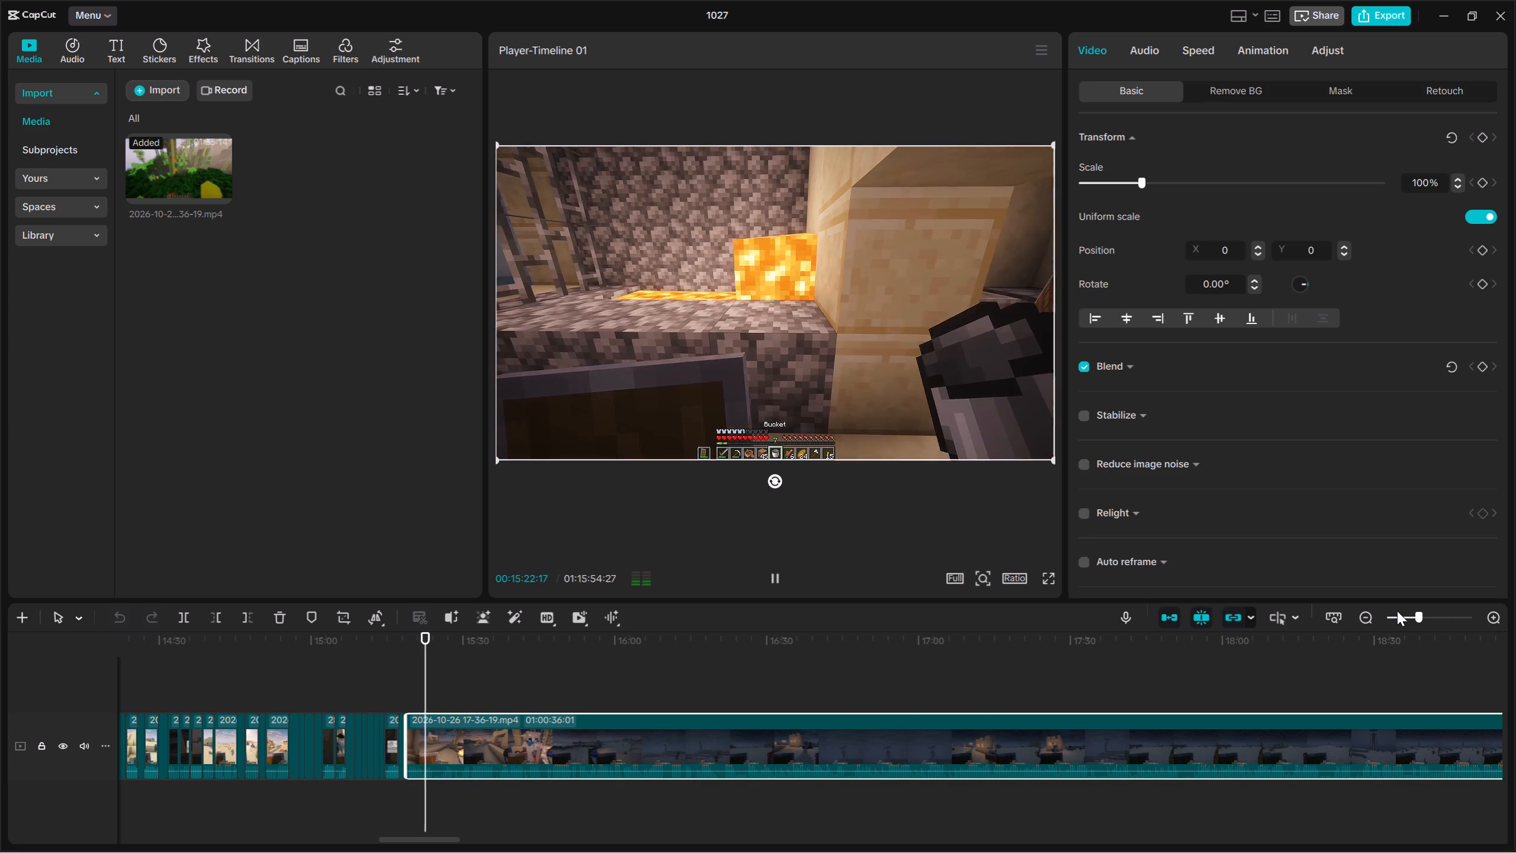
{"action": "double_click", "coordinate": [1499, 615]}
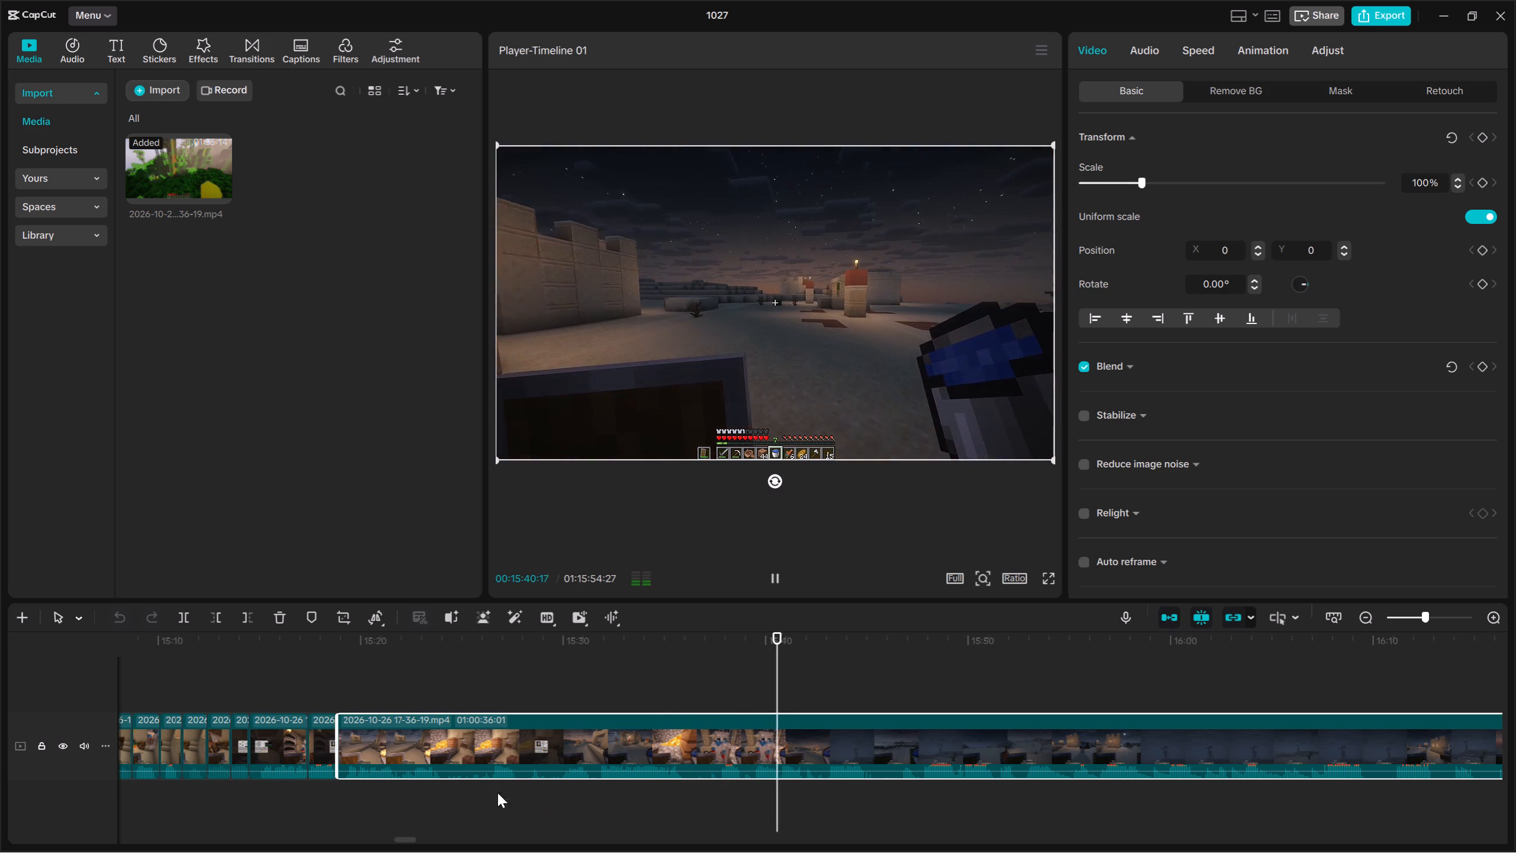
Trim the long clip's beginning up to 00:15:19:10, and trim its new beginning again up to 00:15:19:09.
{"action": "double_click", "coordinate": [342, 785]}
{"action": "left_click_drag", "start_coordinate": [402, 798], "coordinate": [409, 768]}
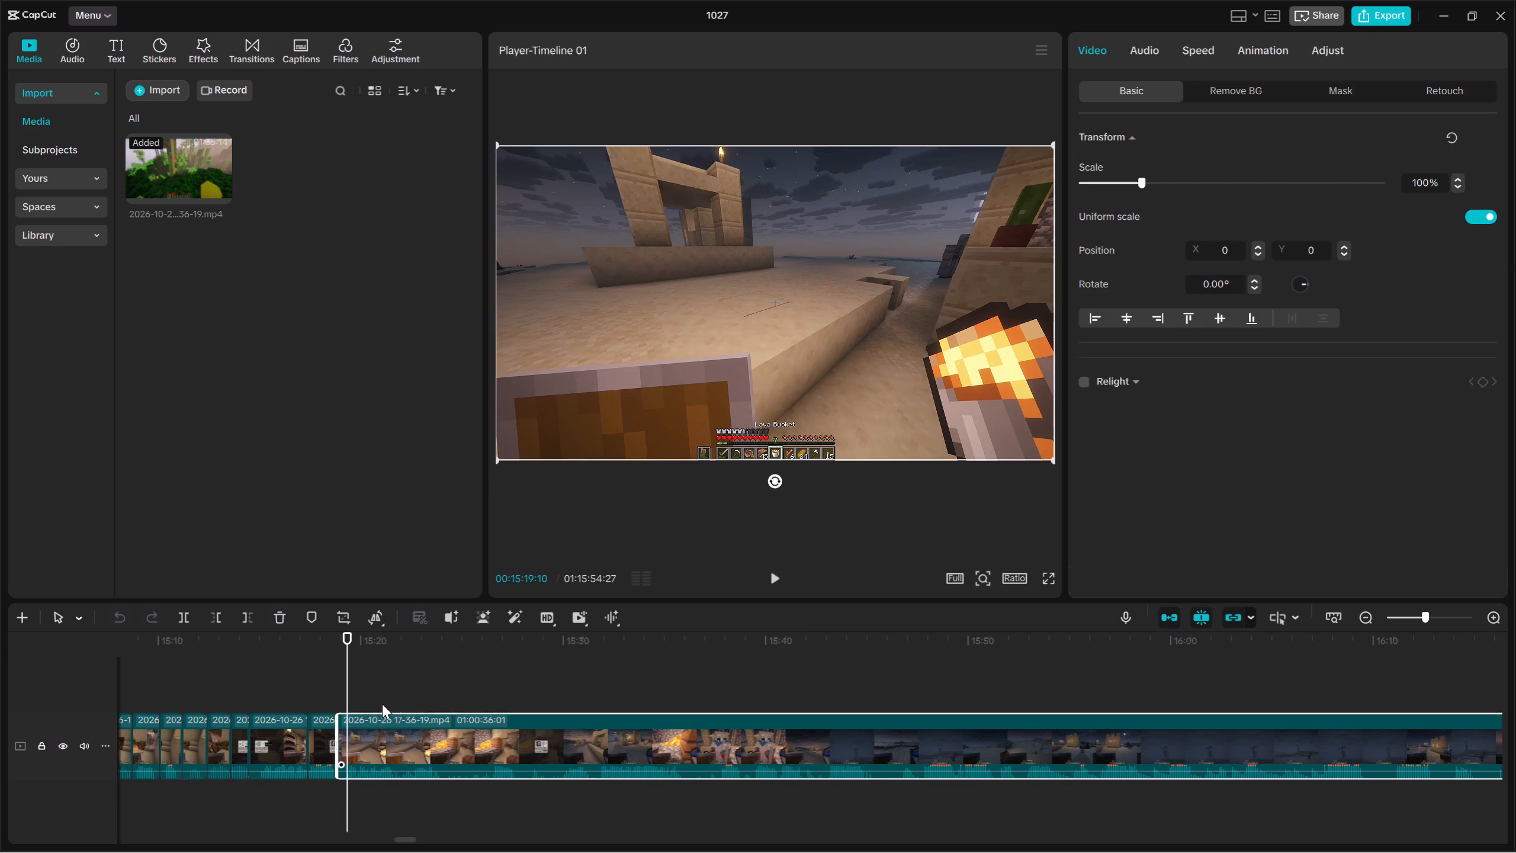
{"action": "left_click", "coordinate": [216, 624]}
{"action": "key", "text": "space"}
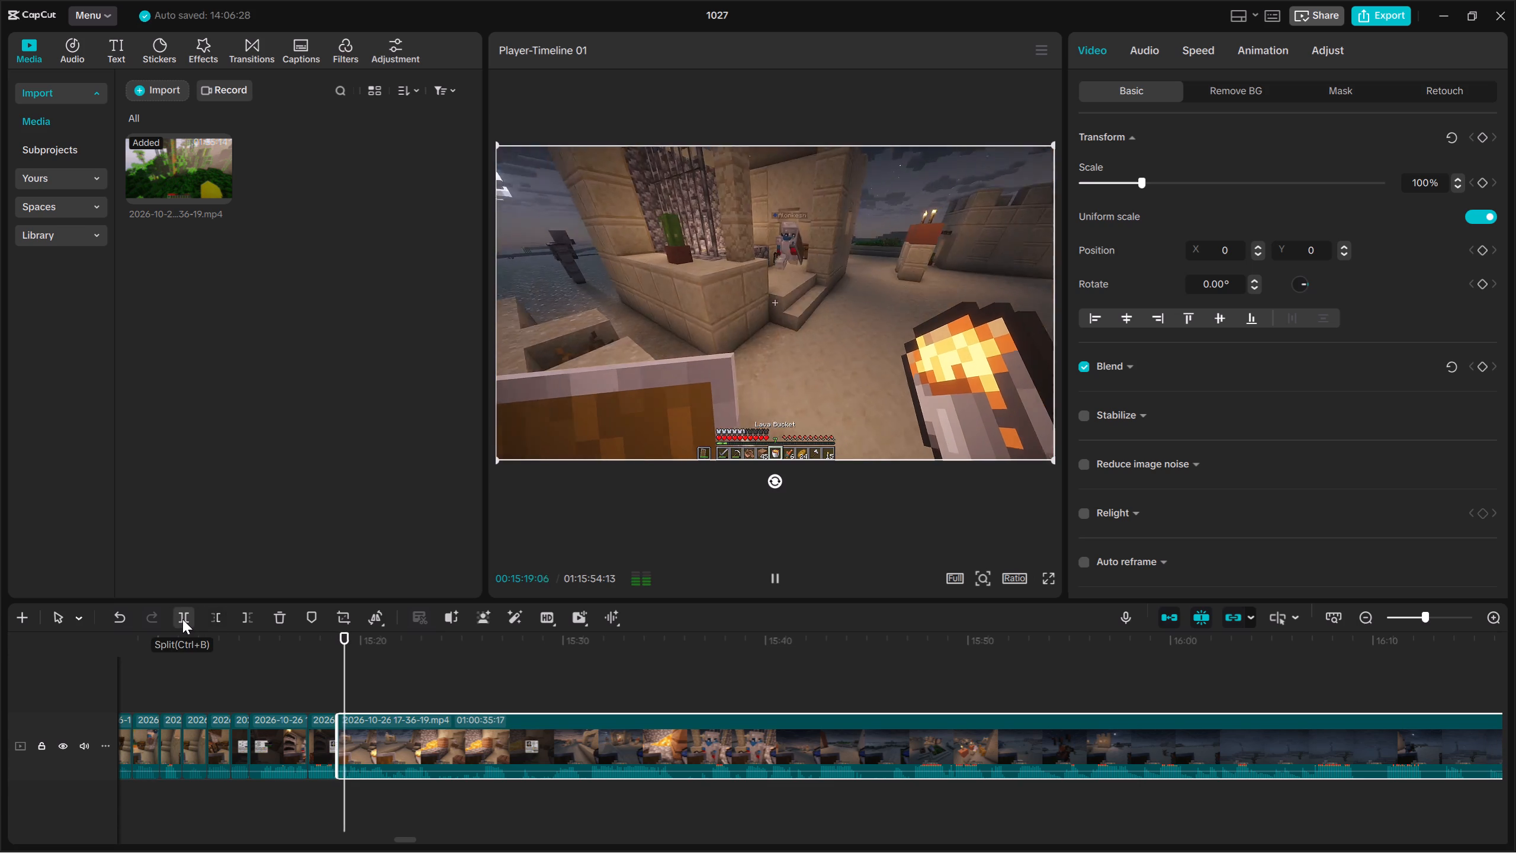
{"action": "key", "text": "space"}
{"action": "key", "text": "Up"}
{"action": "key", "text": "space"}
{"action": "key", "text": "space"}
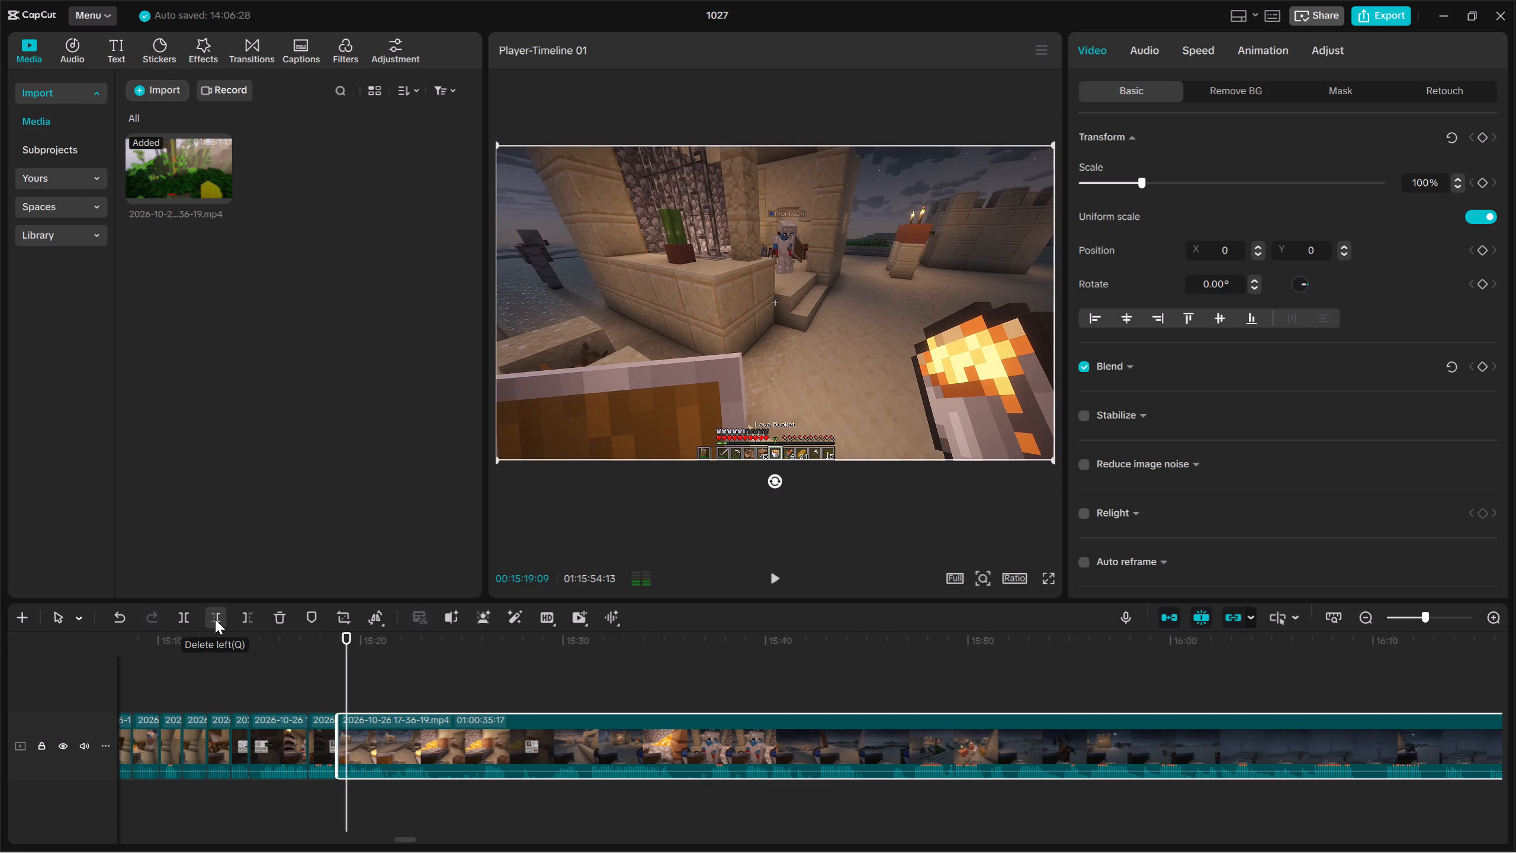
{"action": "left_click", "coordinate": [215, 619]}
Split the clip at 00:15:23:09 and trim the start of the remaining clip in short passes, removing the inventory-screen footage.
{"action": "key", "text": "space"}
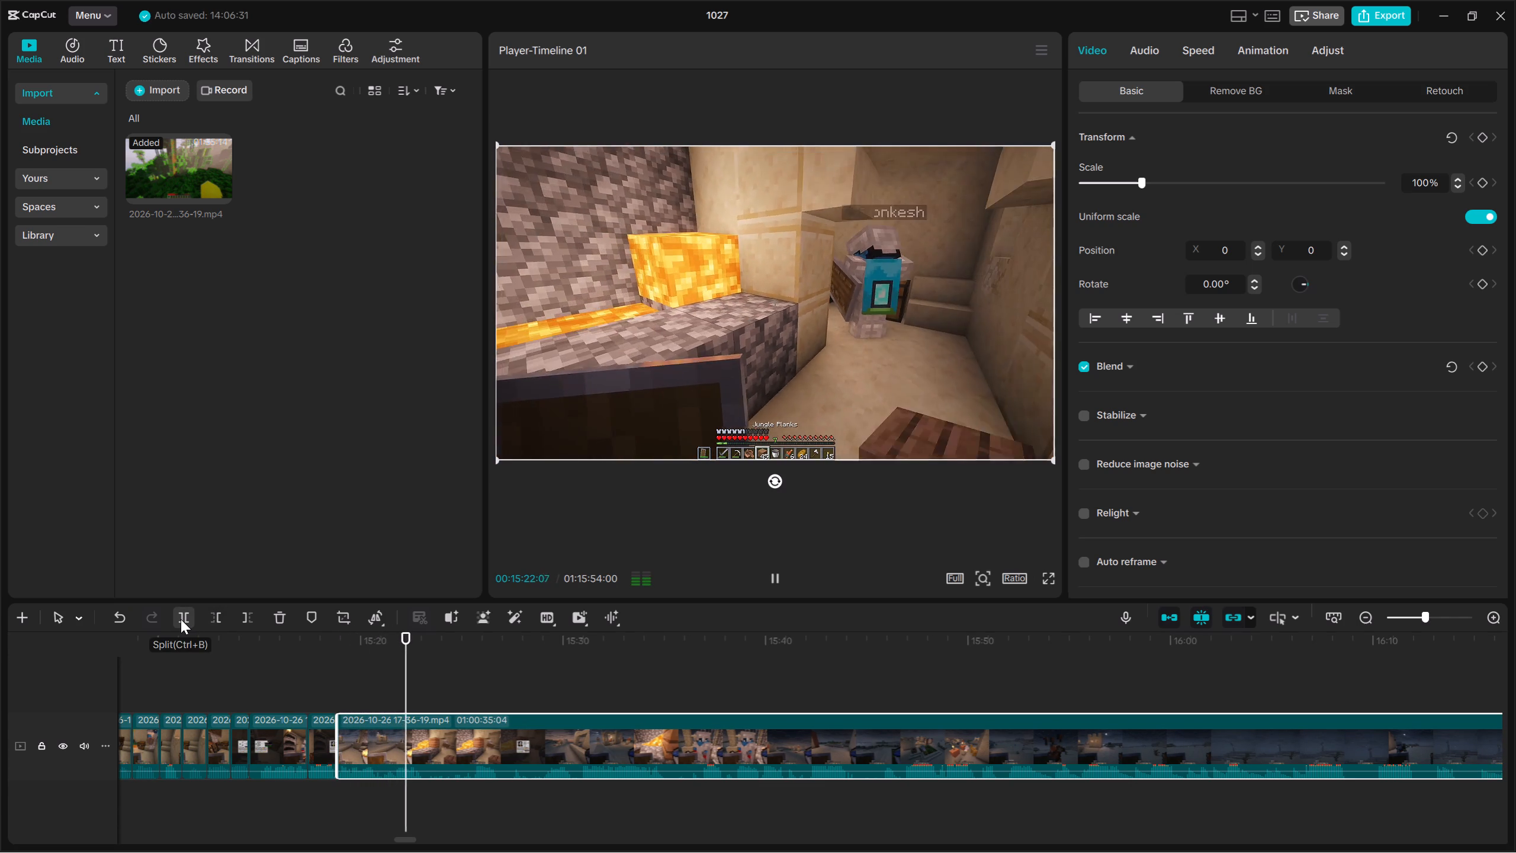
{"action": "key", "text": "space"}
{"action": "left_click", "coordinate": [181, 619]}
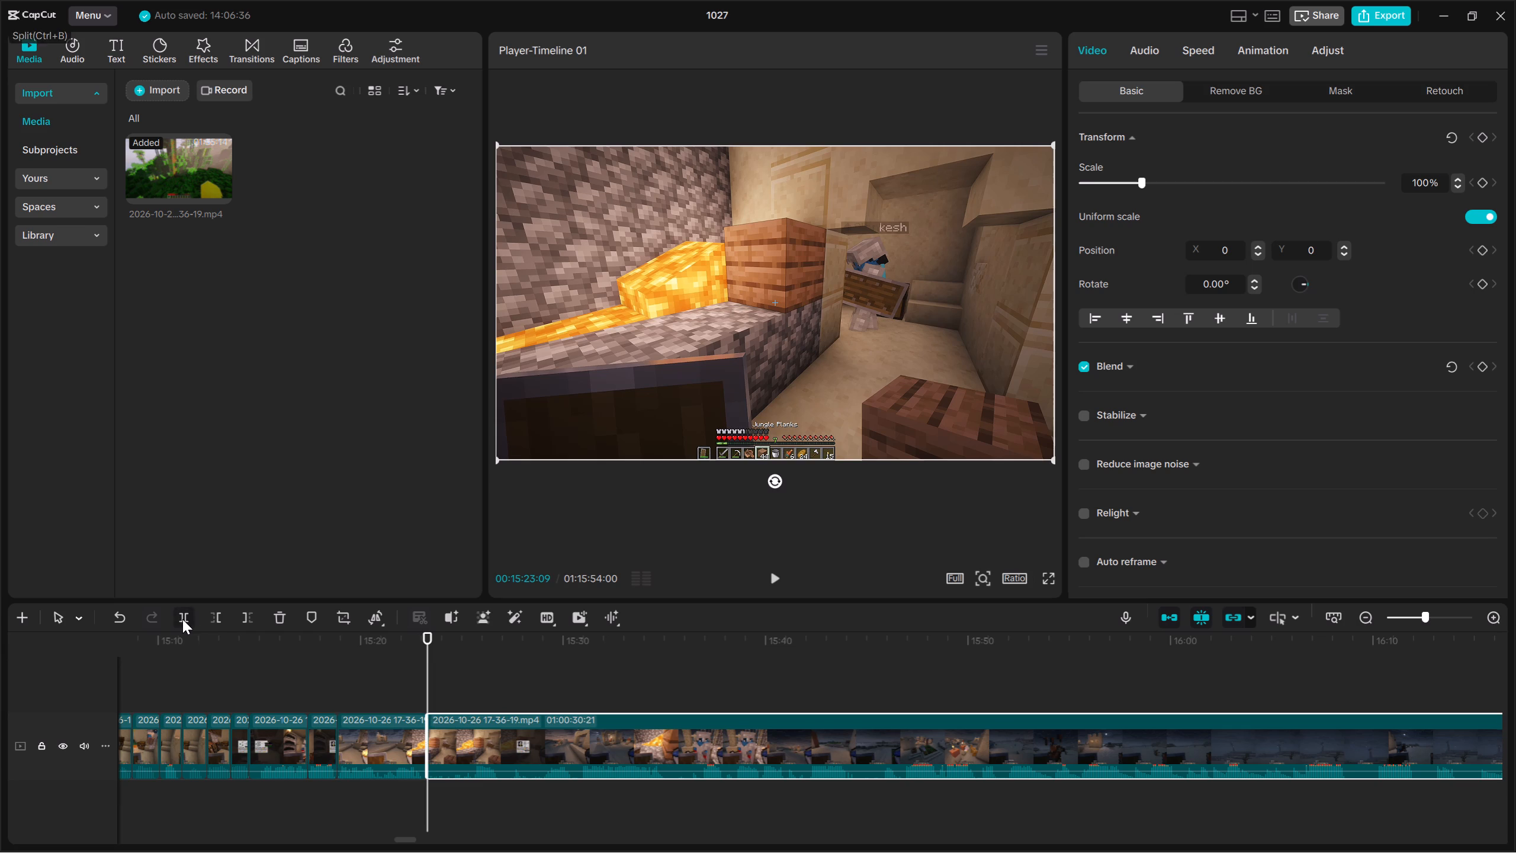
{"action": "key", "text": "space"}
{"action": "left_click", "coordinate": [216, 623]}
{"action": "key", "text": "space"}
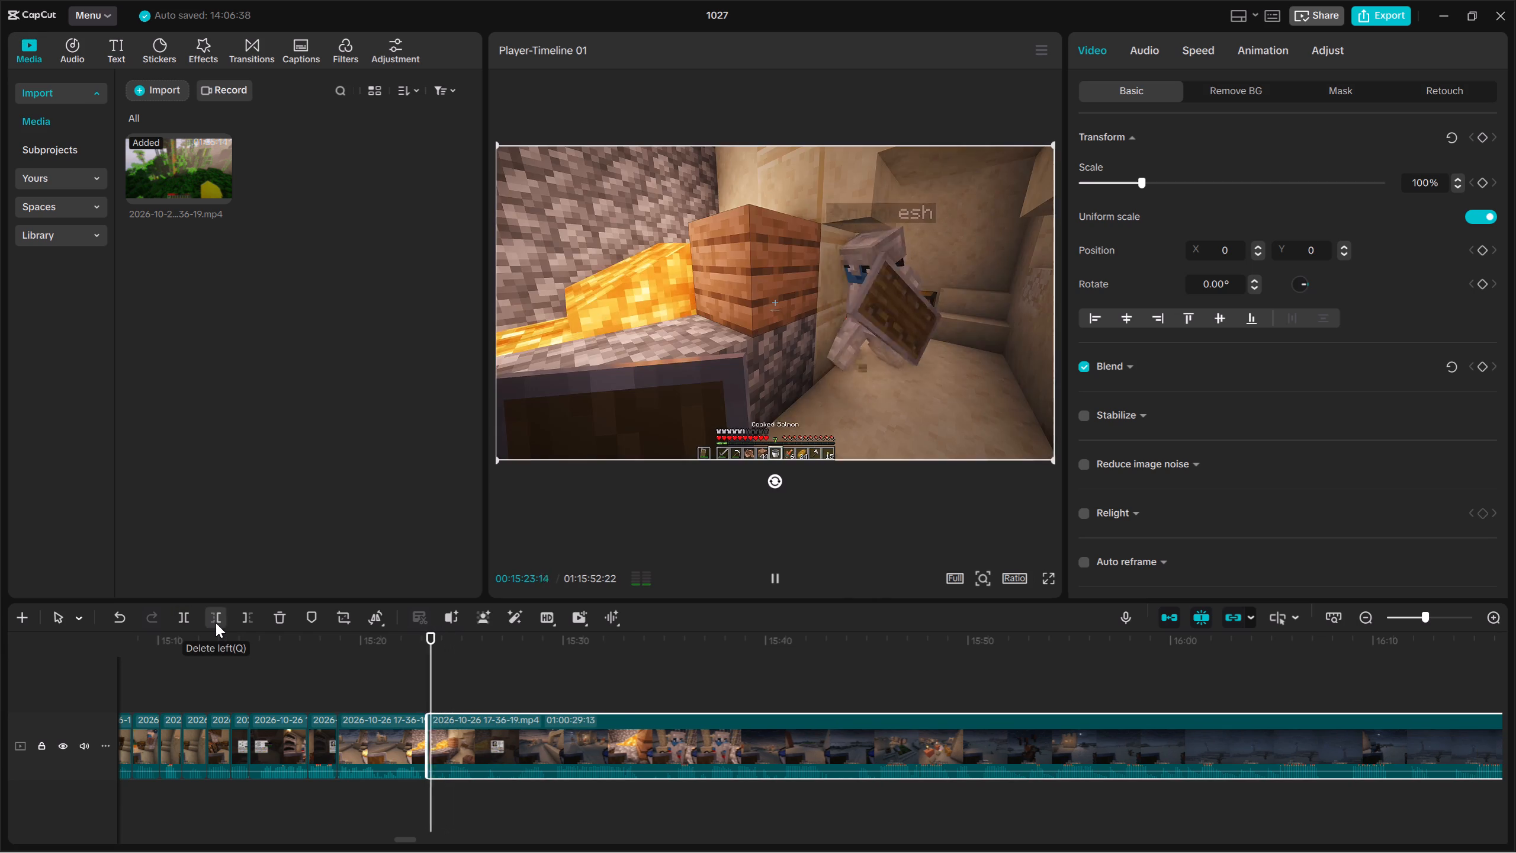
{"action": "left_click", "coordinate": [216, 623]}
{"action": "key", "text": "space"}
{"action": "key", "text": "Up"}
{"action": "key", "text": "space"}
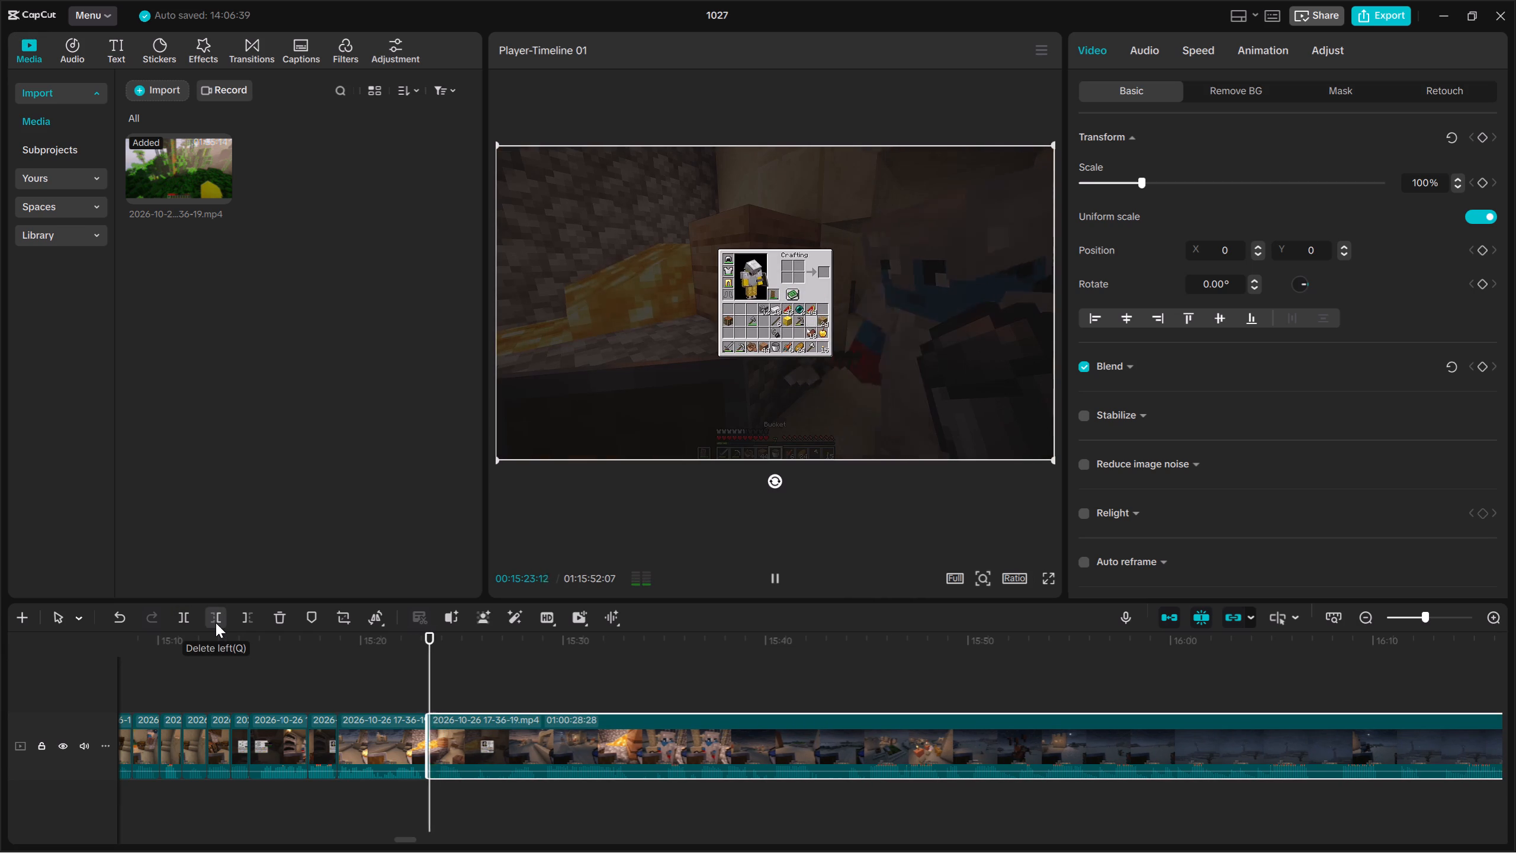
{"action": "key", "text": "space"}
{"action": "left_click", "coordinate": [216, 623]}
{"action": "key", "text": "space"}
{"action": "left_click", "coordinate": [216, 623]}
Split the remaining clip between 00:15:24 and 00:15:25 and remove about two seconds of footage following the cut.
{"action": "key", "text": "space"}
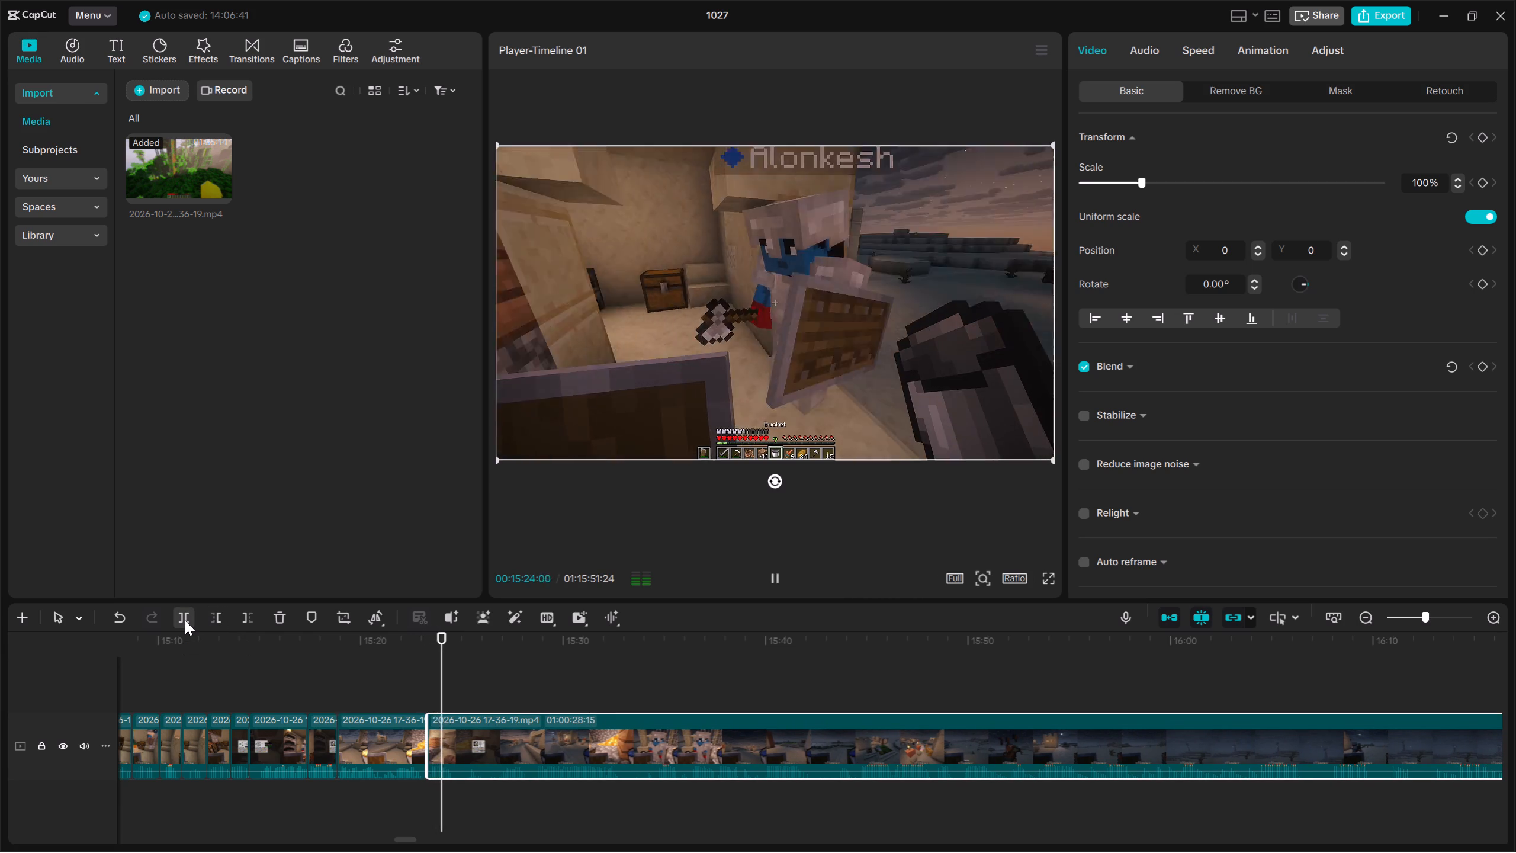
{"action": "key", "text": "space"}
{"action": "left_click", "coordinate": [185, 620]}
{"action": "key", "text": "space"}
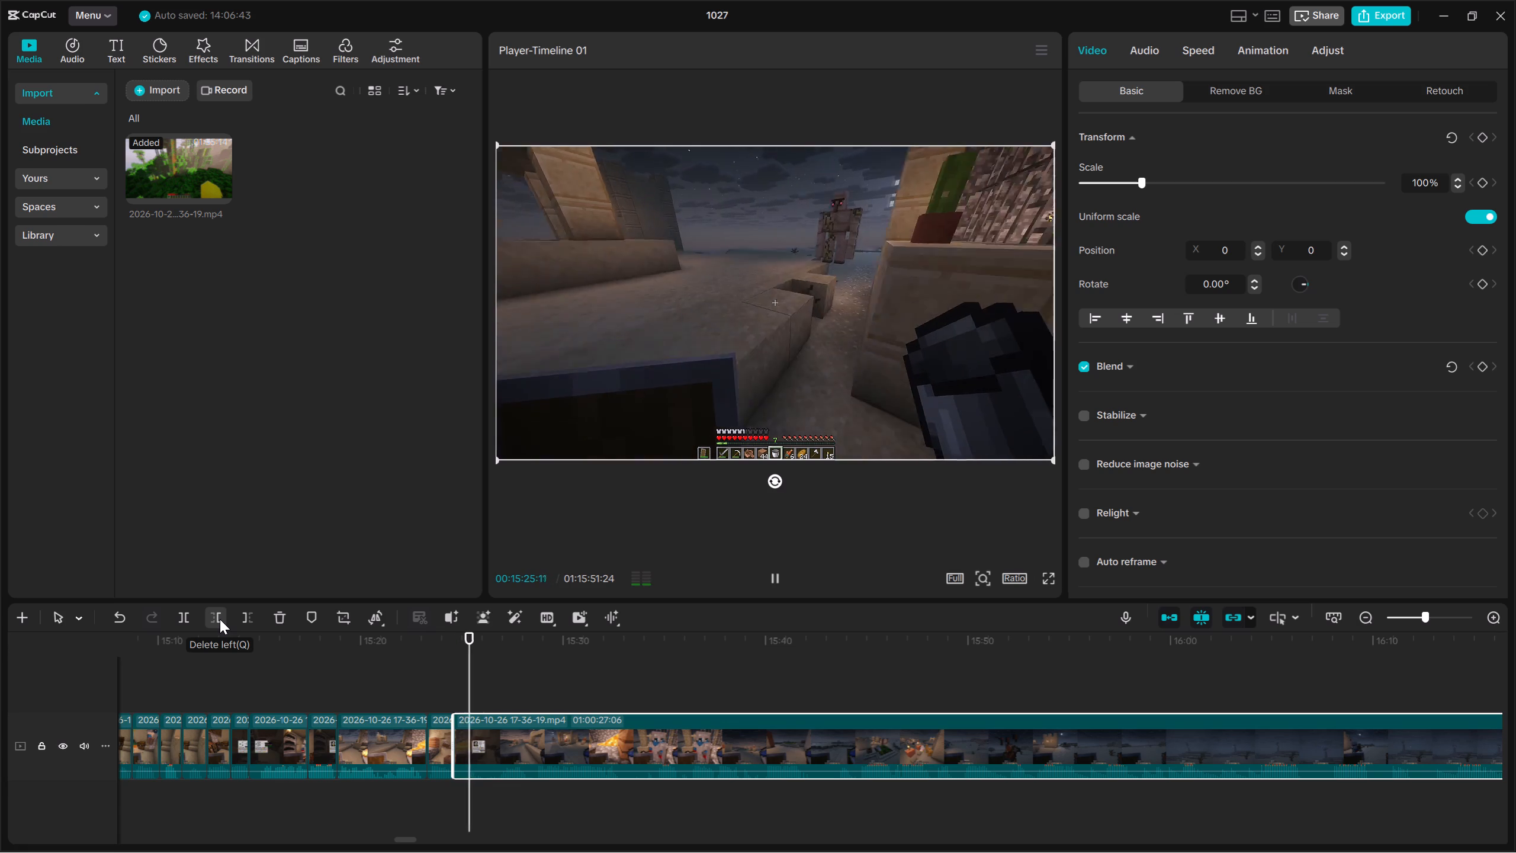
{"action": "left_click", "coordinate": [220, 619]}
Split the remaining clip just past 00:15:26 and trim about half a second off the start of the following piece.
{"action": "key", "text": "space"}
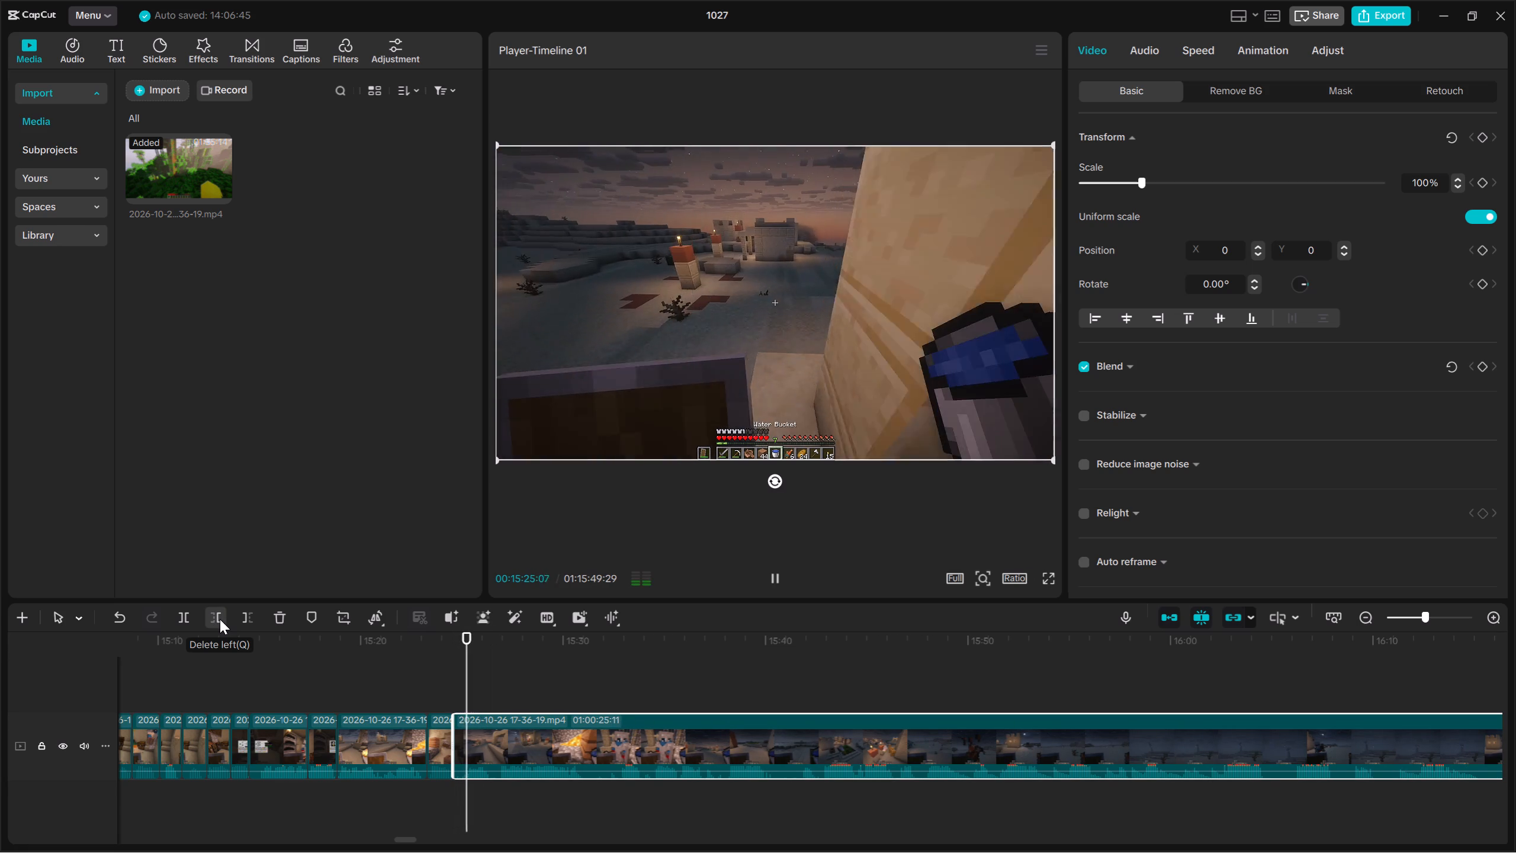
{"action": "key", "text": "space"}
{"action": "left_click", "coordinate": [191, 617]}
{"action": "key", "text": "space"}
{"action": "key", "text": "space"}
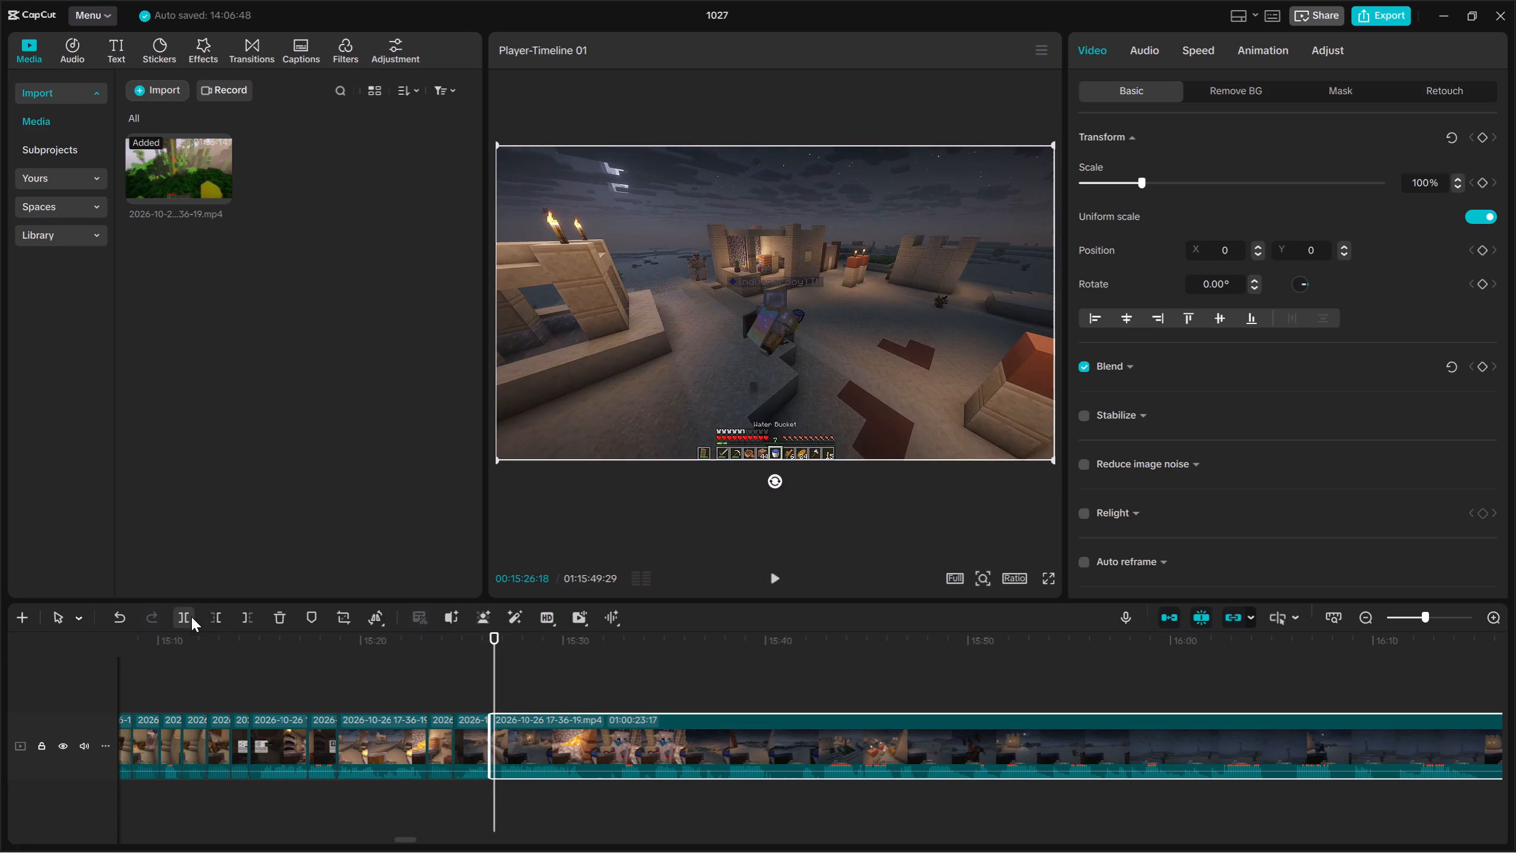
{"action": "key", "text": "space"}
{"action": "key", "text": "space"}
{"action": "left_click", "coordinate": [207, 617]}
Split the remaining clip at 00:15:30:11 and remove the first two seconds of the footage after the cut.
{"action": "key", "text": "space"}
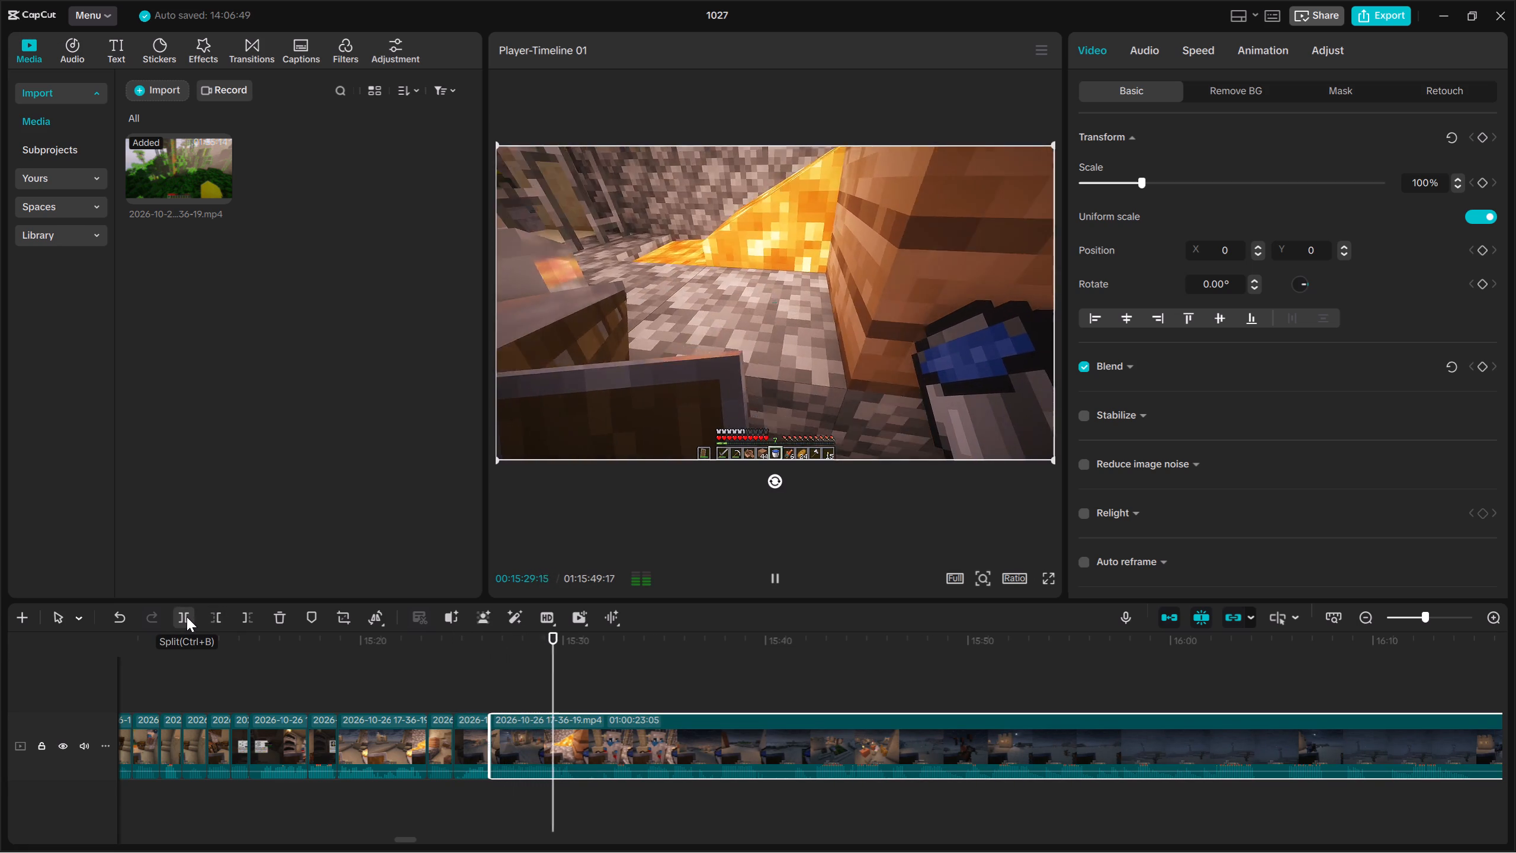
{"action": "key", "text": "space"}
{"action": "key", "text": "space"}
{"action": "key", "text": "space"}
{"action": "left_click", "coordinate": [187, 617]}
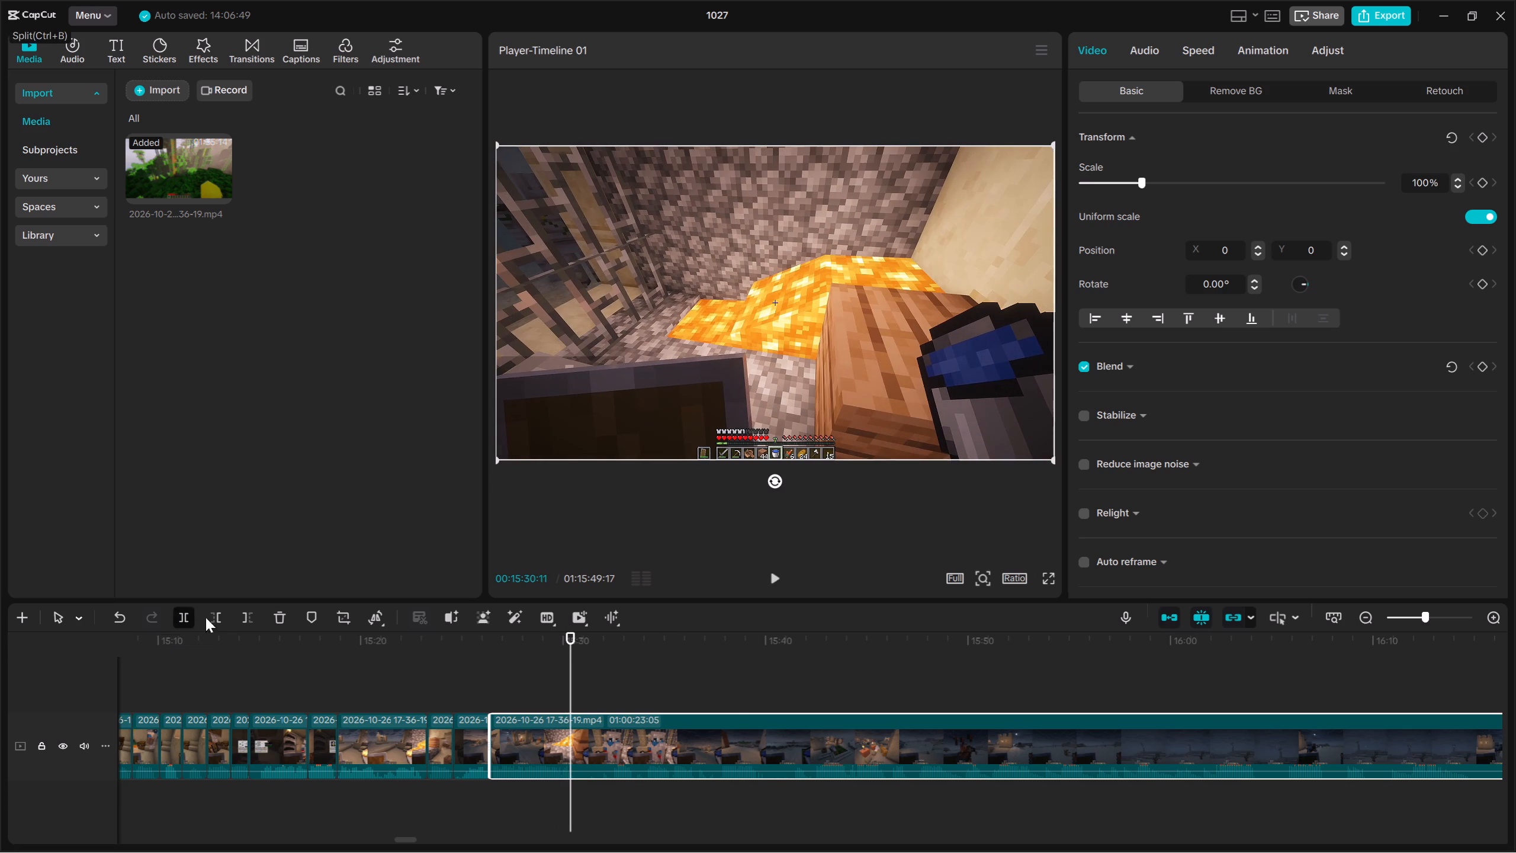
{"action": "key", "text": "space"}
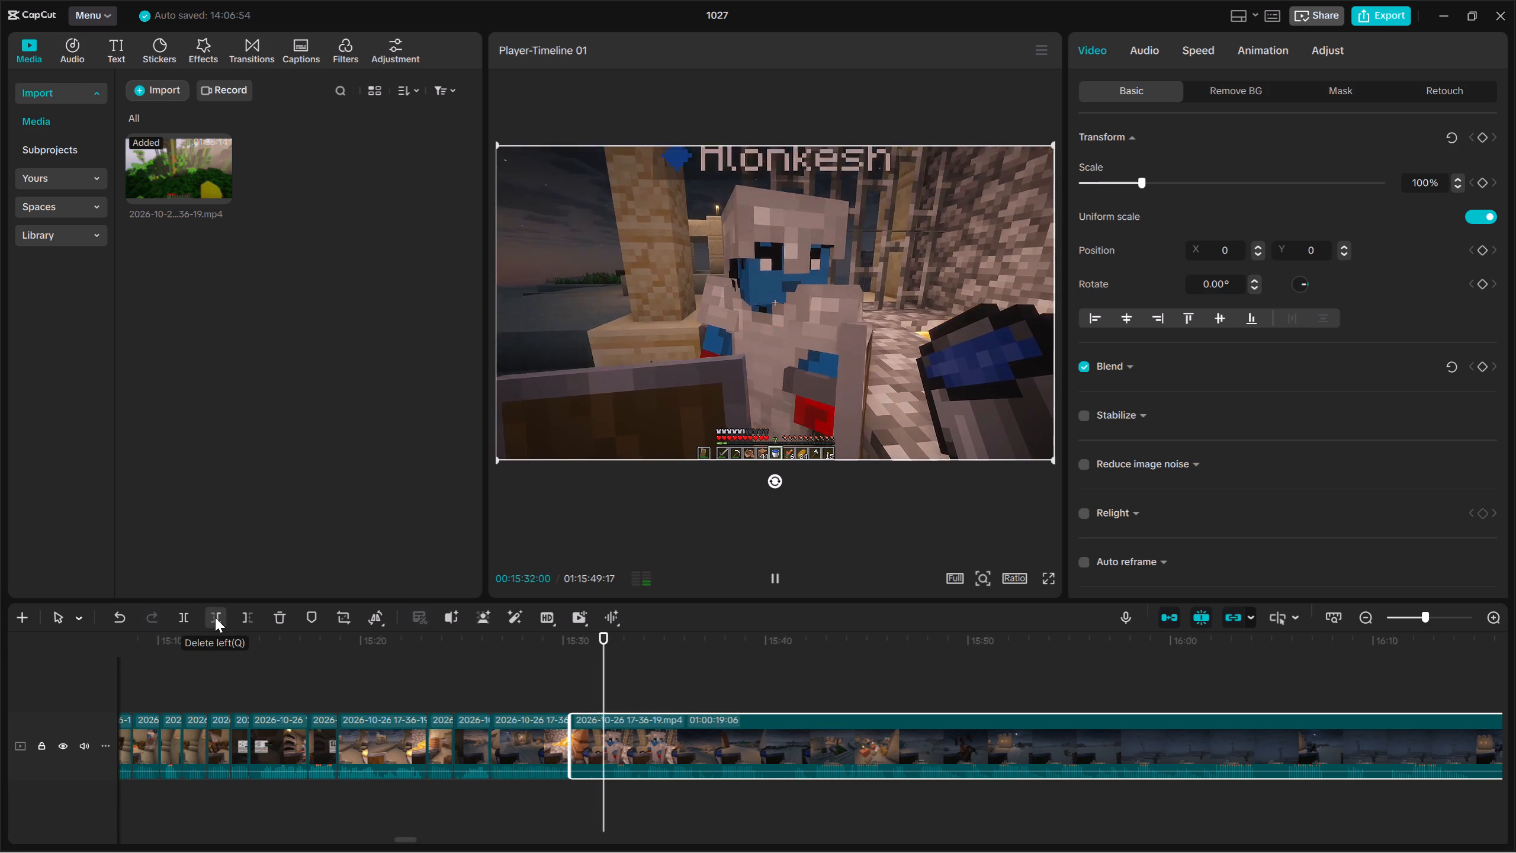
{"action": "left_click", "coordinate": [215, 617]}
Split the remaining clip at 00:15:31:15 and trim about half a second off the start of the following piece.
{"action": "key", "text": "space"}
{"action": "key", "text": "space"}
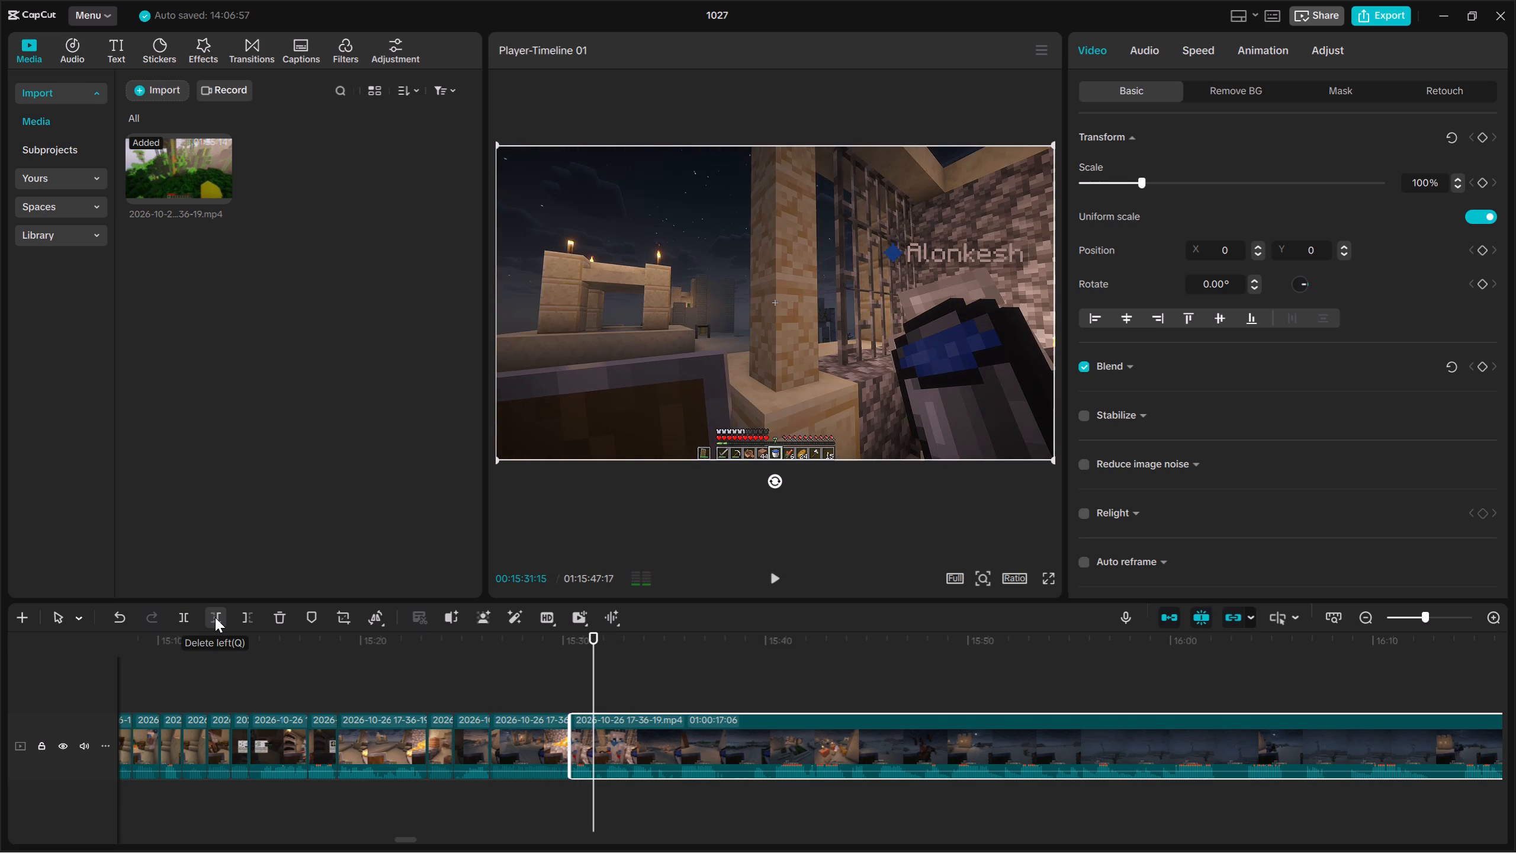
{"action": "left_click", "coordinate": [189, 617]}
{"action": "key", "text": "space"}
{"action": "left_click", "coordinate": [211, 620]}
Split the remaining clip at about 00:15:33:25 and remove roughly one and a half seconds following the cut.
{"action": "key", "text": "space"}
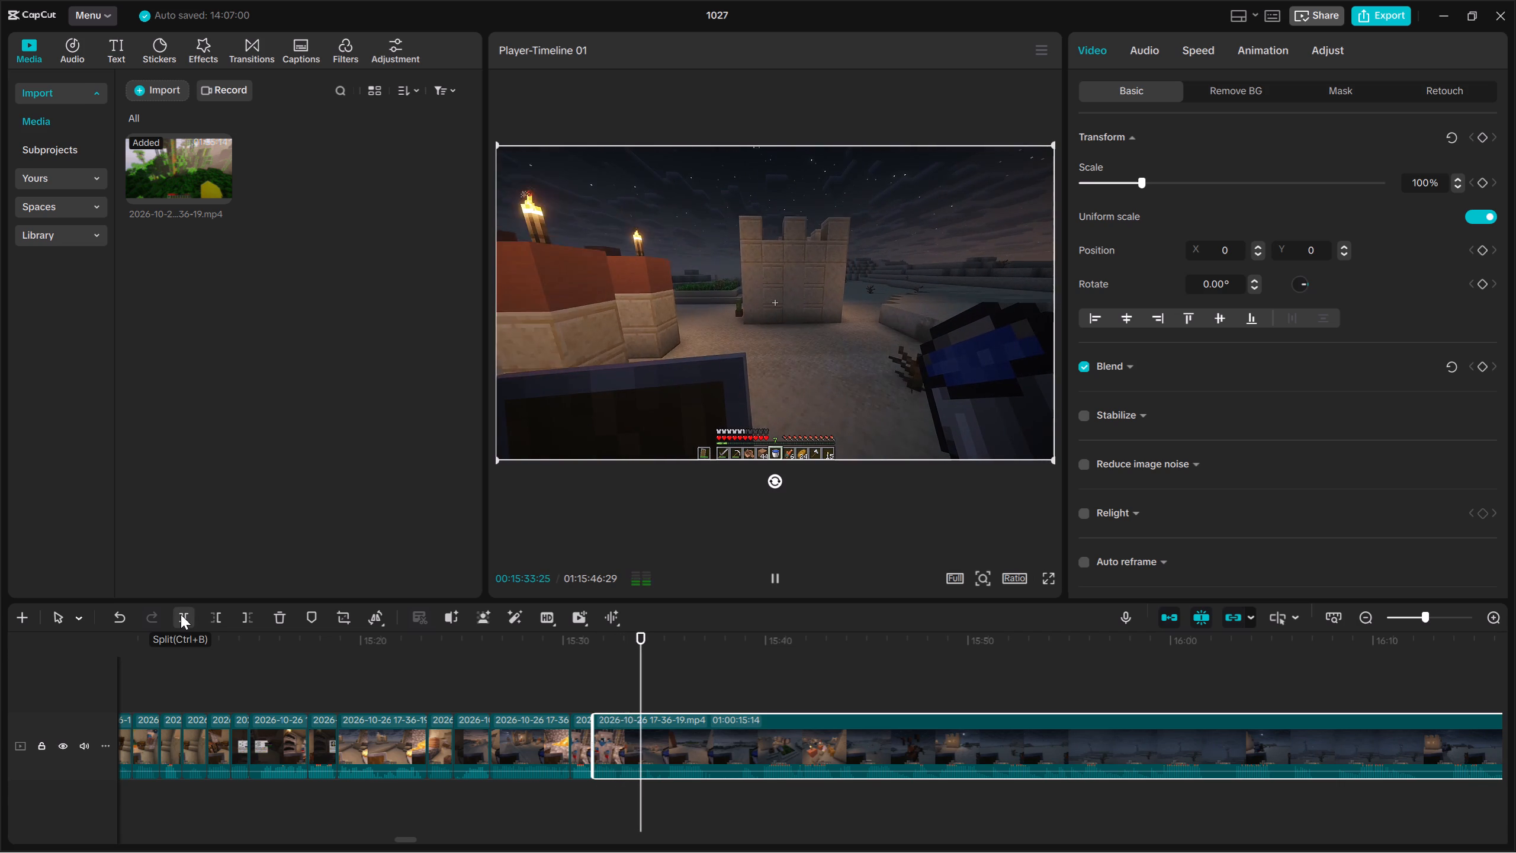
{"action": "key", "text": "space"}
{"action": "left_click", "coordinate": [181, 614]}
{"action": "key", "text": "space"}
{"action": "left_click", "coordinate": [213, 616]}
Split the remaining clip at about 00:15:35:20 and trim the following piece's start up to about 00:15:38:06.
{"action": "key", "text": "space"}
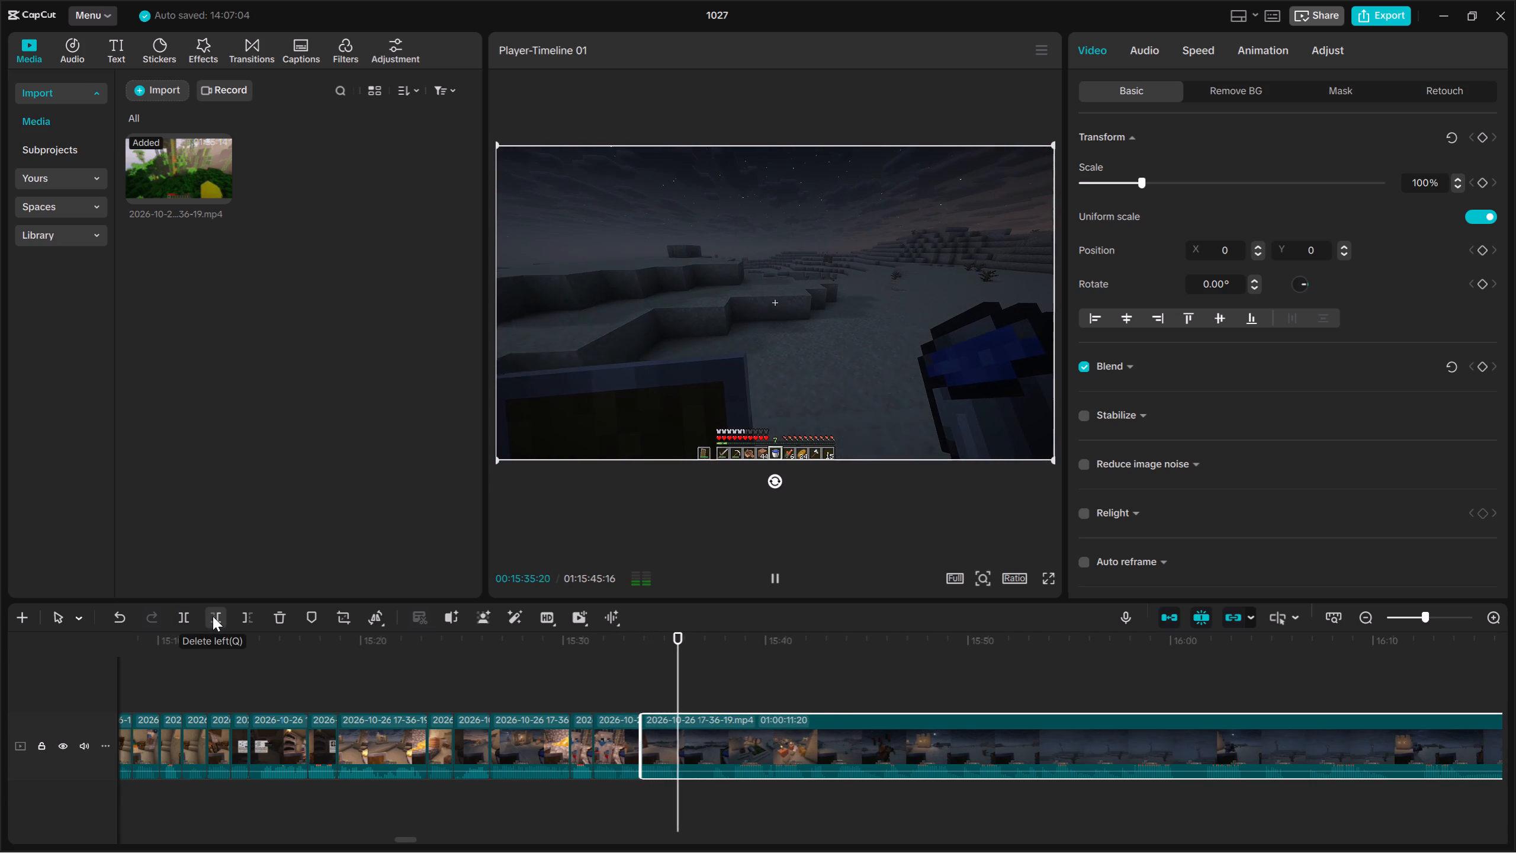
{"action": "key", "text": "space"}
{"action": "left_click", "coordinate": [168, 618]}
{"action": "left_click", "coordinate": [181, 618]}
{"action": "key", "text": "space"}
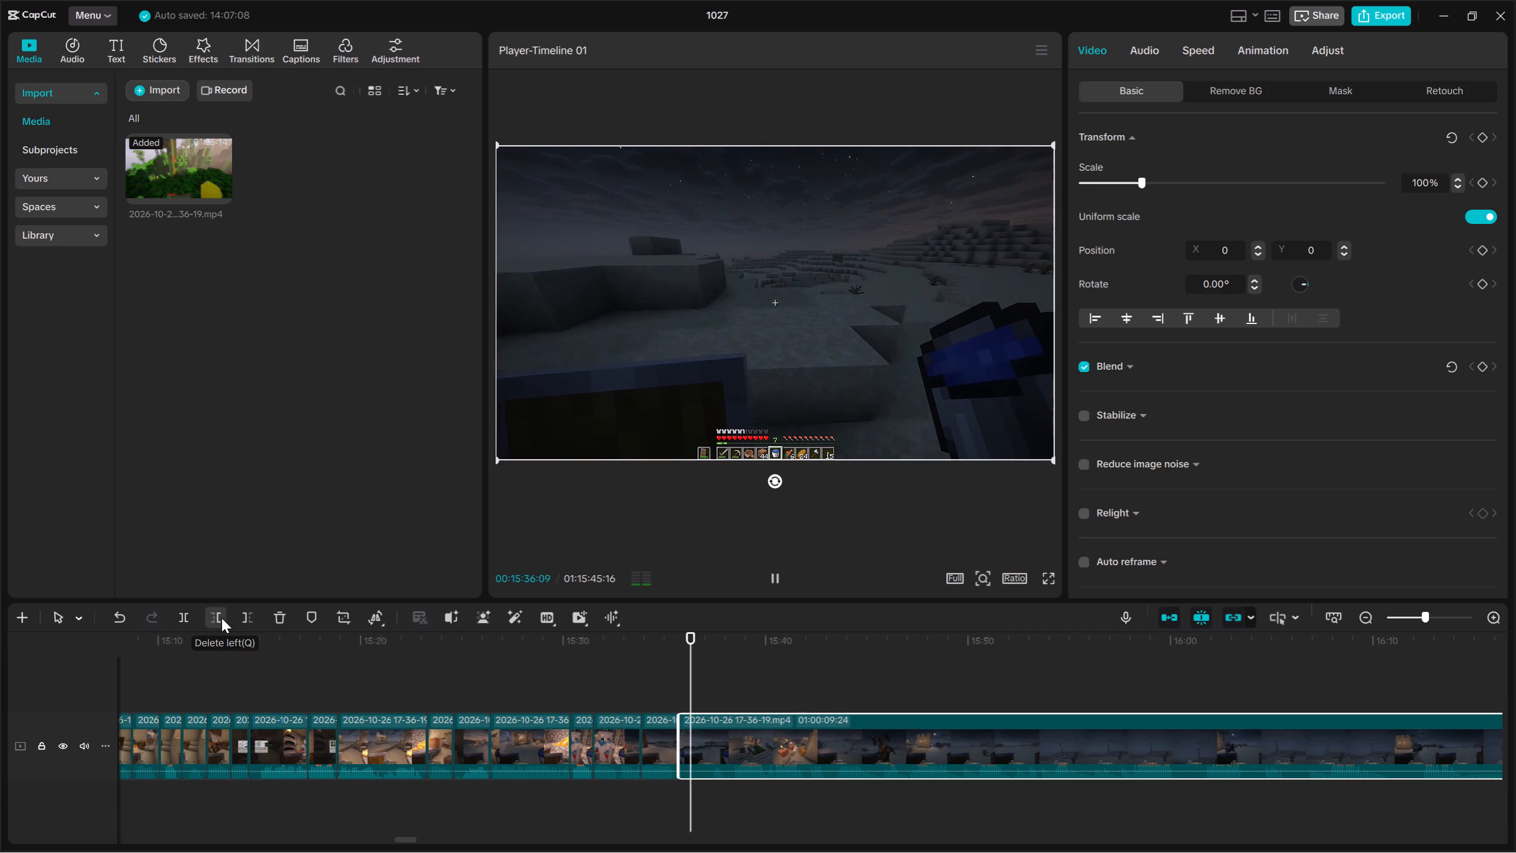
{"action": "left_click", "coordinate": [221, 618]}
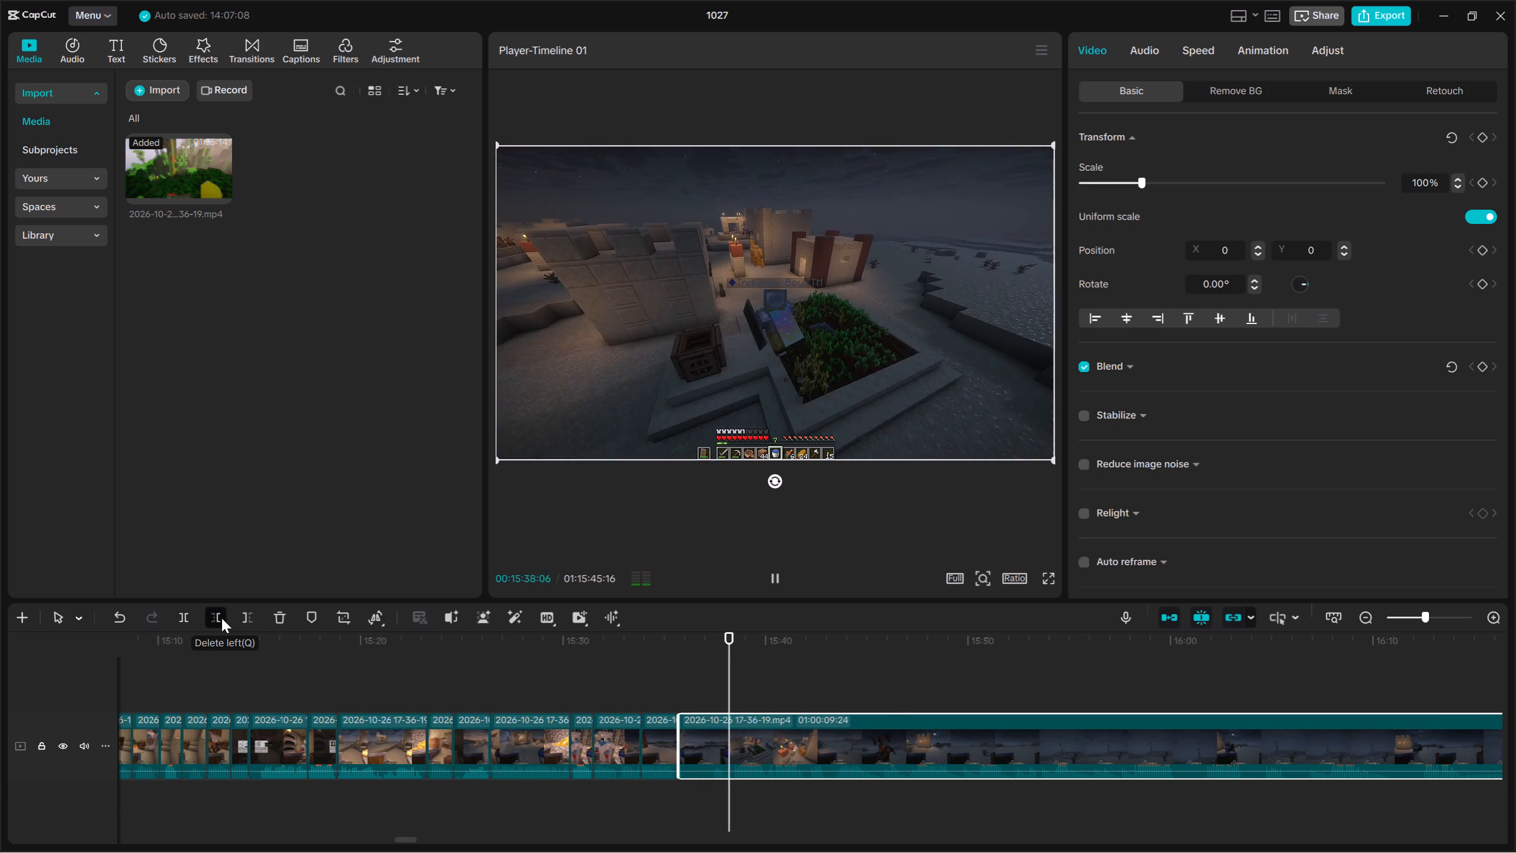
Trim the remaining clip's beginning once more up to 00:15:35:29 and resume playback from there.
{"action": "key", "text": "space"}
{"action": "key", "text": "Up"}
{"action": "key", "text": "space"}
{"action": "key", "text": "space"}
{"action": "left_click", "coordinate": [220, 618]}
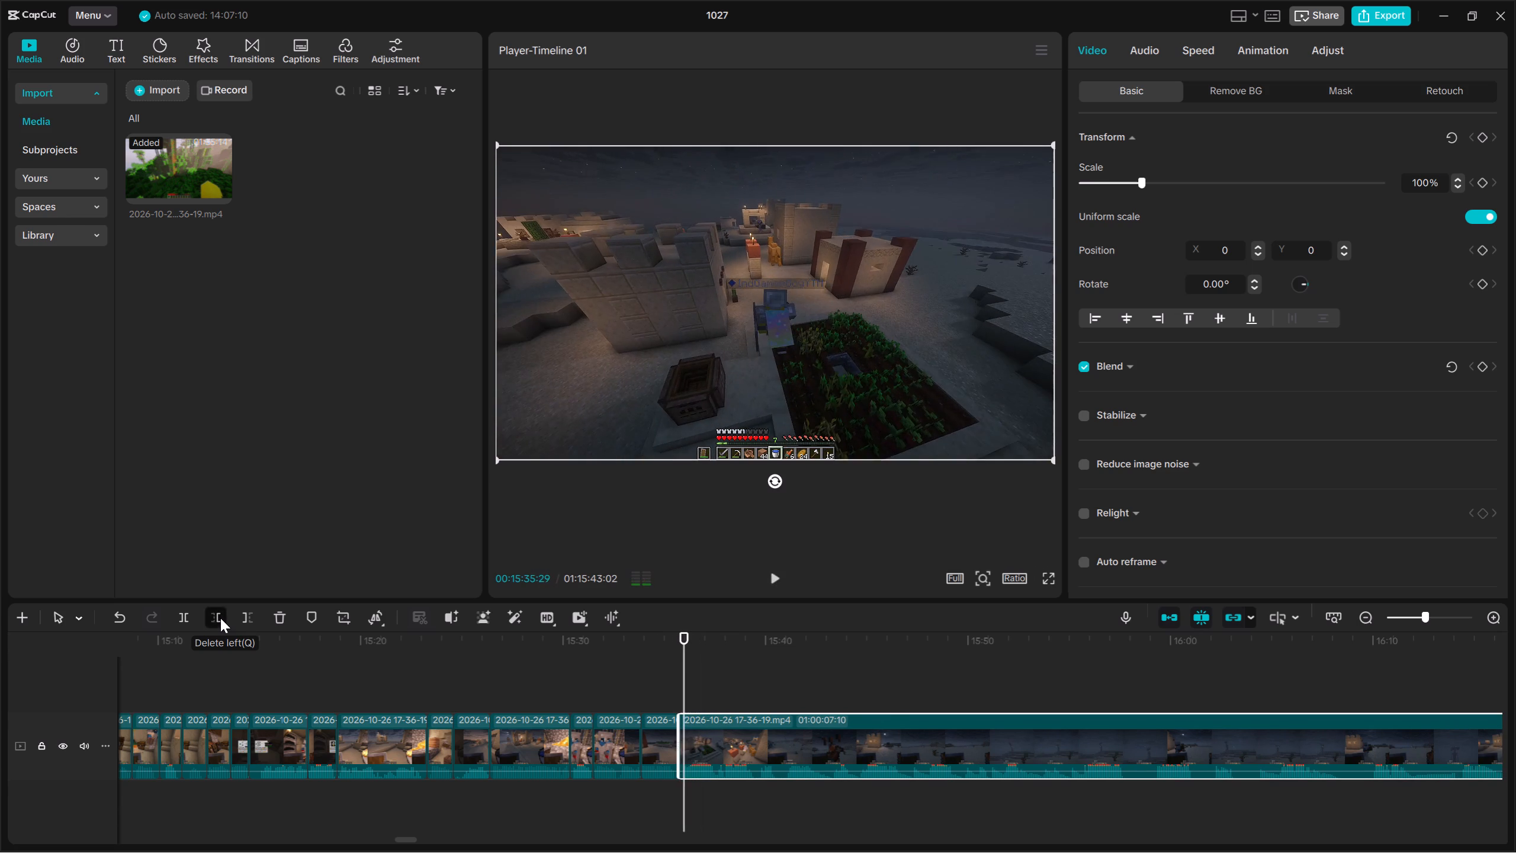
{"action": "key", "text": "space"}
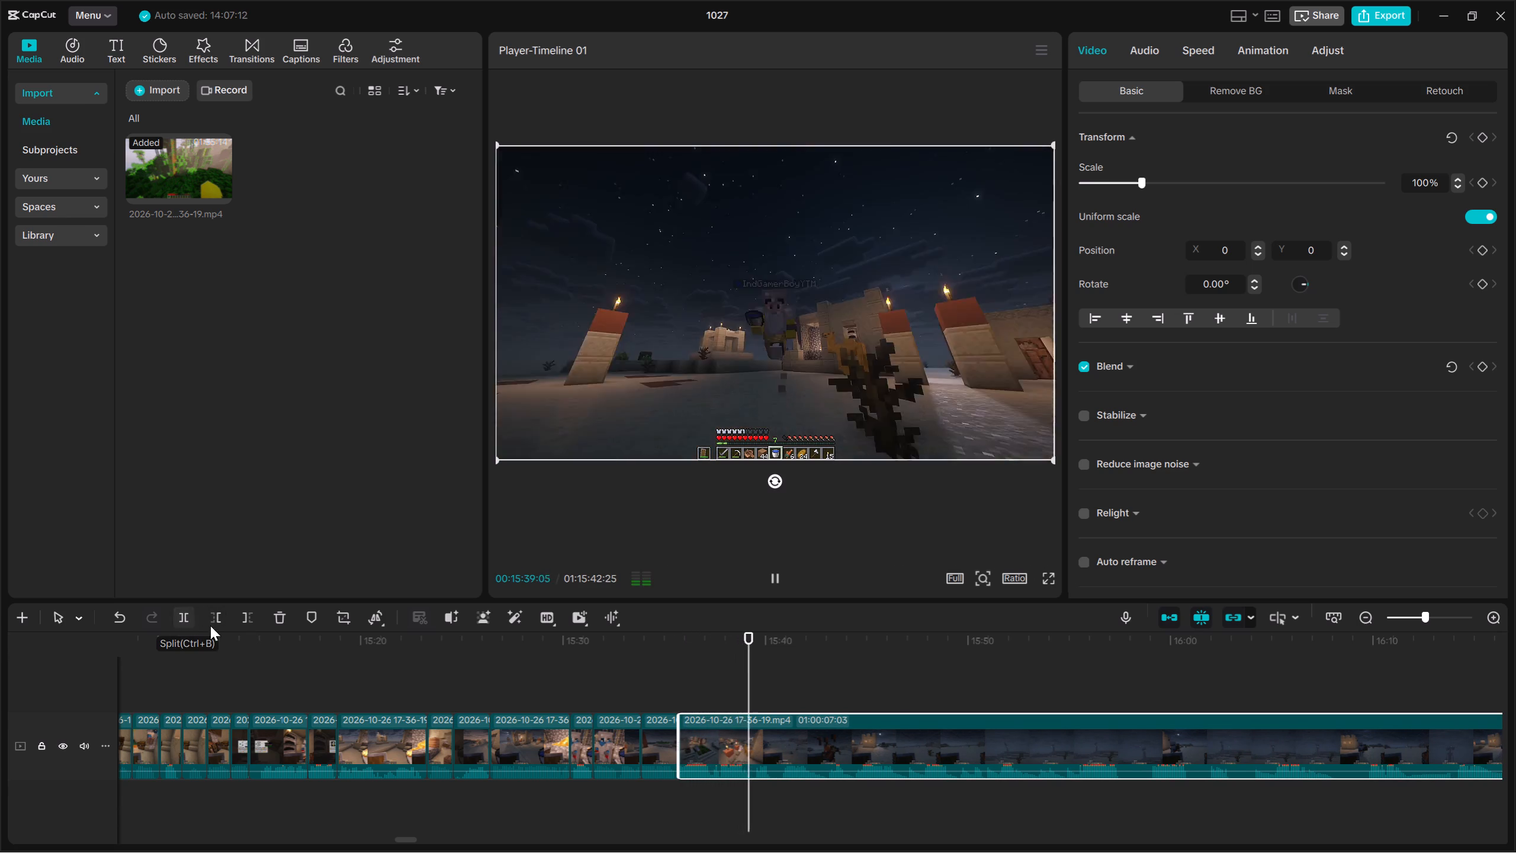
Trim the start of the remaining long clip up to 00:15:37:21.
{"action": "left_click", "coordinate": [783, 806]}
{"action": "left_click_drag", "start_coordinate": [783, 806], "coordinate": [749, 807]}
{"action": "left_click_drag", "start_coordinate": [791, 814], "coordinate": [799, 748]}
{"action": "key", "text": "space"}
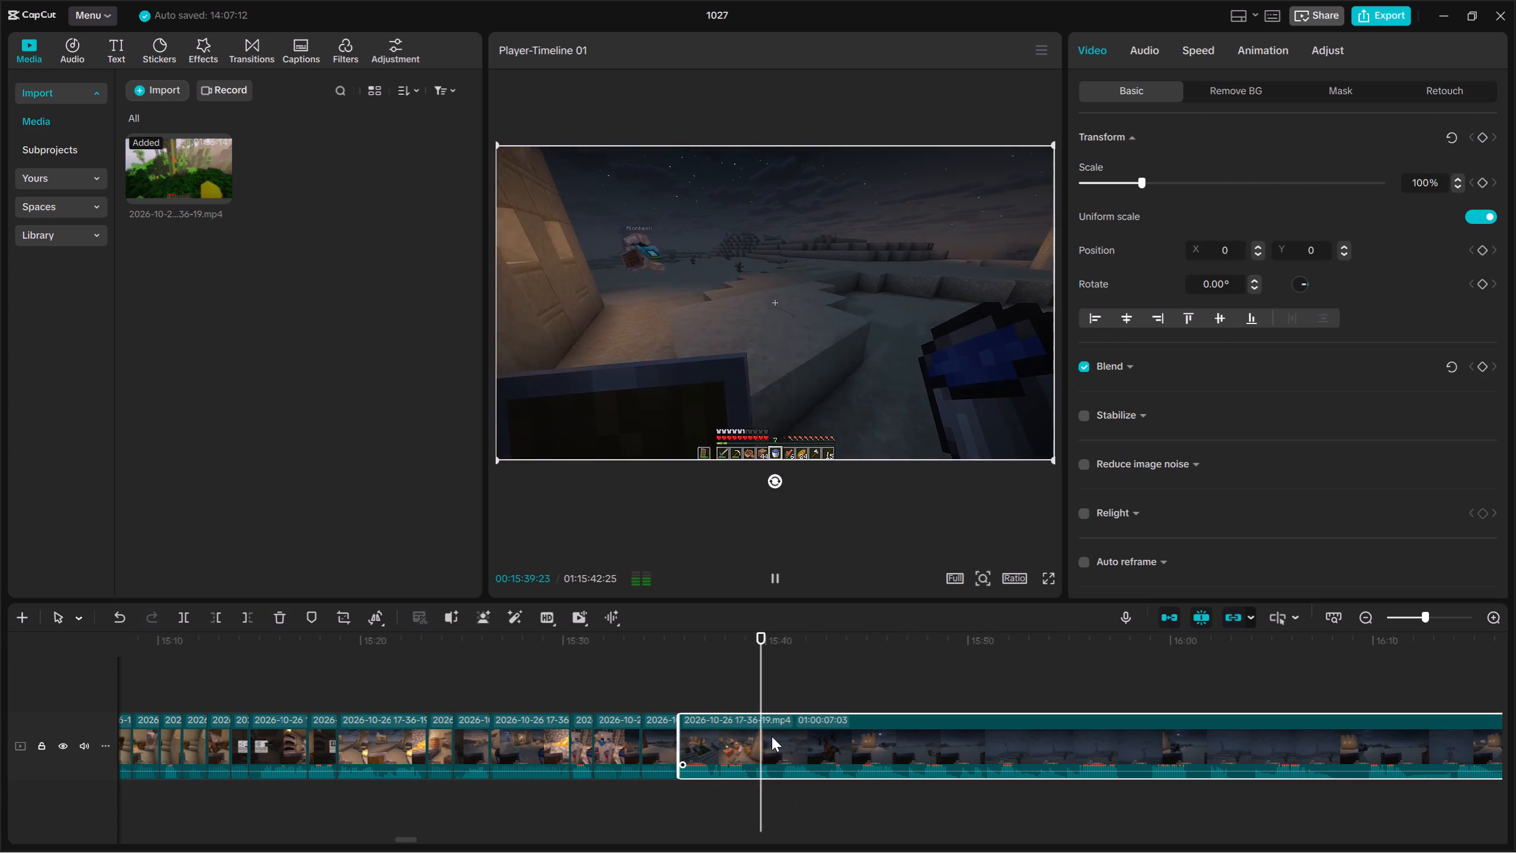
{"action": "left_click", "coordinate": [756, 808]}
{"action": "left_click_drag", "start_coordinate": [756, 808], "coordinate": [713, 807]}
{"action": "key", "text": "space"}
{"action": "key", "text": "space"}
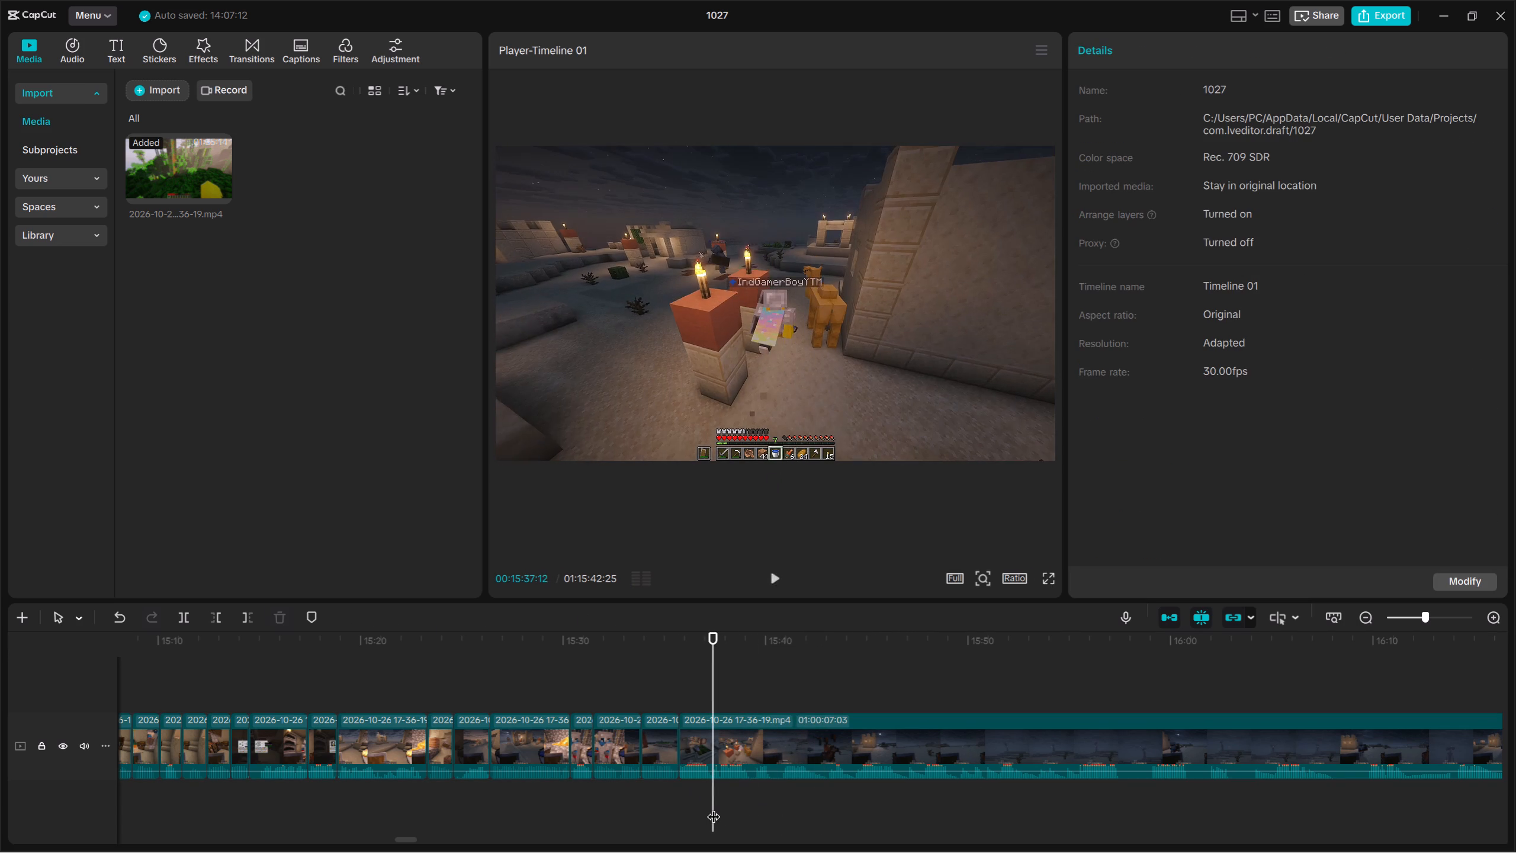
{"action": "key", "text": "space"}
{"action": "left_click_drag", "start_coordinate": [788, 811], "coordinate": [779, 723]}
{"action": "left_click", "coordinate": [218, 616]}
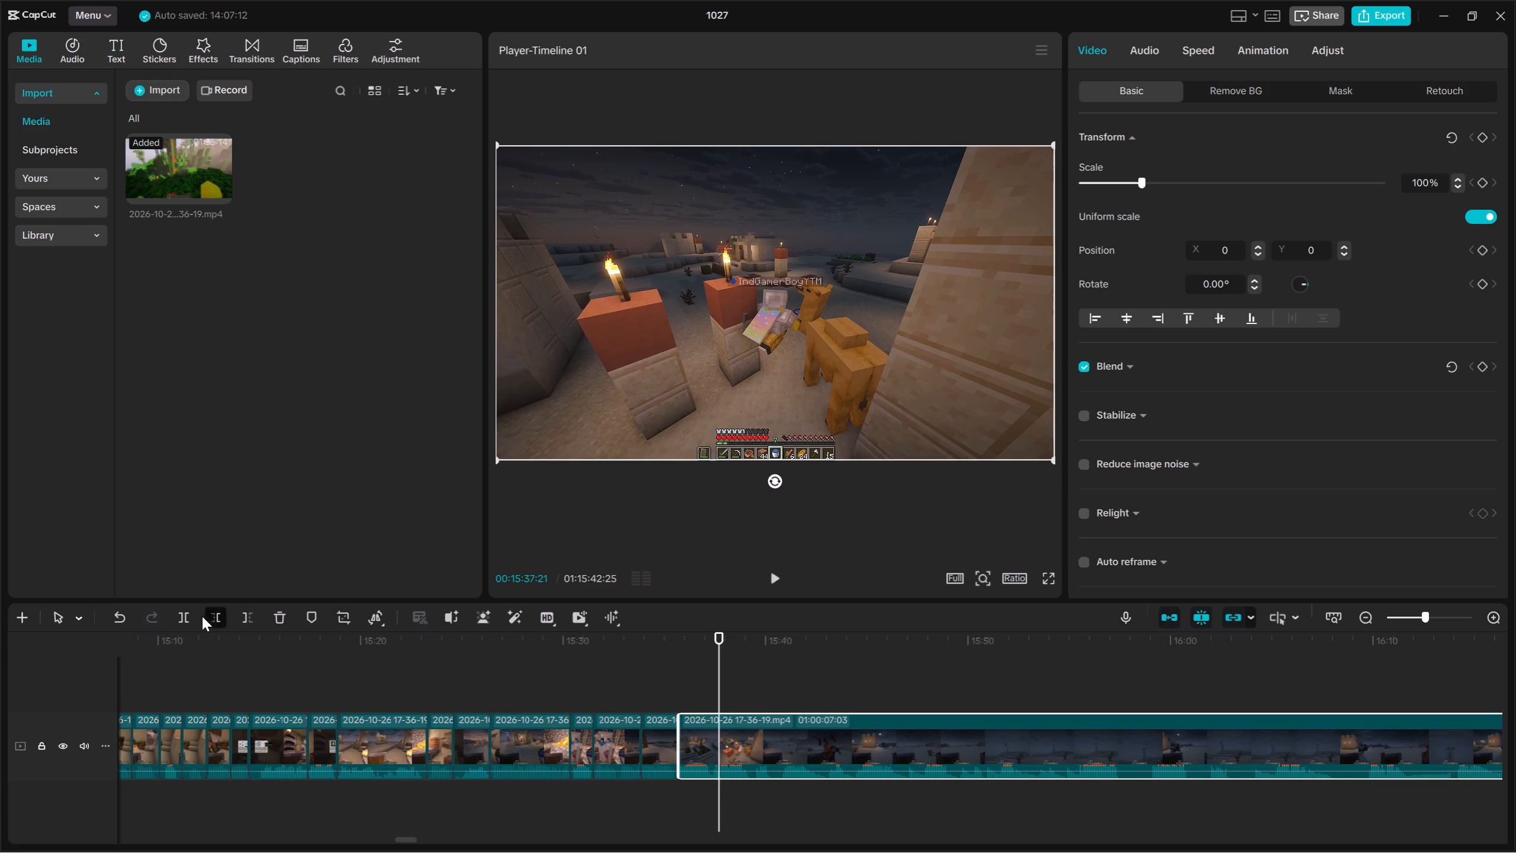
Trim roughly another 2.4 seconds off the start of the remaining clip, up to about 00:15:38:03.
{"action": "key", "text": "space"}
{"action": "key", "text": "Up"}
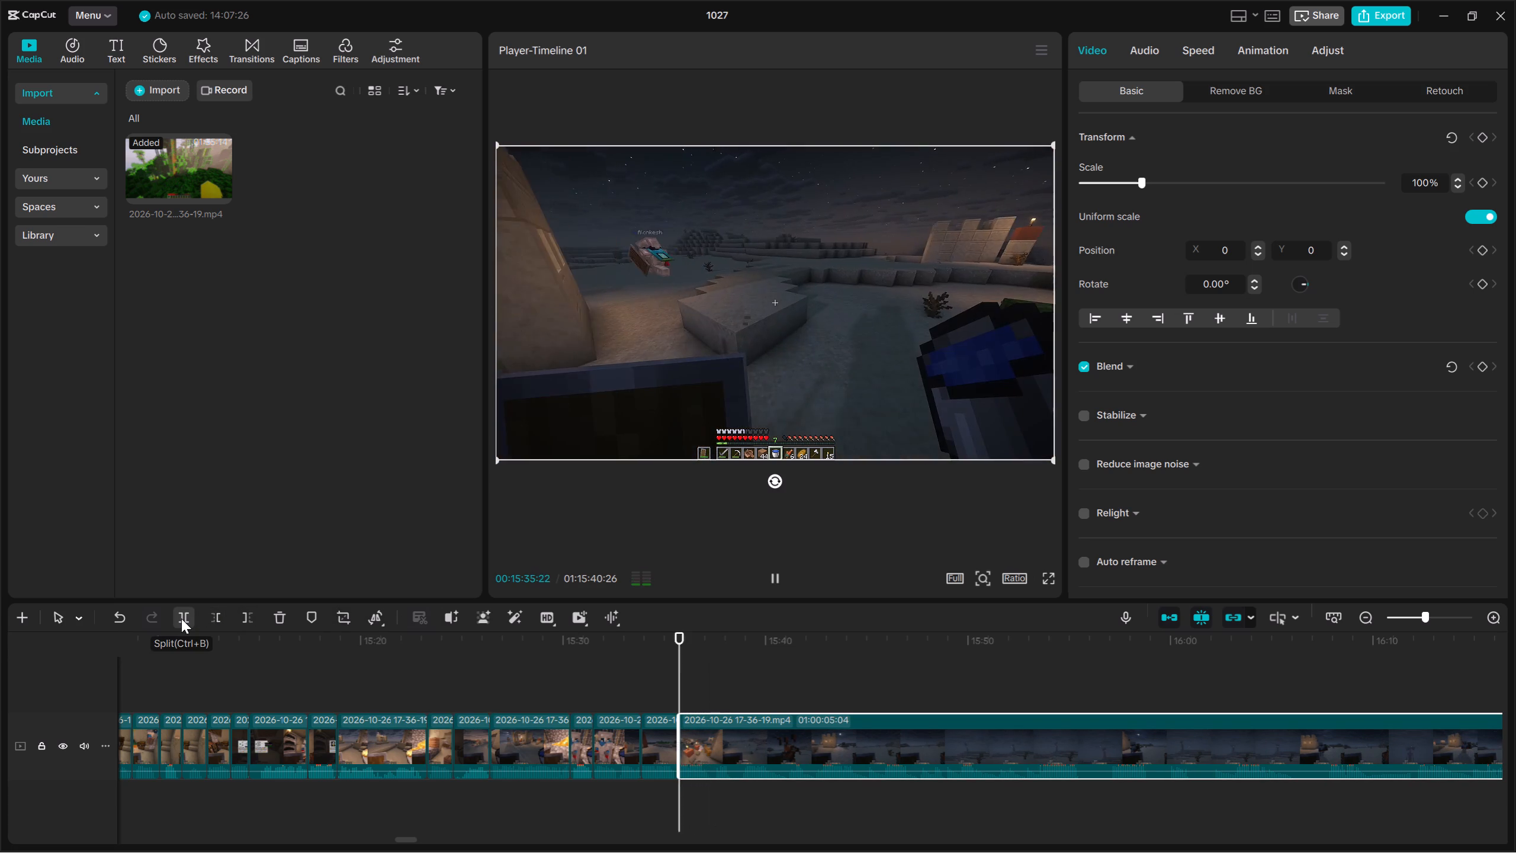
{"action": "key", "text": "Up"}
{"action": "key", "text": "space"}
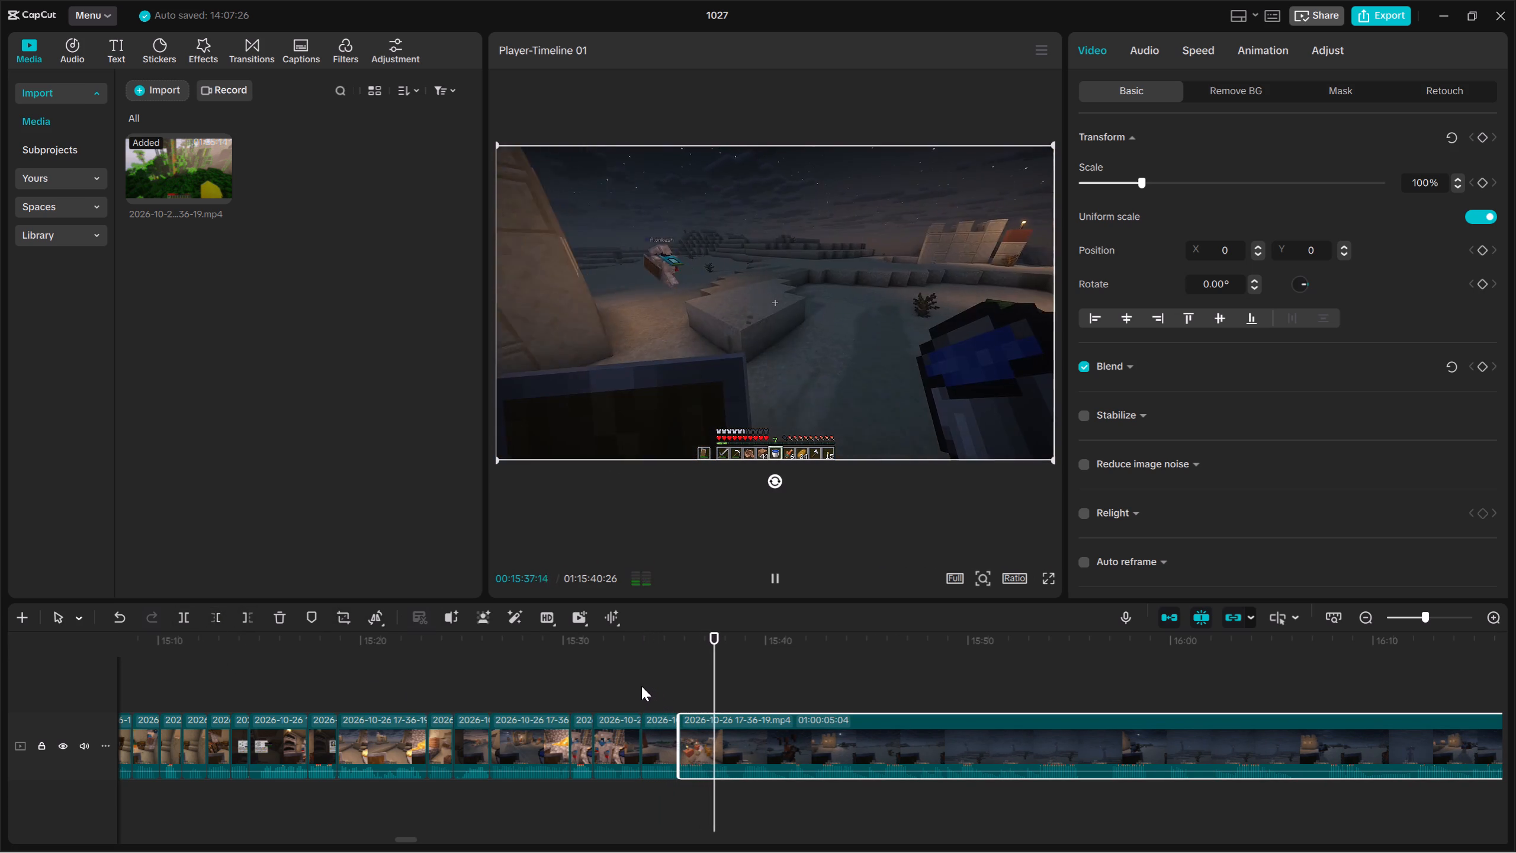
{"action": "key", "text": "space"}
{"action": "left_click", "coordinate": [217, 617]}
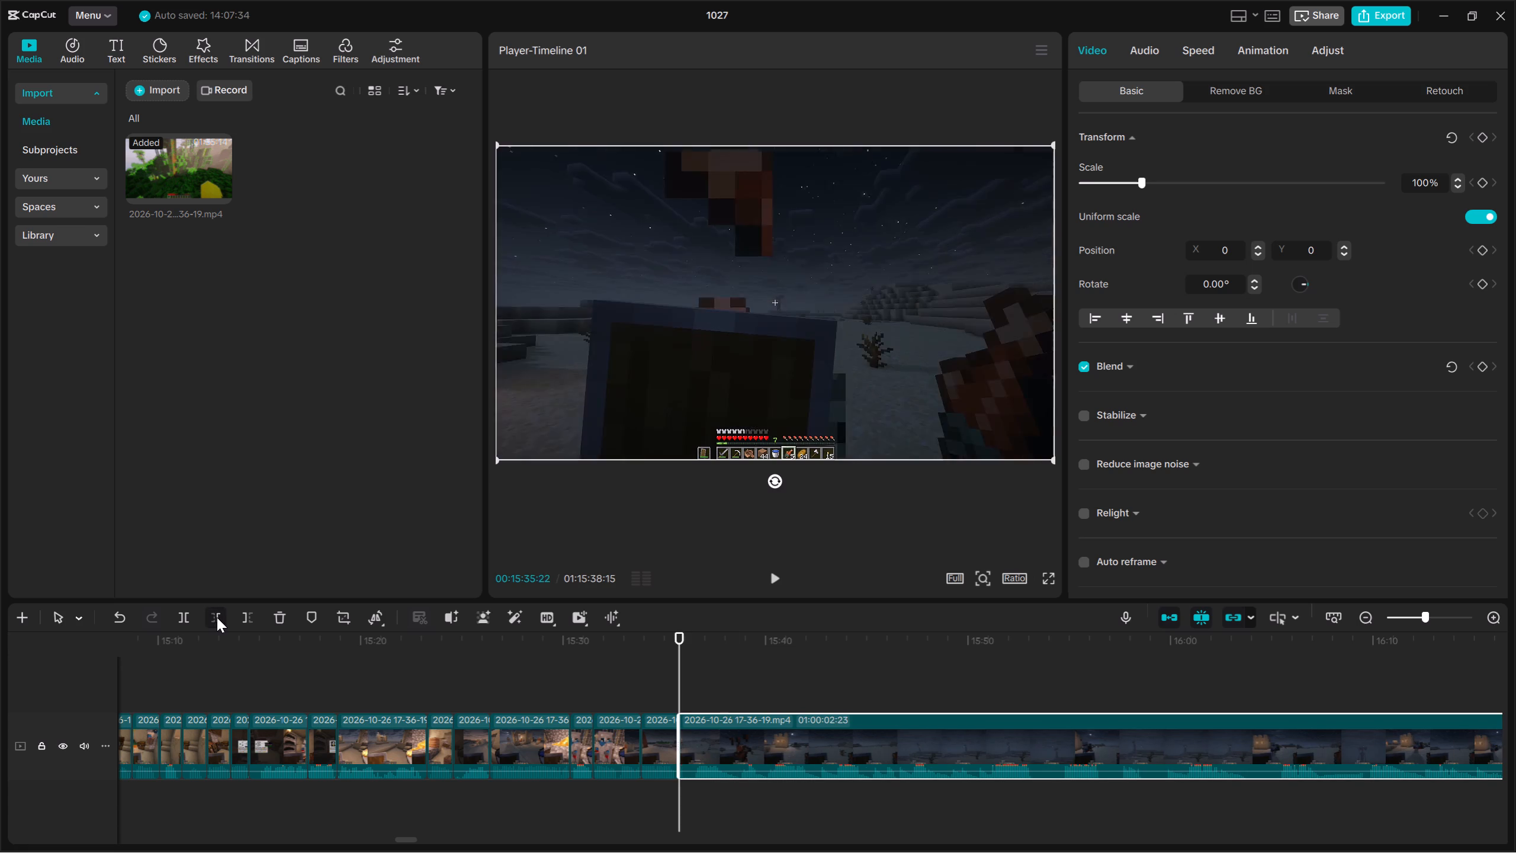
Split the remaining clip at 00:15:53:06, where the dark tower-like creature is in view.
{"action": "key", "text": "space"}
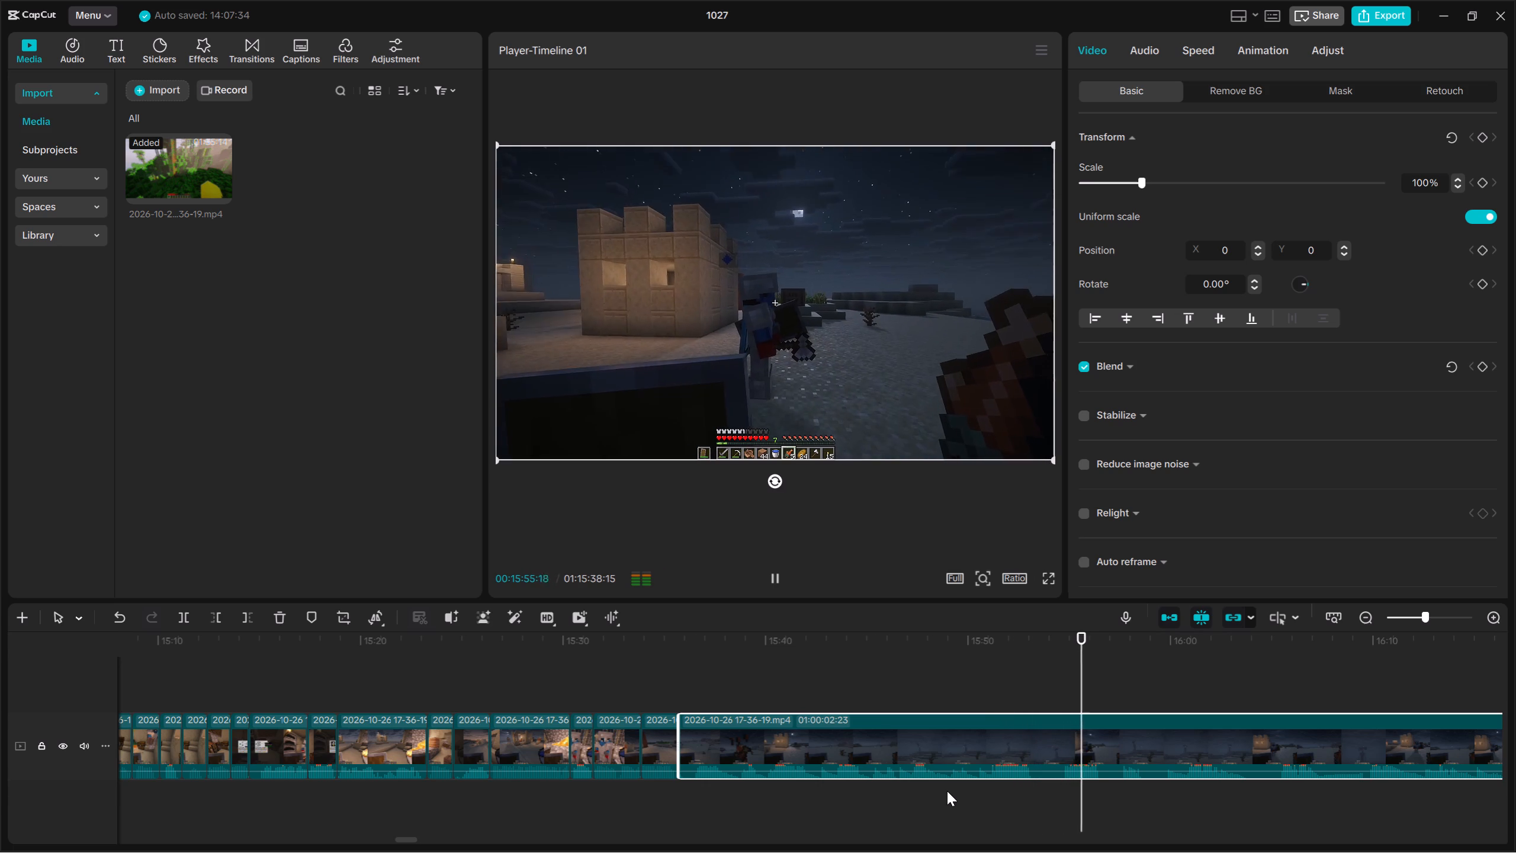
{"action": "left_click", "coordinate": [1047, 791]}
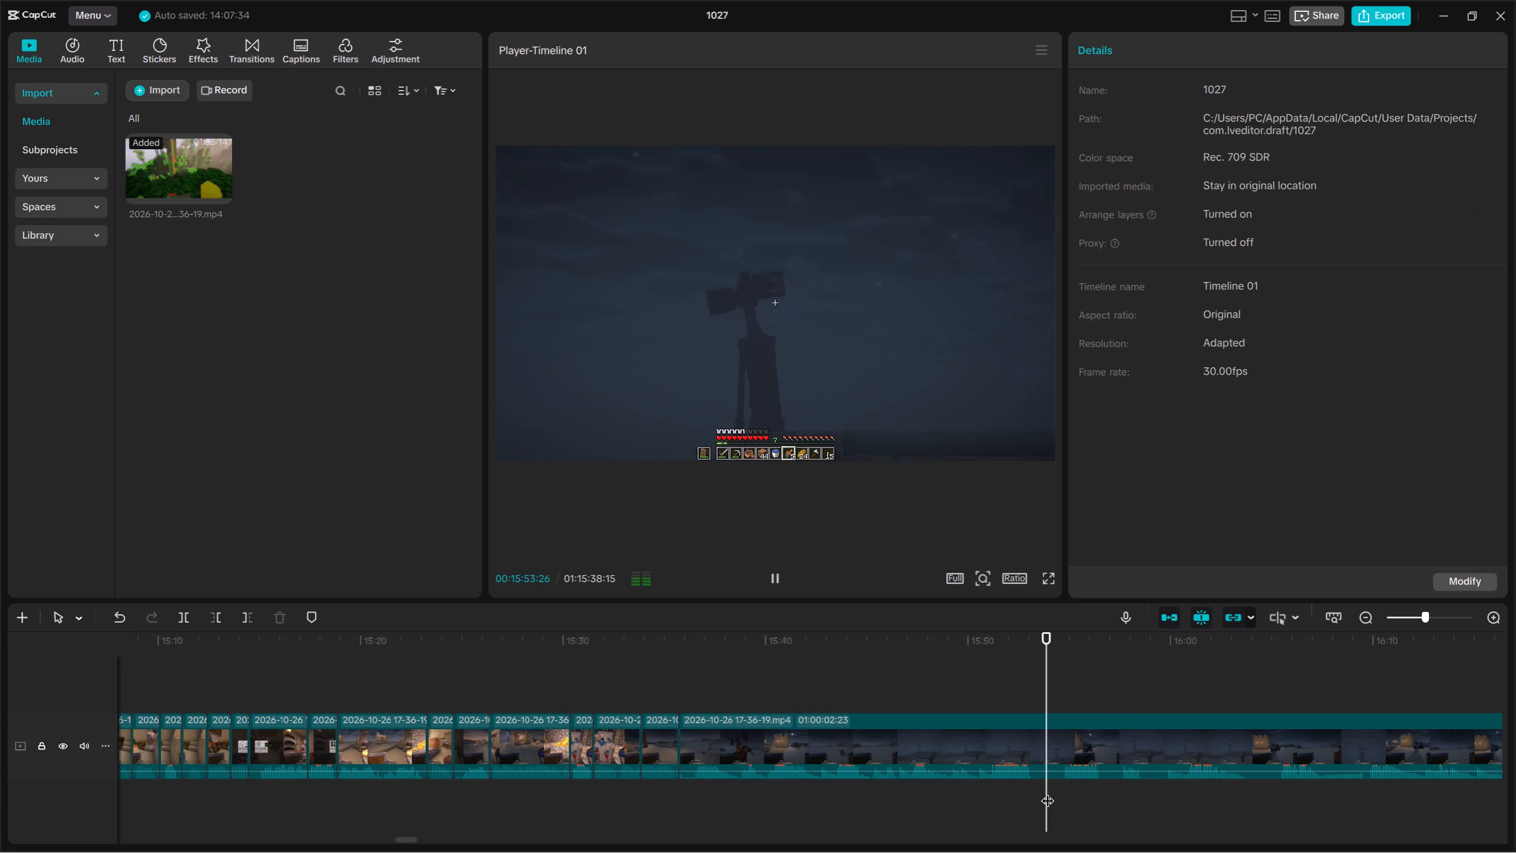
{"action": "left_click_drag", "start_coordinate": [1047, 791], "coordinate": [1033, 794]}
{"action": "left_click_drag", "start_coordinate": [1065, 801], "coordinate": [1081, 756]}
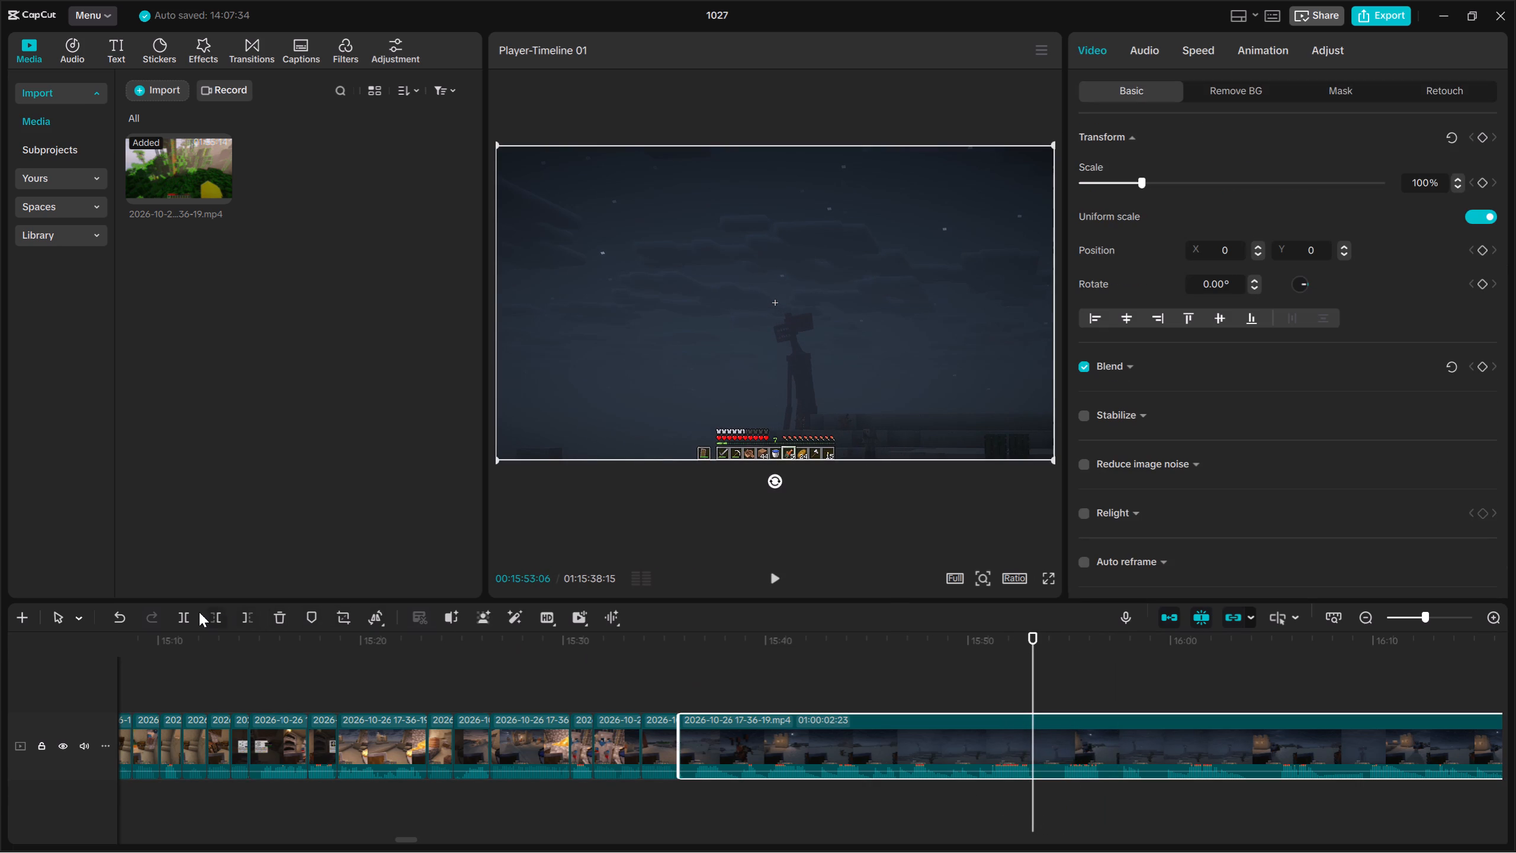
{"action": "left_click", "coordinate": [188, 614]}
Remove about 7.4 seconds from the start of the piece following the 00:15:53:06 cut.
{"action": "key", "text": "space"}
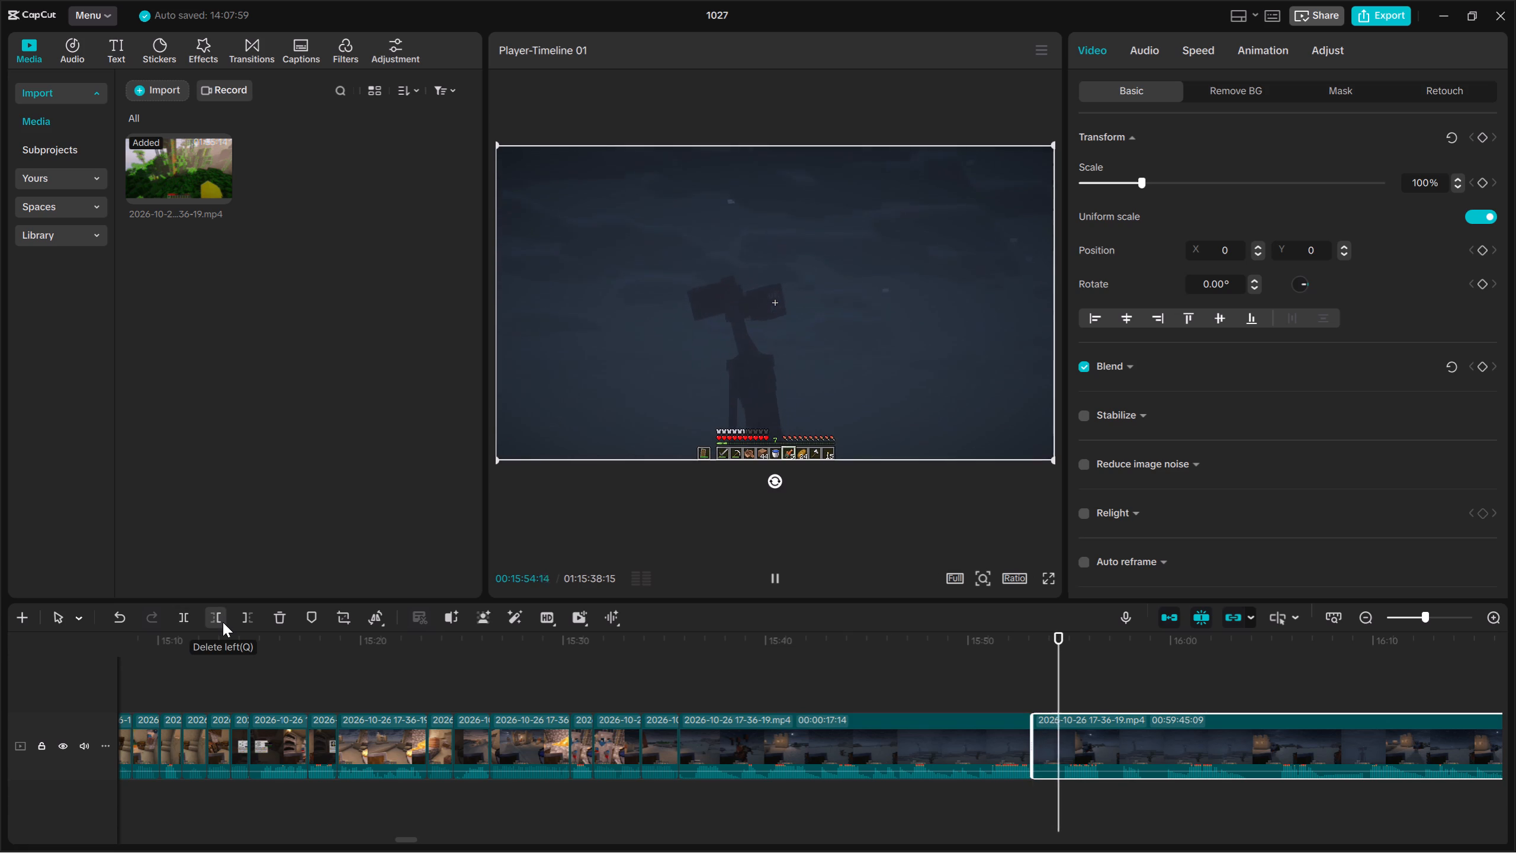
{"action": "key", "text": "space"}
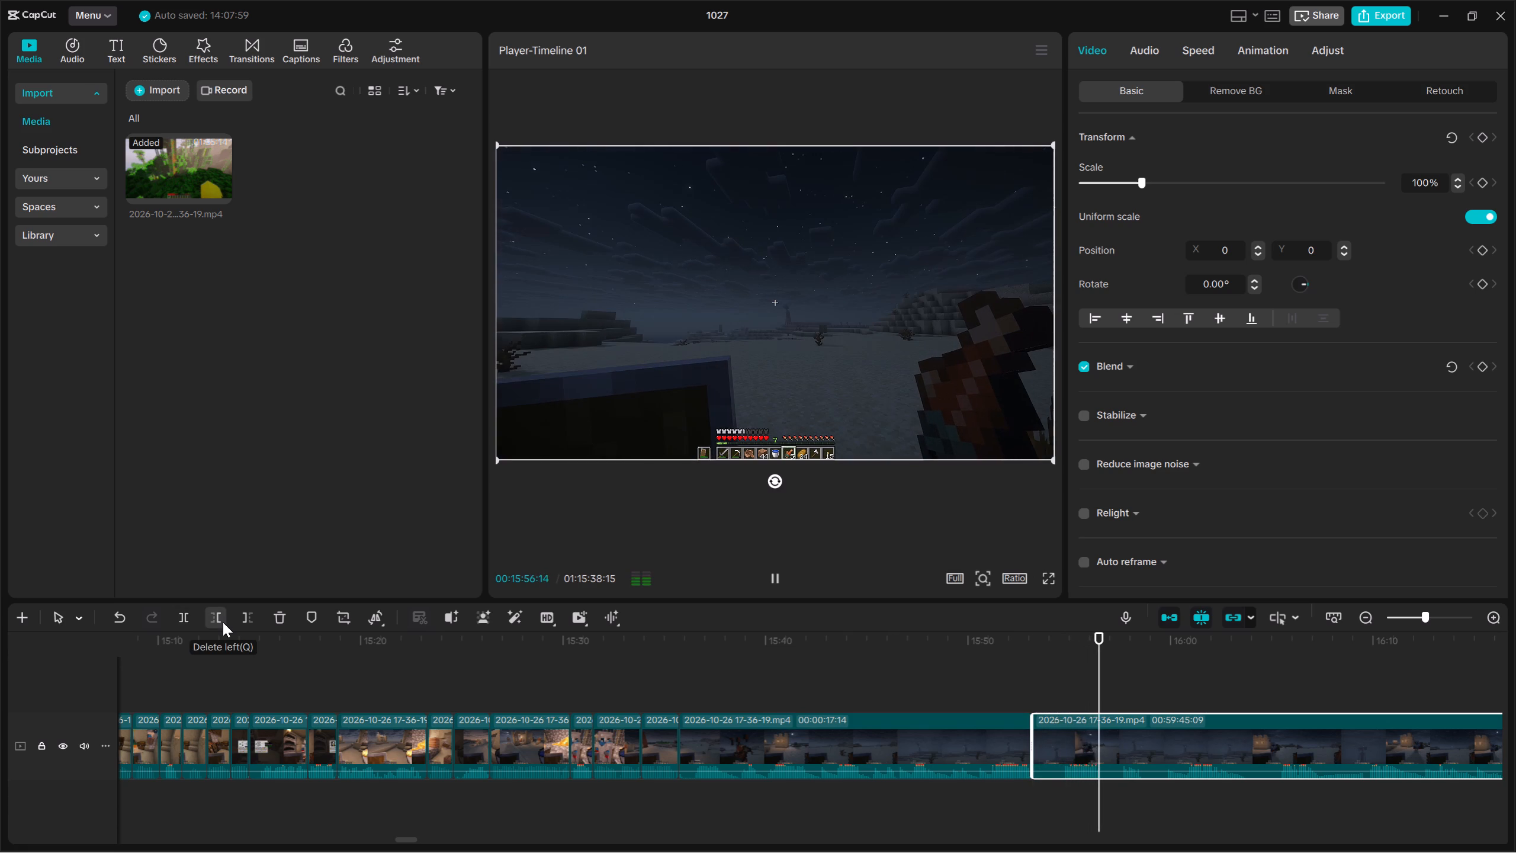
{"action": "key", "text": "space"}
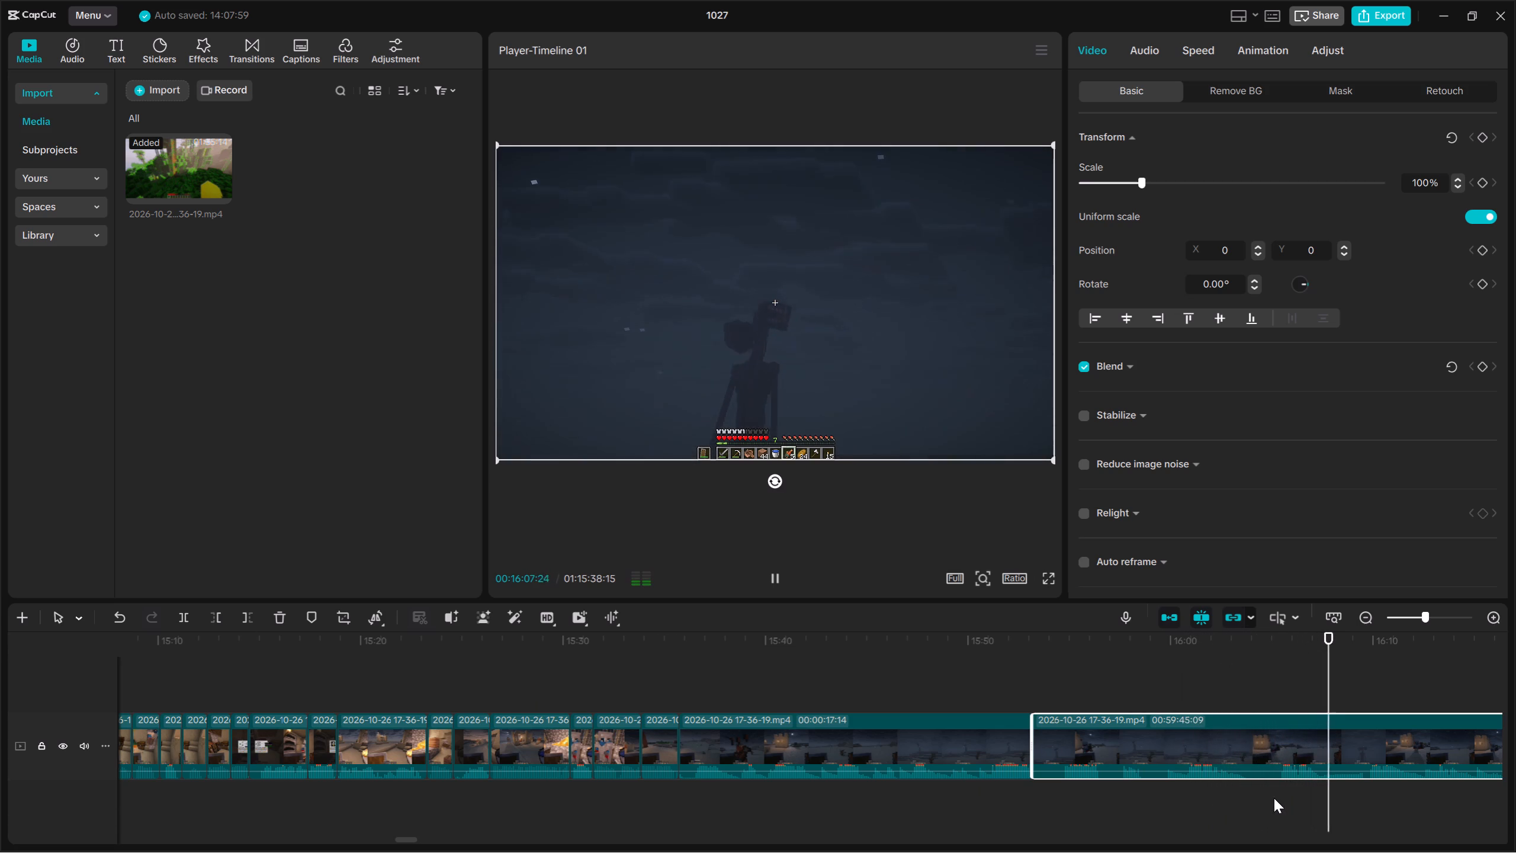
{"action": "left_click", "coordinate": [1100, 788]}
{"action": "left_click_drag", "start_coordinate": [1100, 788], "coordinate": [1068, 790]}
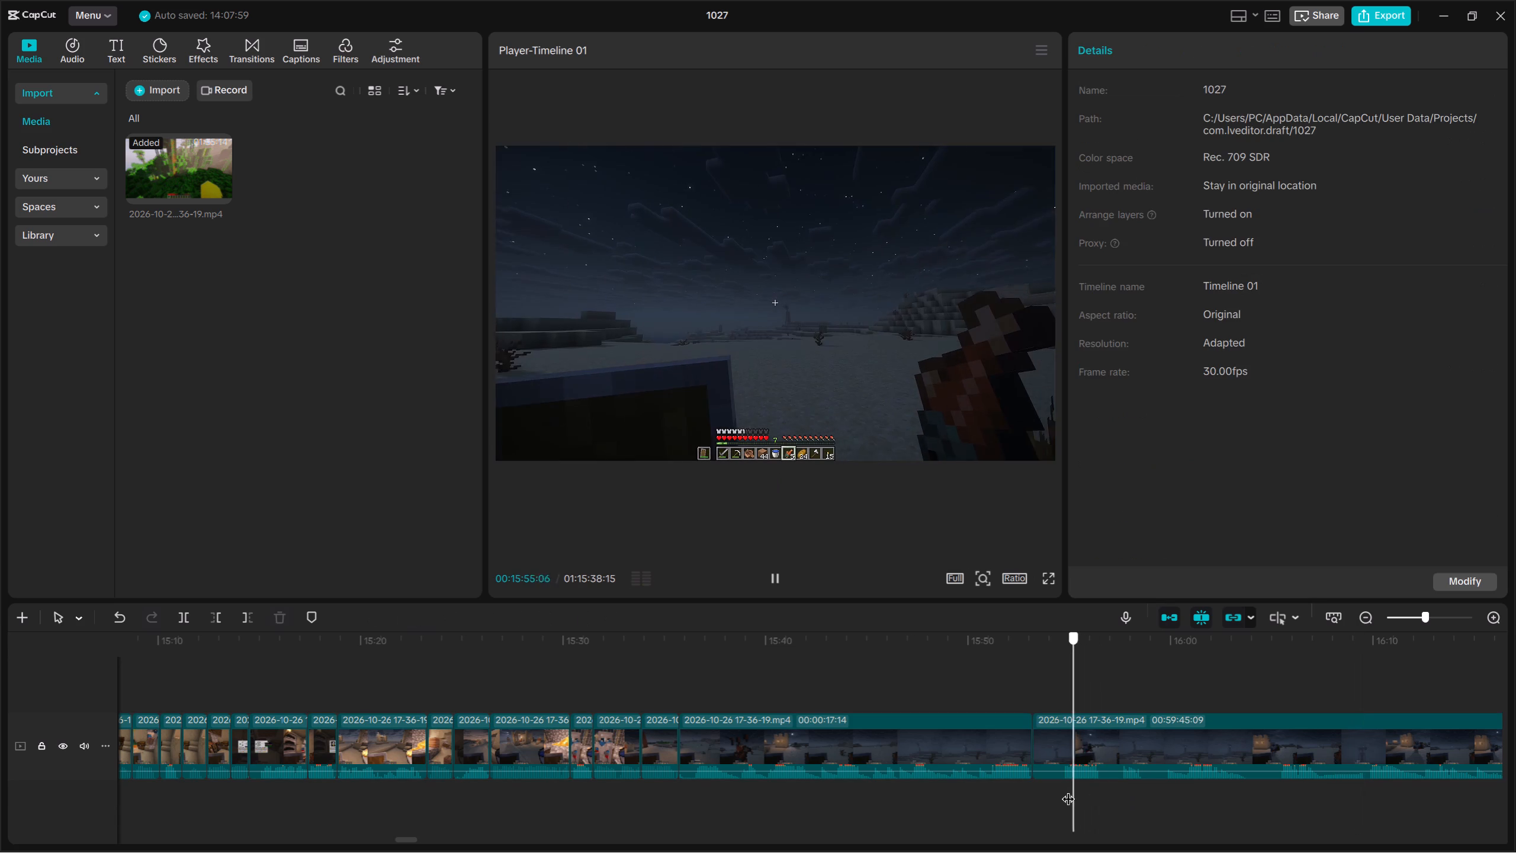
{"action": "left_click_drag", "start_coordinate": [1068, 790], "coordinate": [1165, 788]}
{"action": "left_click_drag", "start_coordinate": [1190, 794], "coordinate": [1197, 760]}
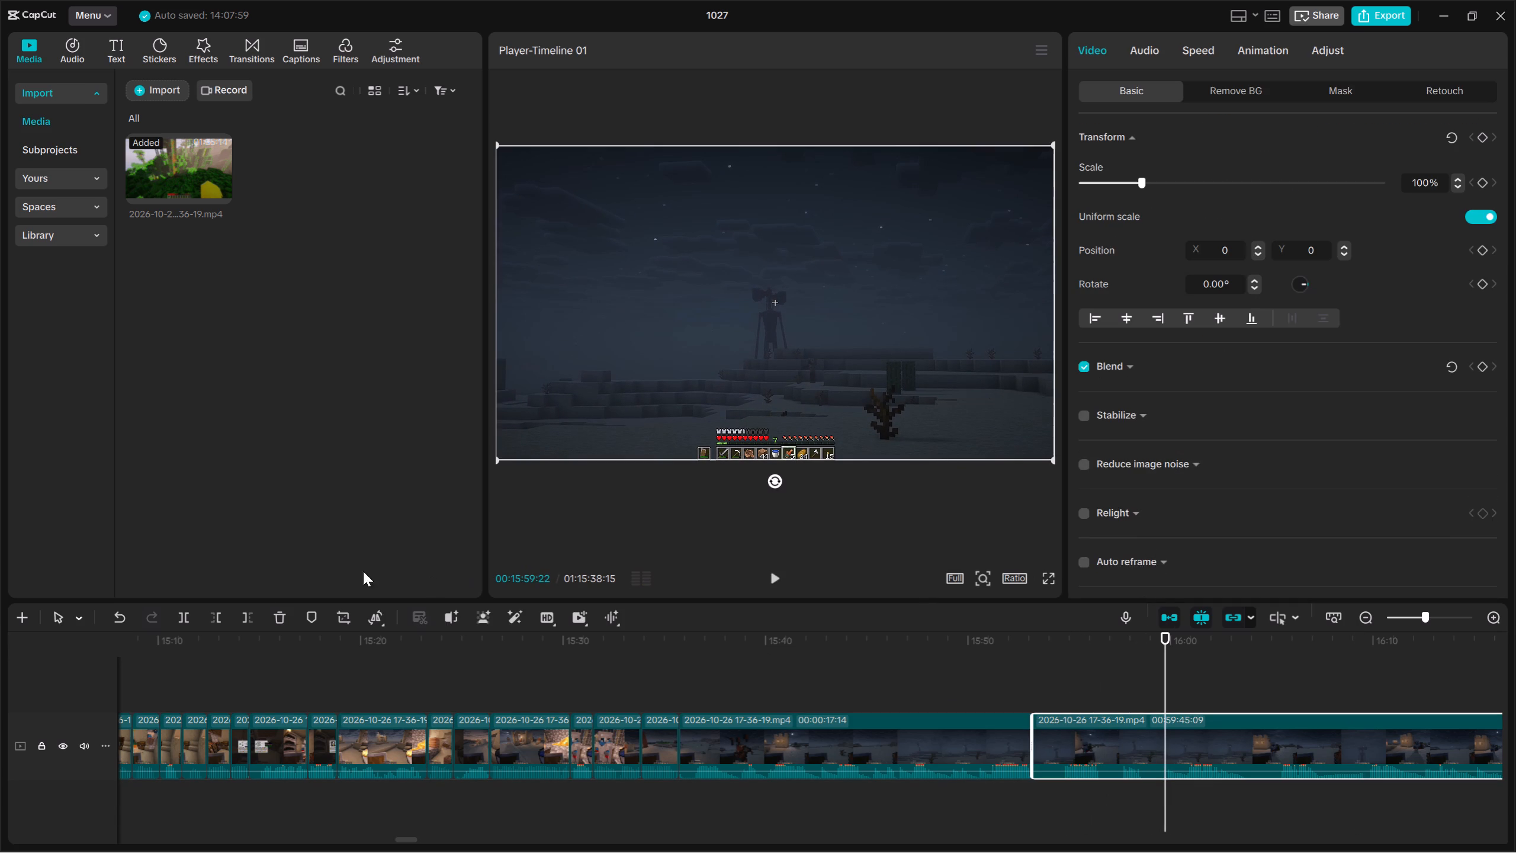
{"action": "left_click", "coordinate": [218, 613]}
{"action": "key", "text": "space"}
{"action": "left_click", "coordinate": [218, 613]}
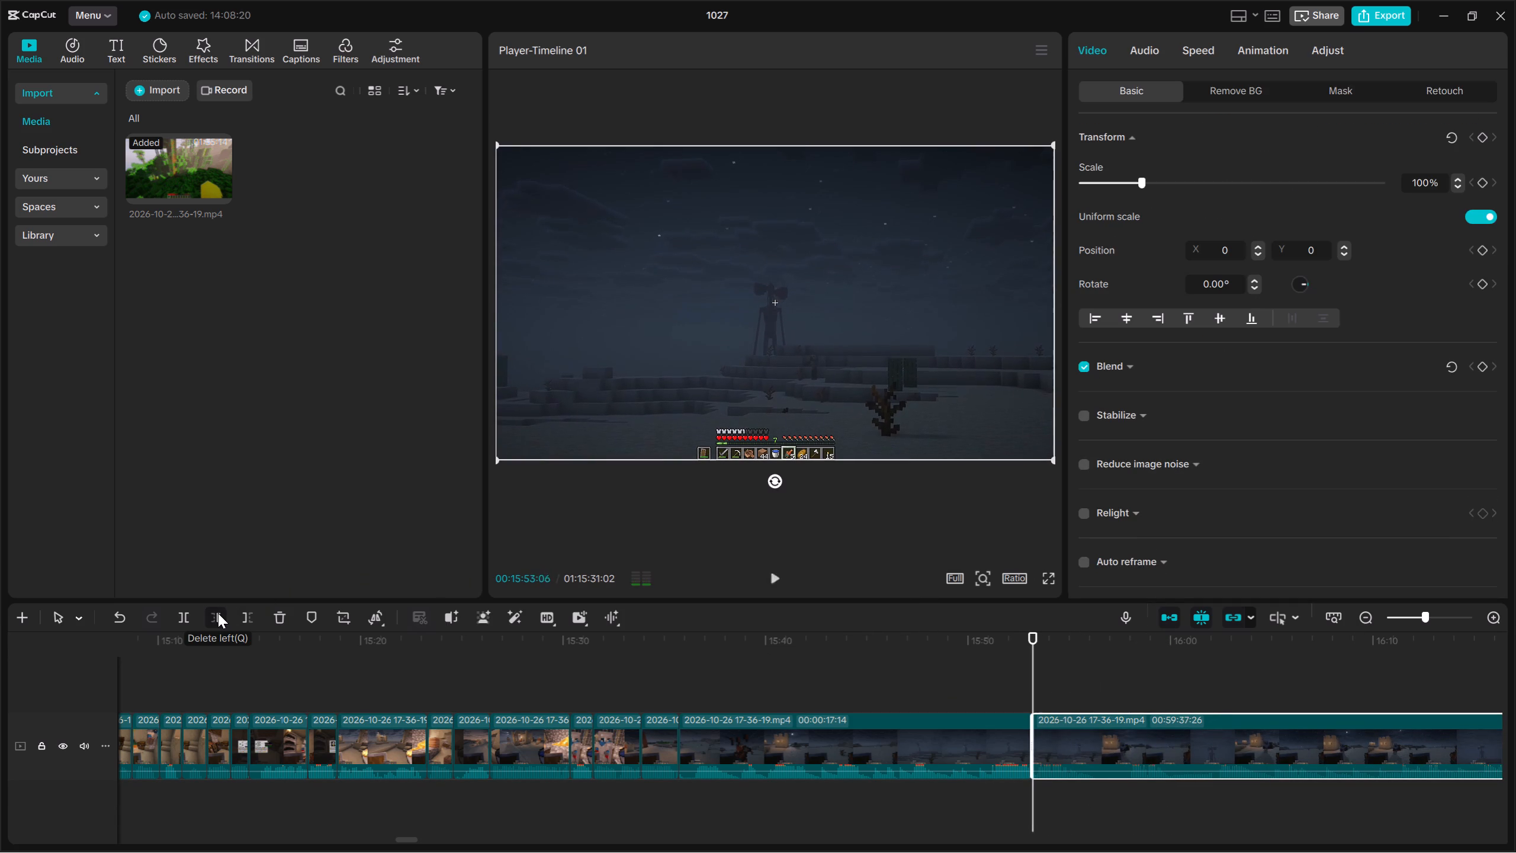
Split the remaining clip at 00:16:00:04.
{"action": "key", "text": "space"}
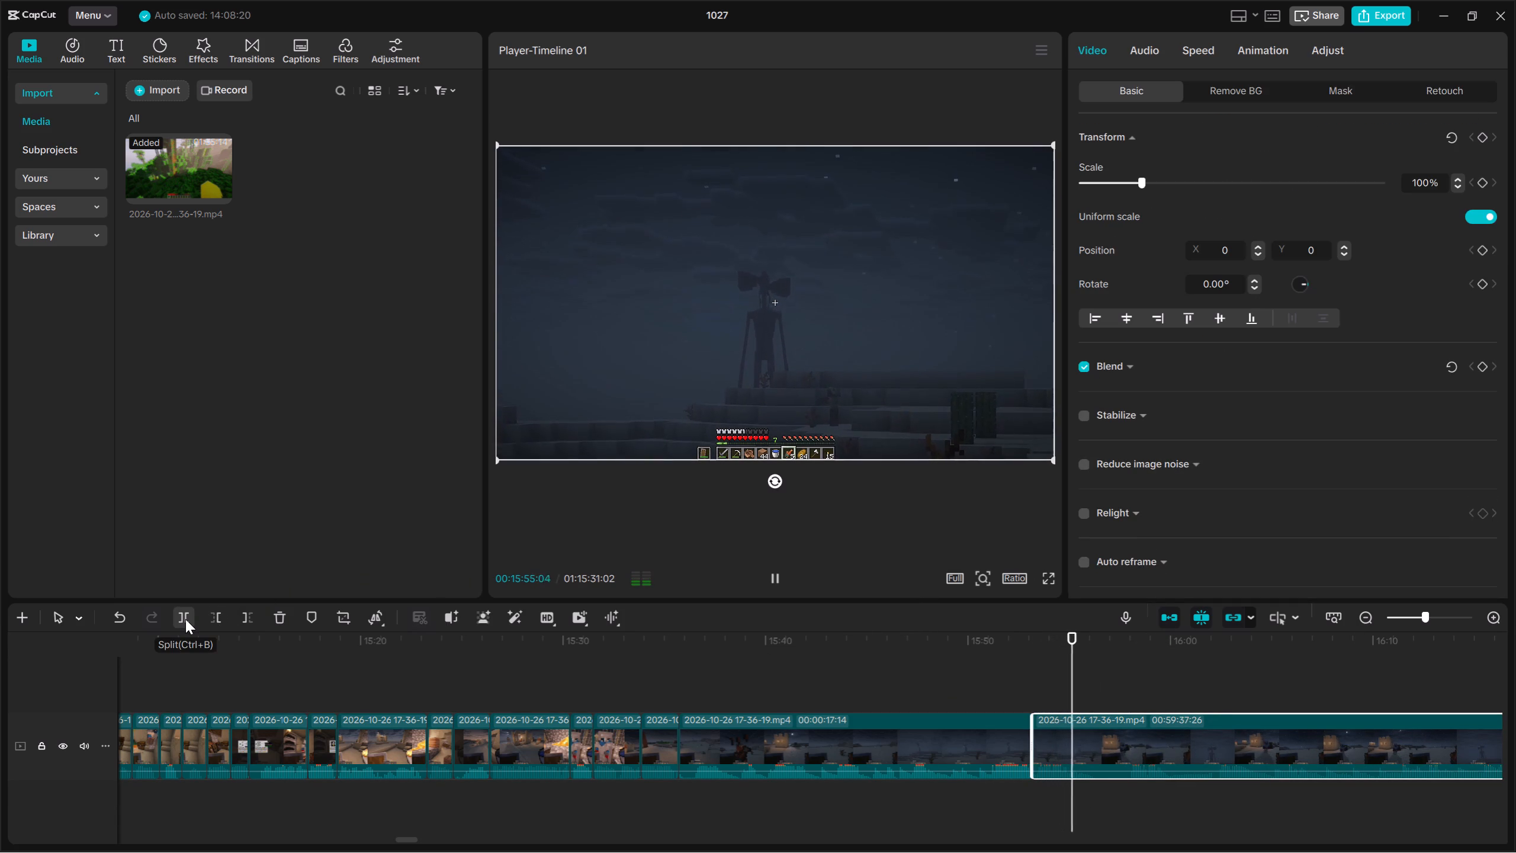
{"action": "key", "text": "space"}
{"action": "key", "text": "space"}
{"action": "key", "text": "space"}
{"action": "key", "text": "space"}
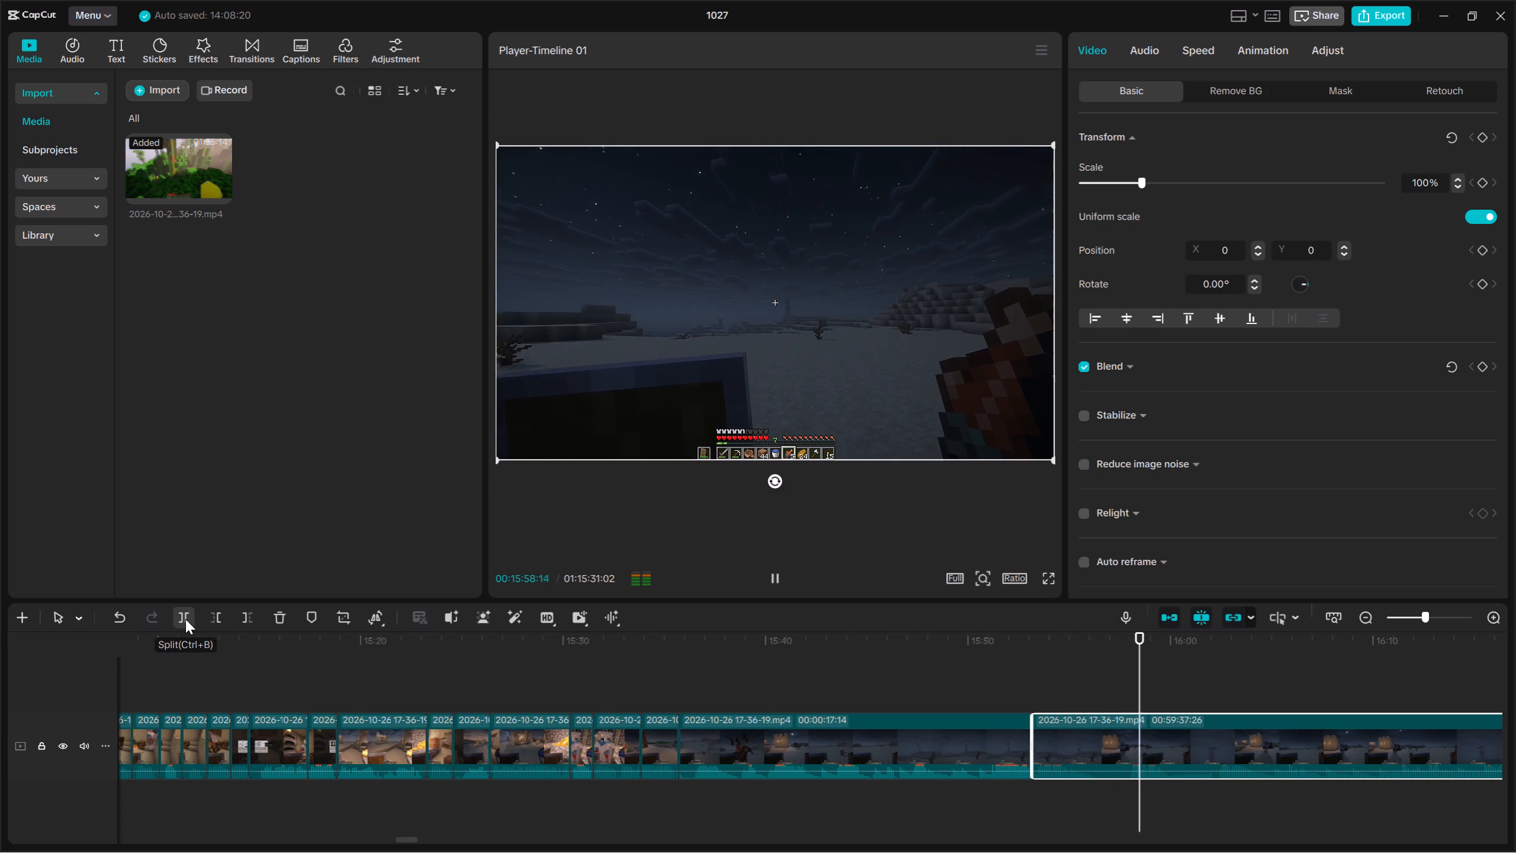
{"action": "key", "text": "space"}
{"action": "left_click", "coordinate": [185, 619]}
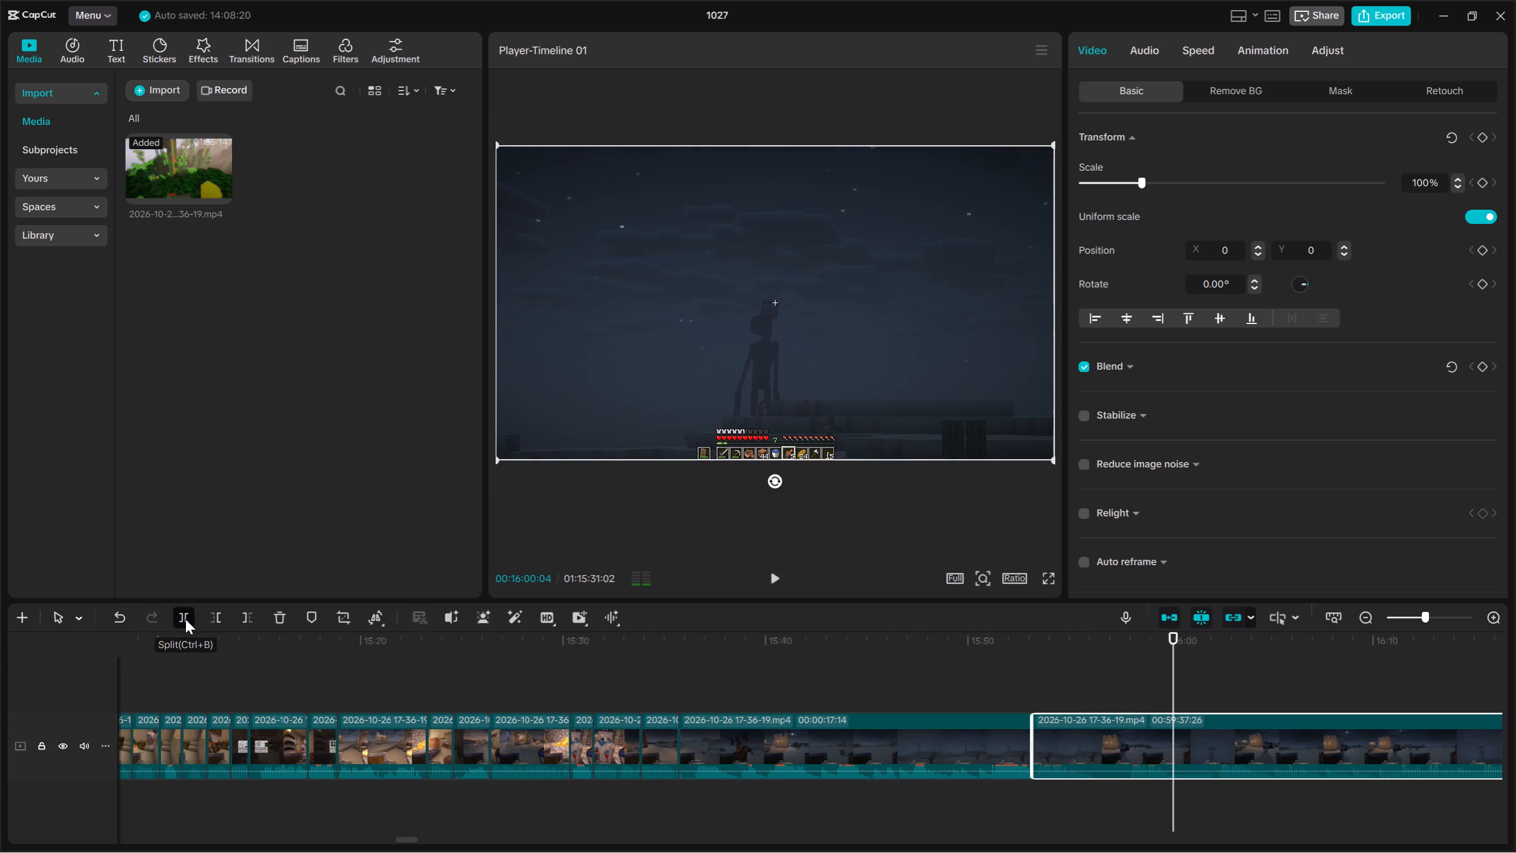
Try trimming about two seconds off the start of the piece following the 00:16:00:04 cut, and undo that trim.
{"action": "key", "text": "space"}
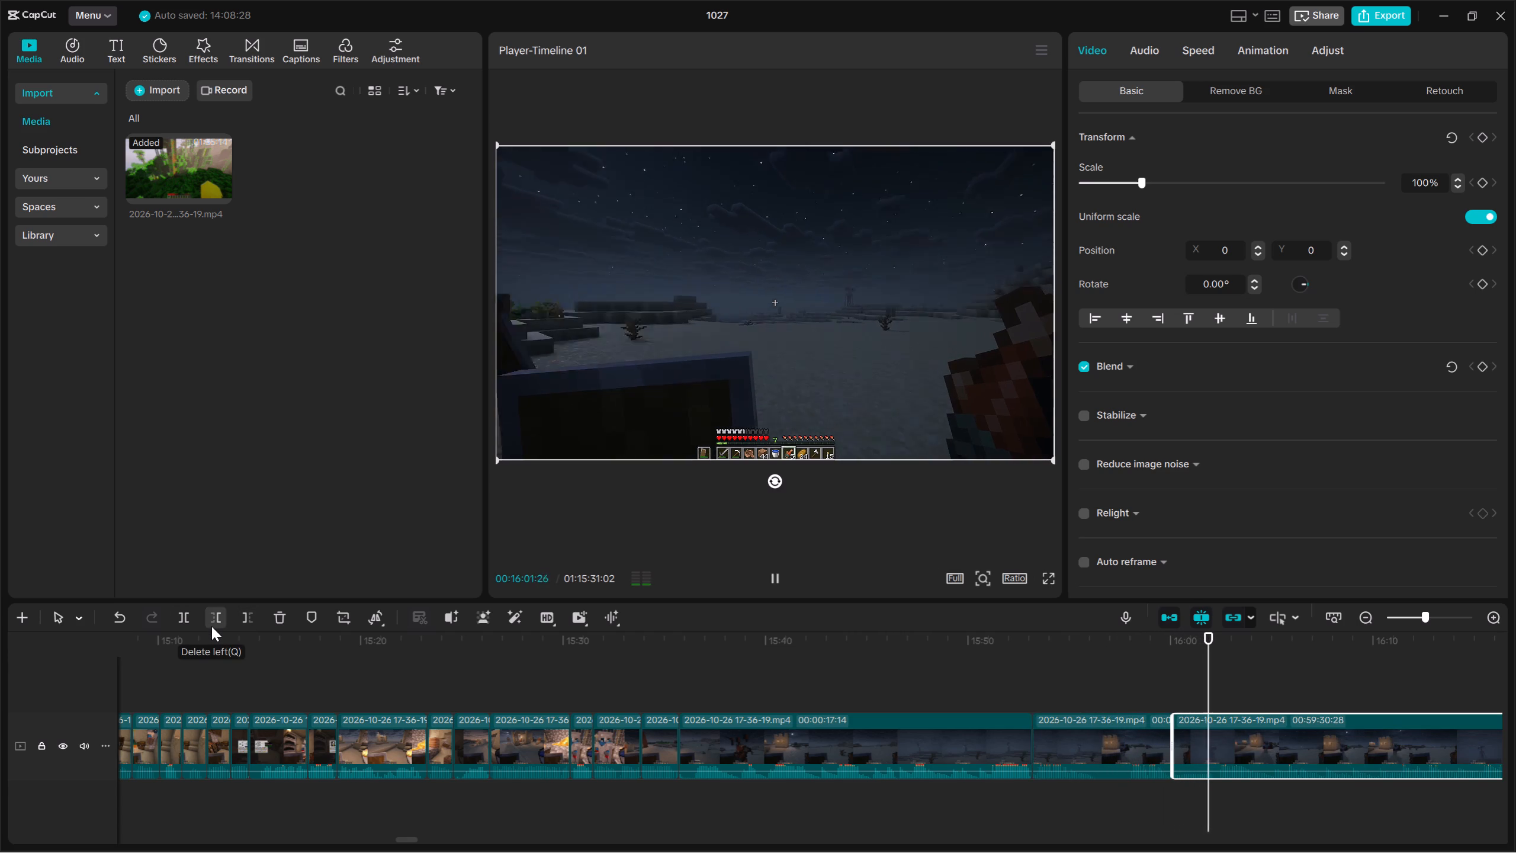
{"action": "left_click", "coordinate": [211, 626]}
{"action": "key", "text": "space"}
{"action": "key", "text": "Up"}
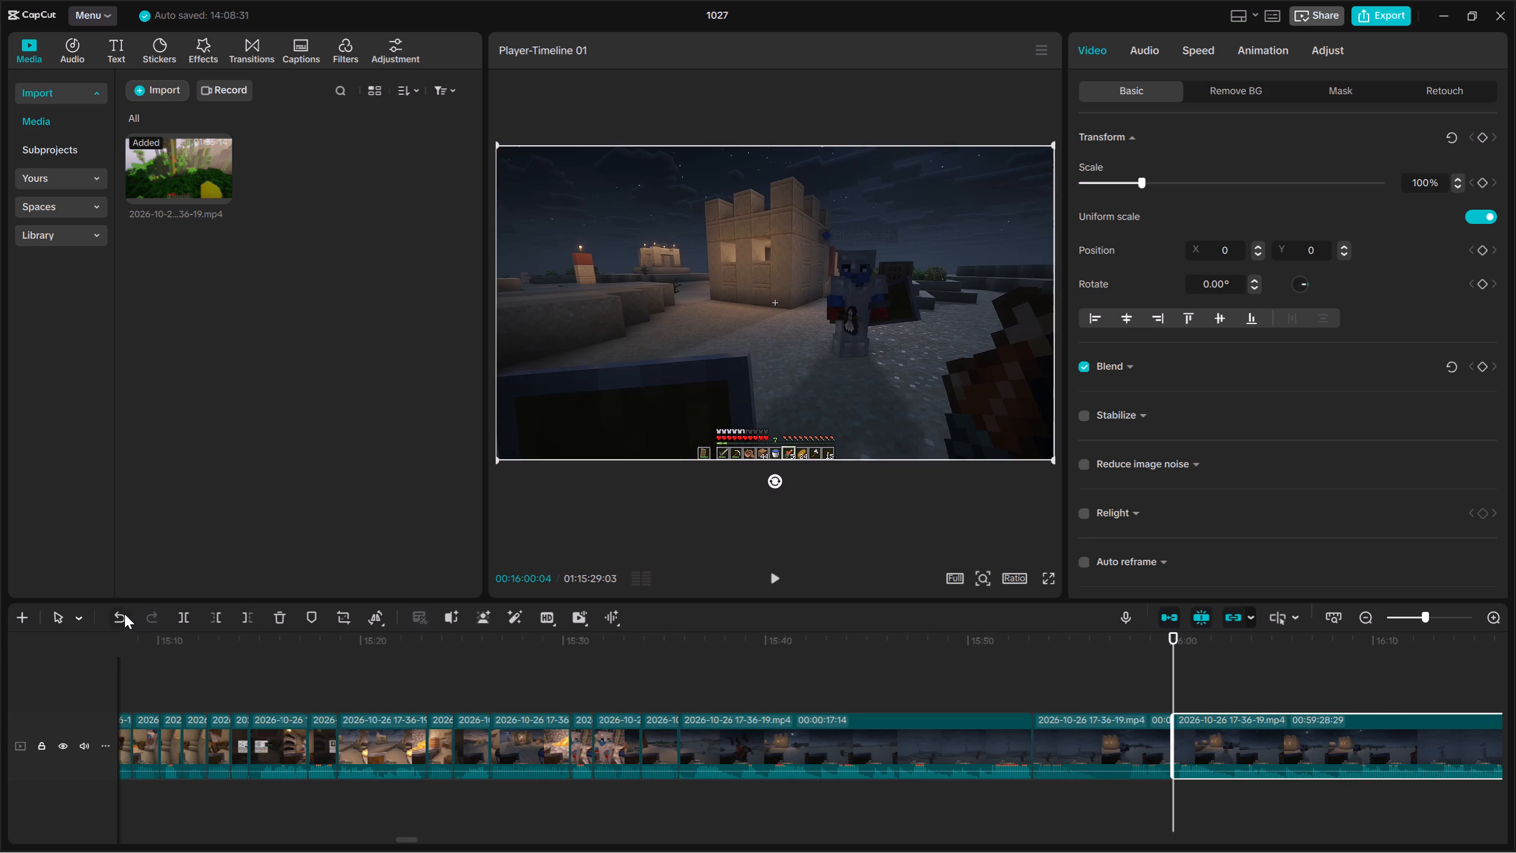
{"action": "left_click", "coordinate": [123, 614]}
Split the remaining clip at 00:16:21:12 and trim about 1.8 seconds off the start of the following piece.
{"action": "key", "text": "space"}
{"action": "key", "text": "space"}
{"action": "key", "text": "space"}
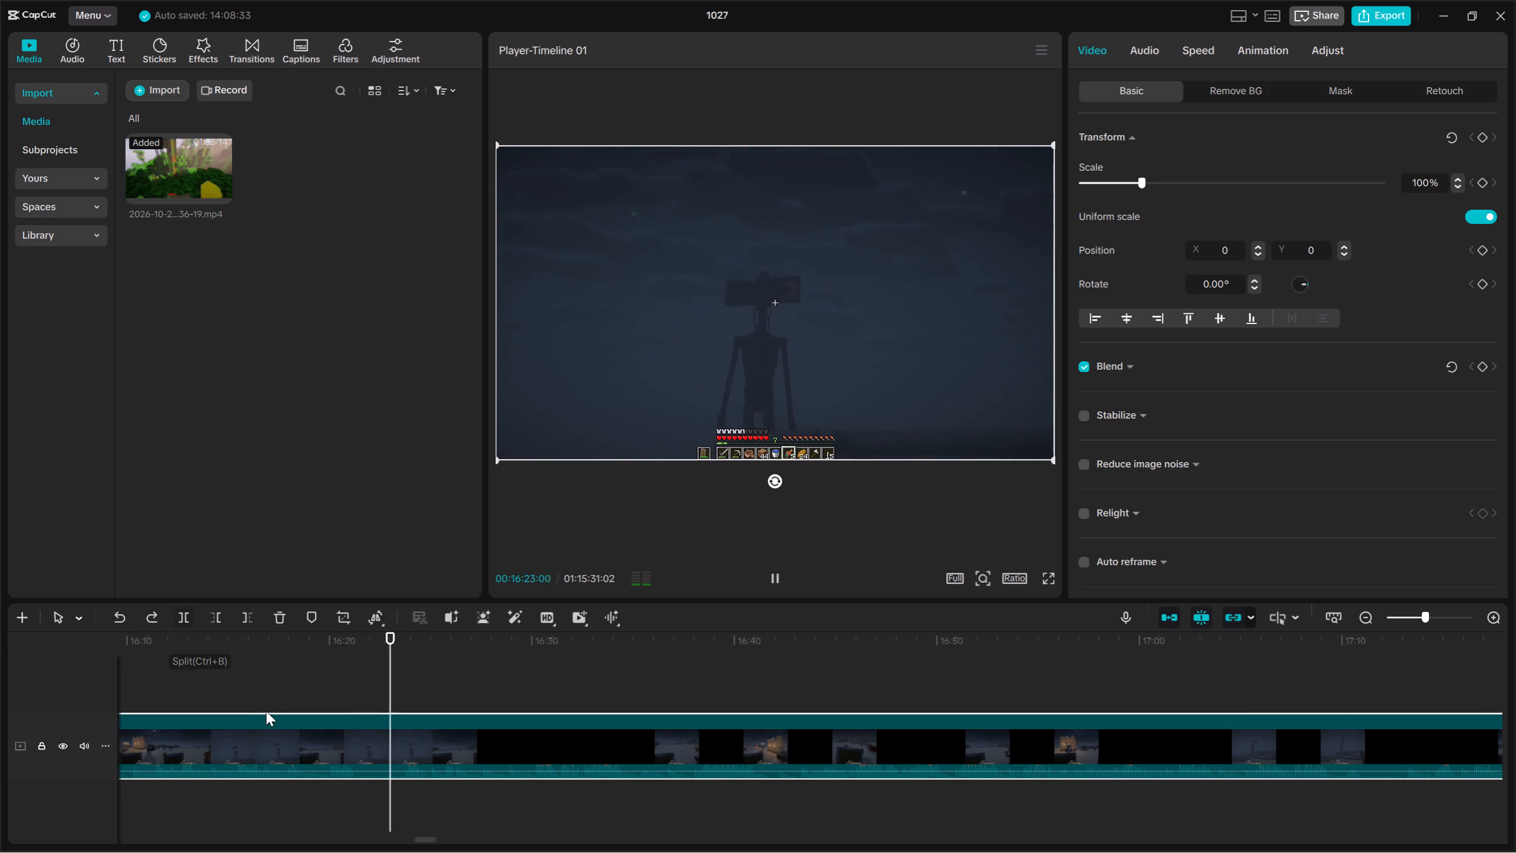
{"action": "left_click", "coordinate": [367, 787]}
{"action": "left_click_drag", "start_coordinate": [367, 787], "coordinate": [358, 785]}
{"action": "left_click_drag", "start_coordinate": [413, 788], "coordinate": [412, 744]}
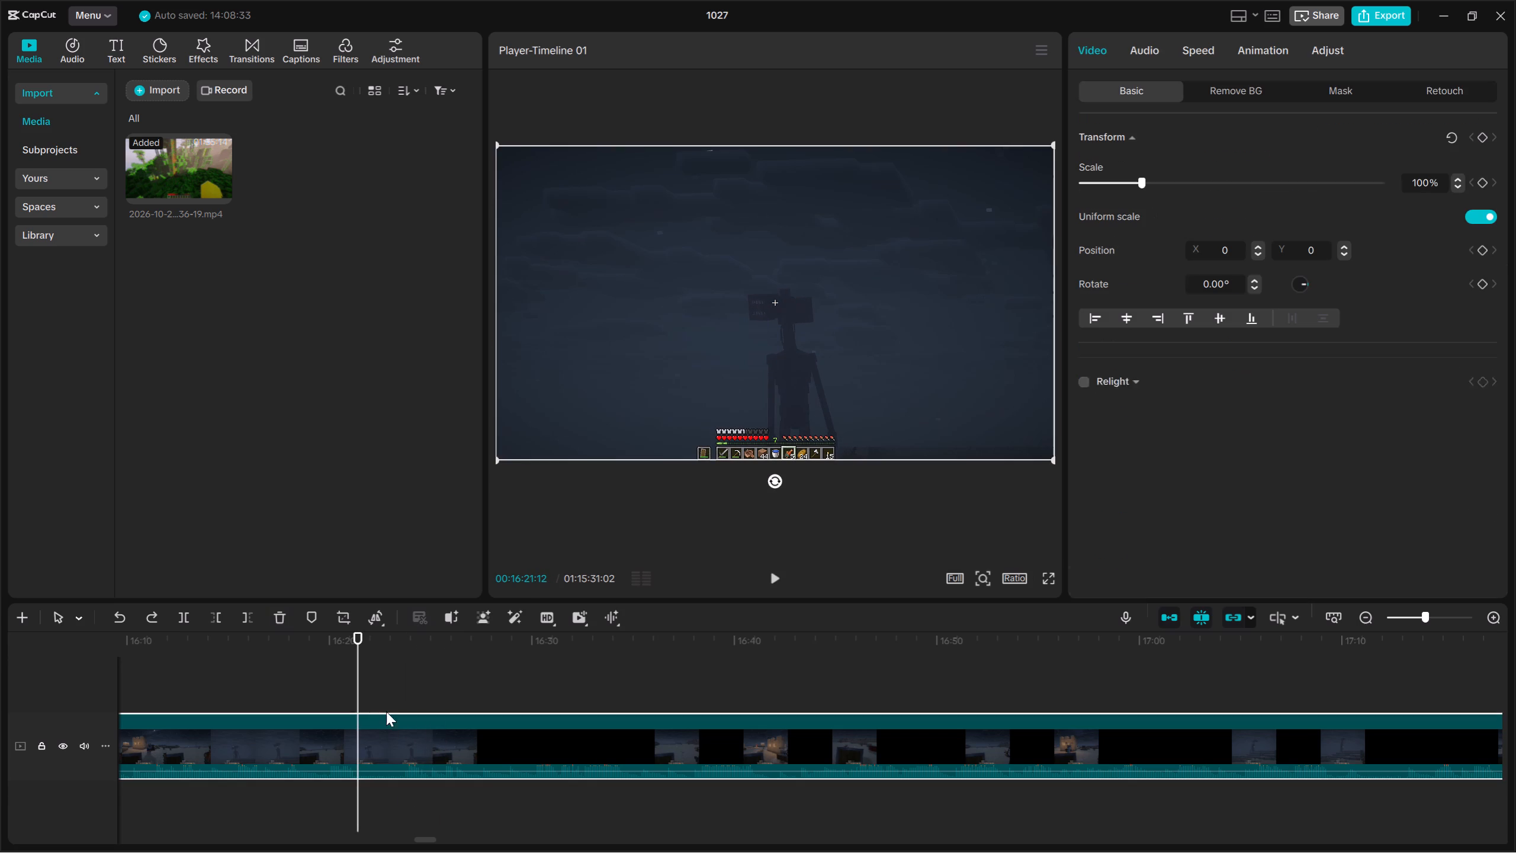
{"action": "left_click", "coordinate": [187, 620]}
{"action": "key", "text": "space"}
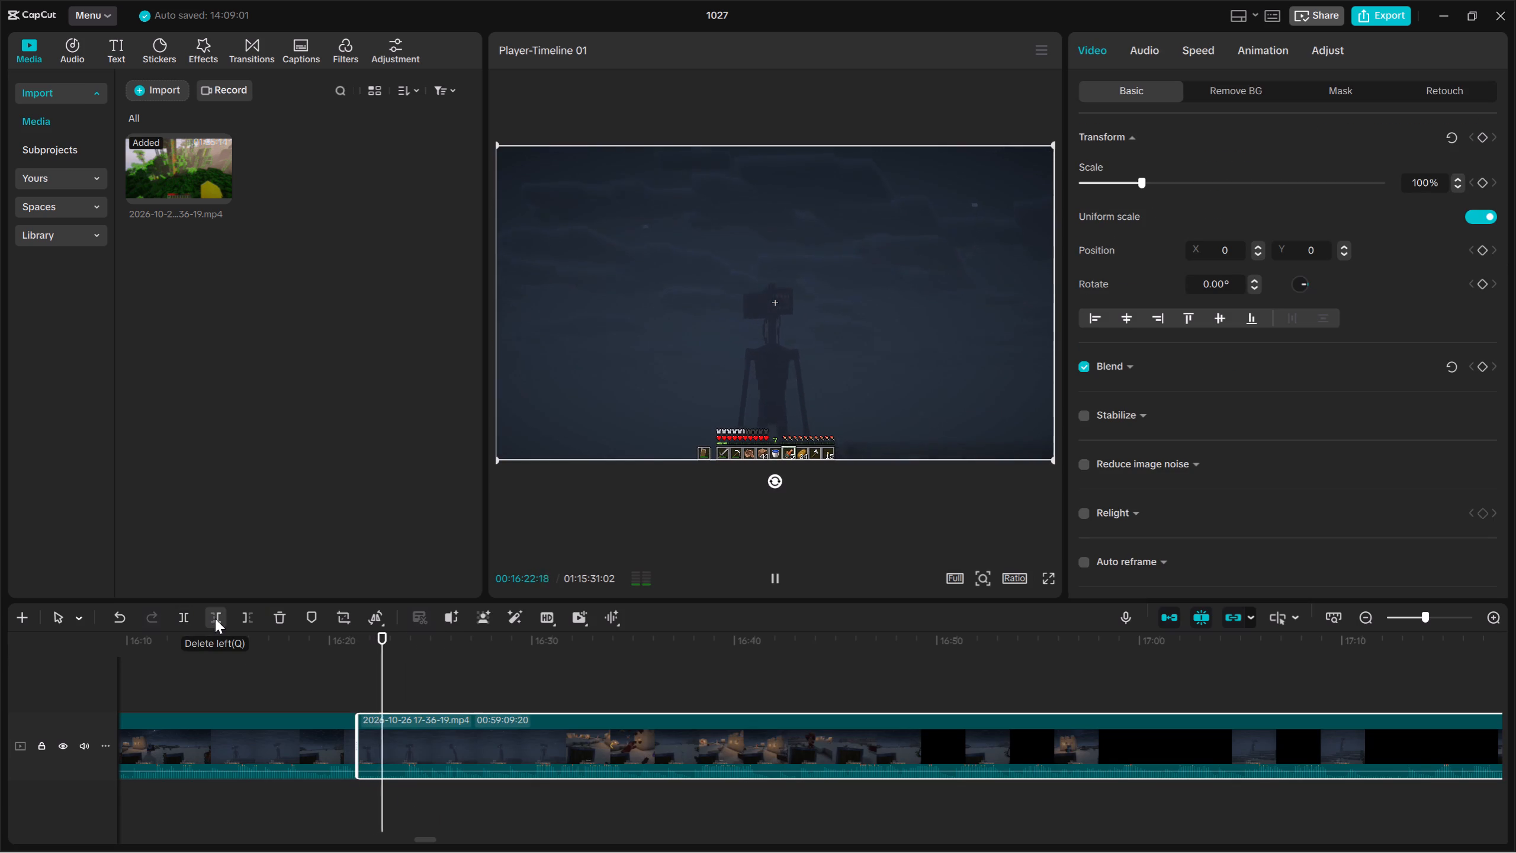
{"action": "left_click", "coordinate": [215, 618]}
{"action": "key", "text": "space"}
{"action": "left_click", "coordinate": [215, 618]}
Split the remaining clip at 00:16:39:13 and trim about 1.7 seconds off the start of the following piece.
{"action": "key", "text": "space"}
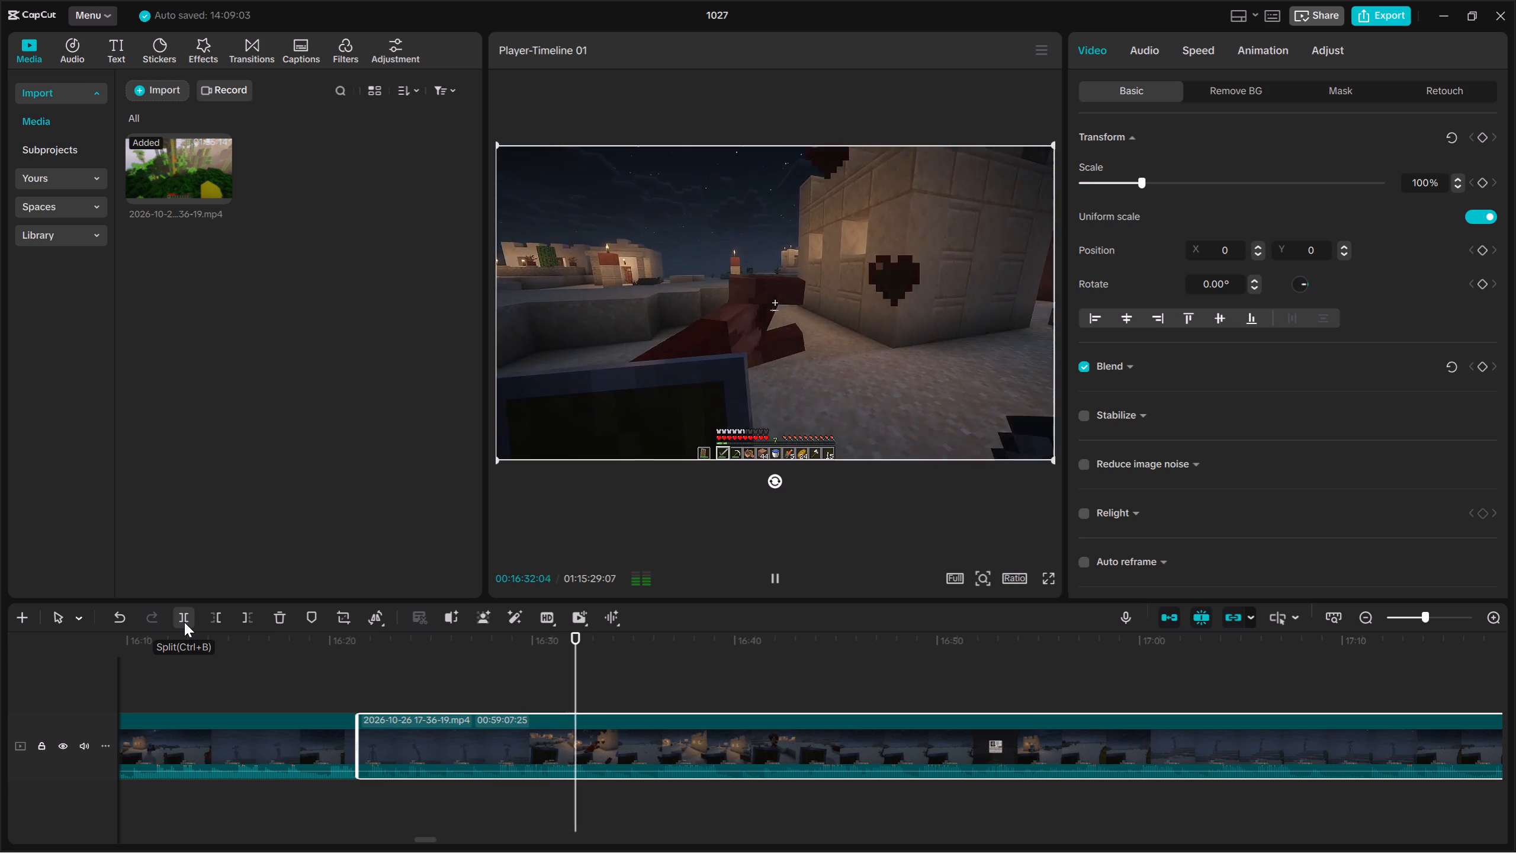
{"action": "key", "text": "space"}
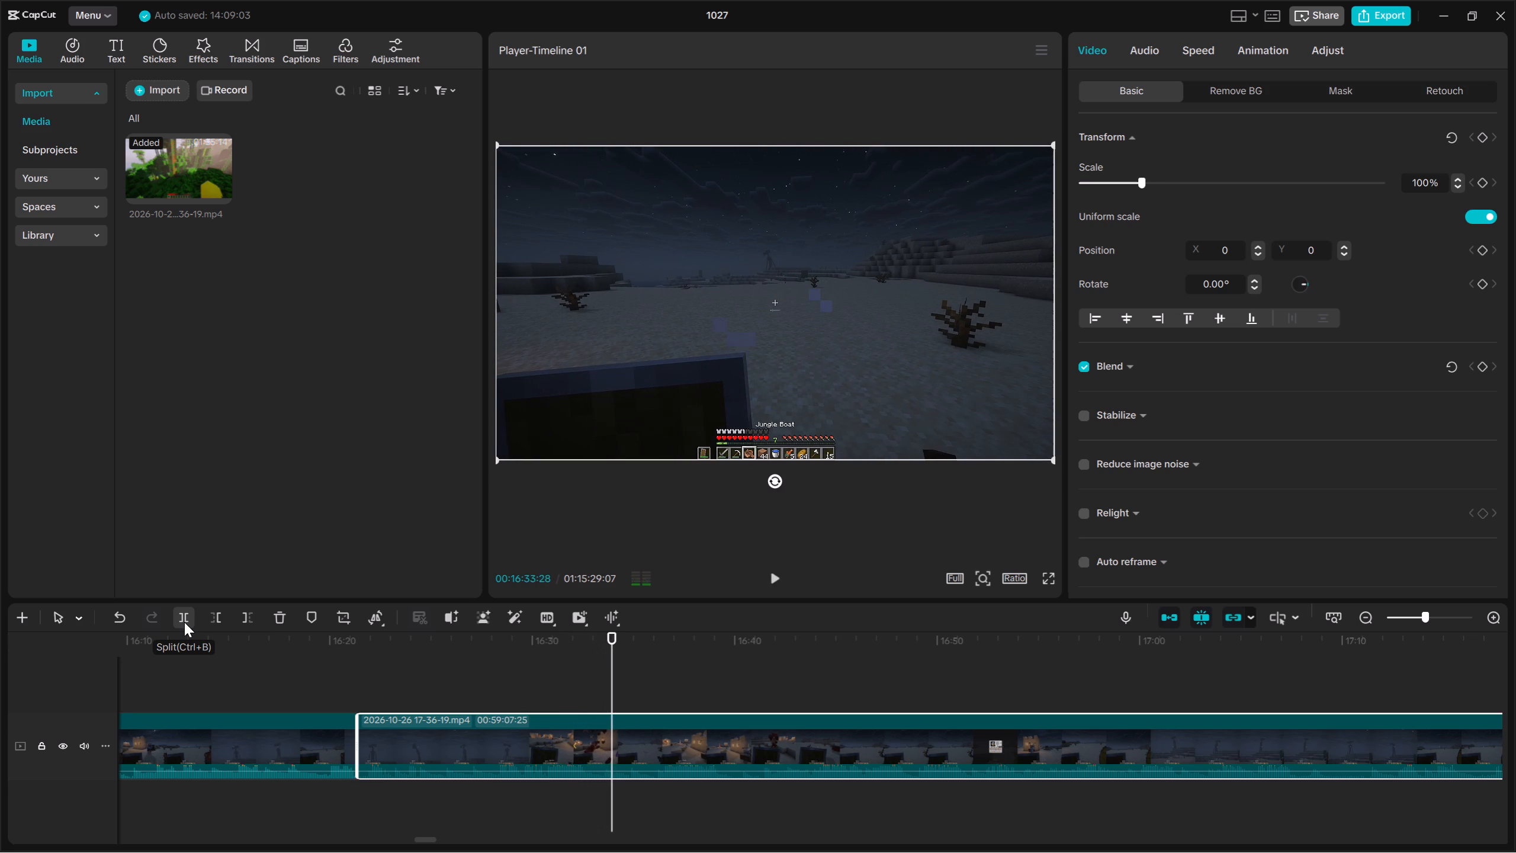
{"action": "key", "text": "space"}
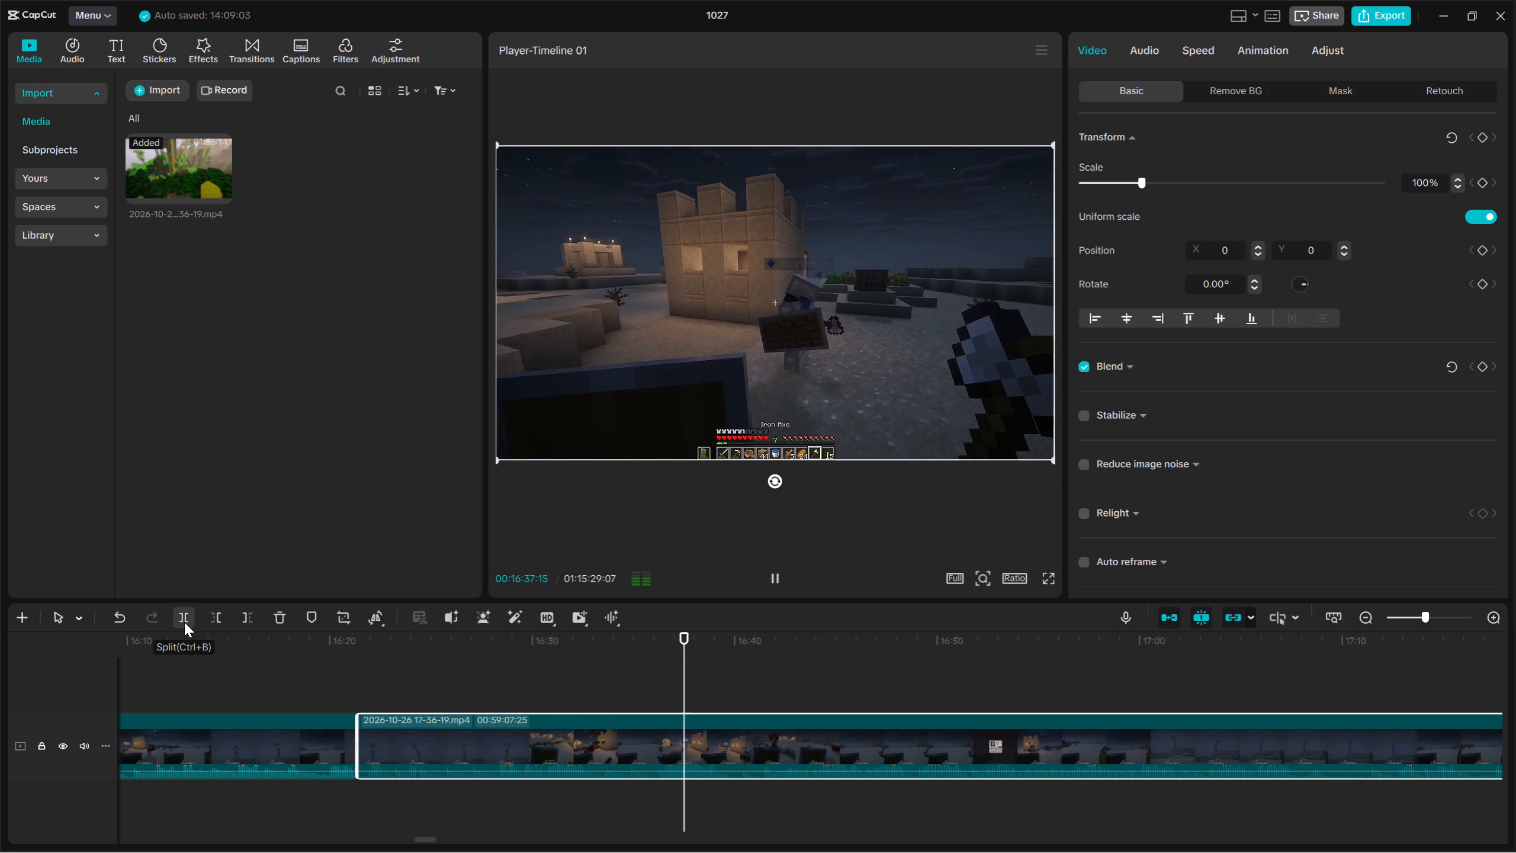
{"action": "key", "text": "space"}
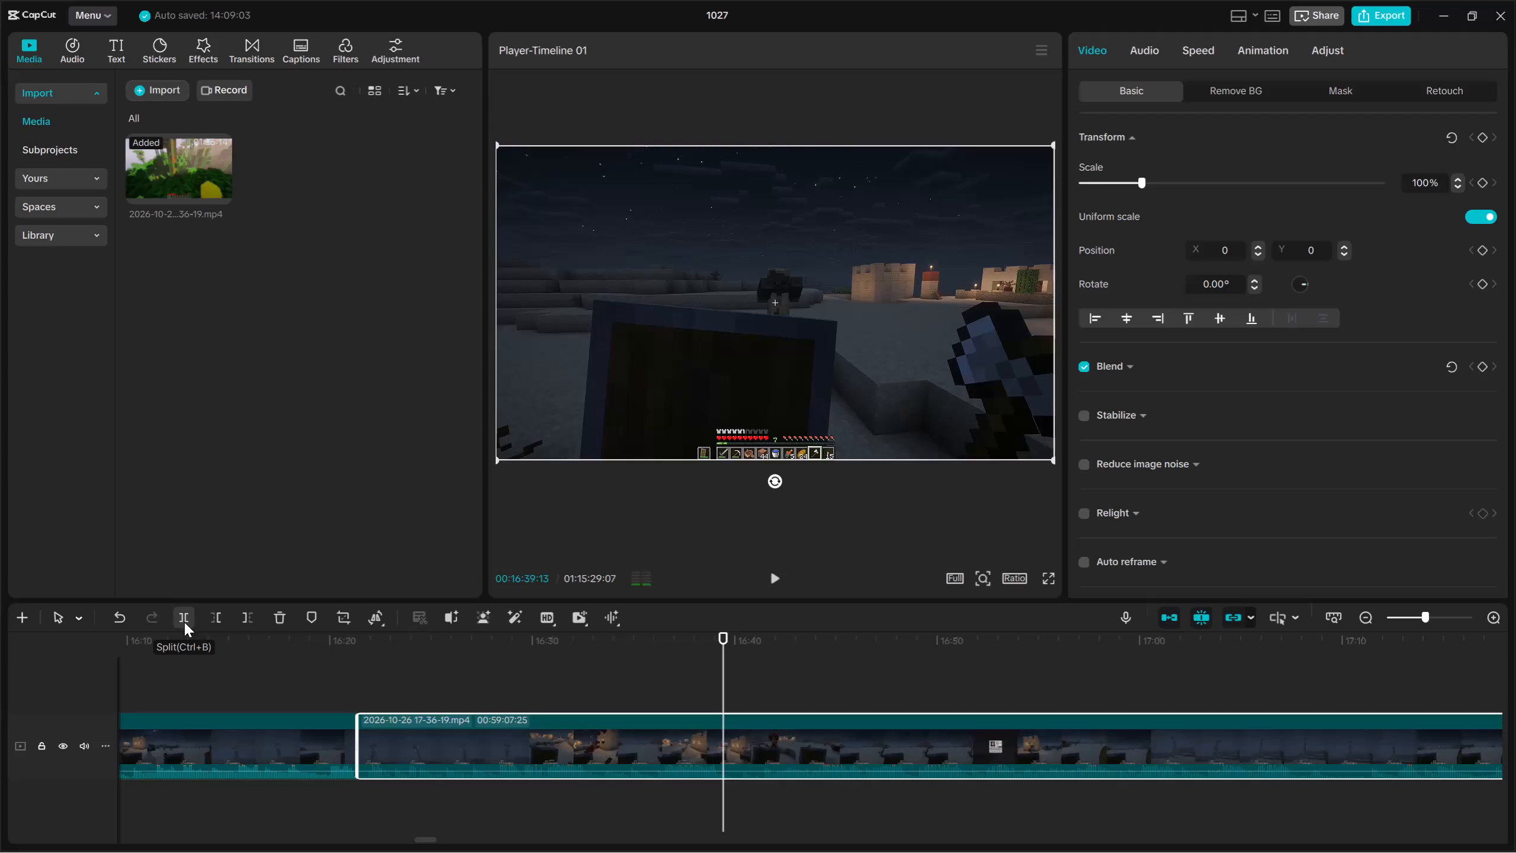
{"action": "left_click", "coordinate": [184, 622]}
{"action": "key", "text": "space"}
{"action": "left_click", "coordinate": [217, 619]}
{"action": "key", "text": "space"}
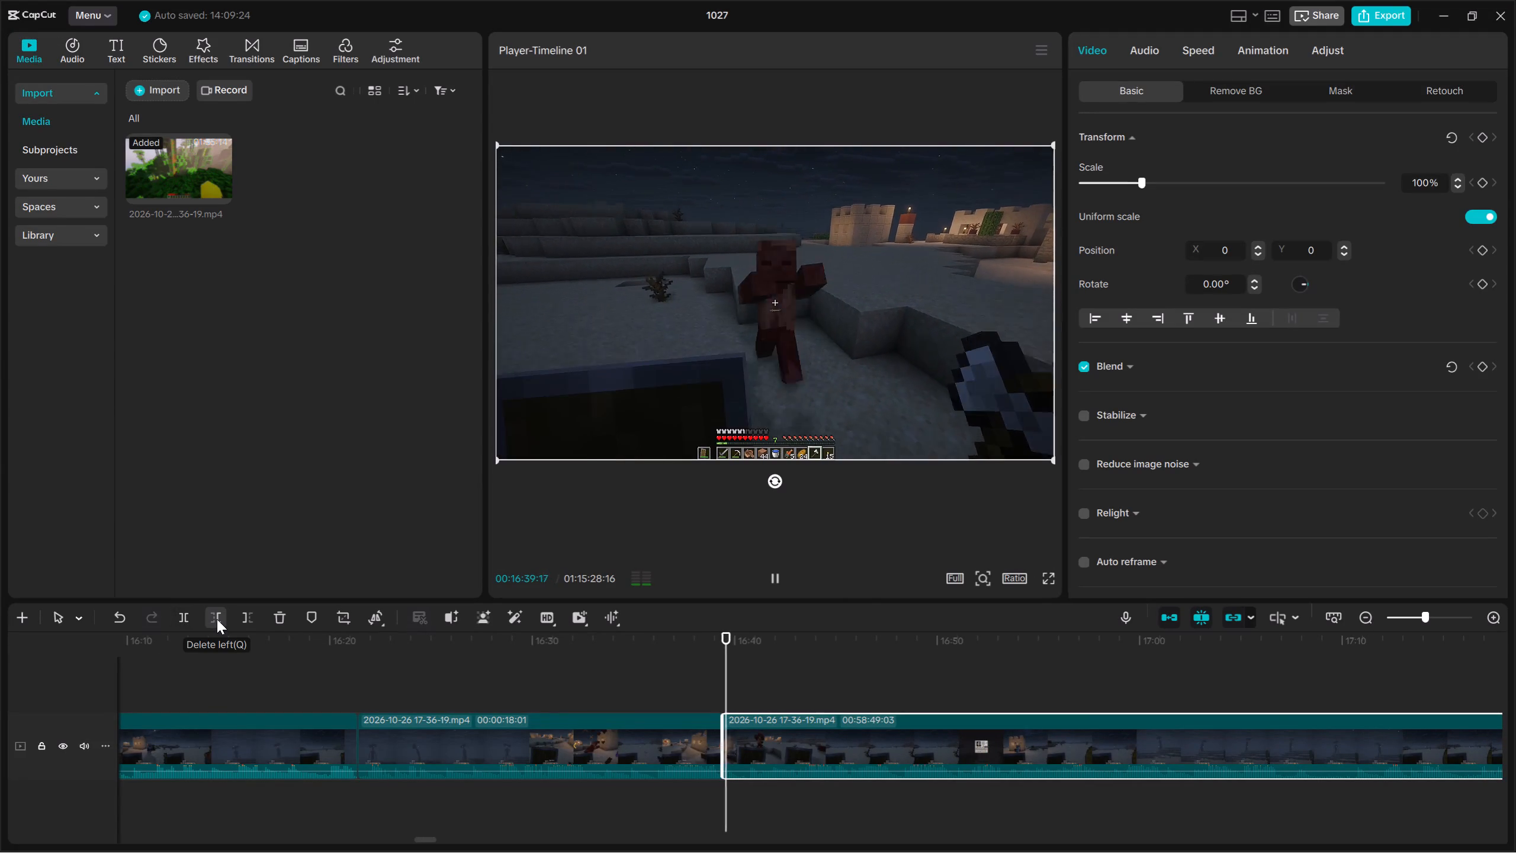
{"action": "left_click", "coordinate": [217, 619]}
Trim the end of the piece preceding the 00:16:39:13 cut back to 00:16:35:29.
{"action": "key", "text": "space"}
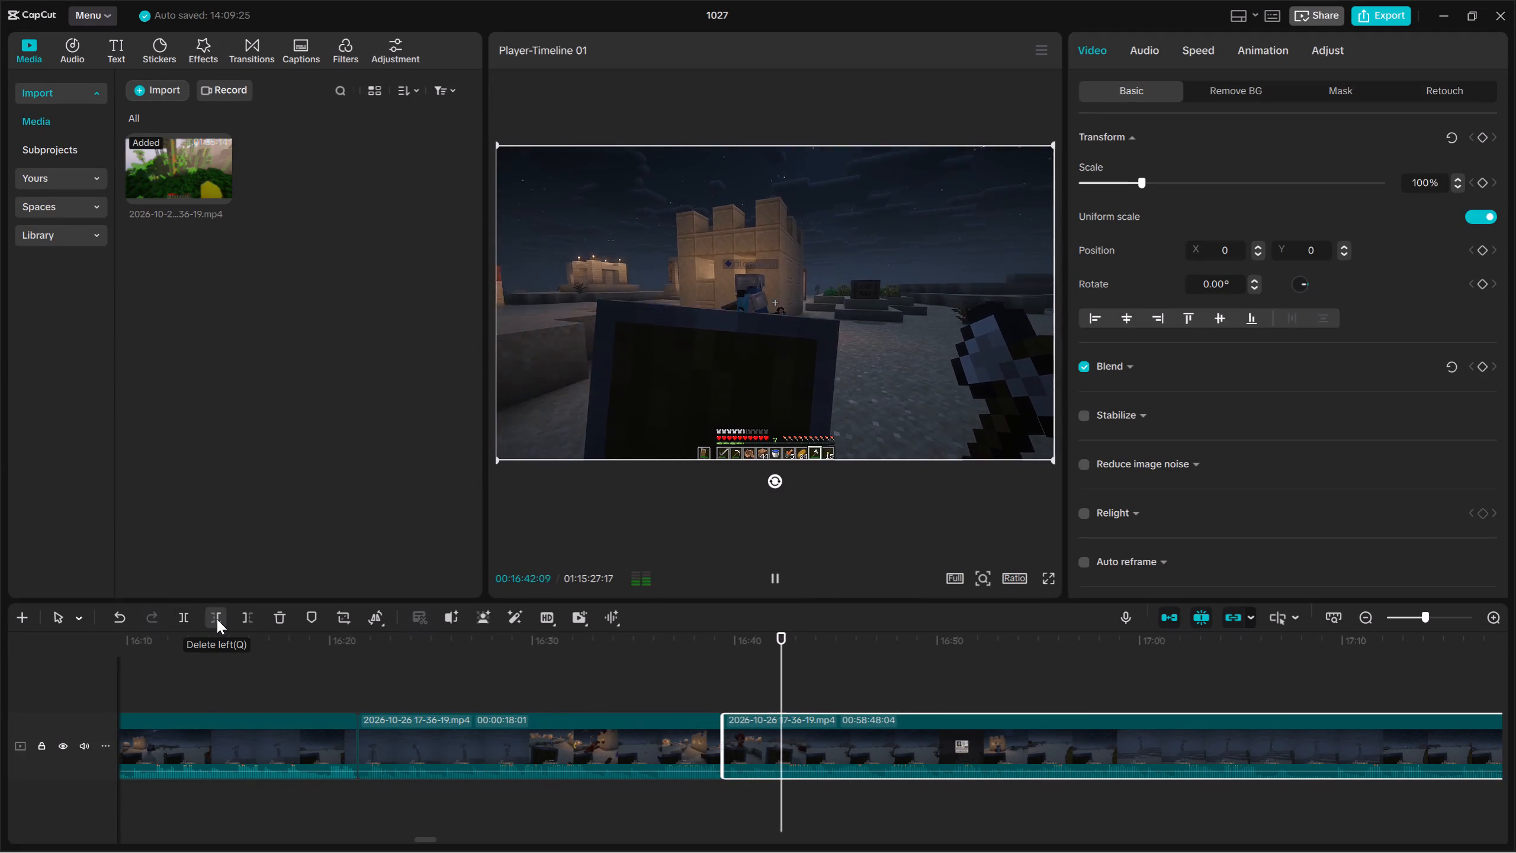
{"action": "left_click", "coordinate": [653, 790]}
{"action": "left_click_drag", "start_coordinate": [677, 803], "coordinate": [683, 751]}
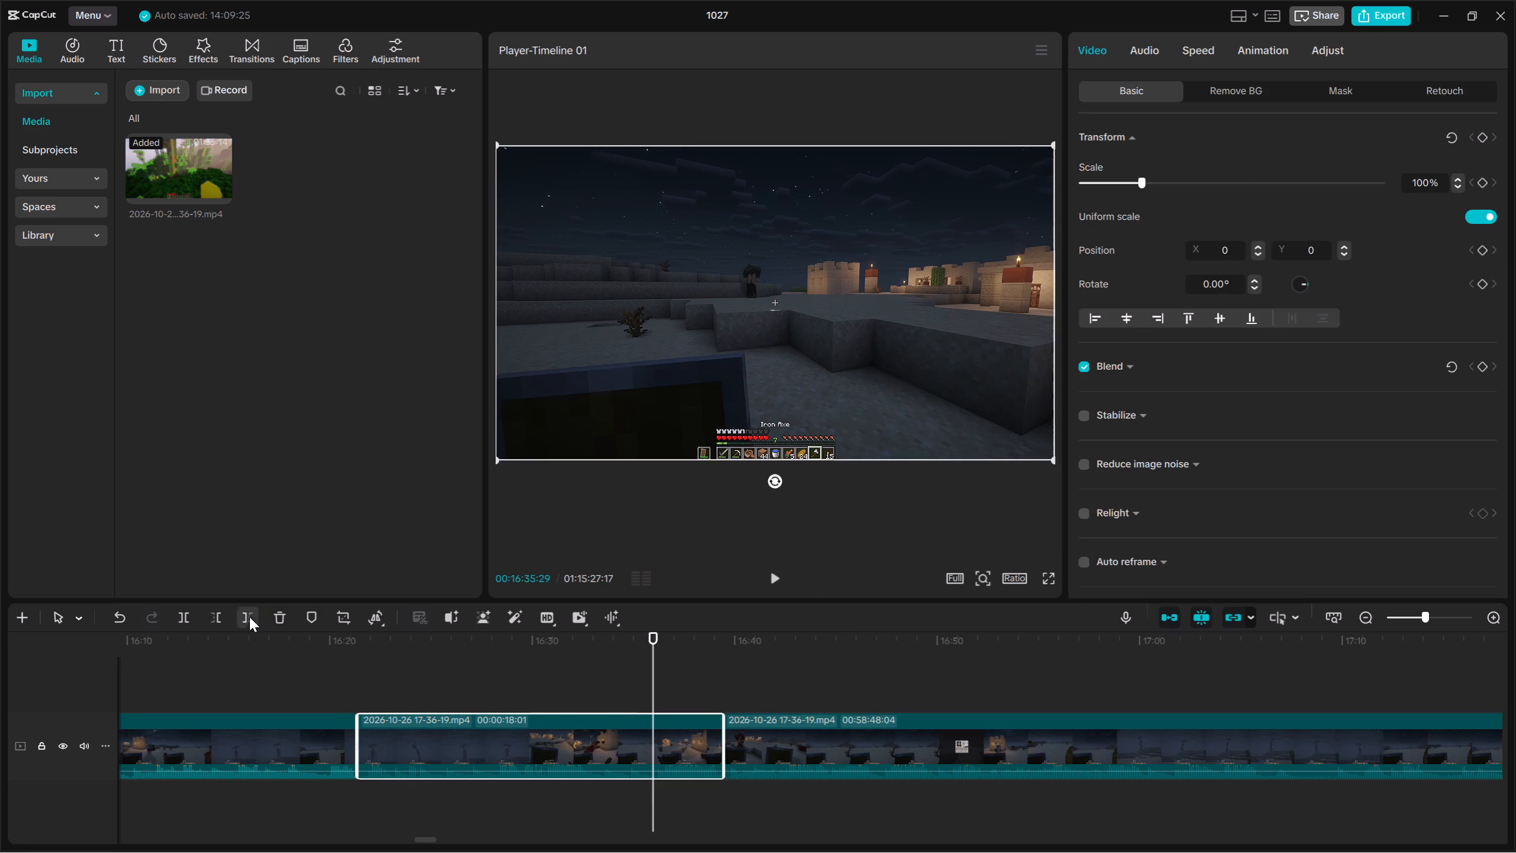
{"action": "left_click", "coordinate": [249, 617]}
Trim about 1.6 seconds off the start of the remaining long clip following the 00:16:35:29 cut.
{"action": "key", "text": "space"}
{"action": "left_click", "coordinate": [718, 749]}
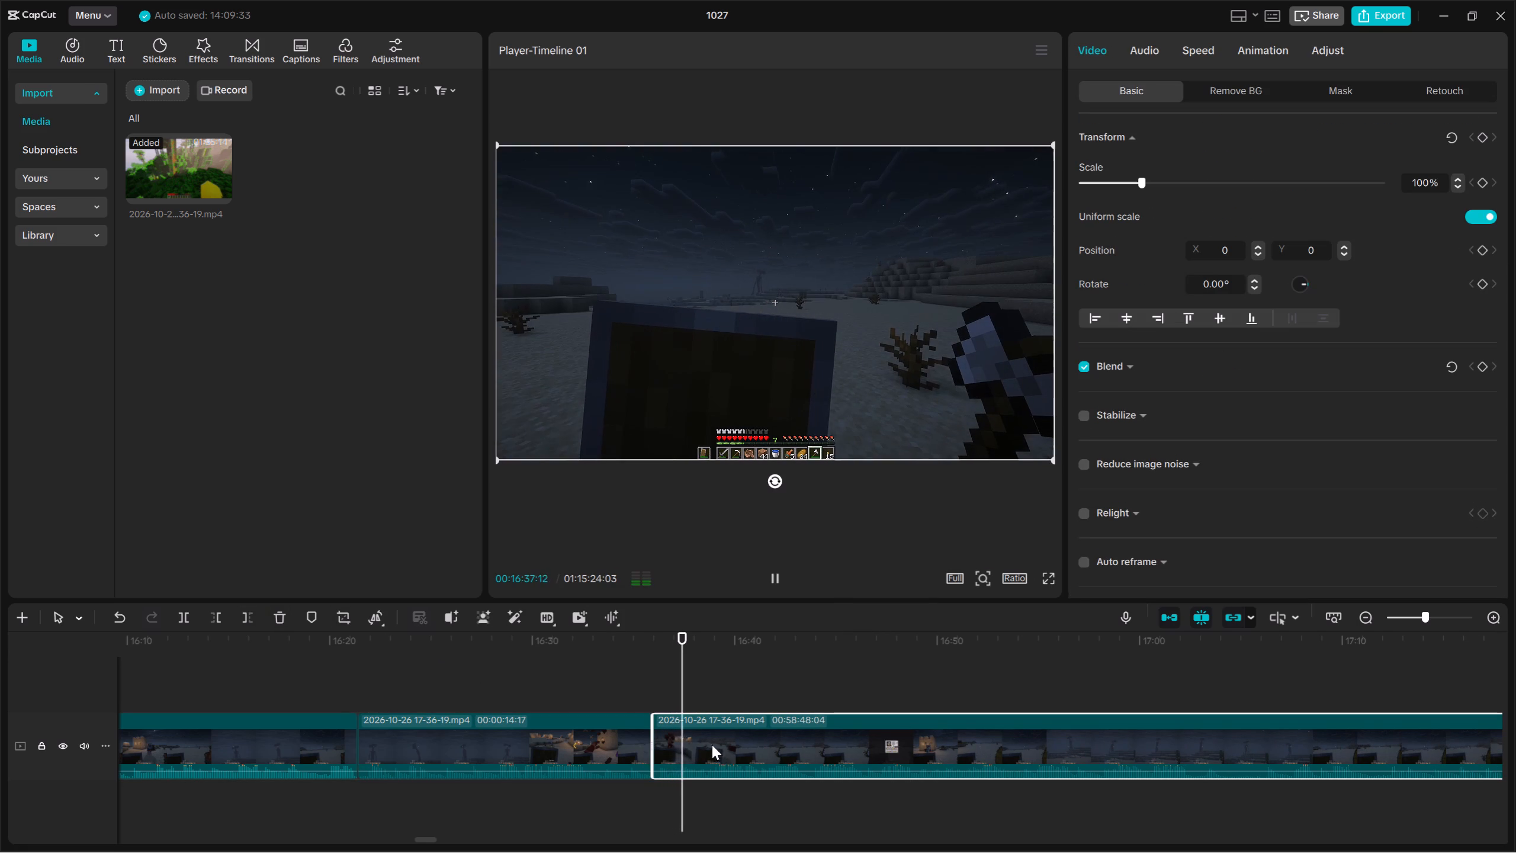
{"action": "key", "text": "space"}
{"action": "left_click", "coordinate": [211, 611]}
Split the remaining clip at about 00:16:41:22 and trim about half a second off the following piece's start.
{"action": "key", "text": "space"}
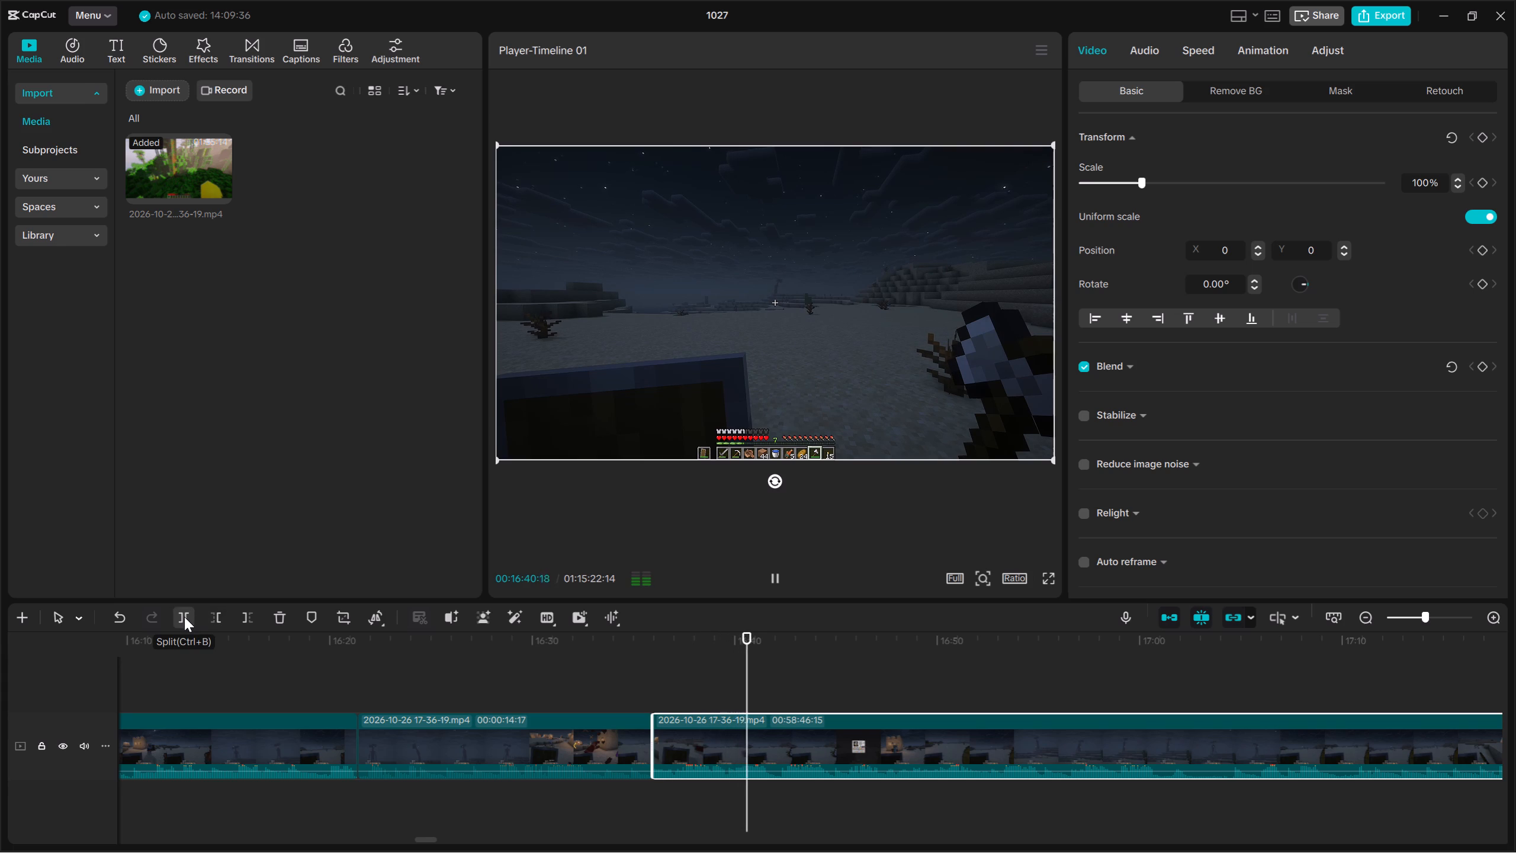
{"action": "key", "text": "space"}
{"action": "left_click", "coordinate": [184, 617]}
{"action": "key", "text": "space"}
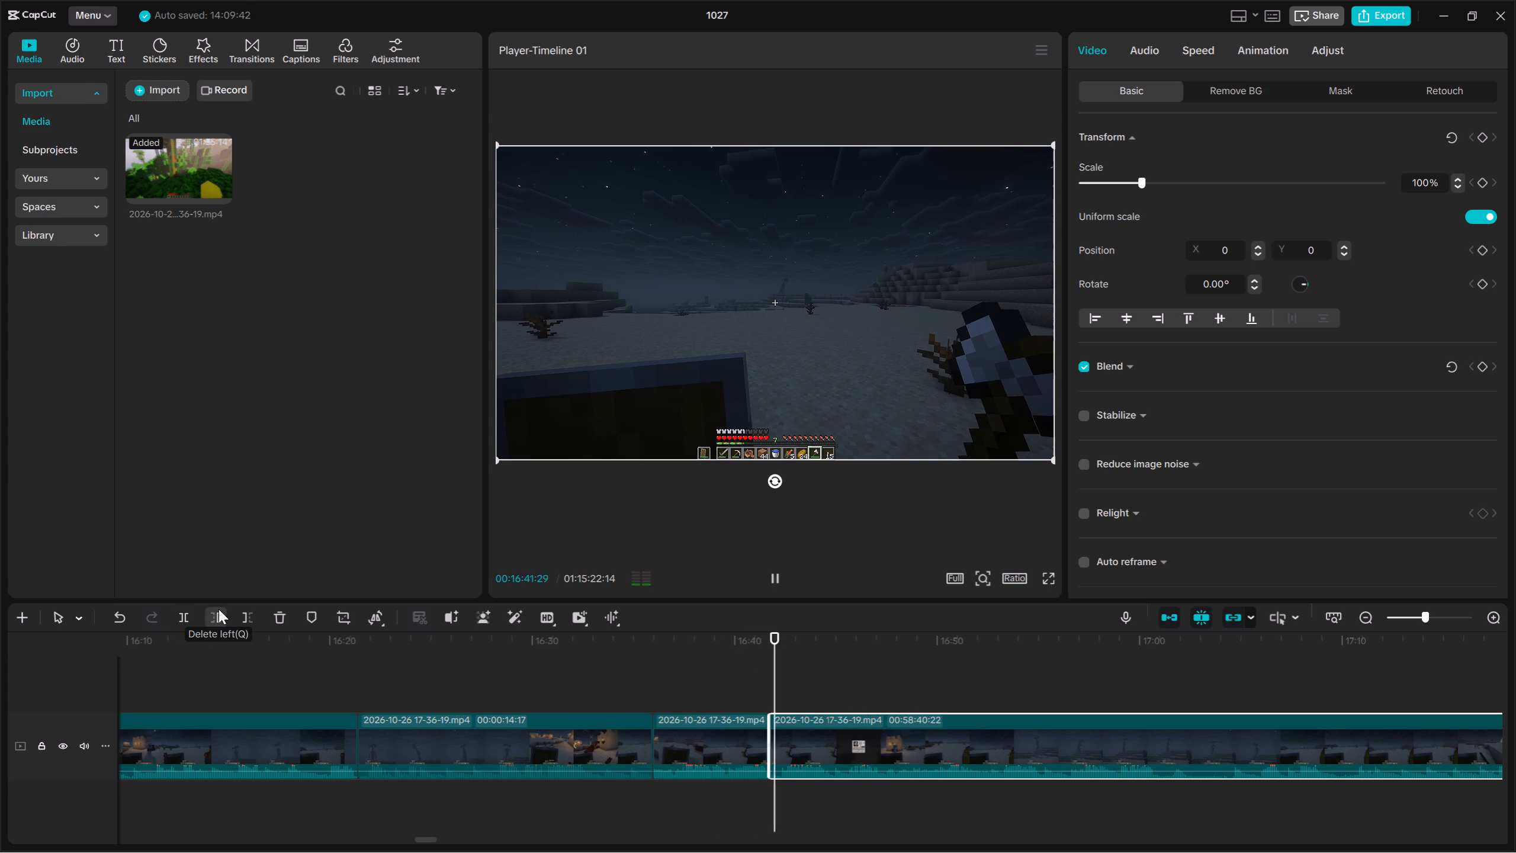
{"action": "left_click", "coordinate": [219, 609]}
Split the remaining clip at 00:16:44:07.
{"action": "key", "text": "space"}
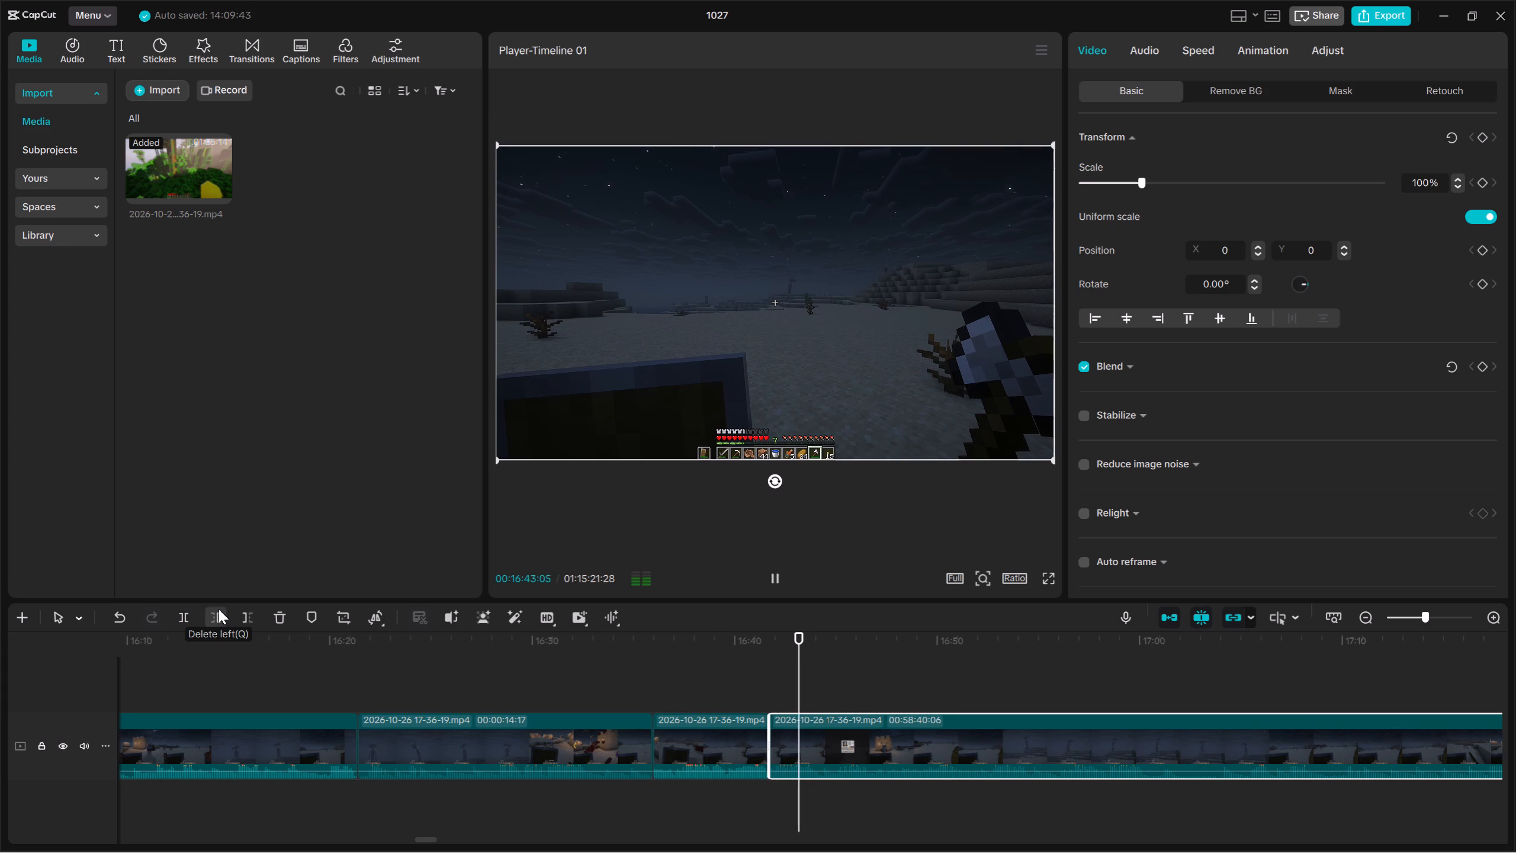
{"action": "key", "text": "space"}
{"action": "left_click", "coordinate": [192, 610]}
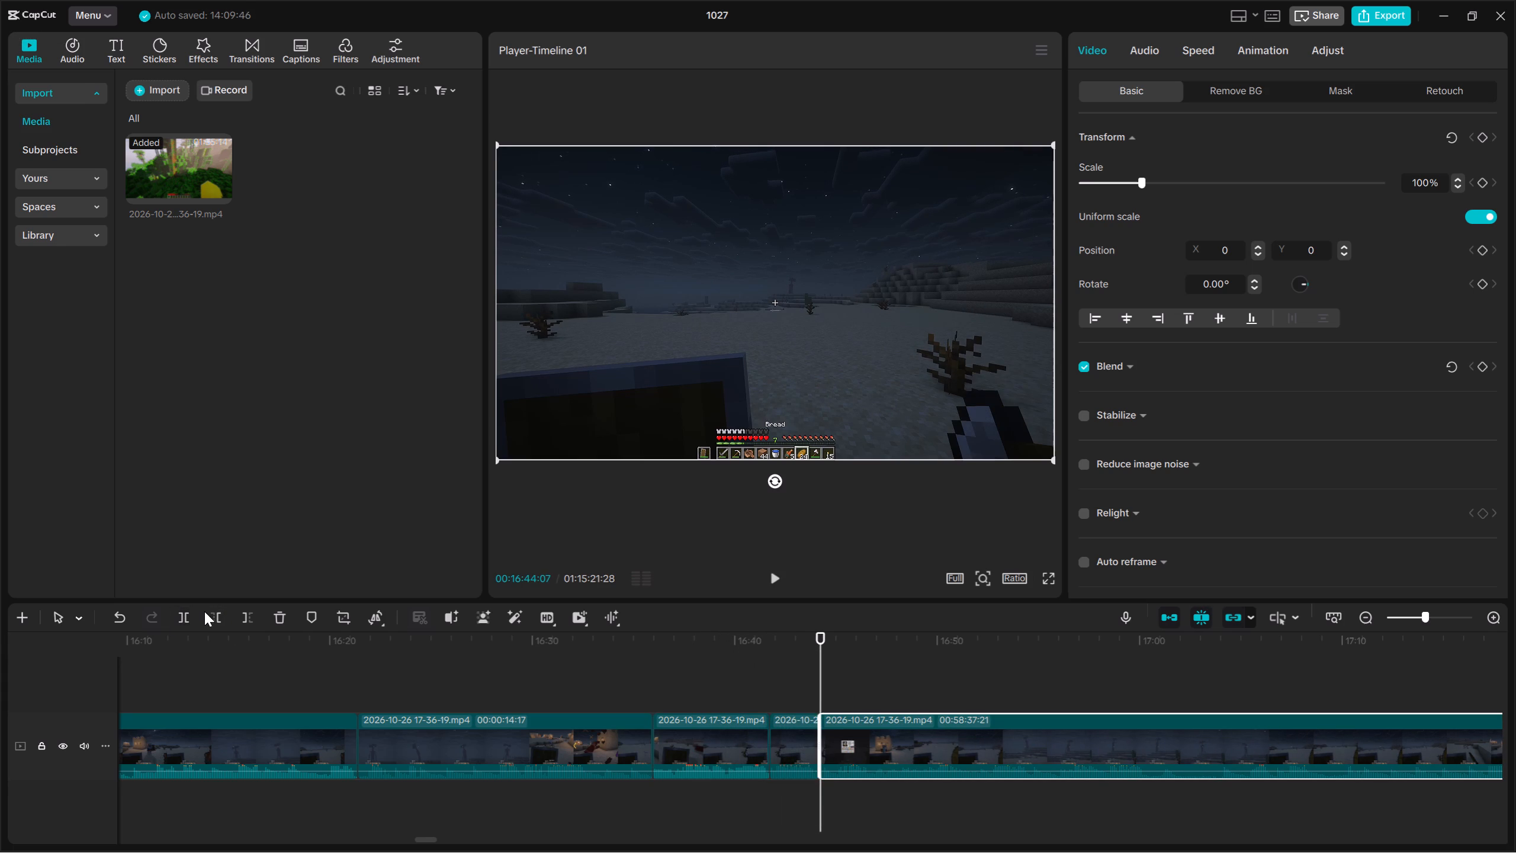
Trim about 0.7 seconds off the start of the remaining clip following the 00:16:44:07 cut.
{"action": "key", "text": "space"}
{"action": "left_click", "coordinate": [213, 613]}
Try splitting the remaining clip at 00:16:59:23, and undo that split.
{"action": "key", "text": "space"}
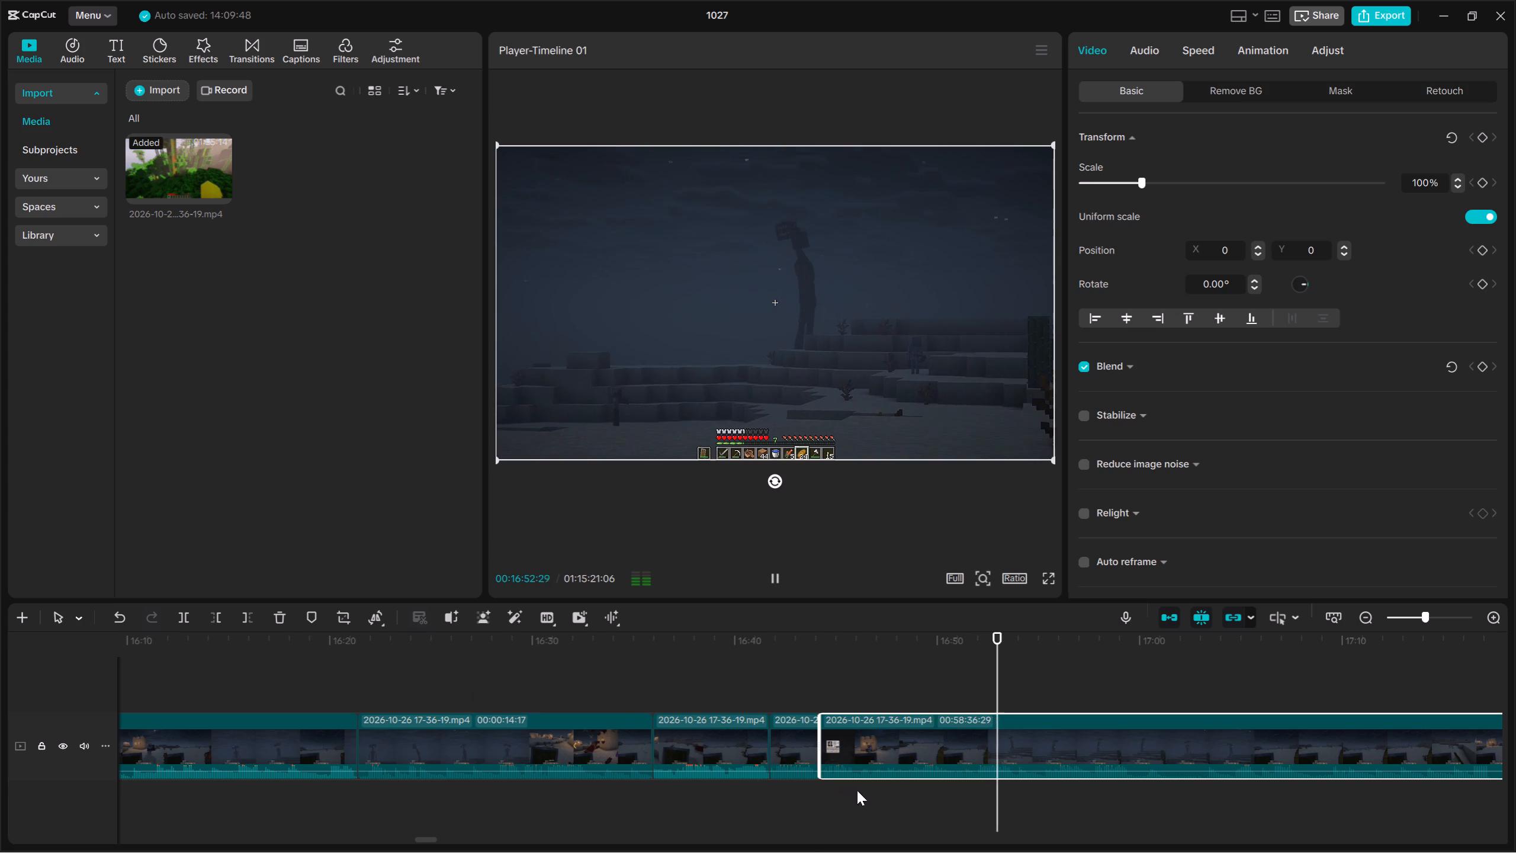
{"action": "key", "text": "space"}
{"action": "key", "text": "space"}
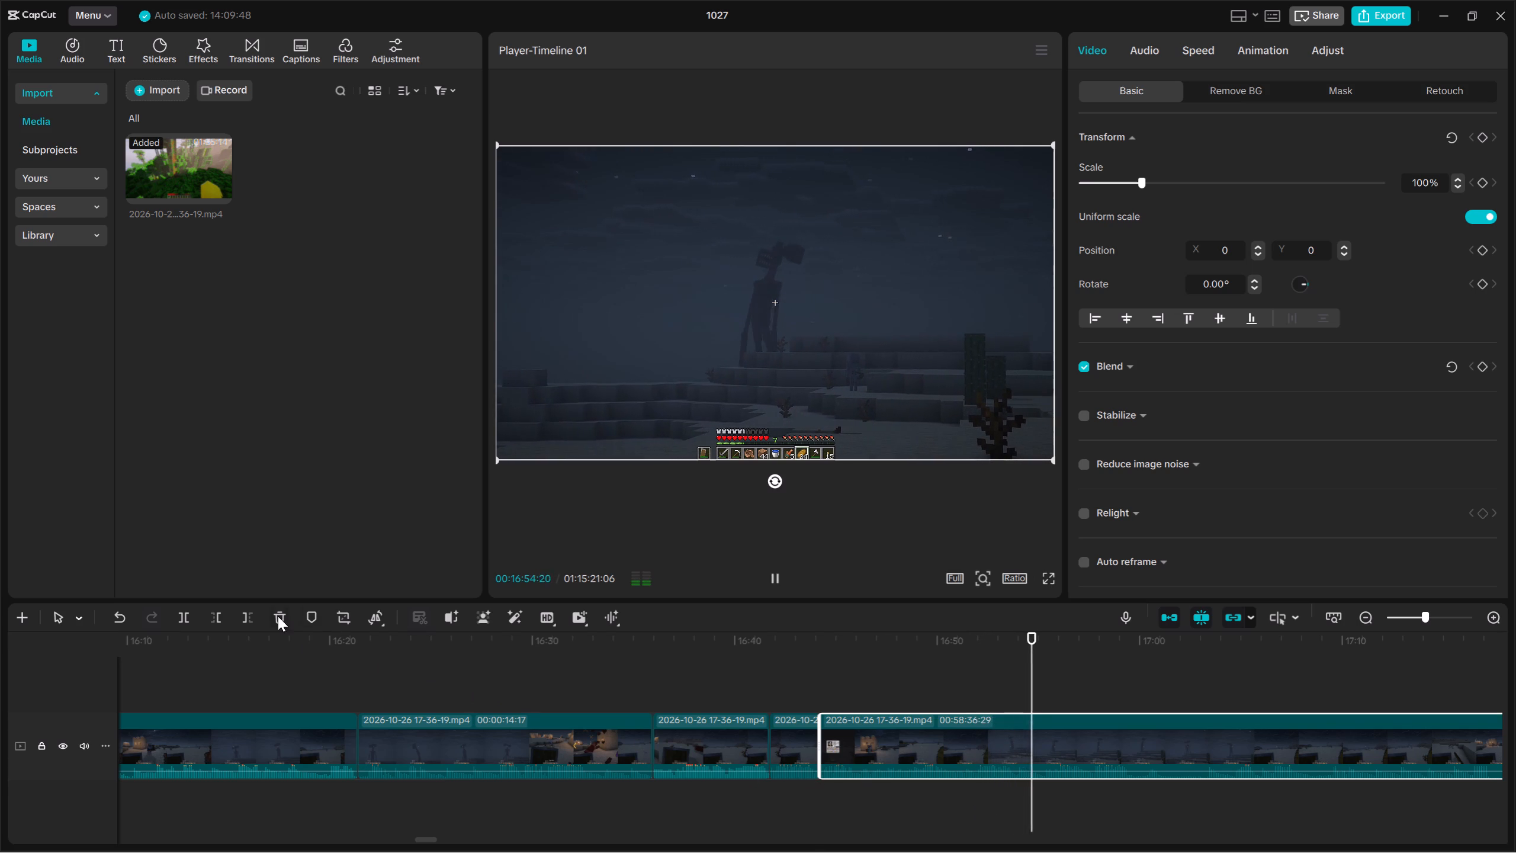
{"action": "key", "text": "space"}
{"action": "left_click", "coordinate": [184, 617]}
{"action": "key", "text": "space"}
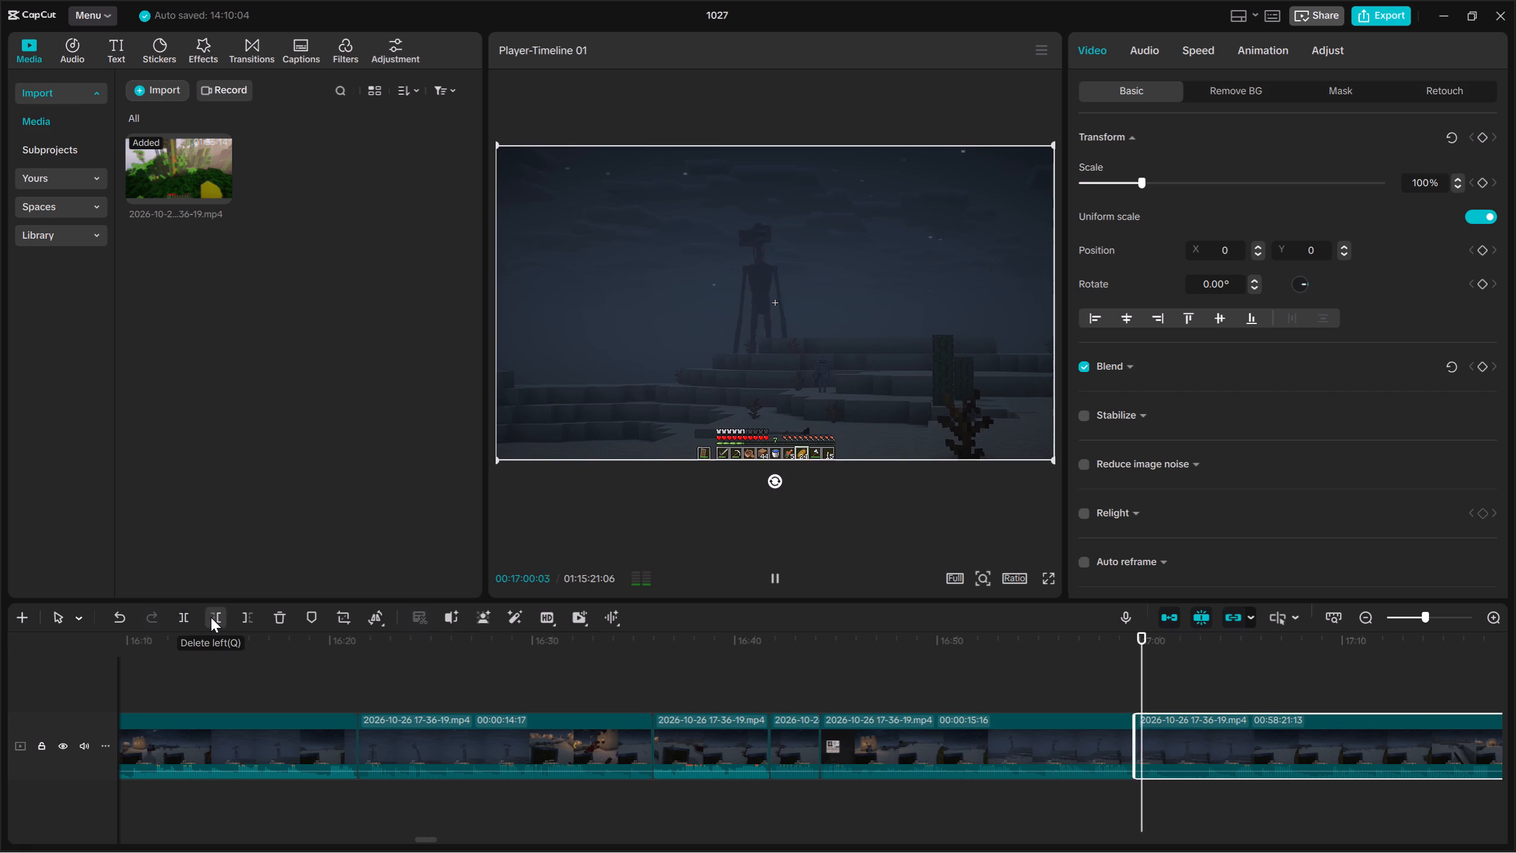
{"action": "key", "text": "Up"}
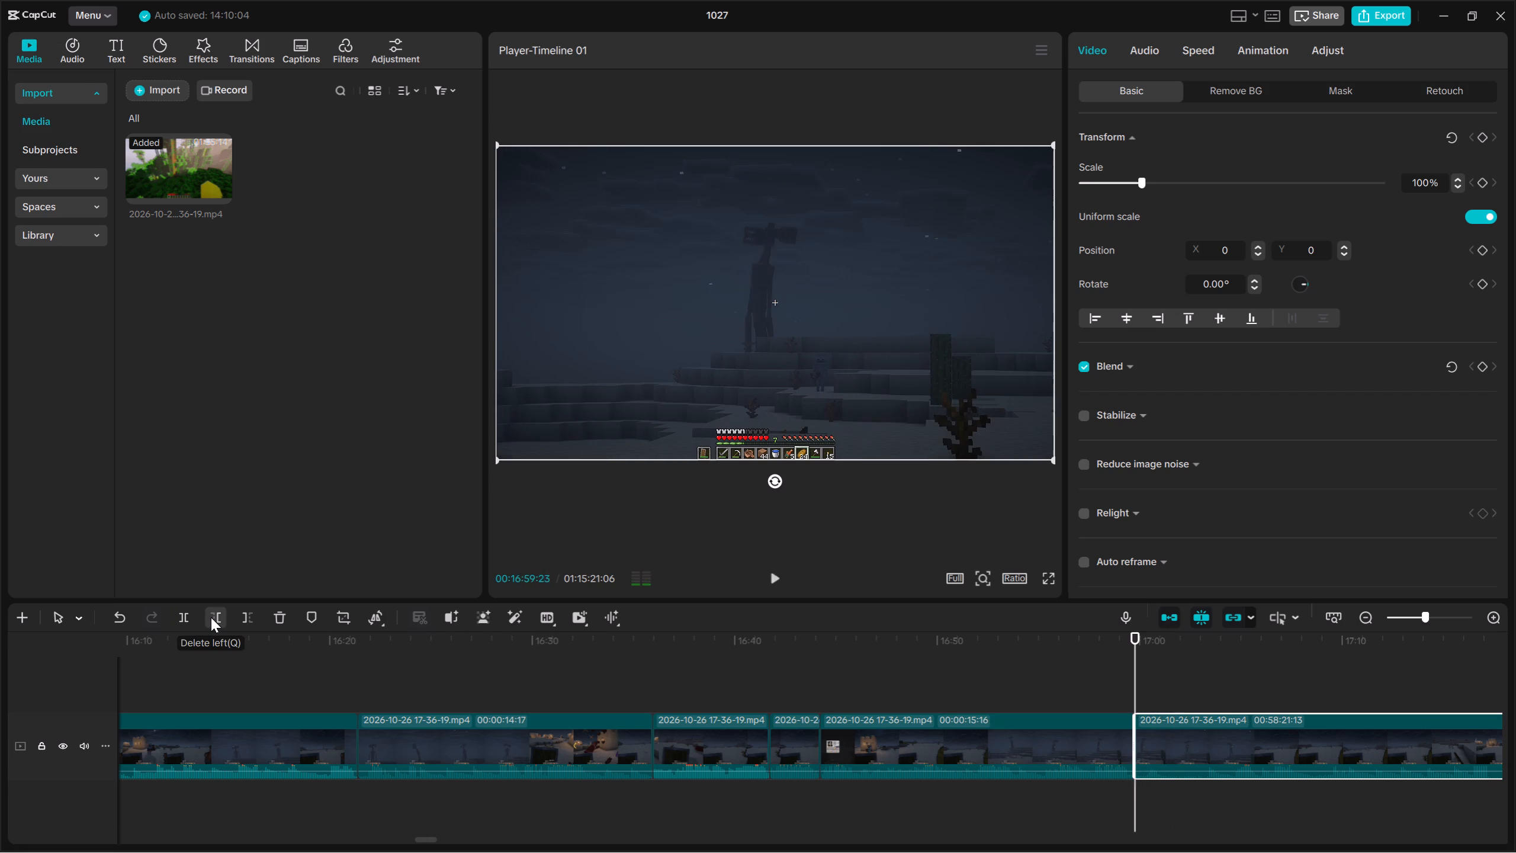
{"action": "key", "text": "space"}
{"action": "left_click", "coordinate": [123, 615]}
Split the remaining long clip at 00:17:01:07.
{"action": "key", "text": "Up"}
{"action": "key", "text": "space"}
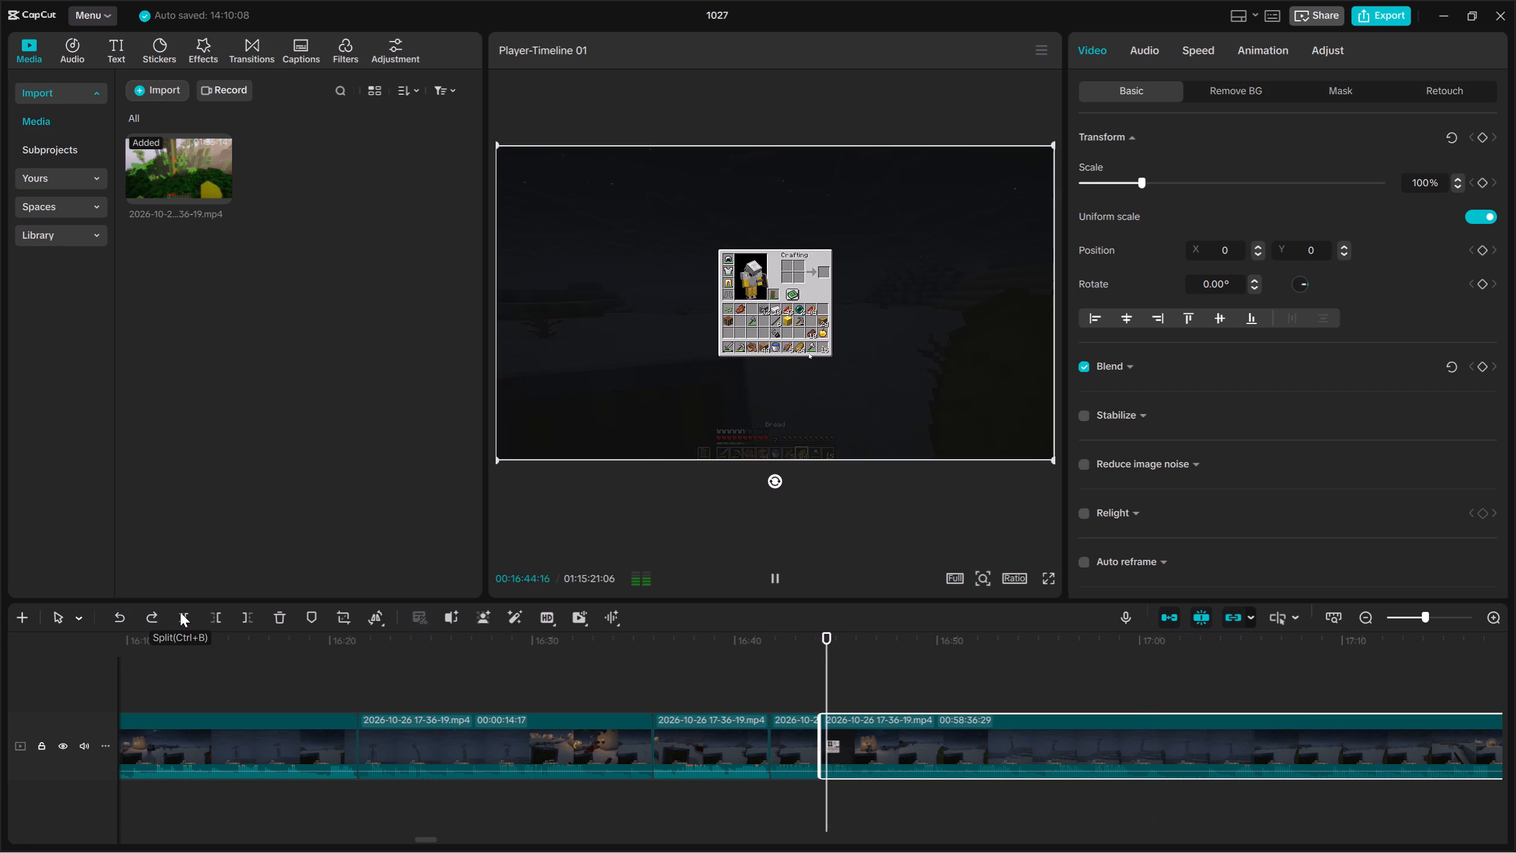
{"action": "left_click", "coordinate": [1115, 792]}
{"action": "key", "text": "space"}
{"action": "key", "text": "space"}
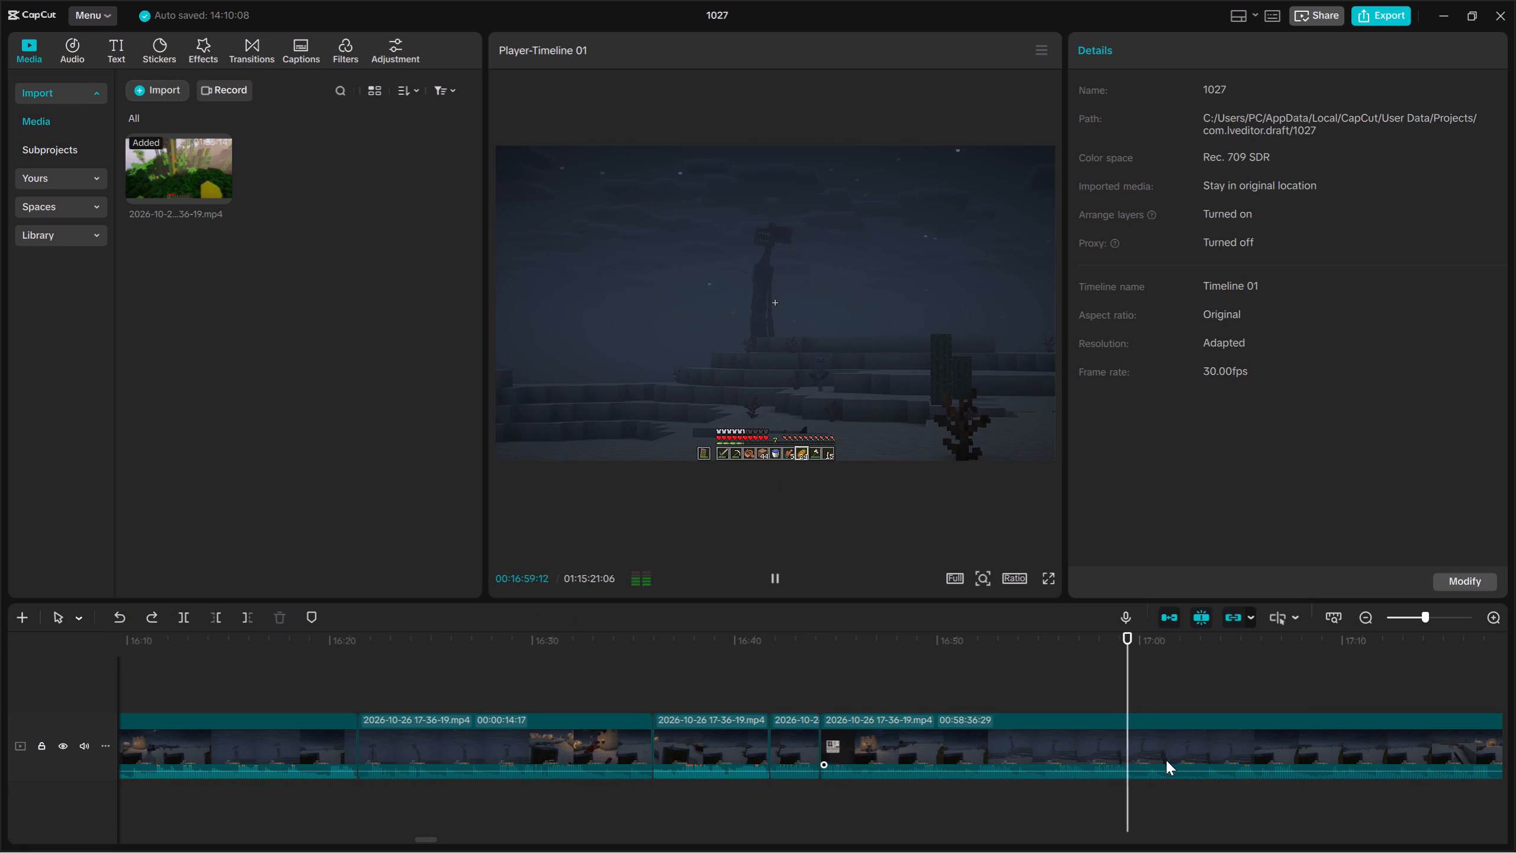
{"action": "left_click", "coordinate": [1164, 758]}
{"action": "key", "text": "space"}
{"action": "left_click", "coordinate": [186, 610]}
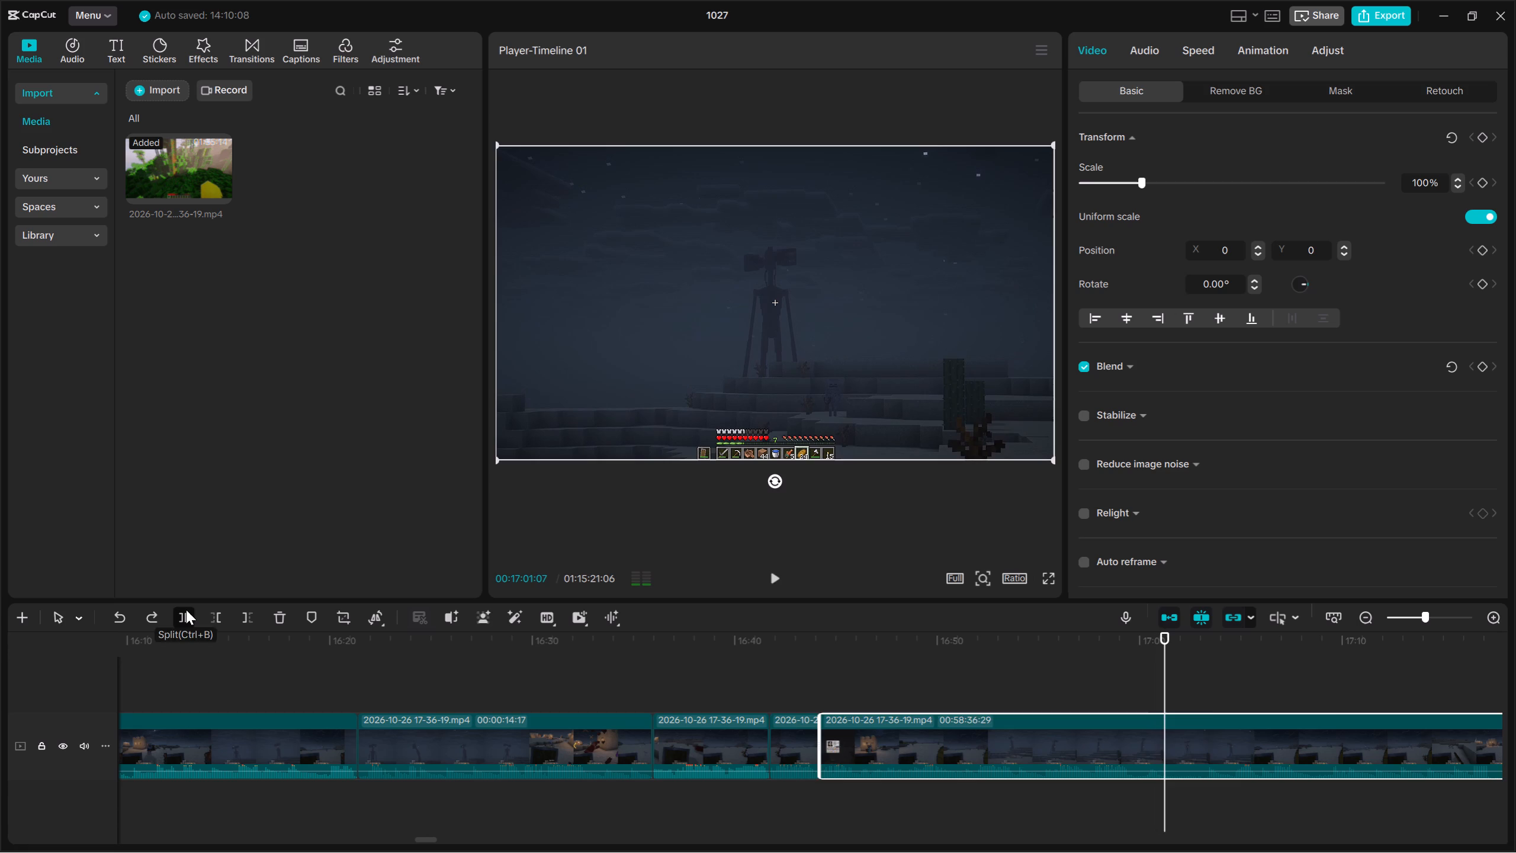
Trim about 3 seconds off the start of the remaining clip following the 00:17:01:07 cut, and play the result.
{"action": "key", "text": "space"}
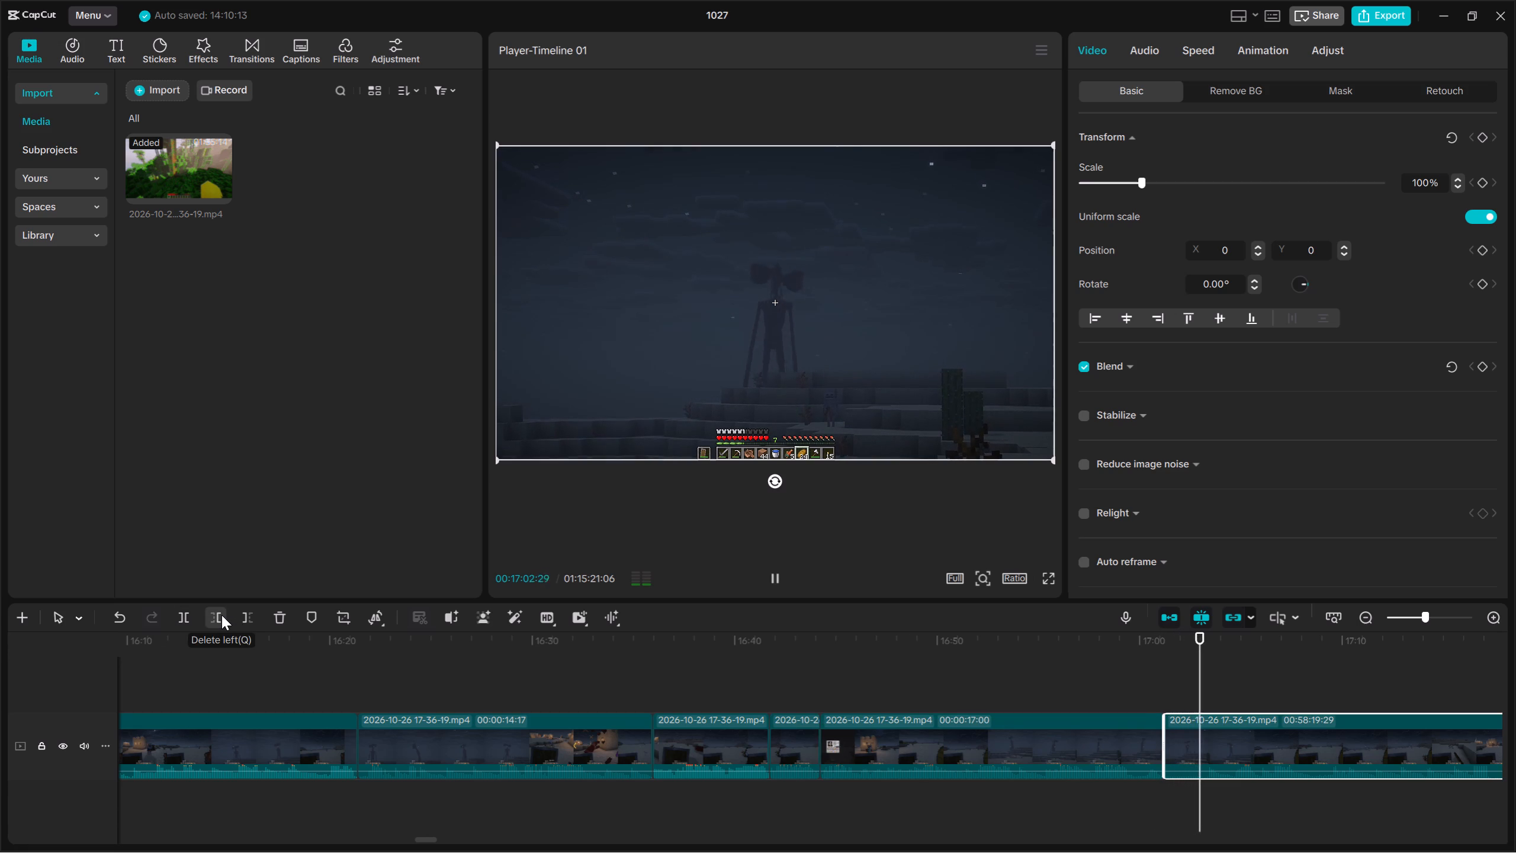
{"action": "left_click", "coordinate": [221, 615]}
{"action": "key", "text": "space"}
{"action": "left_click", "coordinate": [221, 615]}
{"action": "key", "text": "space"}
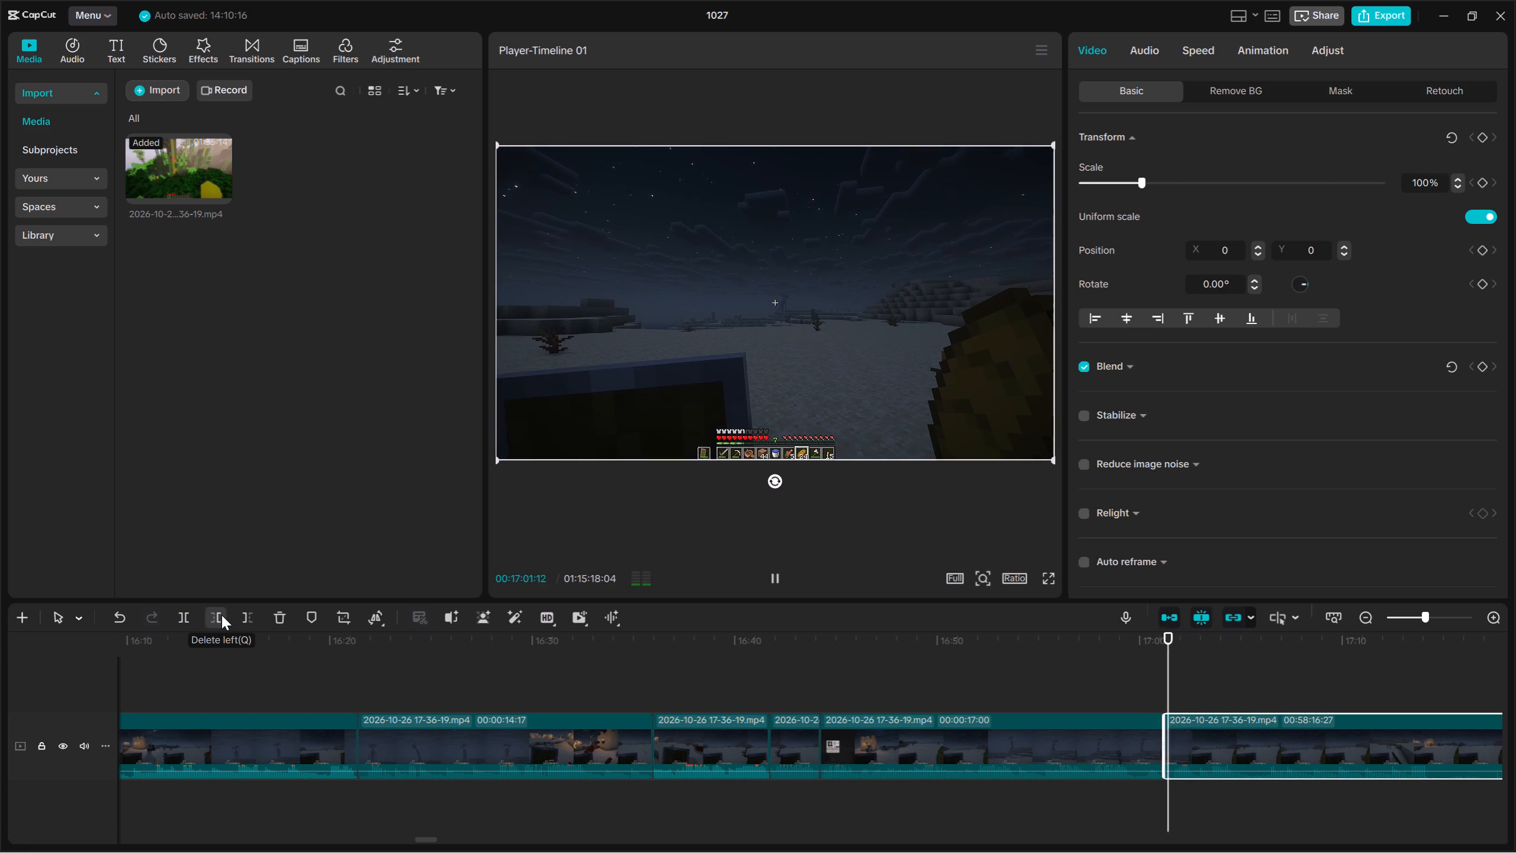
{"action": "key", "text": "space"}
Switch to Spotify and close its window.
{"action": "left_click", "coordinate": [964, 814]}
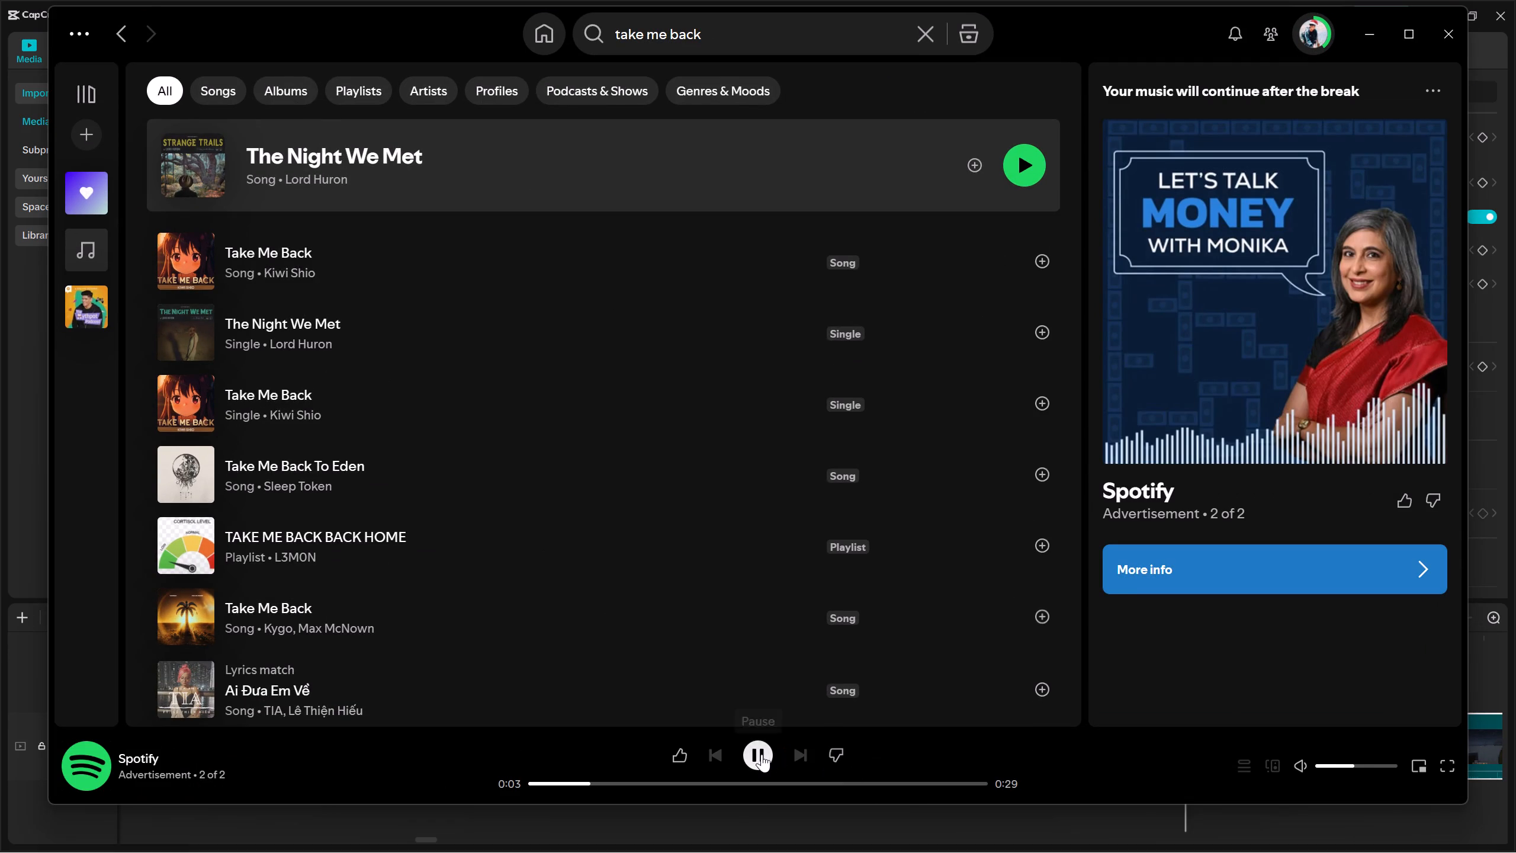
{"action": "left_click", "coordinate": [1451, 38]}
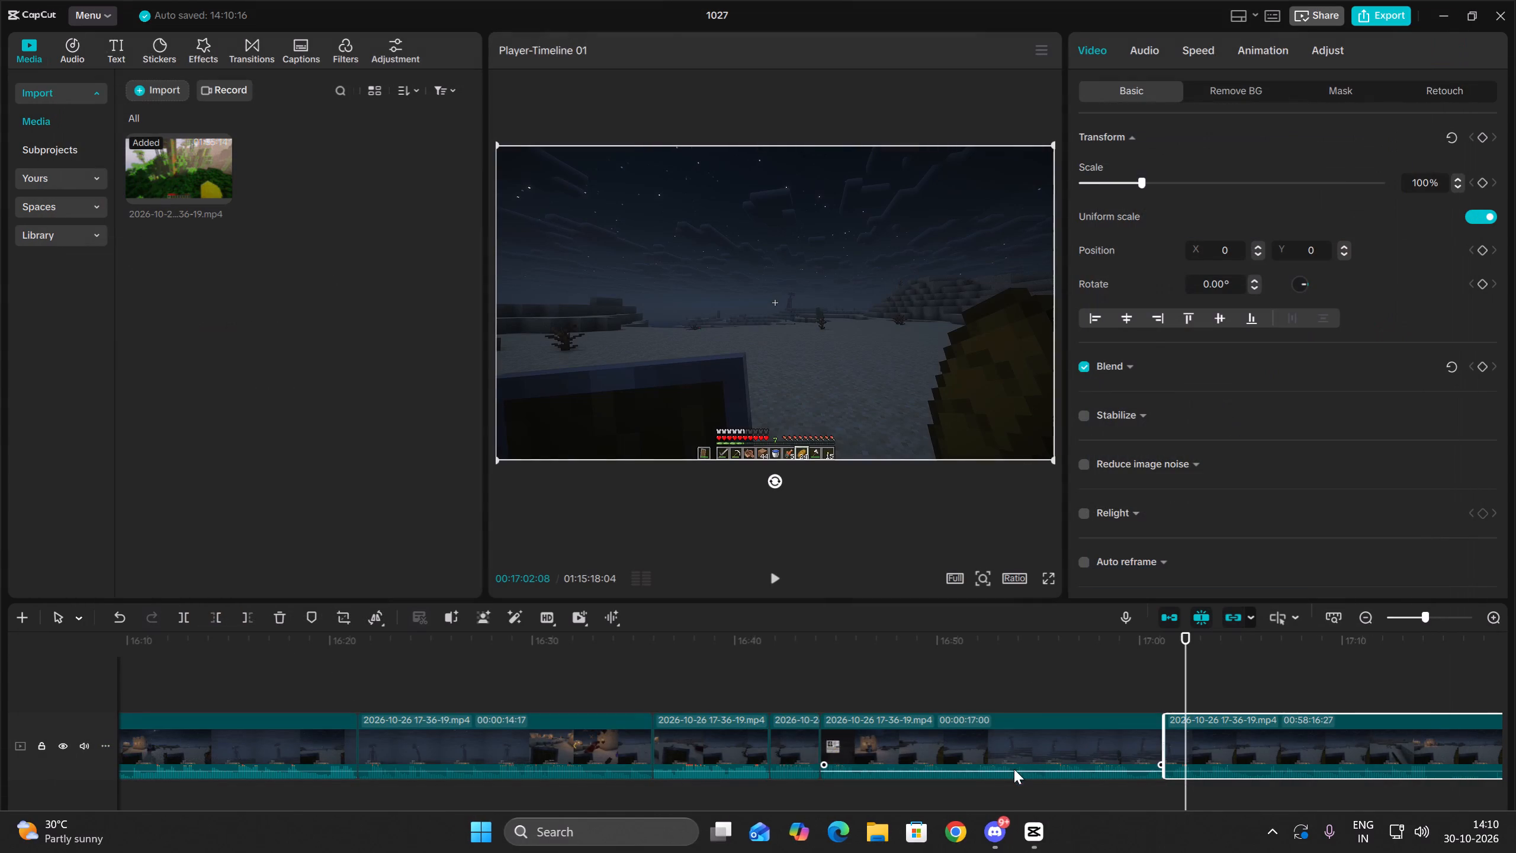
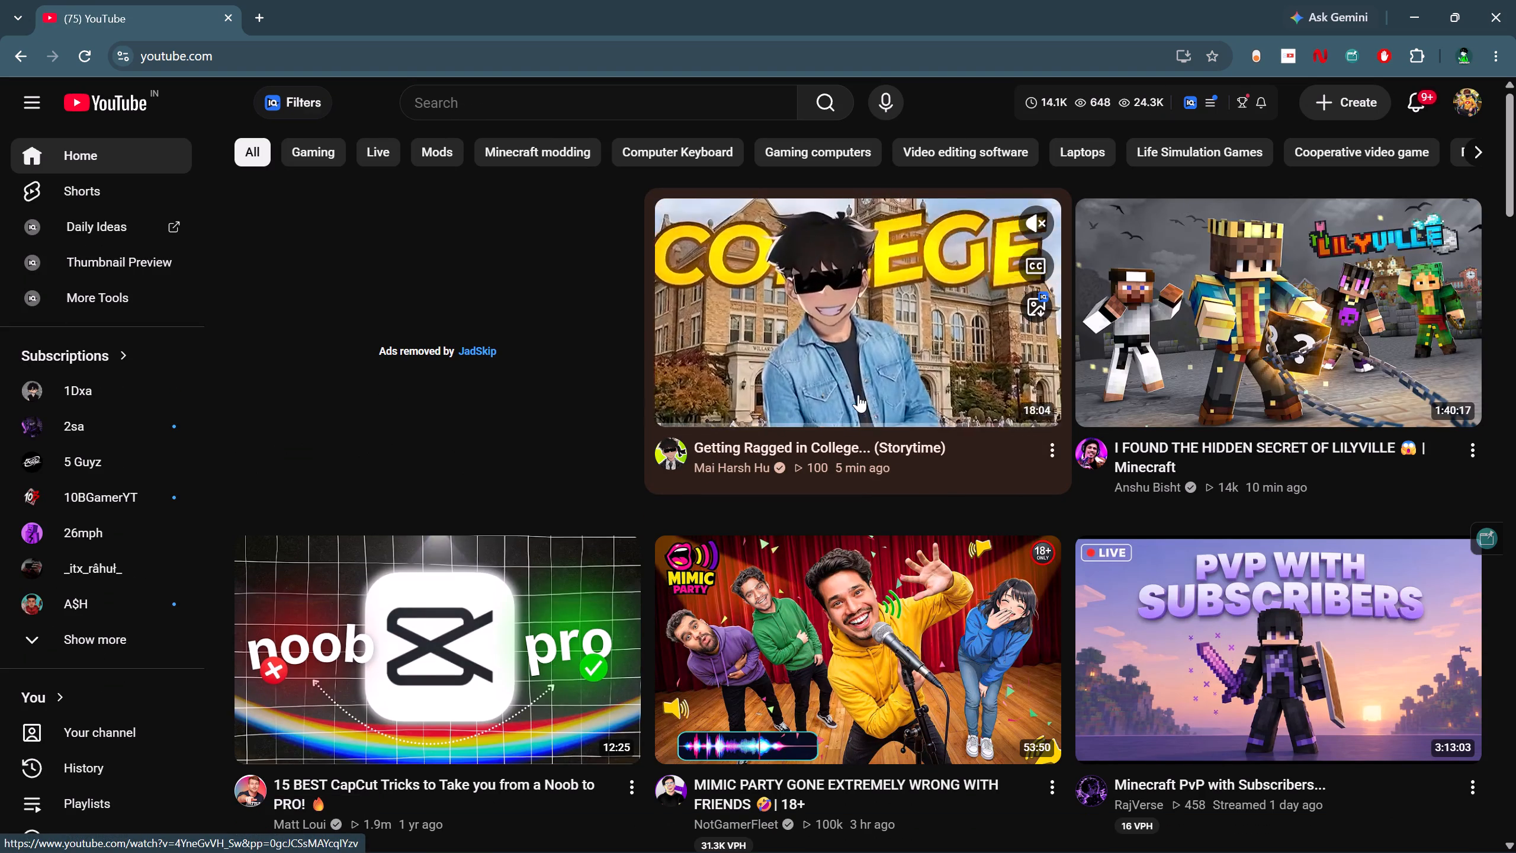
Open the YouTube video "MIMIC PARTY GONE EXTREMELY WRONG WITH FRIENDS" from the home feed and unmute it.
{"action": "right_click", "coordinate": [858, 395]}
{"action": "left_click", "coordinate": [936, 72]}
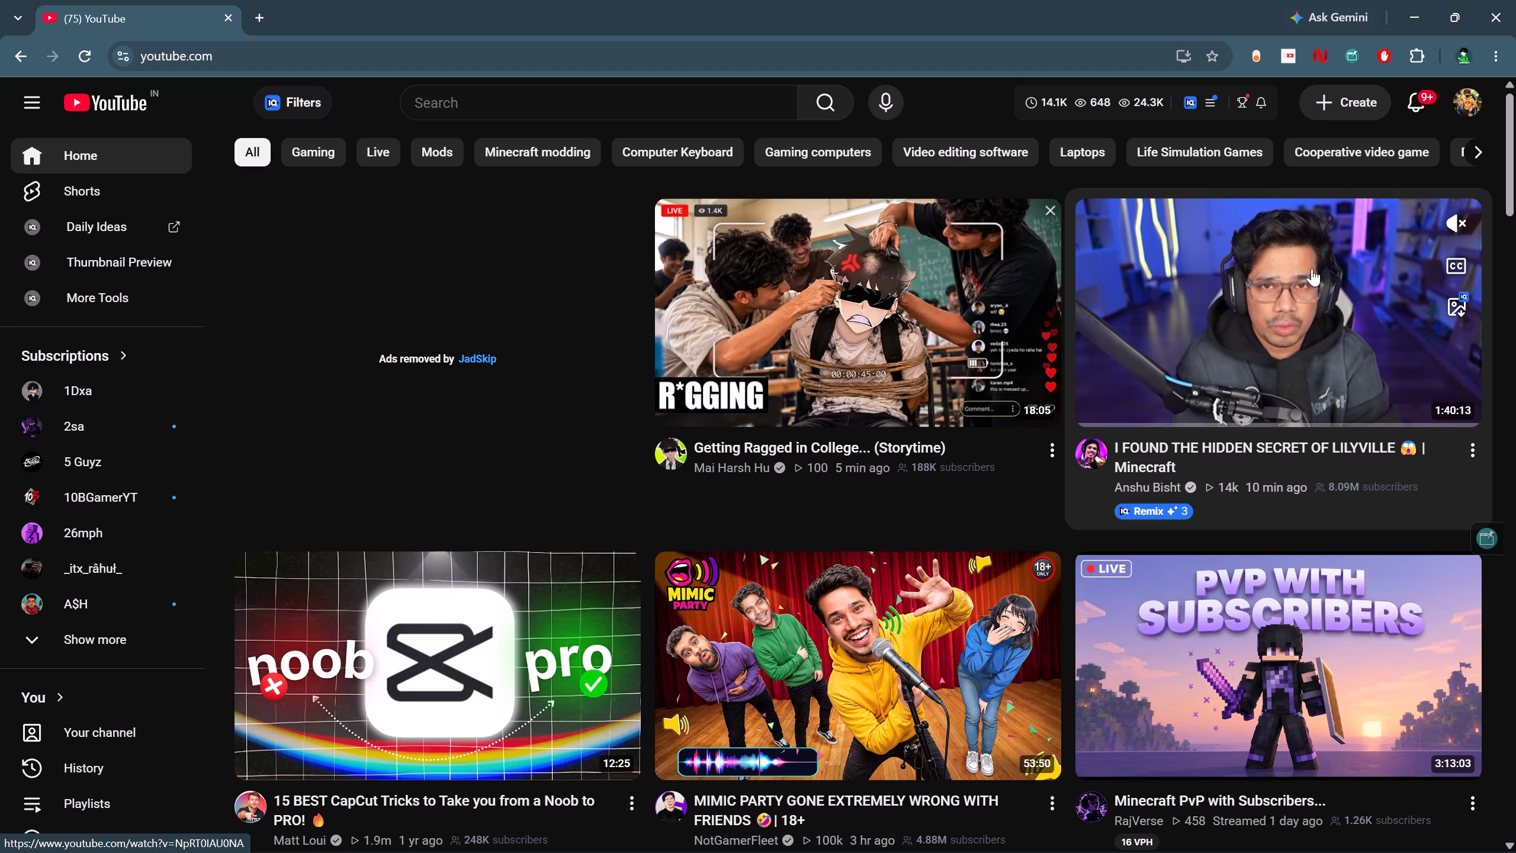
{"action": "left_click", "coordinate": [988, 597]}
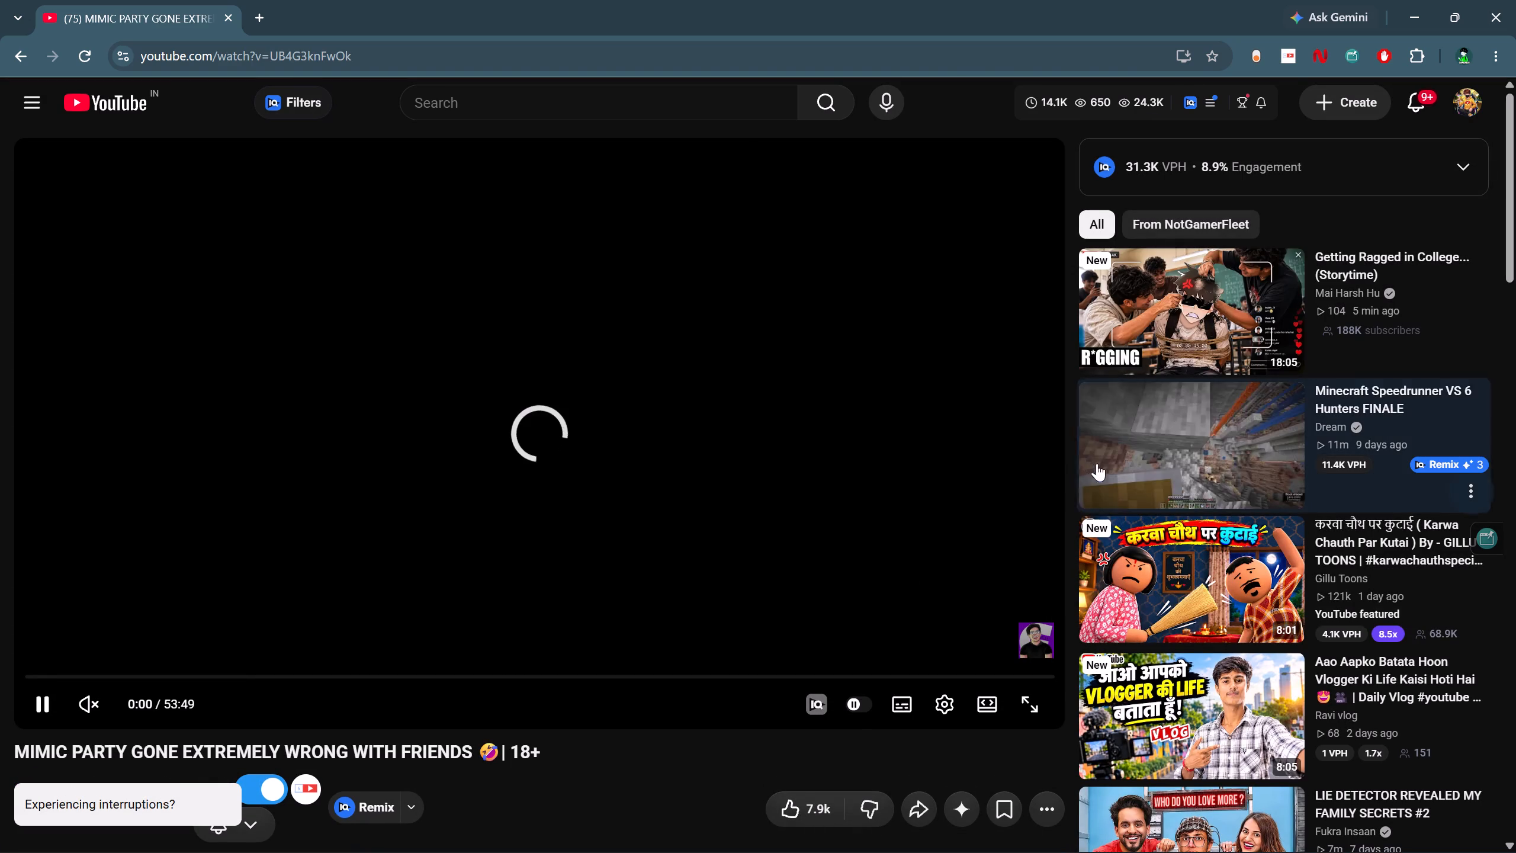
{"action": "left_click", "coordinate": [90, 702]}
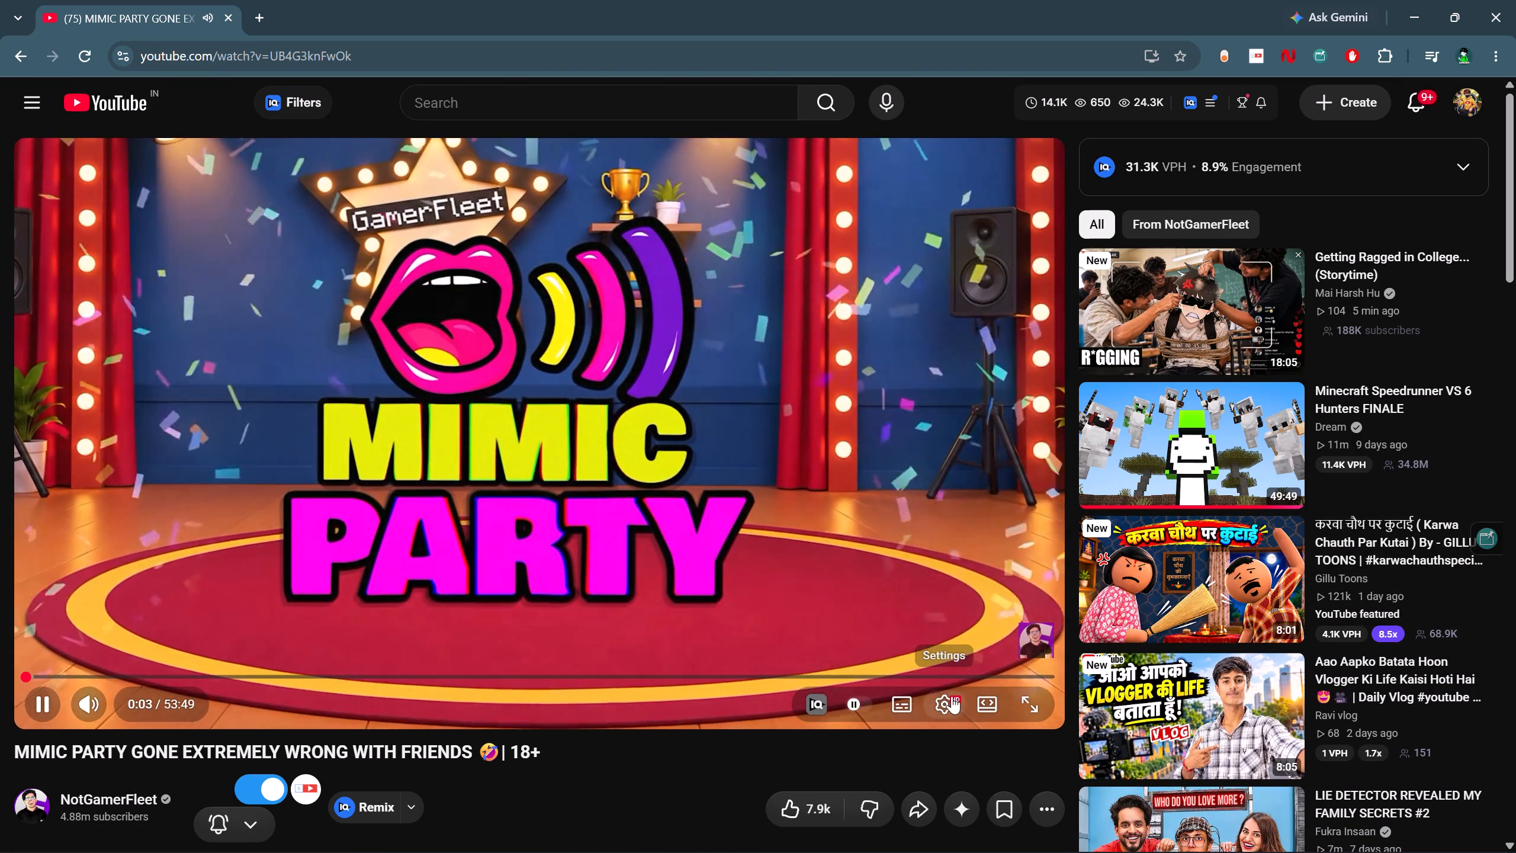
Set the Mimic Party video's playback quality to 480p and close the player settings.
{"action": "left_click", "coordinate": [949, 696]}
{"action": "left_click", "coordinate": [952, 642]}
{"action": "left_click", "coordinate": [897, 515]}
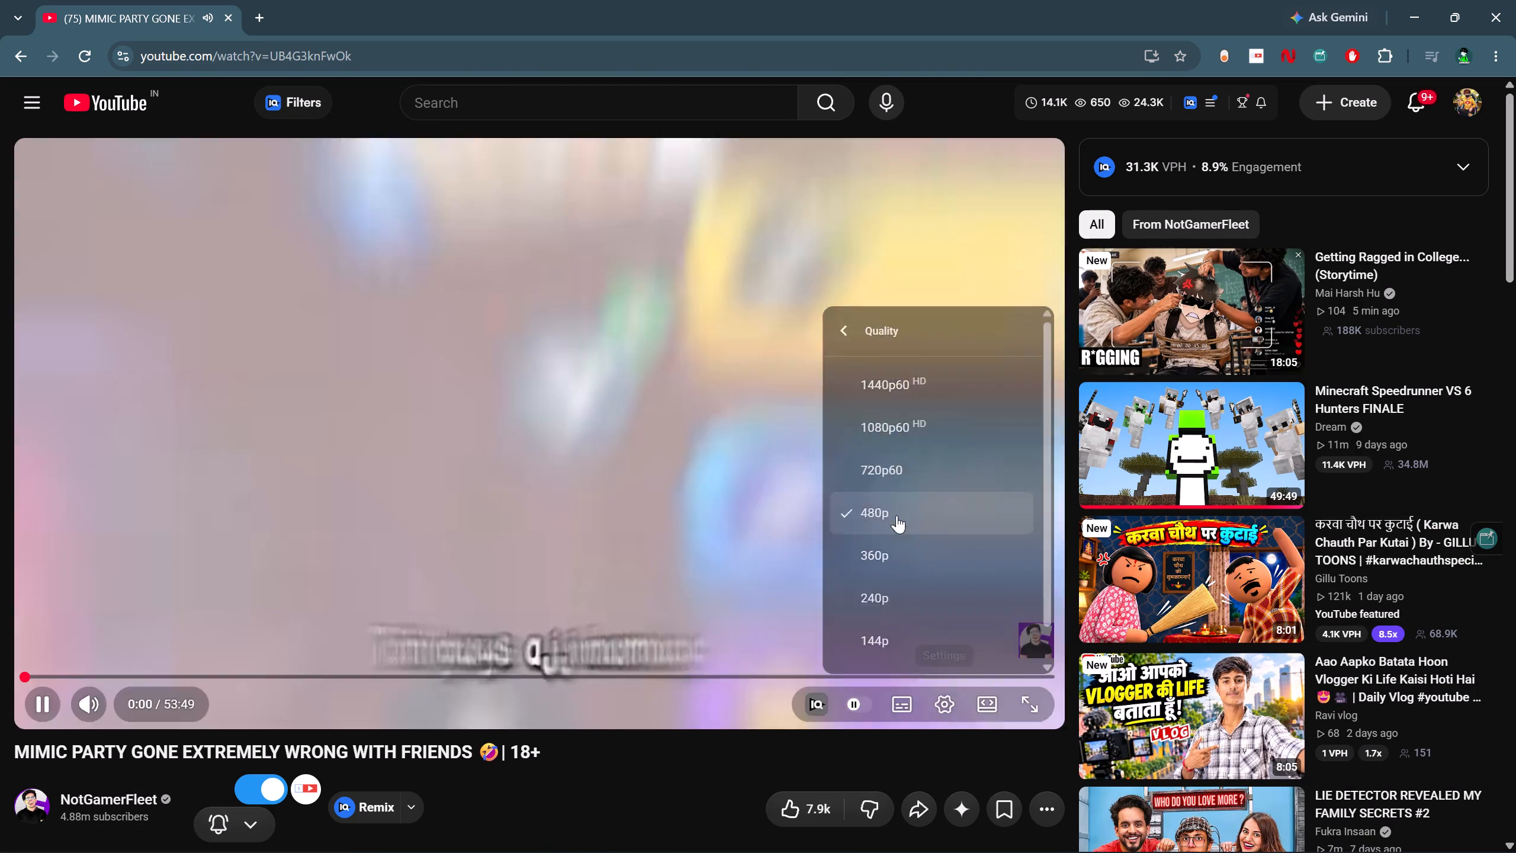
{"action": "left_click", "coordinate": [952, 704]}
{"action": "left_click", "coordinate": [957, 617]}
{"action": "left_click_drag", "start_coordinate": [935, 573], "coordinate": [943, 575]}
{"action": "left_click", "coordinate": [946, 707]}
Pop the playing Mimic Party video out into a floating video player.
{"action": "left_click", "coordinate": [1492, 537]}
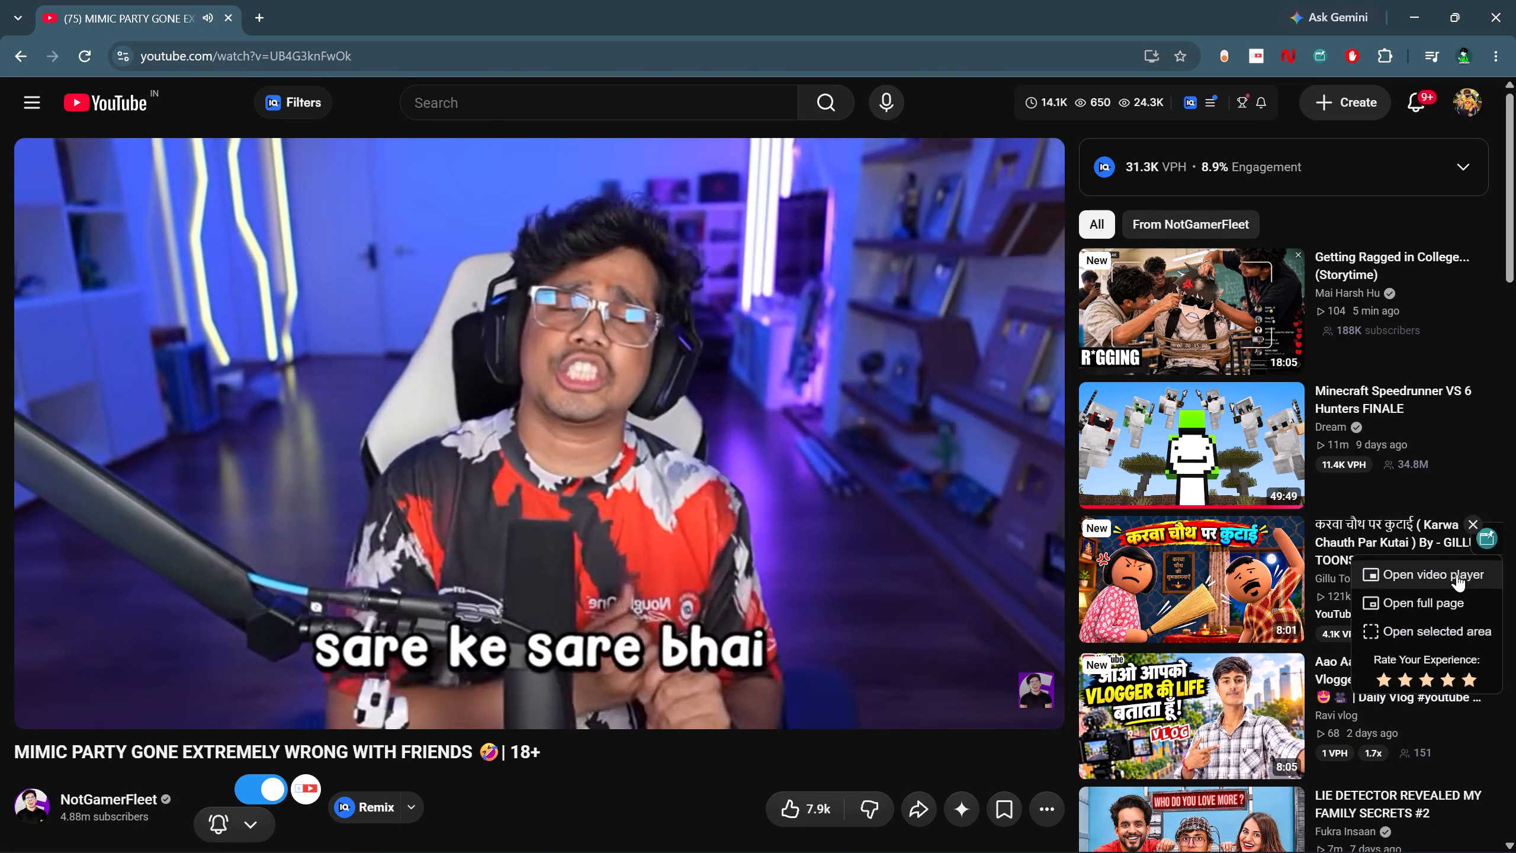
{"action": "left_click", "coordinate": [1457, 573]}
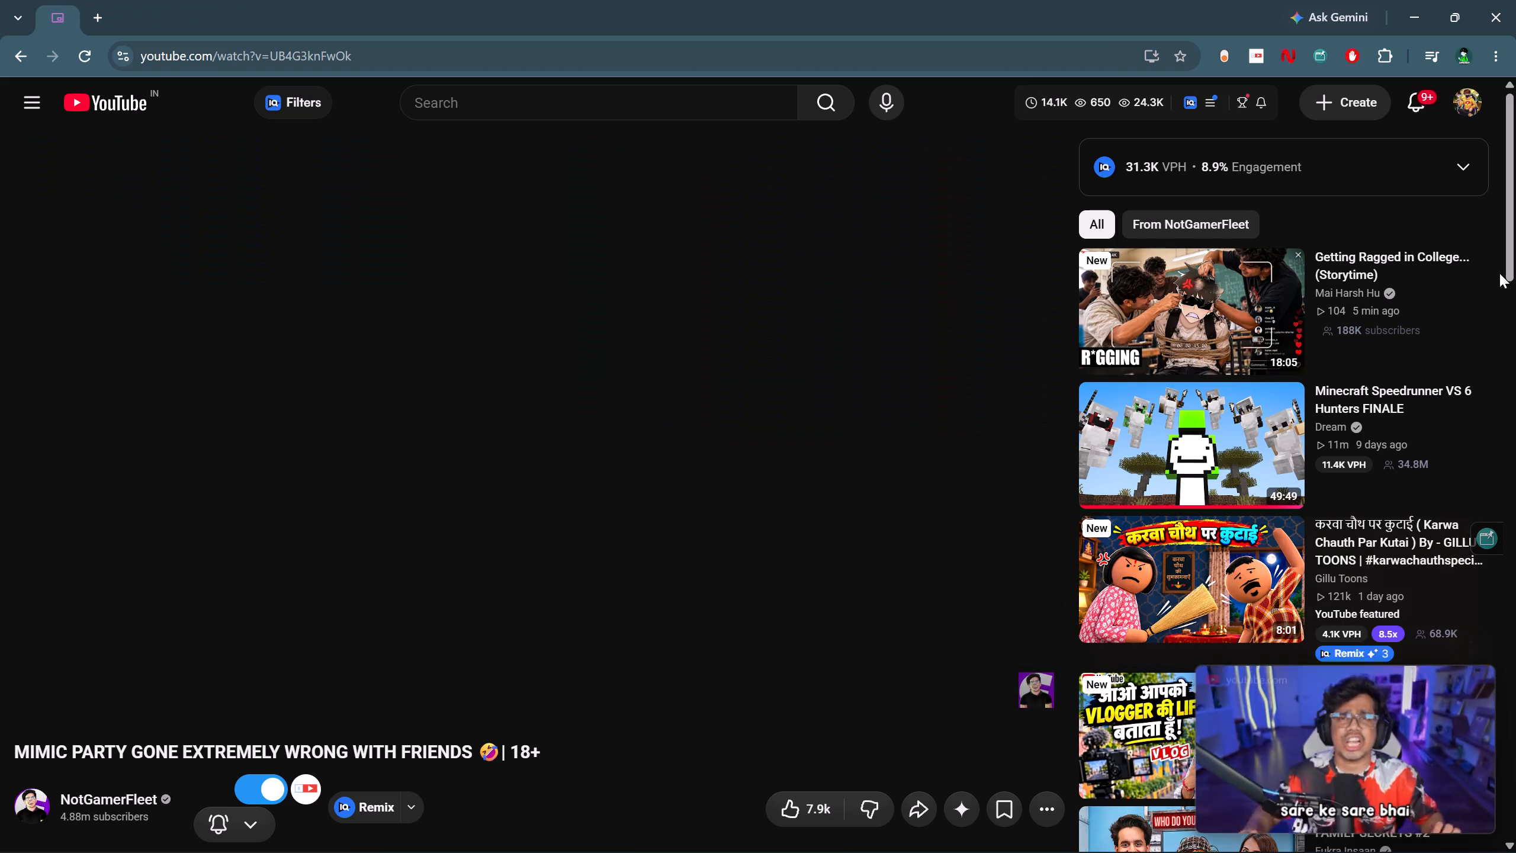
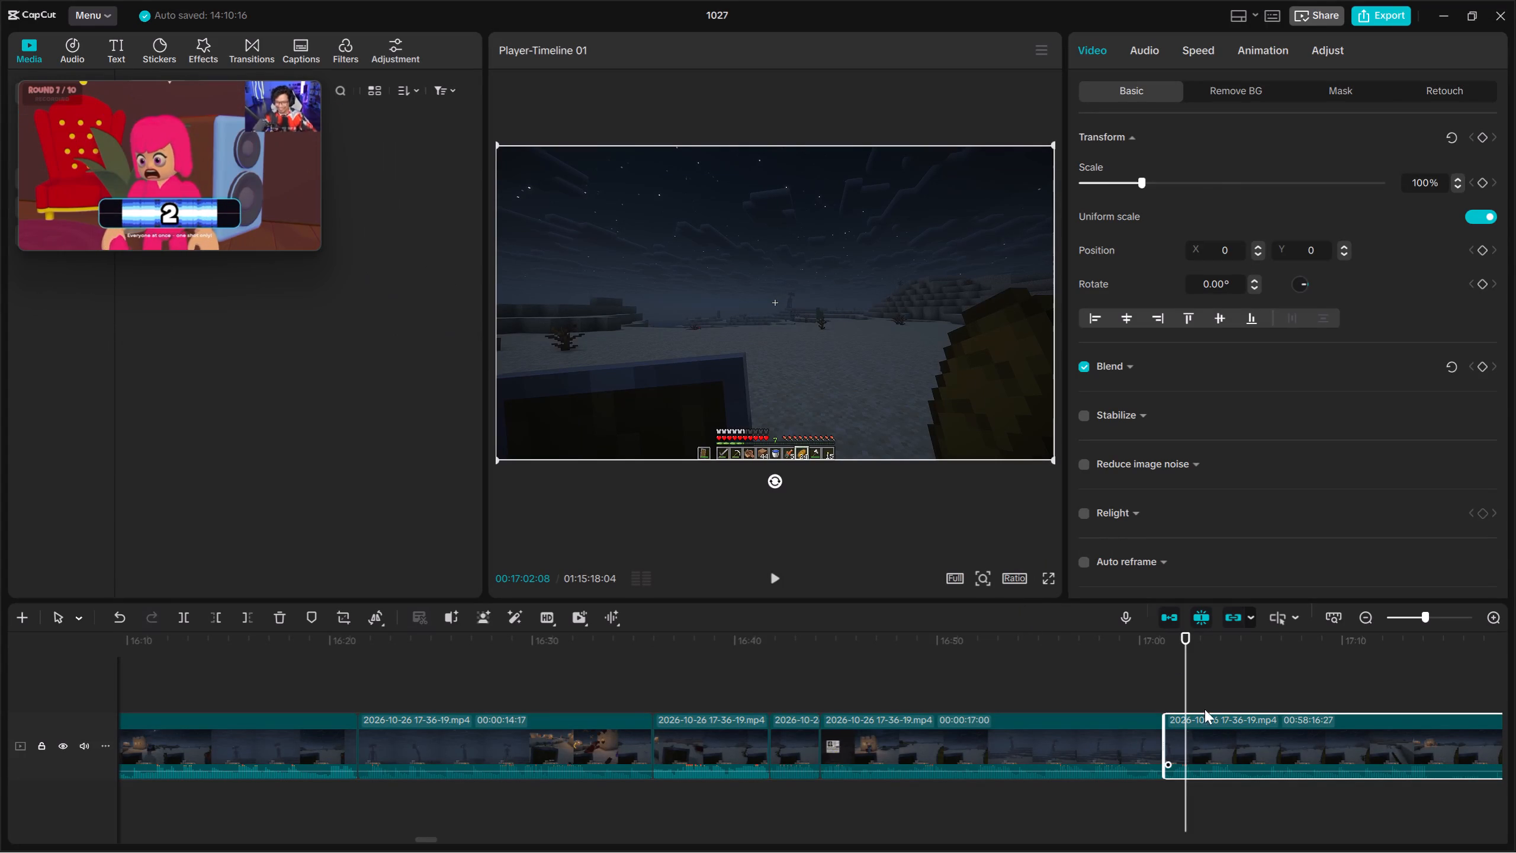
Split the long Minecraft clip at 00:17:05:03 and trim roughly half a second off the start of the remainder.
{"action": "left_click", "coordinate": [1179, 692]}
{"action": "key", "text": "Up"}
{"action": "left_click", "coordinate": [1191, 736]}
{"action": "key", "text": "space"}
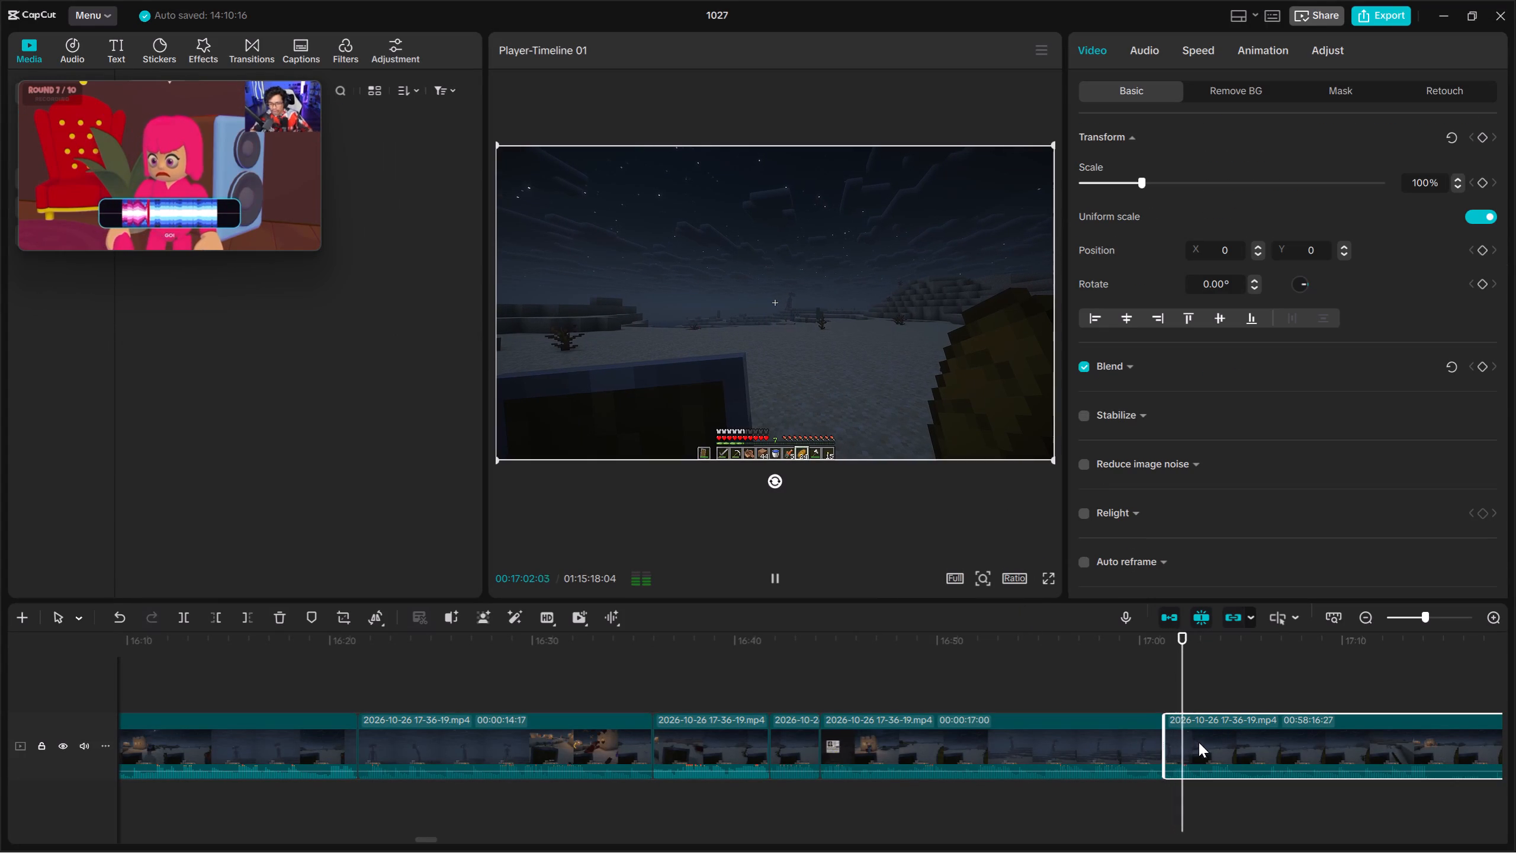
{"action": "key", "text": "space"}
{"action": "key", "text": "space"}
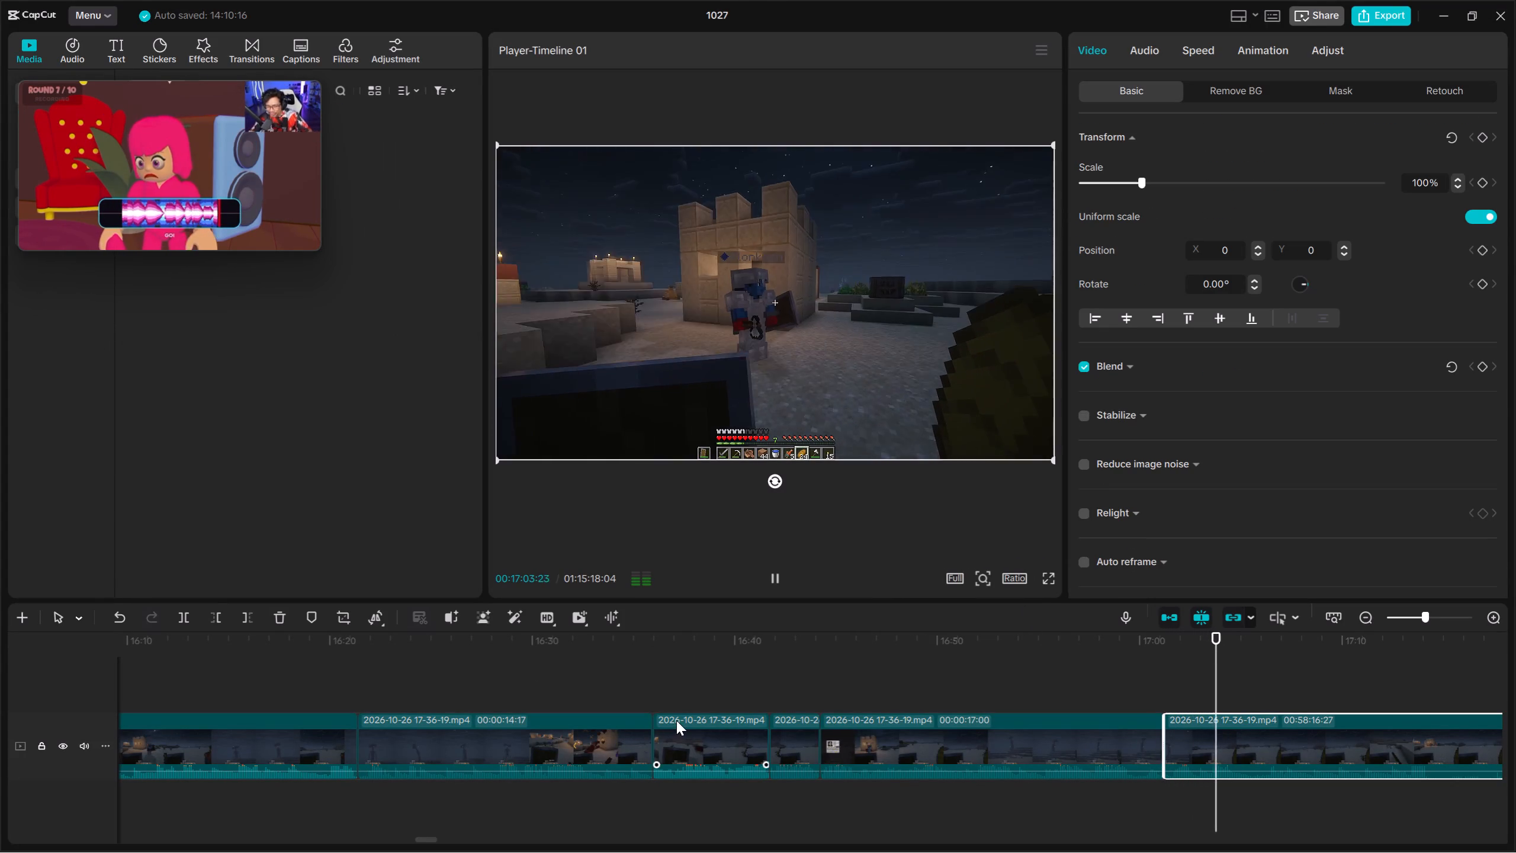
{"action": "key", "text": "space"}
{"action": "left_click", "coordinate": [190, 617]}
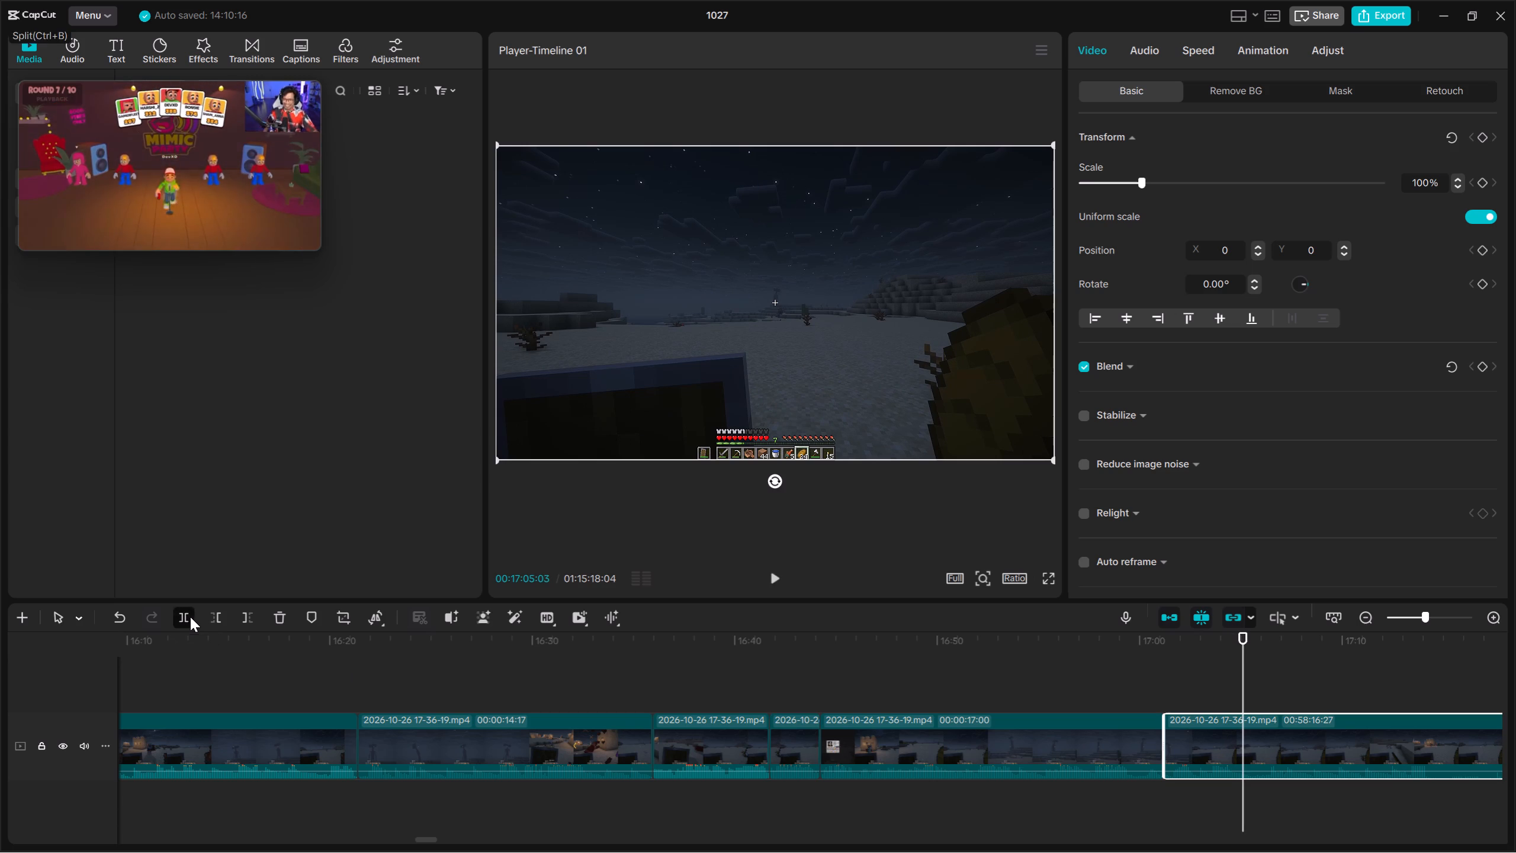
{"action": "key", "text": "space"}
{"action": "key", "text": "space"}
{"action": "left_click", "coordinate": [211, 622]}
{"action": "key", "text": "space"}
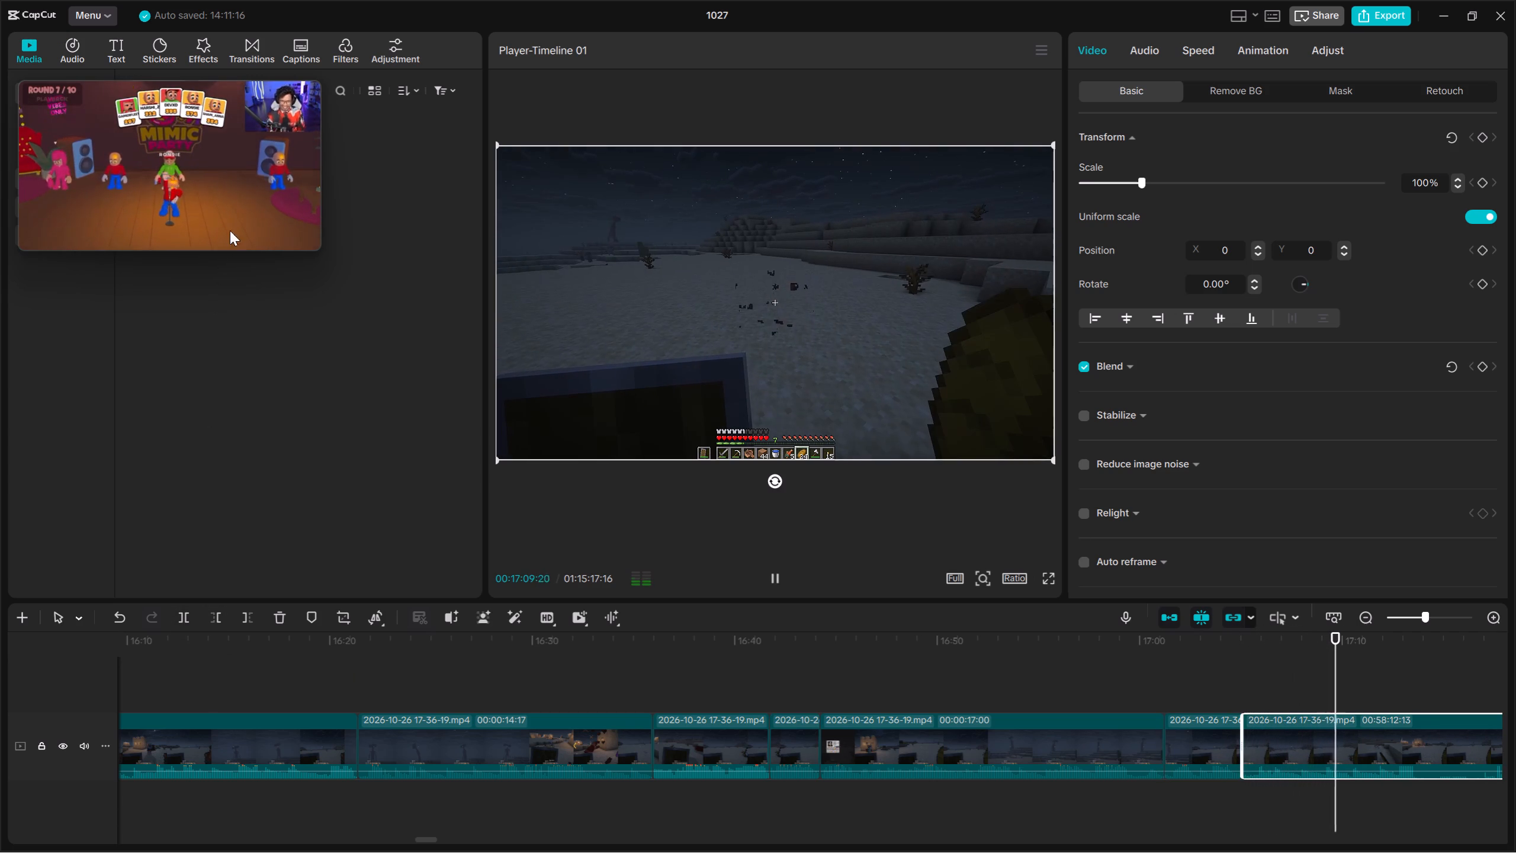
Close the floating YouTube video player.
{"action": "left_click", "coordinate": [306, 93]}
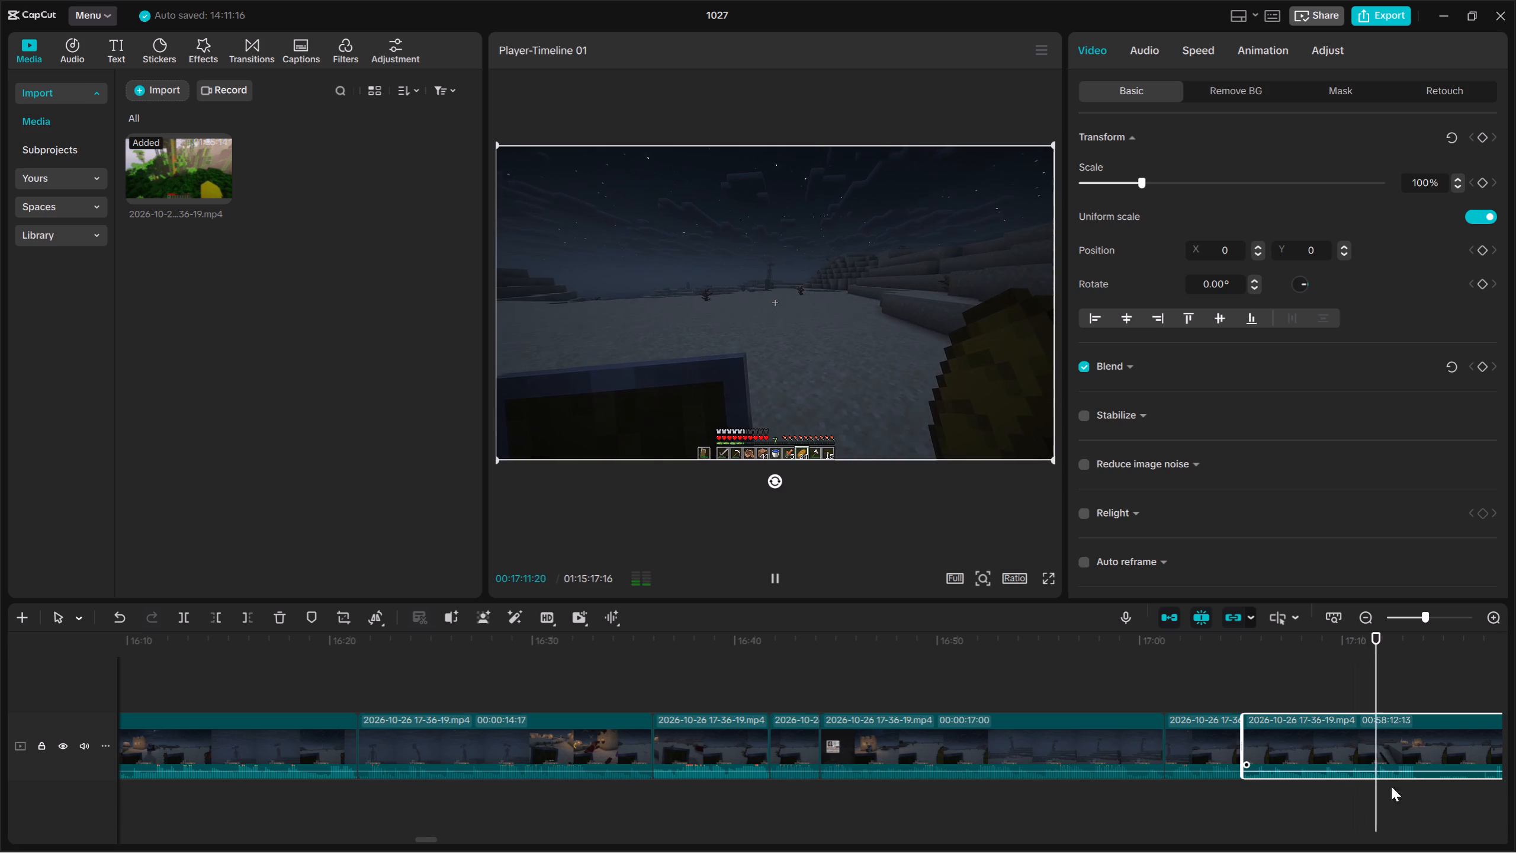
Trim away the start of the long clip up to 00:17:11:29.
{"action": "left_click", "coordinate": [1397, 794]}
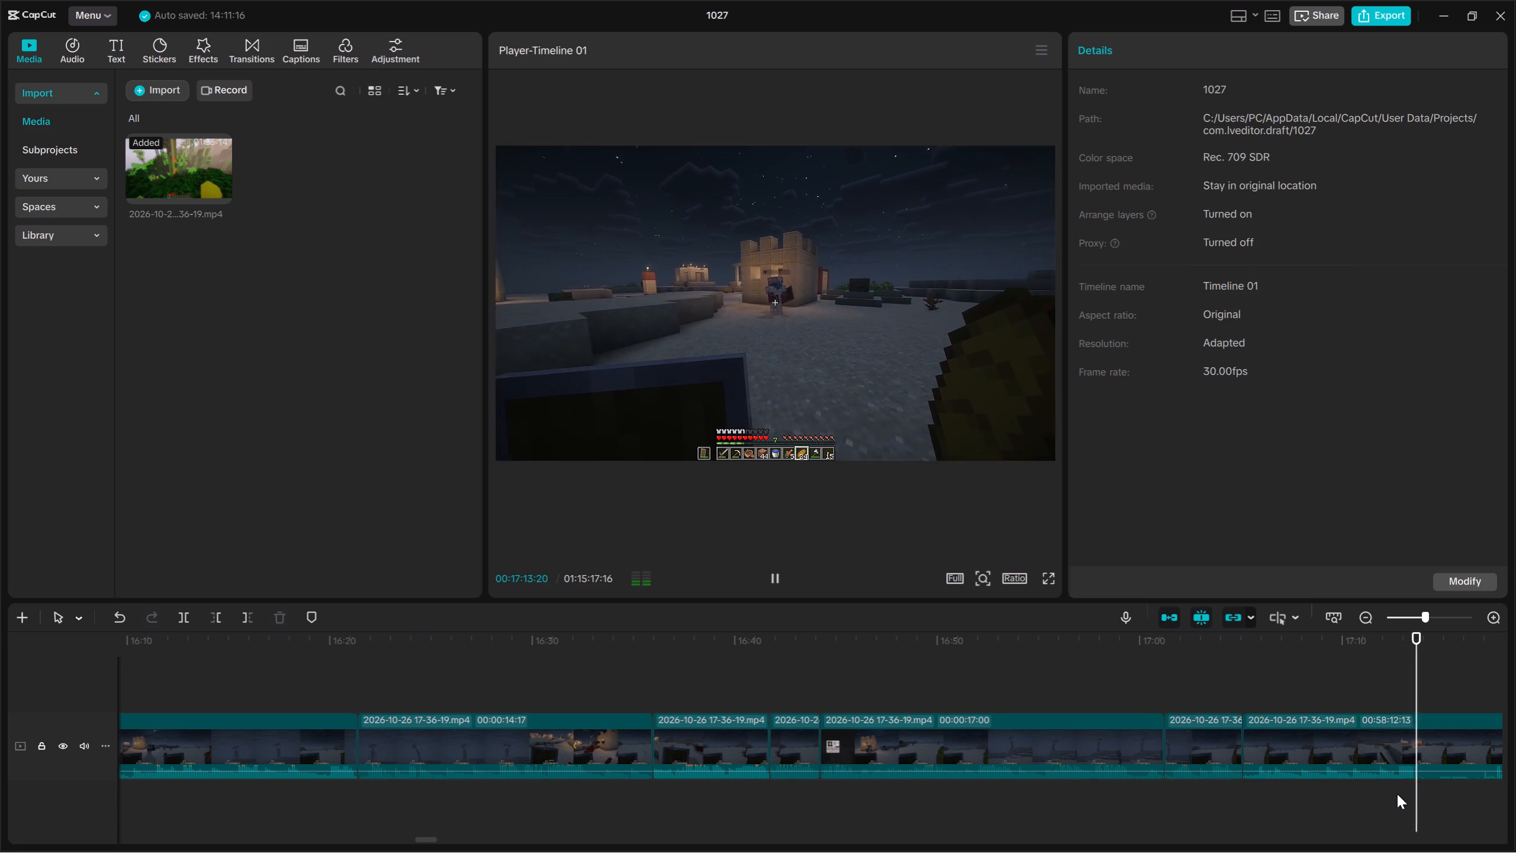
{"action": "left_click_drag", "start_coordinate": [1397, 794], "coordinate": [1383, 794]}
{"action": "left_click_drag", "start_coordinate": [1427, 806], "coordinate": [1436, 734]}
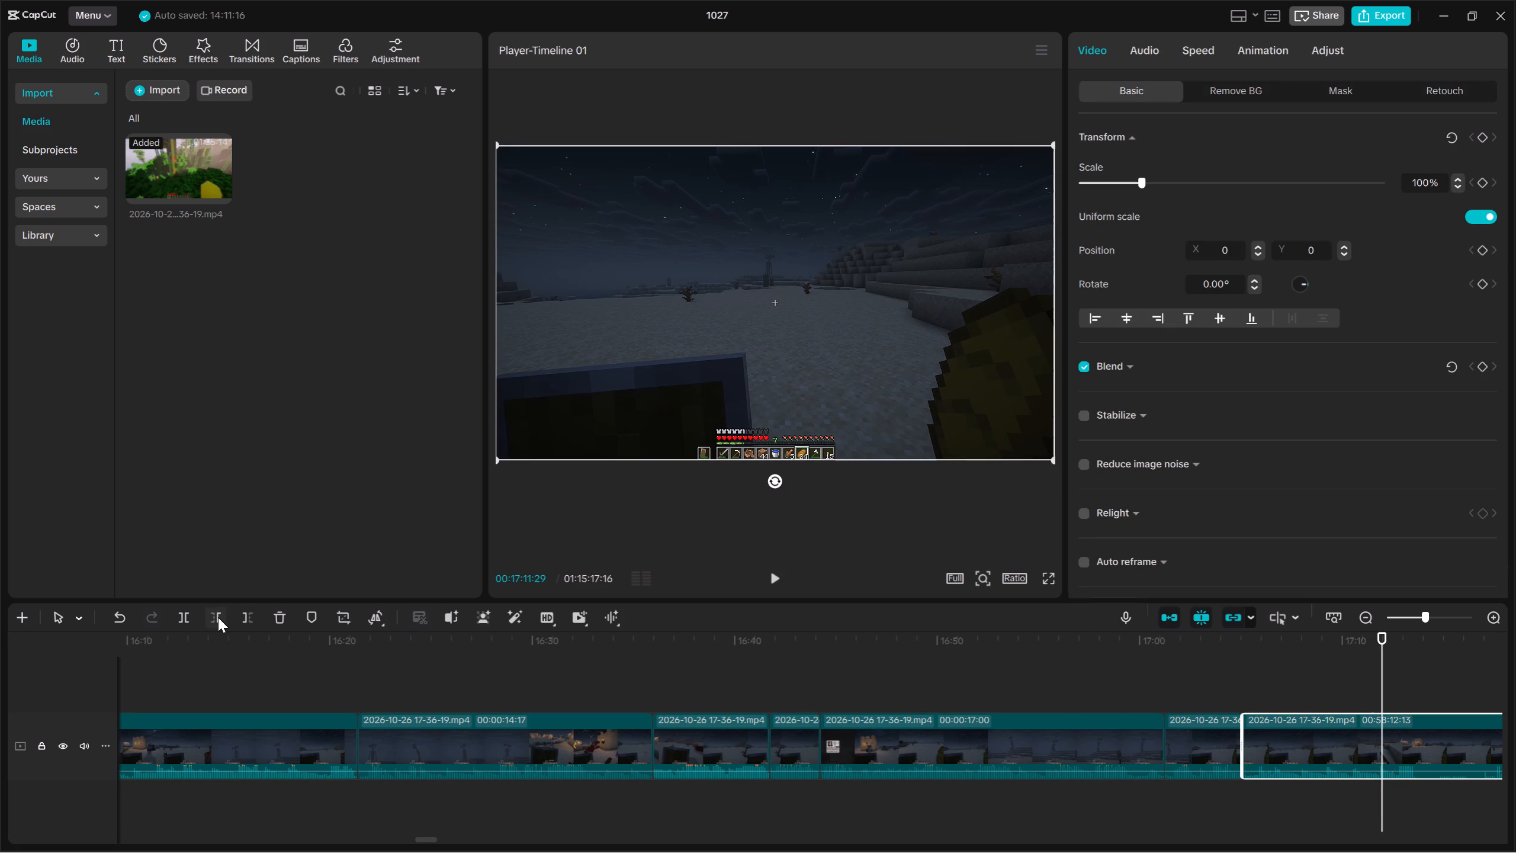
{"action": "left_click", "coordinate": [218, 617]}
Preview the long clip with the timeline zoomed out and trim about 17 seconds off its start at 00:17:05:03.
{"action": "key", "text": "space"}
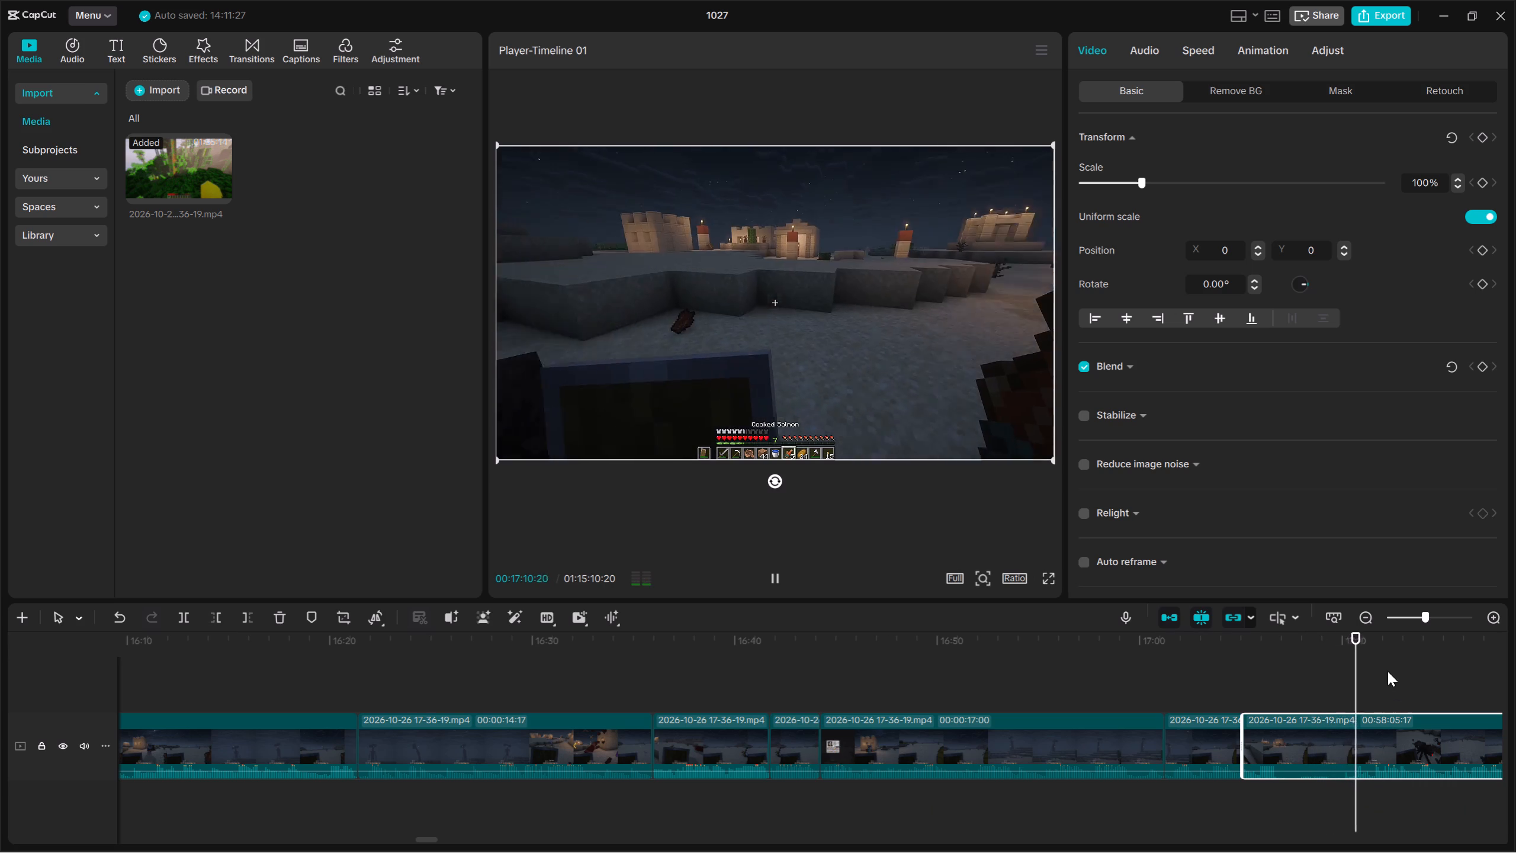
{"action": "left_click", "coordinate": [1359, 616]}
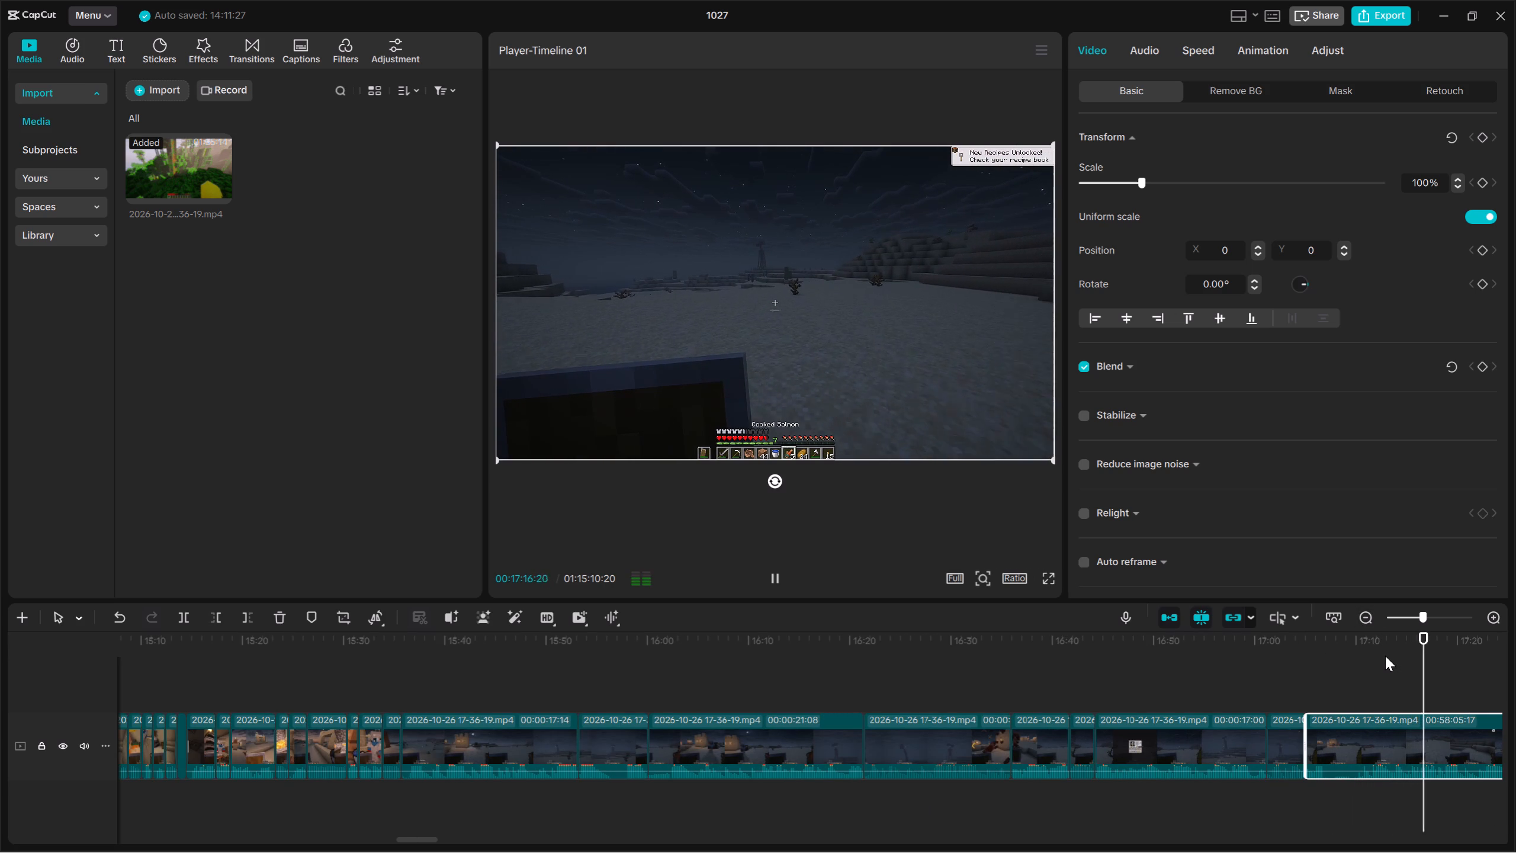
{"action": "left_click_drag", "start_coordinate": [1425, 644], "coordinate": [1515, 668]}
{"action": "key", "text": "space"}
{"action": "key", "text": "space"}
{"action": "left_click", "coordinate": [1362, 611]}
{"action": "key", "text": "Up"}
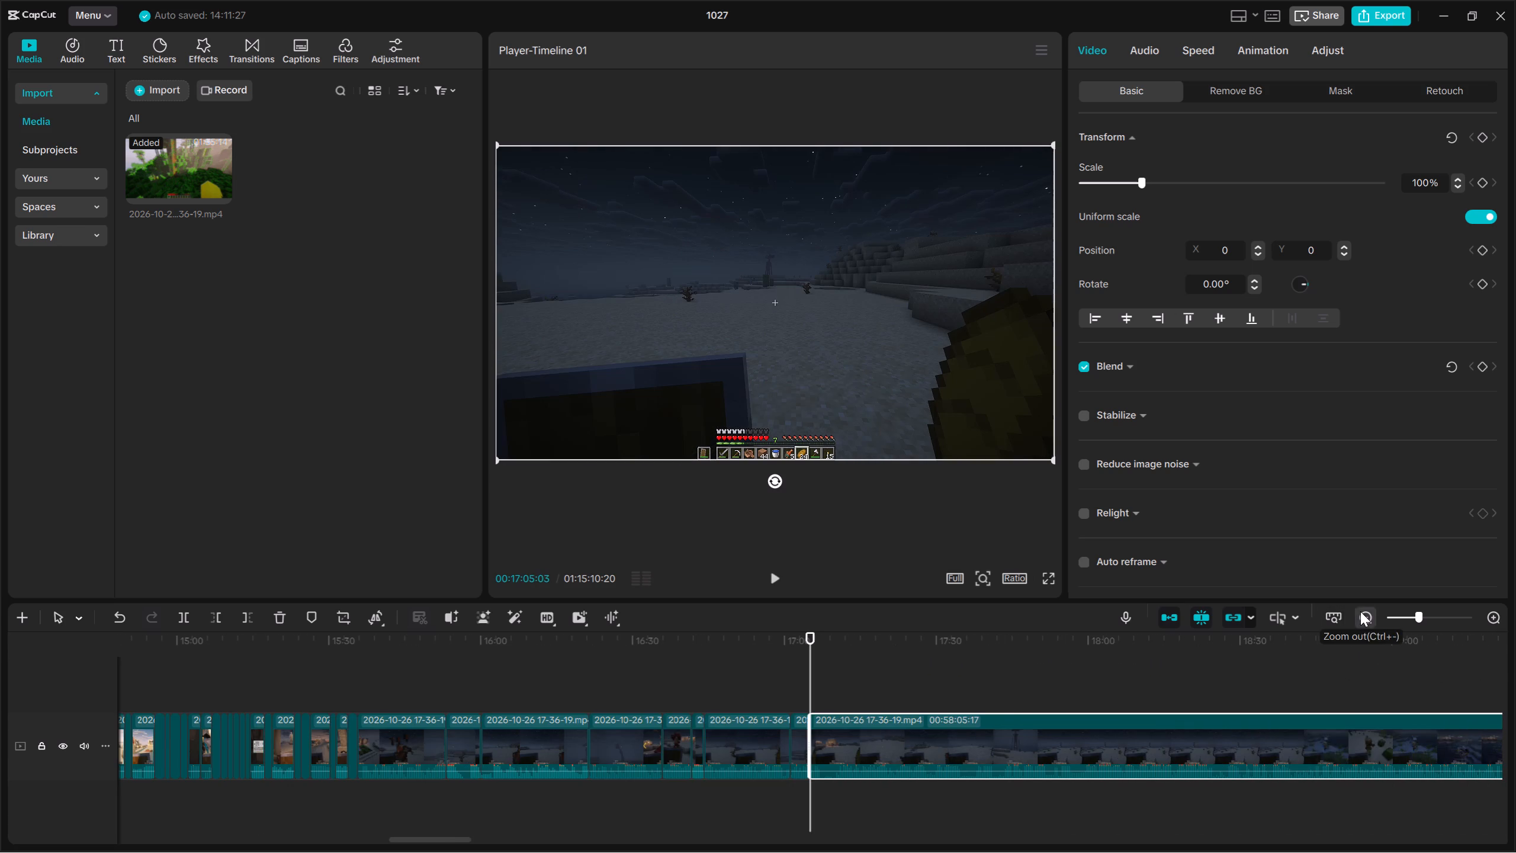
{"action": "key", "text": "space"}
{"action": "left_click", "coordinate": [981, 811]}
{"action": "key", "text": "space"}
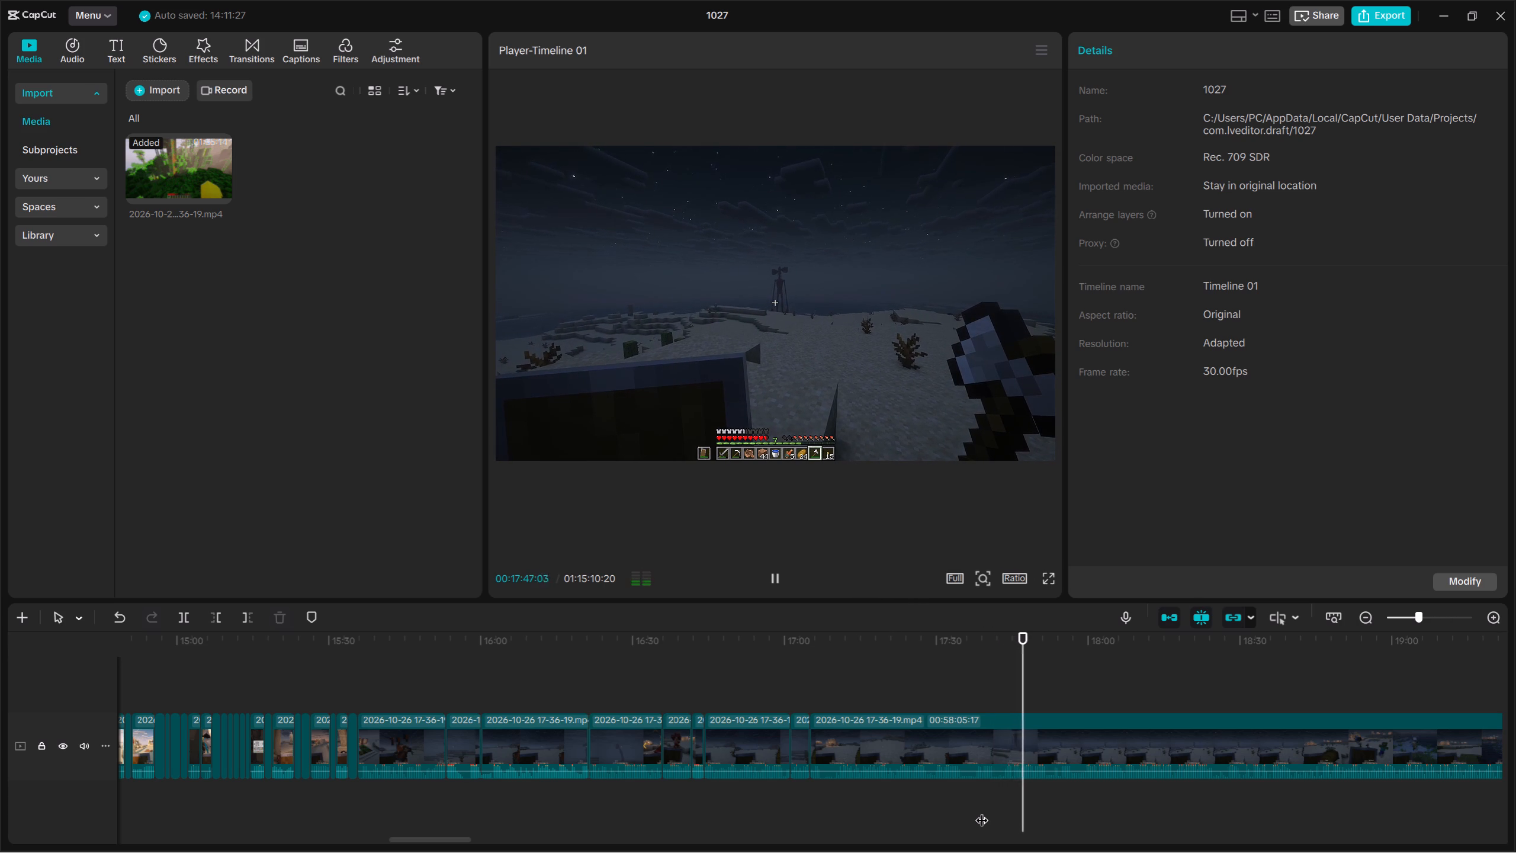
{"action": "left_click", "coordinate": [930, 785]}
{"action": "key", "text": "space"}
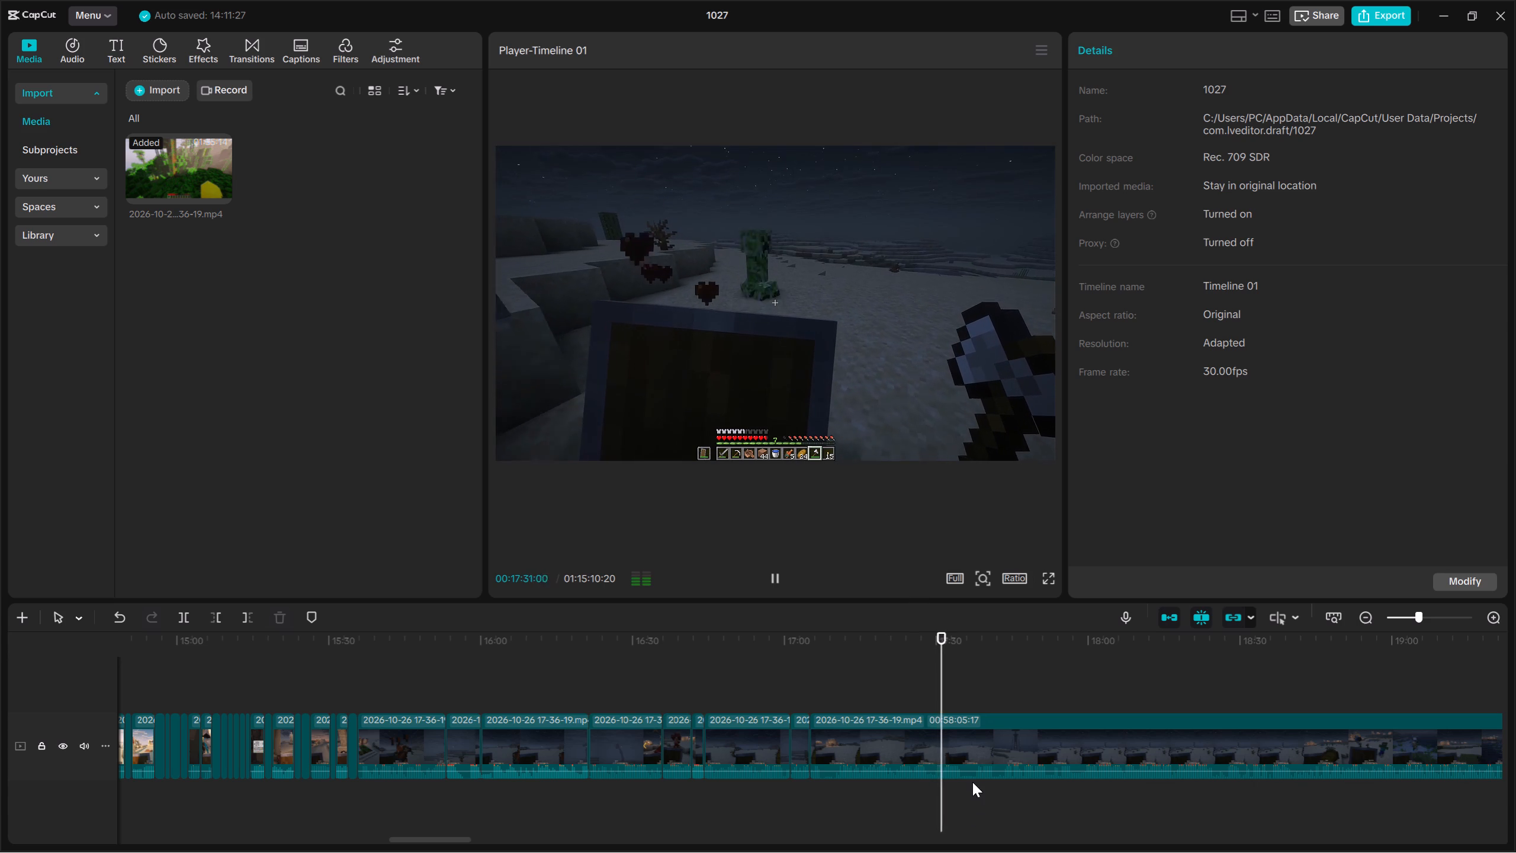
{"action": "left_click", "coordinate": [887, 788]}
{"action": "key", "text": "space"}
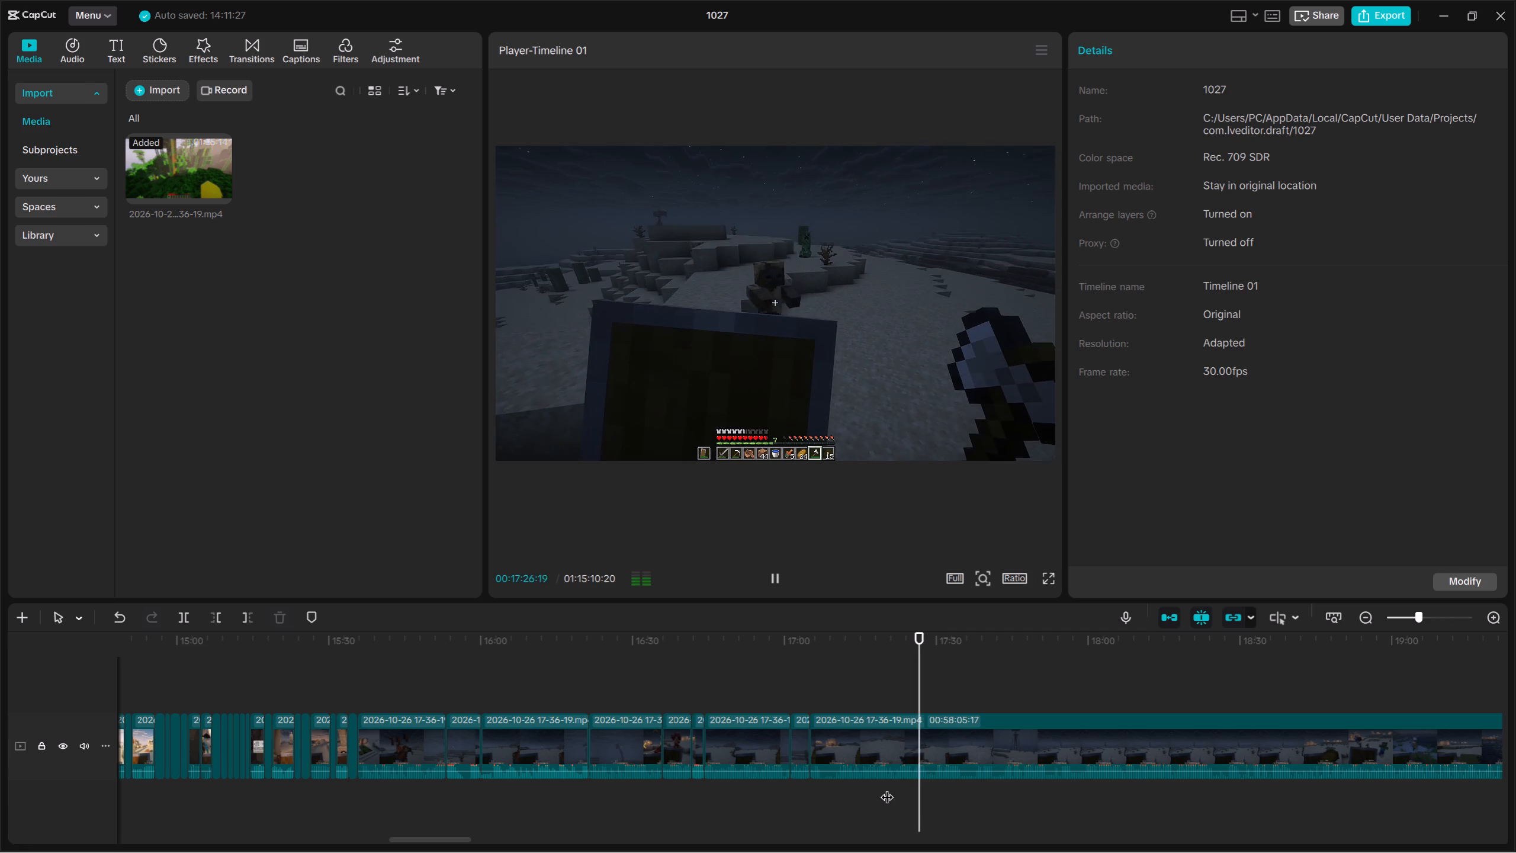
{"action": "left_click", "coordinate": [887, 788]}
{"action": "left_click_drag", "start_coordinate": [887, 788], "coordinate": [895, 788]}
{"action": "left_click_drag", "start_coordinate": [947, 806], "coordinate": [964, 719]}
{"action": "left_click", "coordinate": [220, 619]}
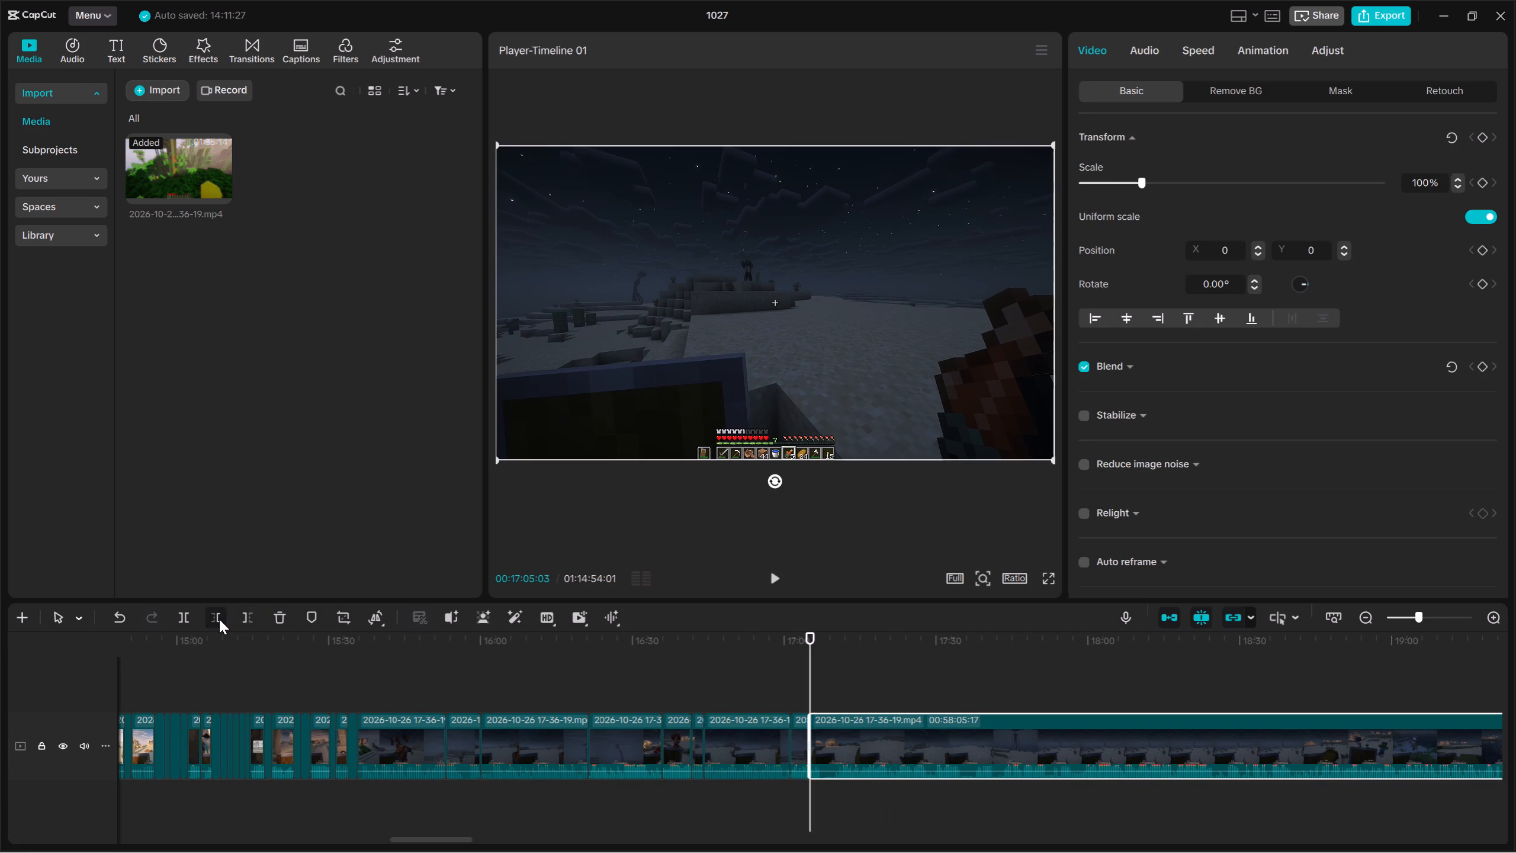
Trim about one more second off the start of the long clip at 00:17:05:03.
{"action": "key", "text": "space"}
{"action": "left_click", "coordinate": [219, 619]}
Split the long clip during the zombie encounter, near 00:17:10, and trim under a second off the start of the remainder.
{"action": "key", "text": "space"}
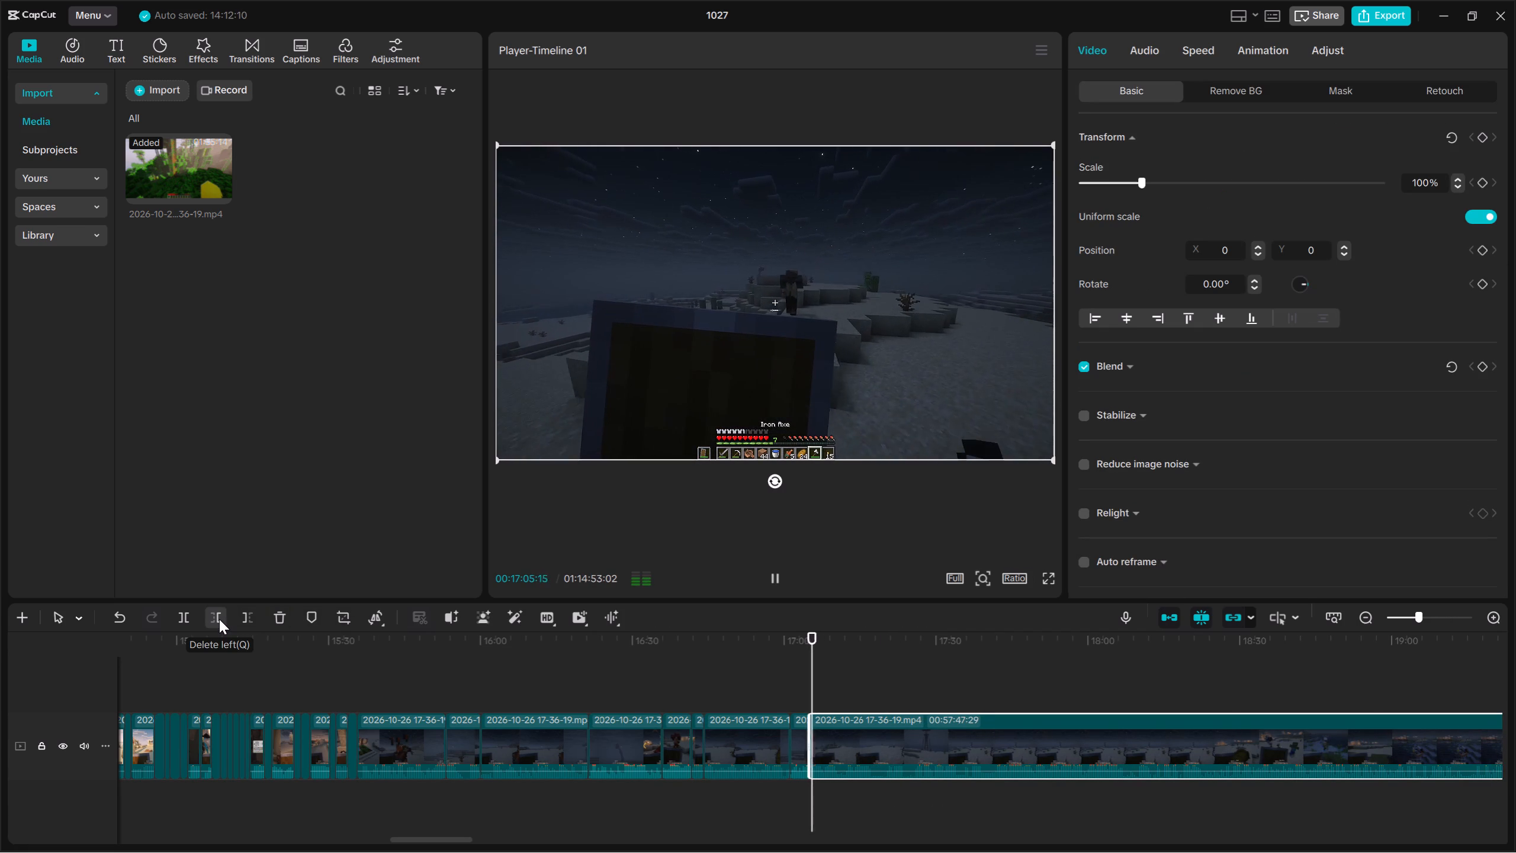
{"action": "key", "text": "space"}
{"action": "left_click", "coordinate": [187, 623]}
{"action": "key", "text": "space"}
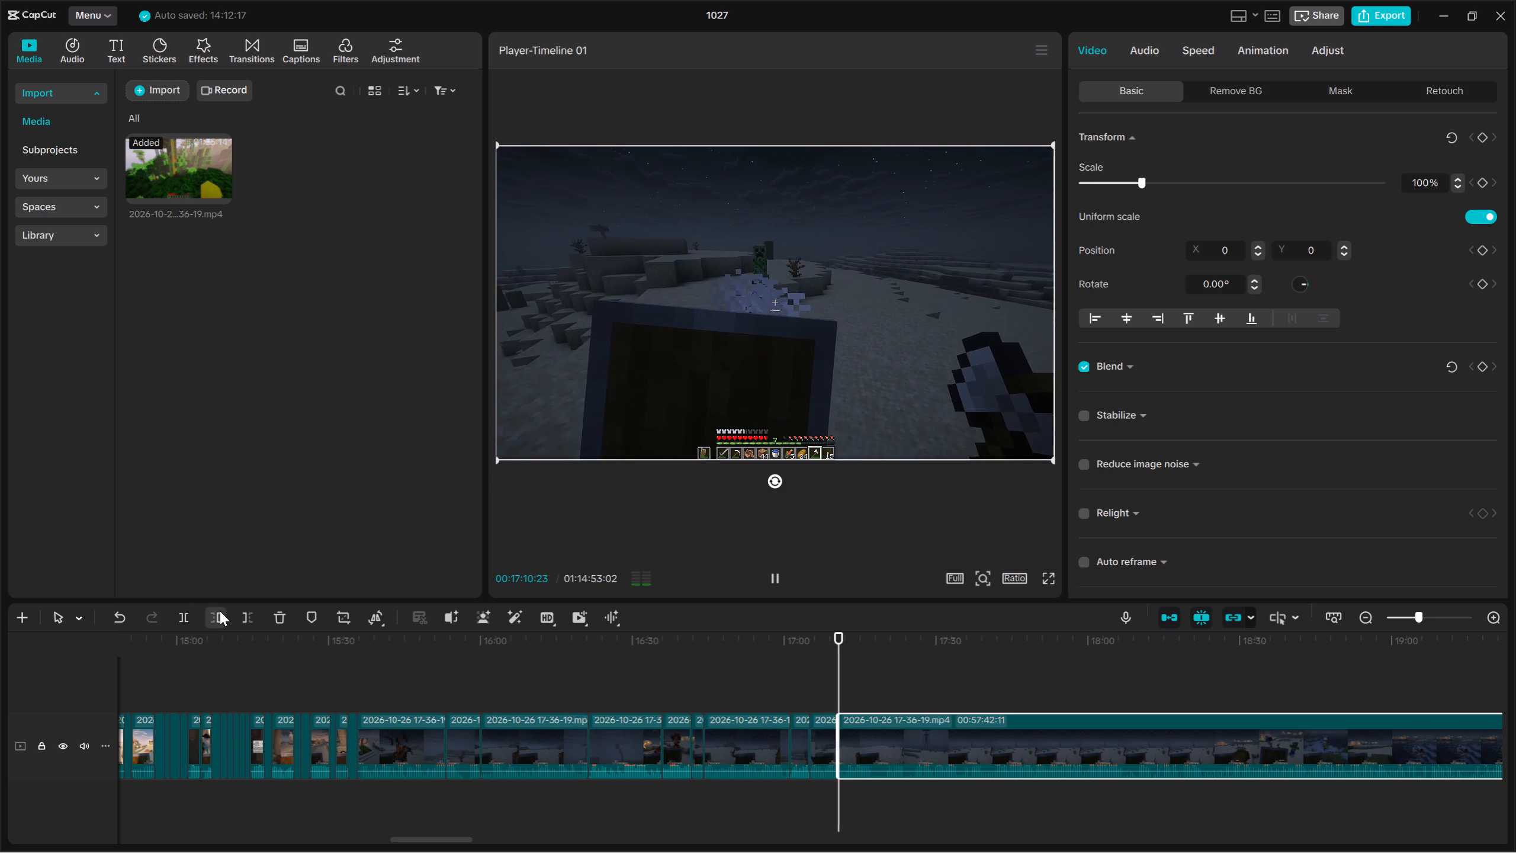
{"action": "left_click", "coordinate": [220, 611]}
Split the long clip at about 00:17:16 and trim roughly 1.5 seconds off the start of the remainder.
{"action": "key", "text": "space"}
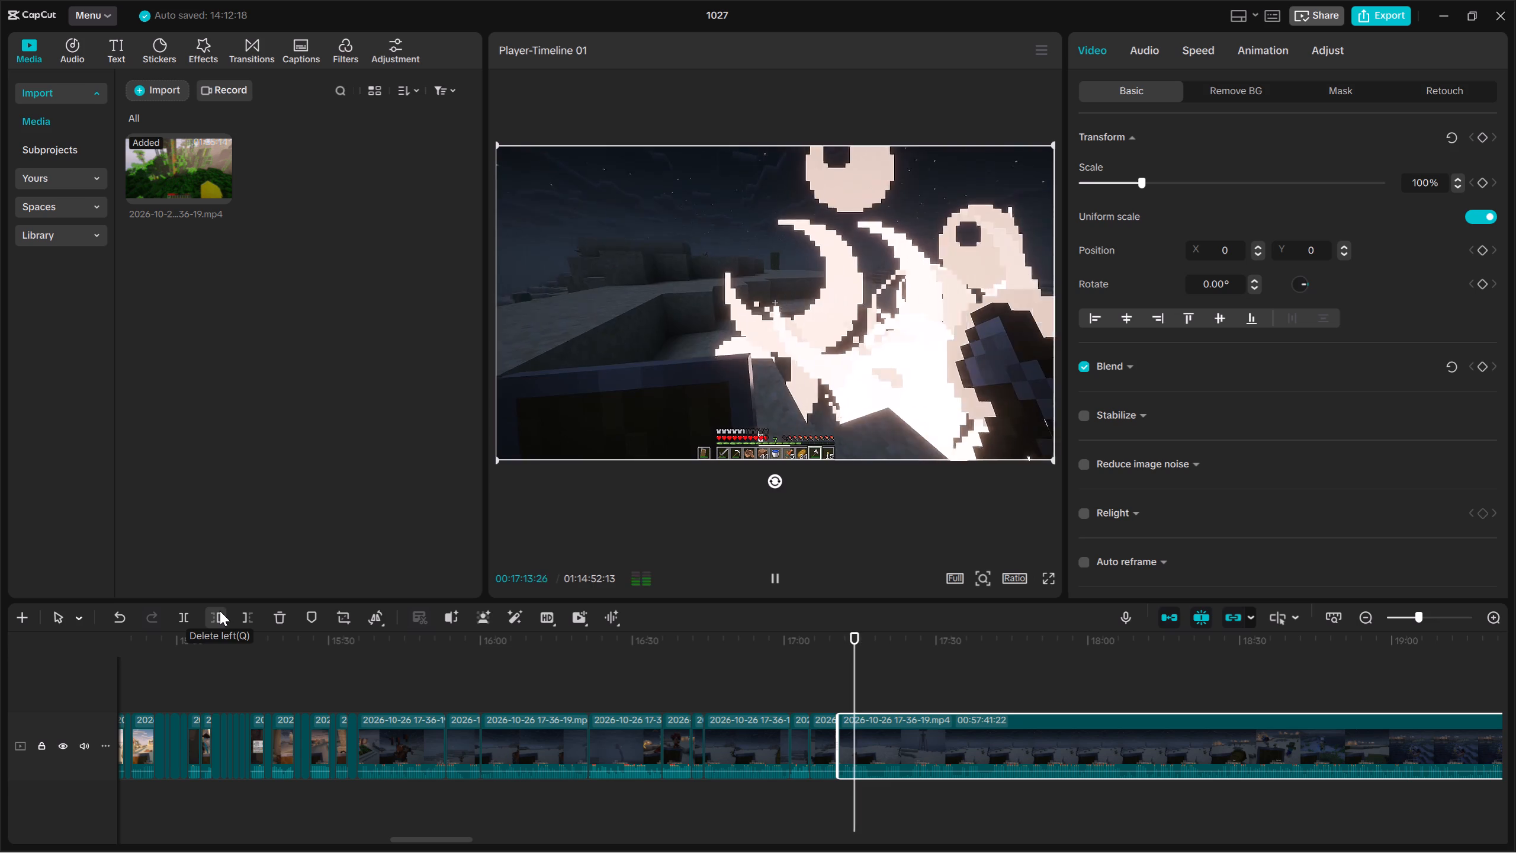
{"action": "key", "text": "space"}
{"action": "key", "text": "space"}
{"action": "key", "text": "space"}
{"action": "left_click", "coordinate": [181, 625]}
{"action": "key", "text": "space"}
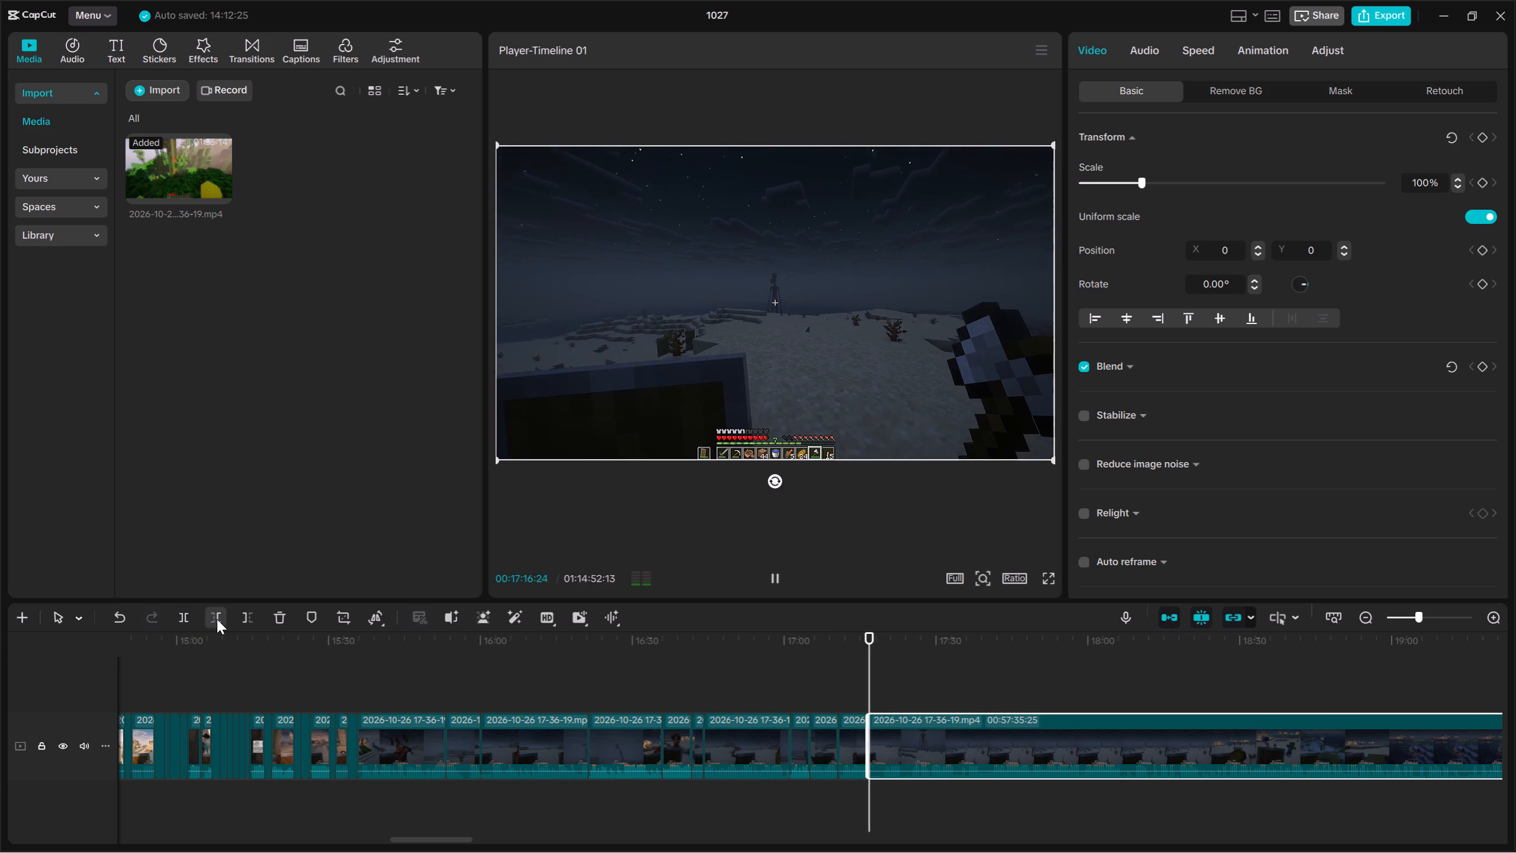
{"action": "left_click", "coordinate": [217, 619]}
Split the long clip at about 00:17:21 and trim roughly one second off the start of the remainder.
{"action": "key", "text": "space"}
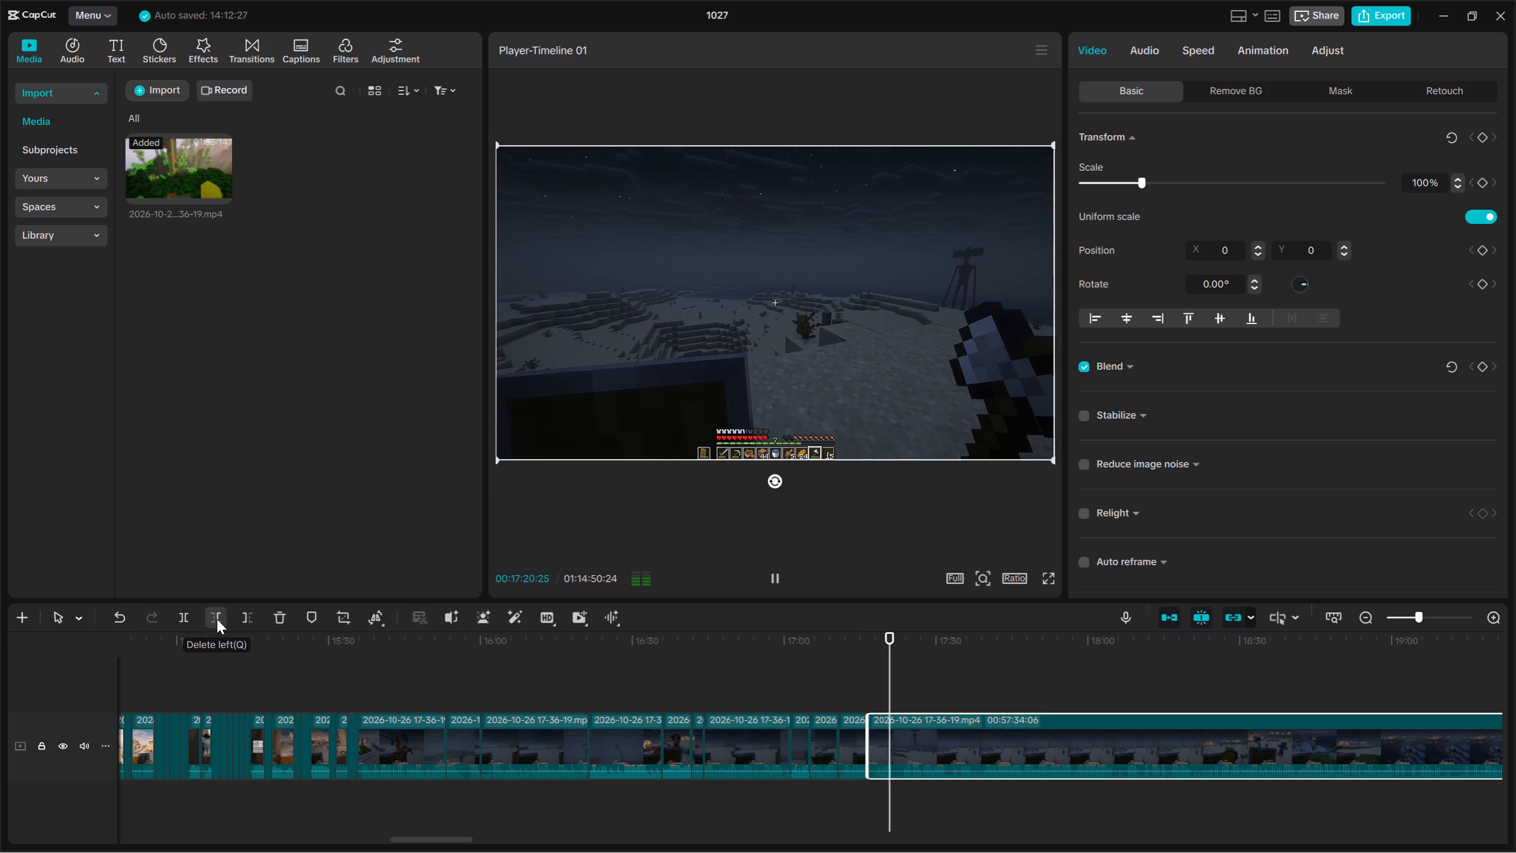
{"action": "key", "text": "space"}
{"action": "left_click", "coordinate": [173, 617]}
{"action": "left_click", "coordinate": [186, 617]}
{"action": "key", "text": "space"}
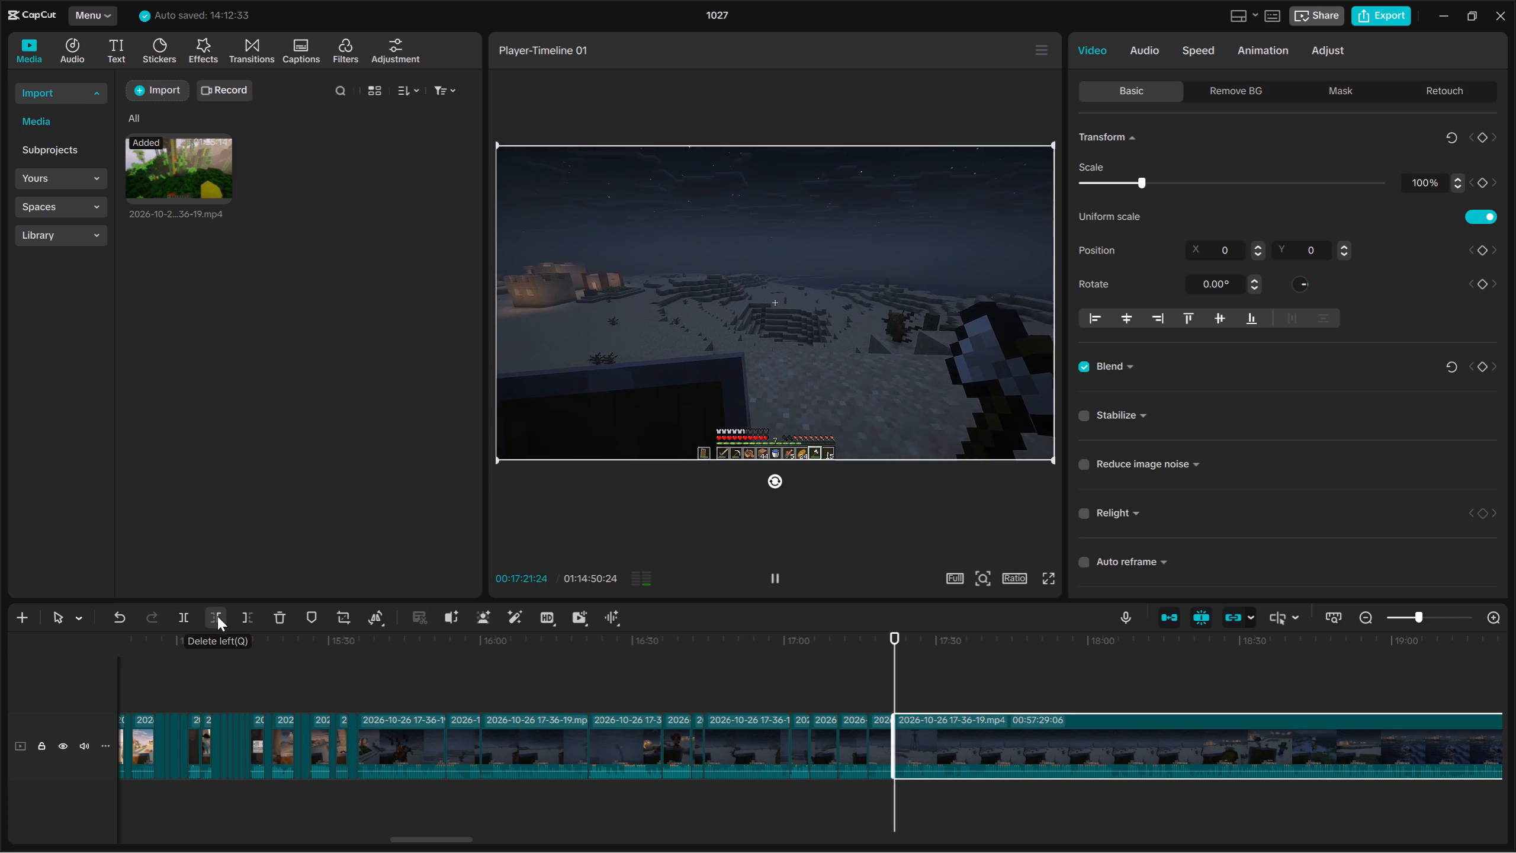
{"action": "left_click", "coordinate": [217, 616]}
Preview the following footage and trim away the start of the long clip up to 00:17:26:03.
{"action": "key", "text": "space"}
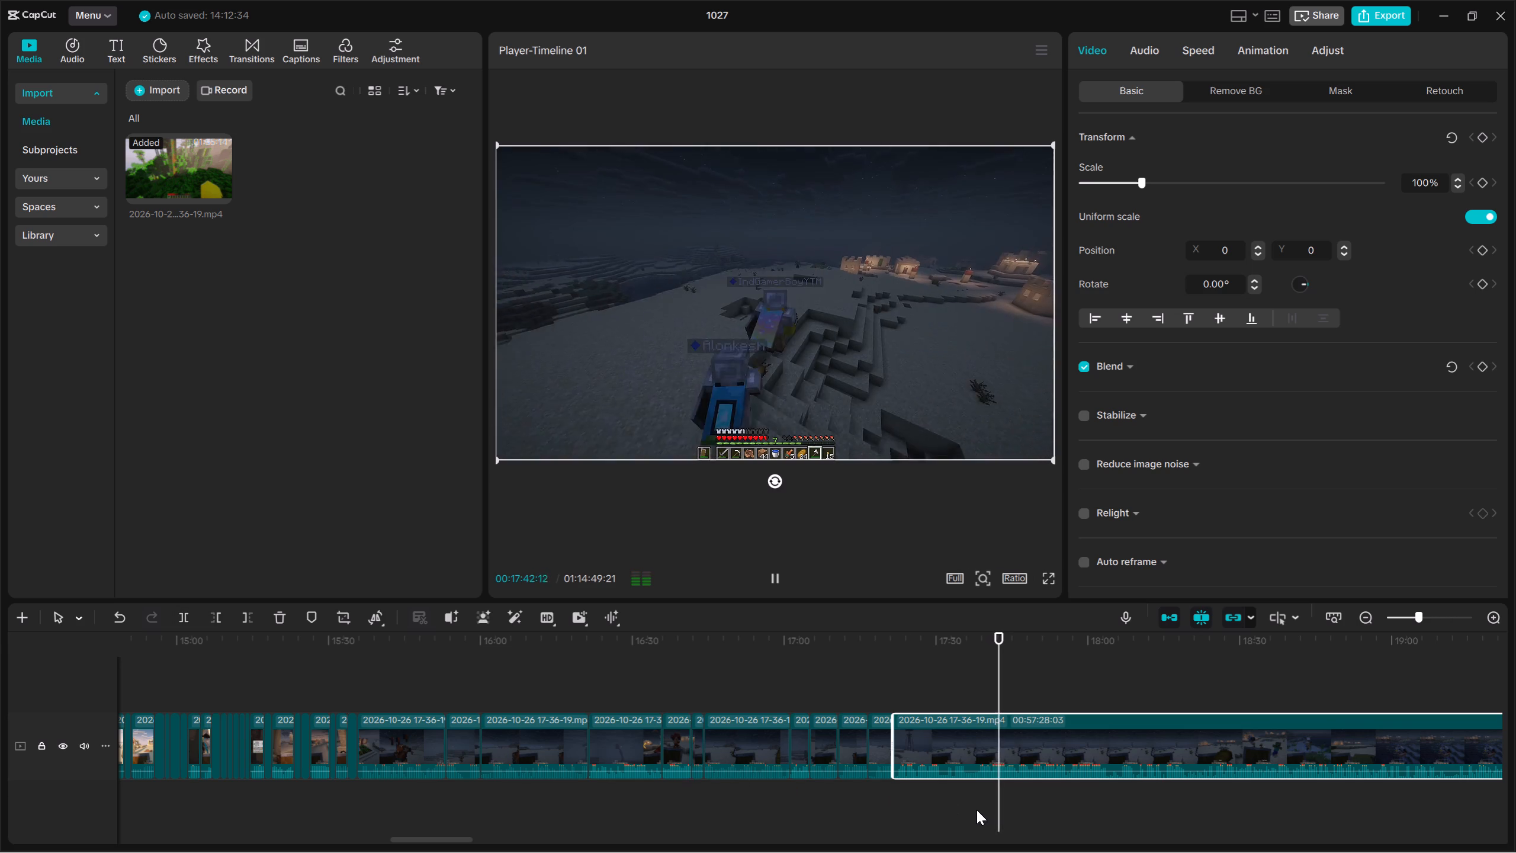
{"action": "left_click", "coordinate": [977, 790]}
{"action": "left_click_drag", "start_coordinate": [977, 790], "coordinate": [951, 791]}
{"action": "key", "text": "Up"}
{"action": "left_click", "coordinate": [958, 769]}
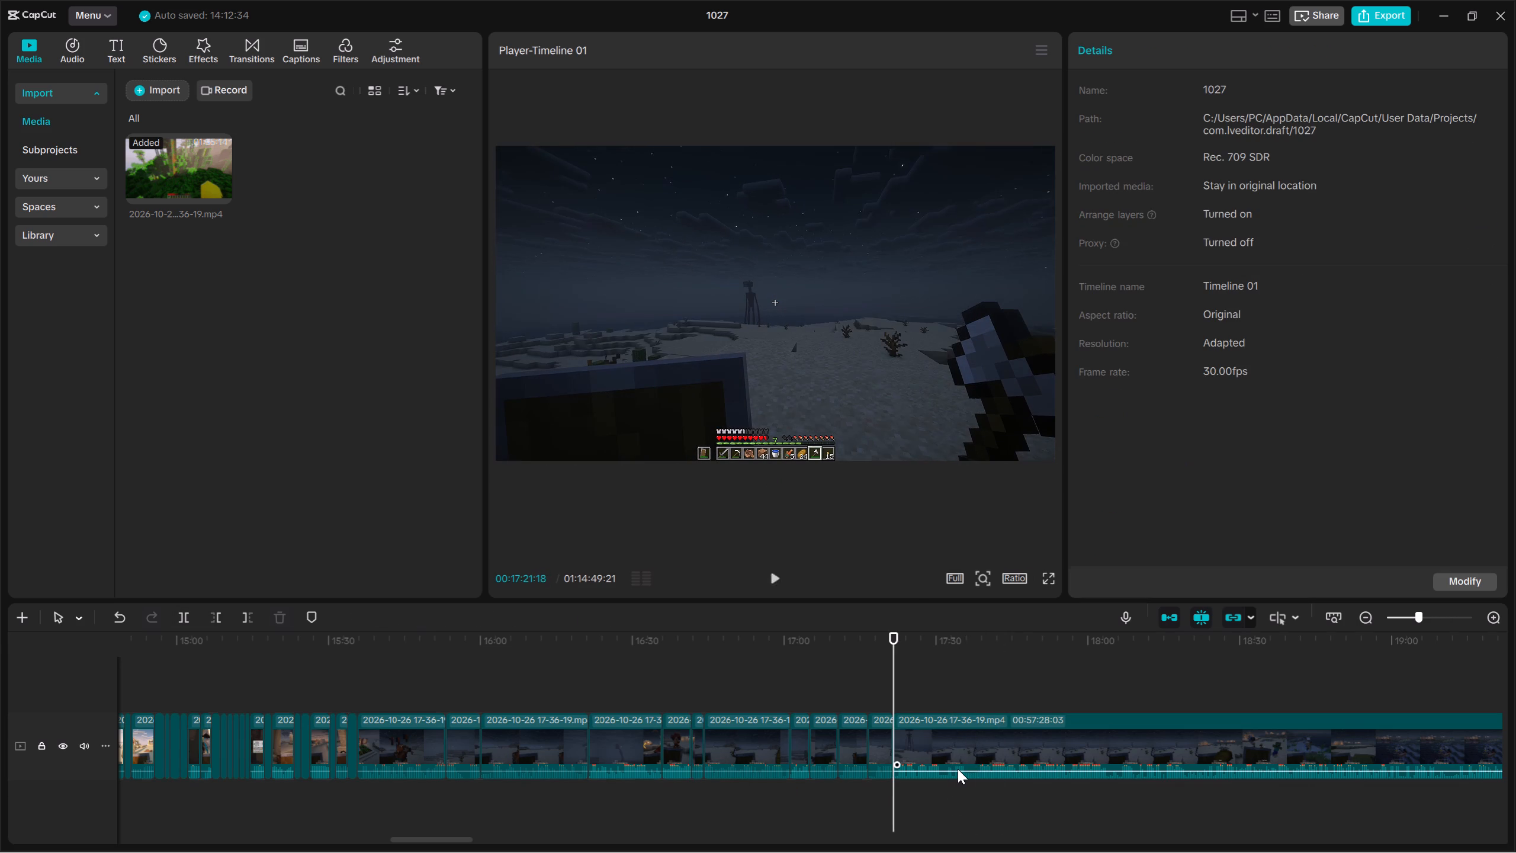
{"action": "key", "text": "space"}
{"action": "left_click", "coordinate": [979, 794]}
{"action": "left_click_drag", "start_coordinate": [979, 794], "coordinate": [909, 790]}
{"action": "key", "text": "space"}
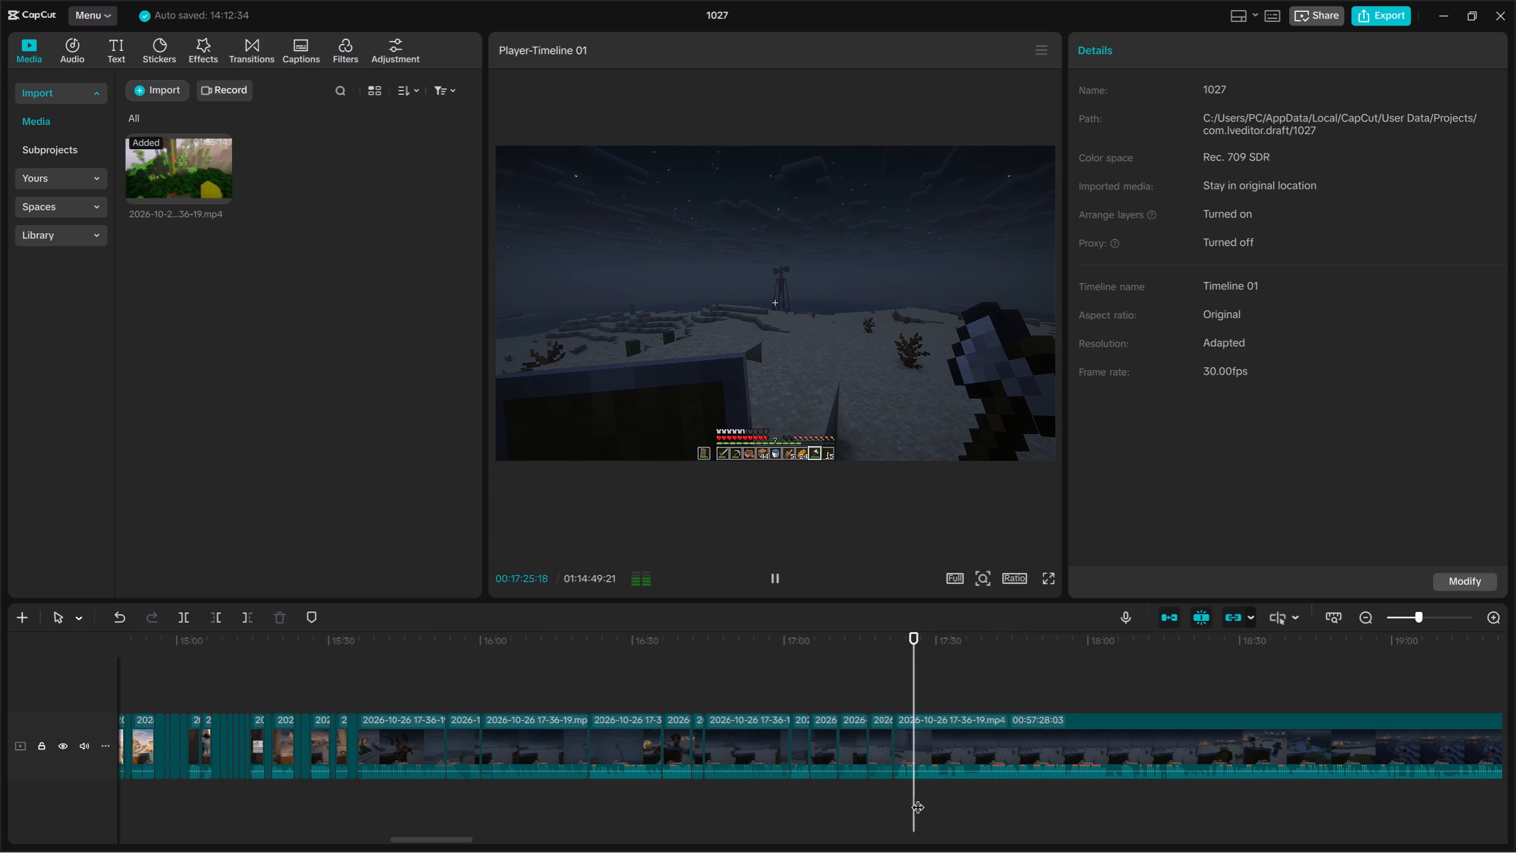
{"action": "key", "text": "space"}
{"action": "left_click_drag", "start_coordinate": [978, 806], "coordinate": [986, 751]}
{"action": "left_click", "coordinate": [229, 612]}
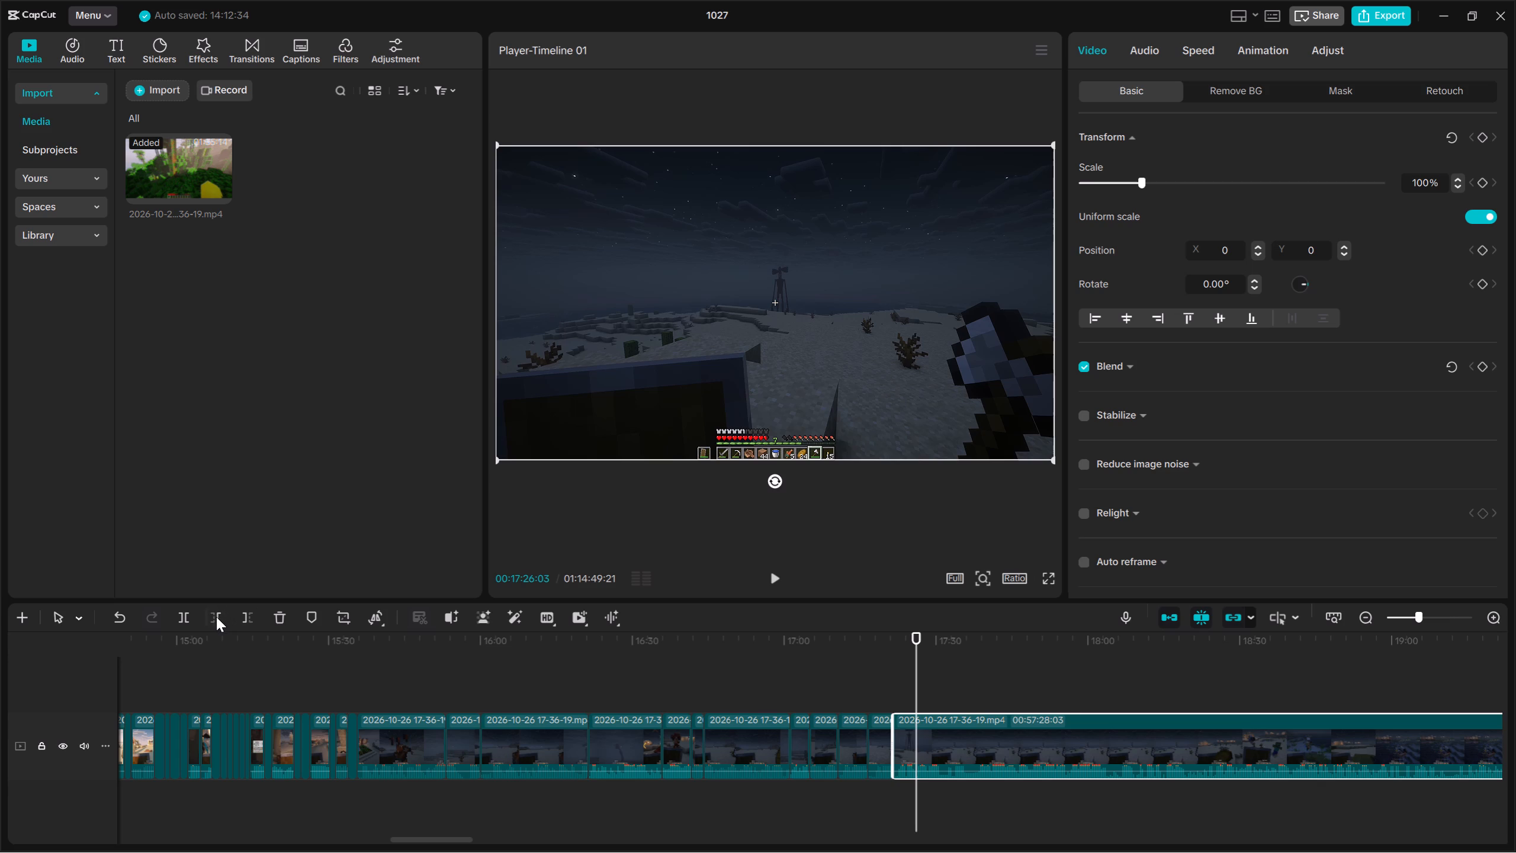
{"action": "left_click", "coordinate": [216, 617]}
Review the short tall-creature clip before the long one and trim away its end from 00:17:19:06 onward.
{"action": "key", "text": "Up"}
{"action": "key", "text": "space"}
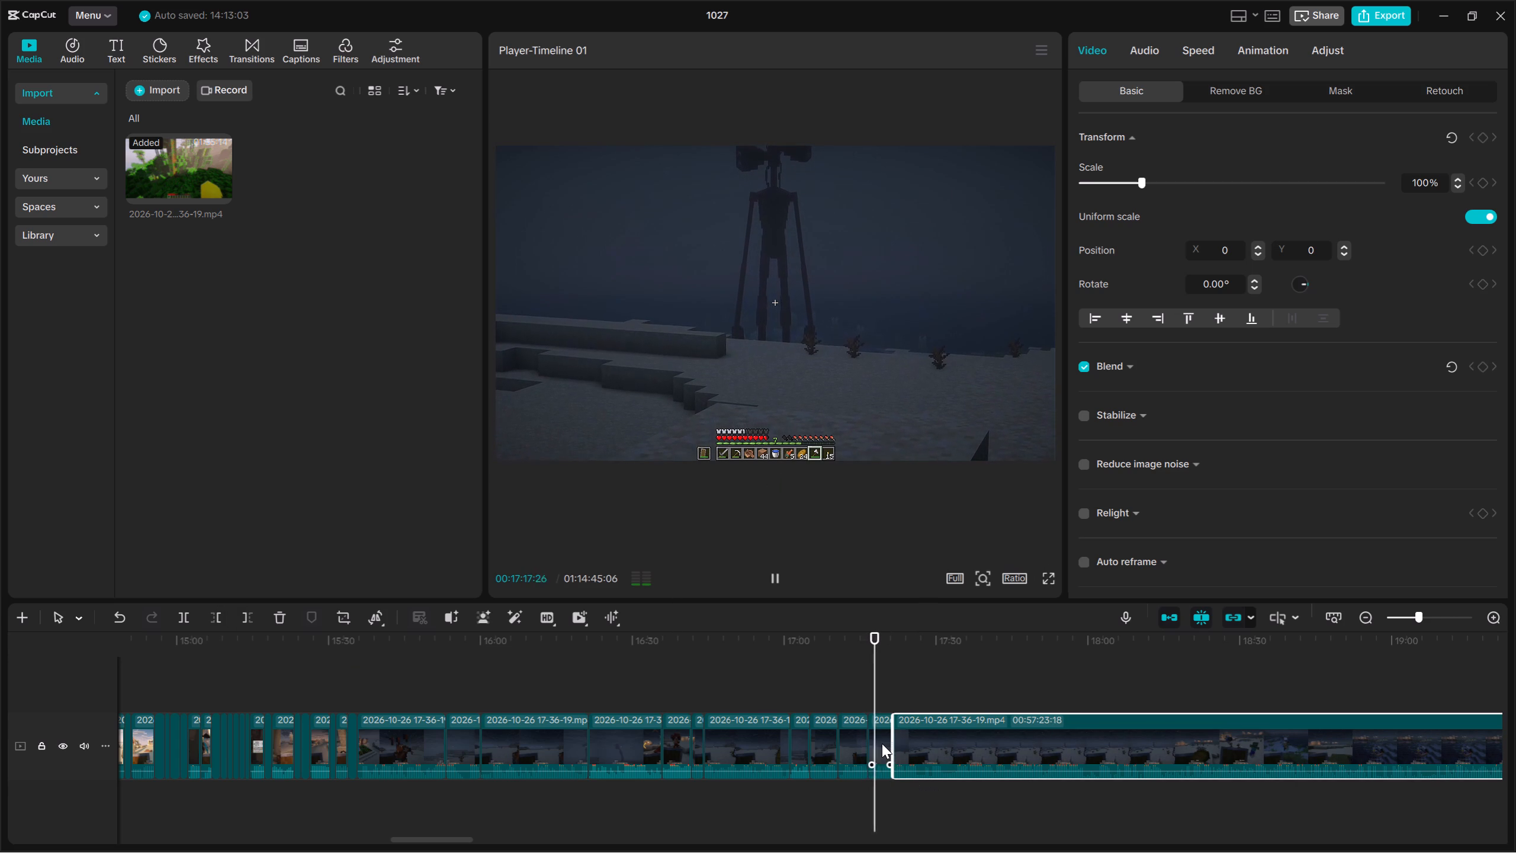
{"action": "left_click", "coordinate": [880, 743]}
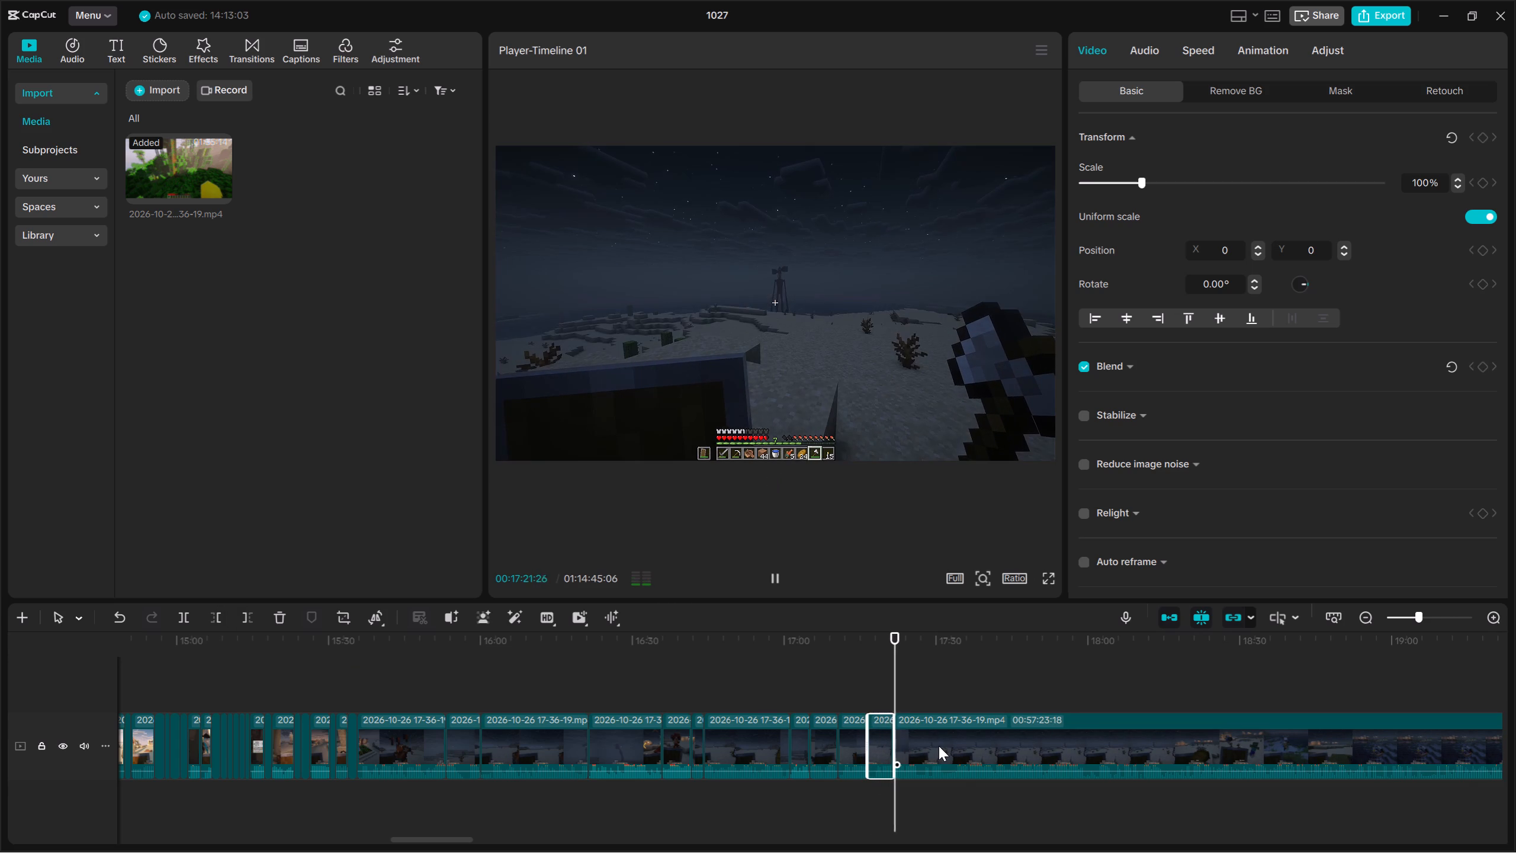
{"action": "key", "text": "space"}
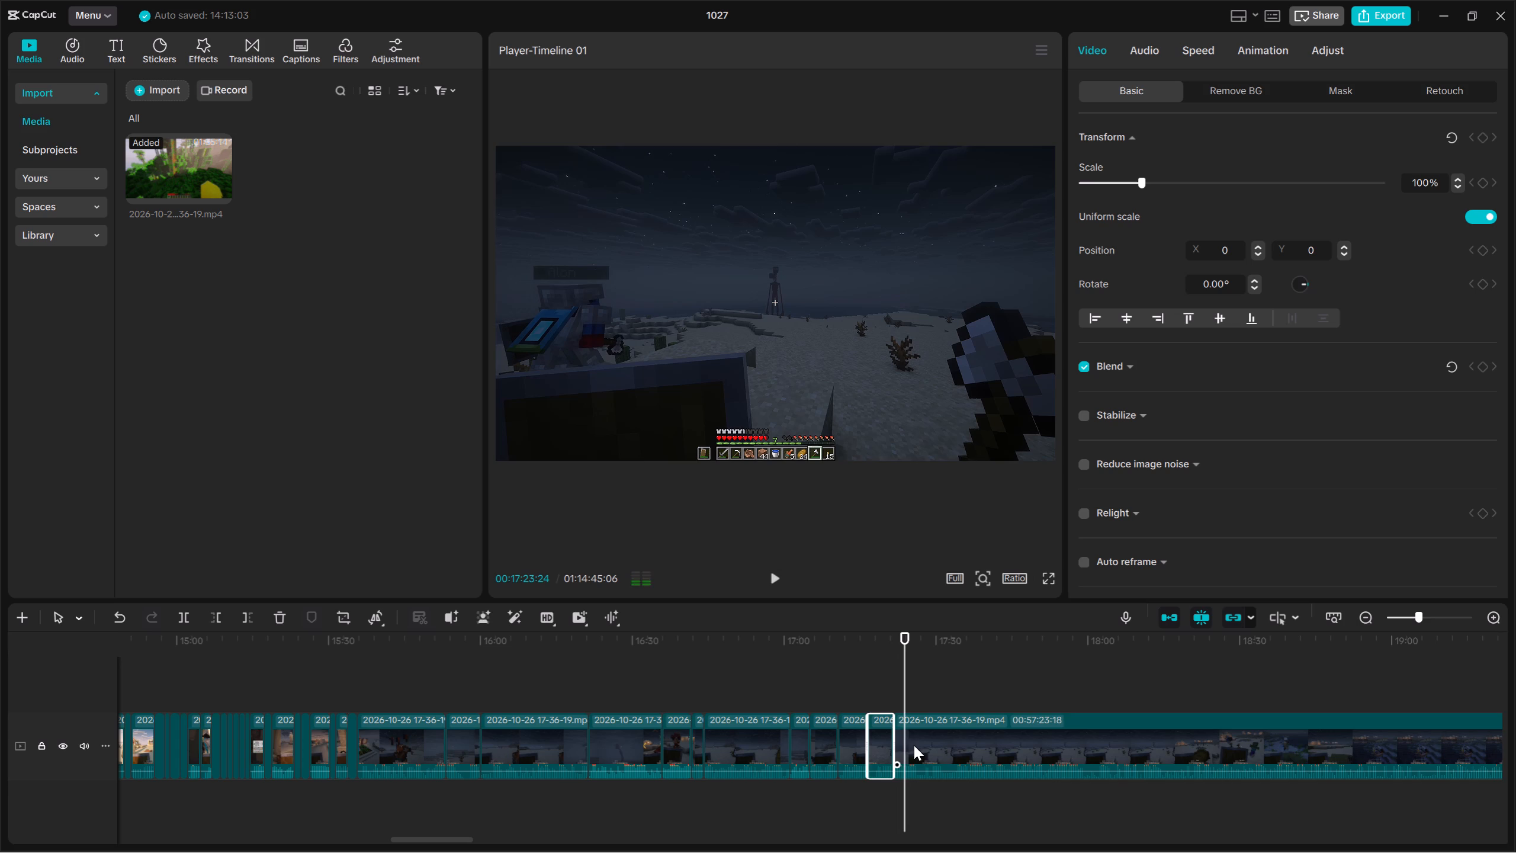
{"action": "left_click", "coordinate": [914, 745]}
{"action": "key", "text": "Up"}
{"action": "left_click", "coordinate": [881, 733]}
{"action": "key", "text": "Up"}
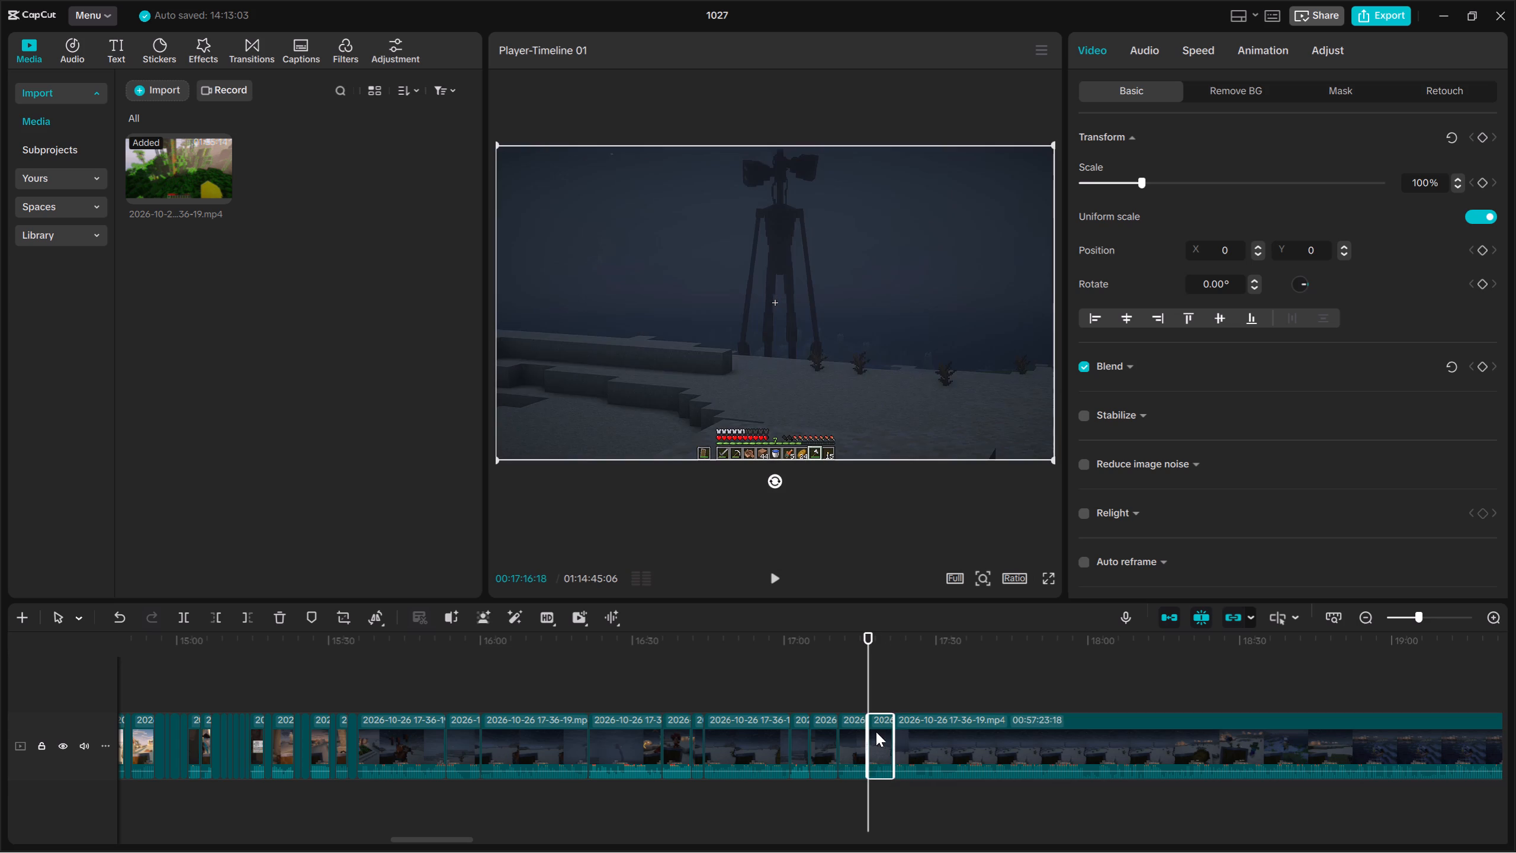
{"action": "key", "text": "space"}
{"action": "key", "text": "space"}
{"action": "key", "text": "space"}
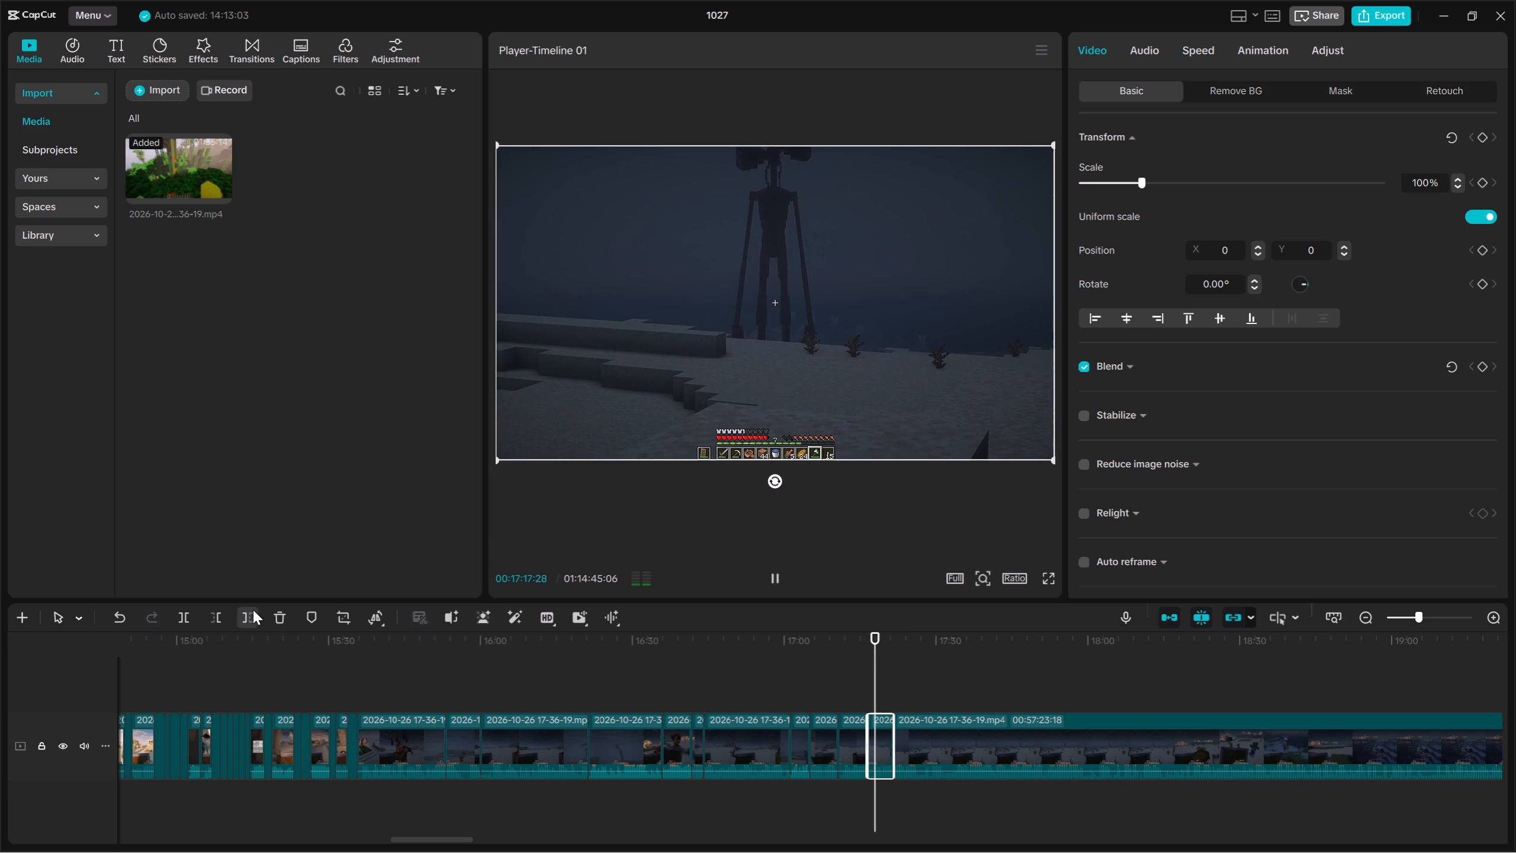
{"action": "key", "text": "space"}
{"action": "key", "text": "space"}
{"action": "key", "text": "space"}
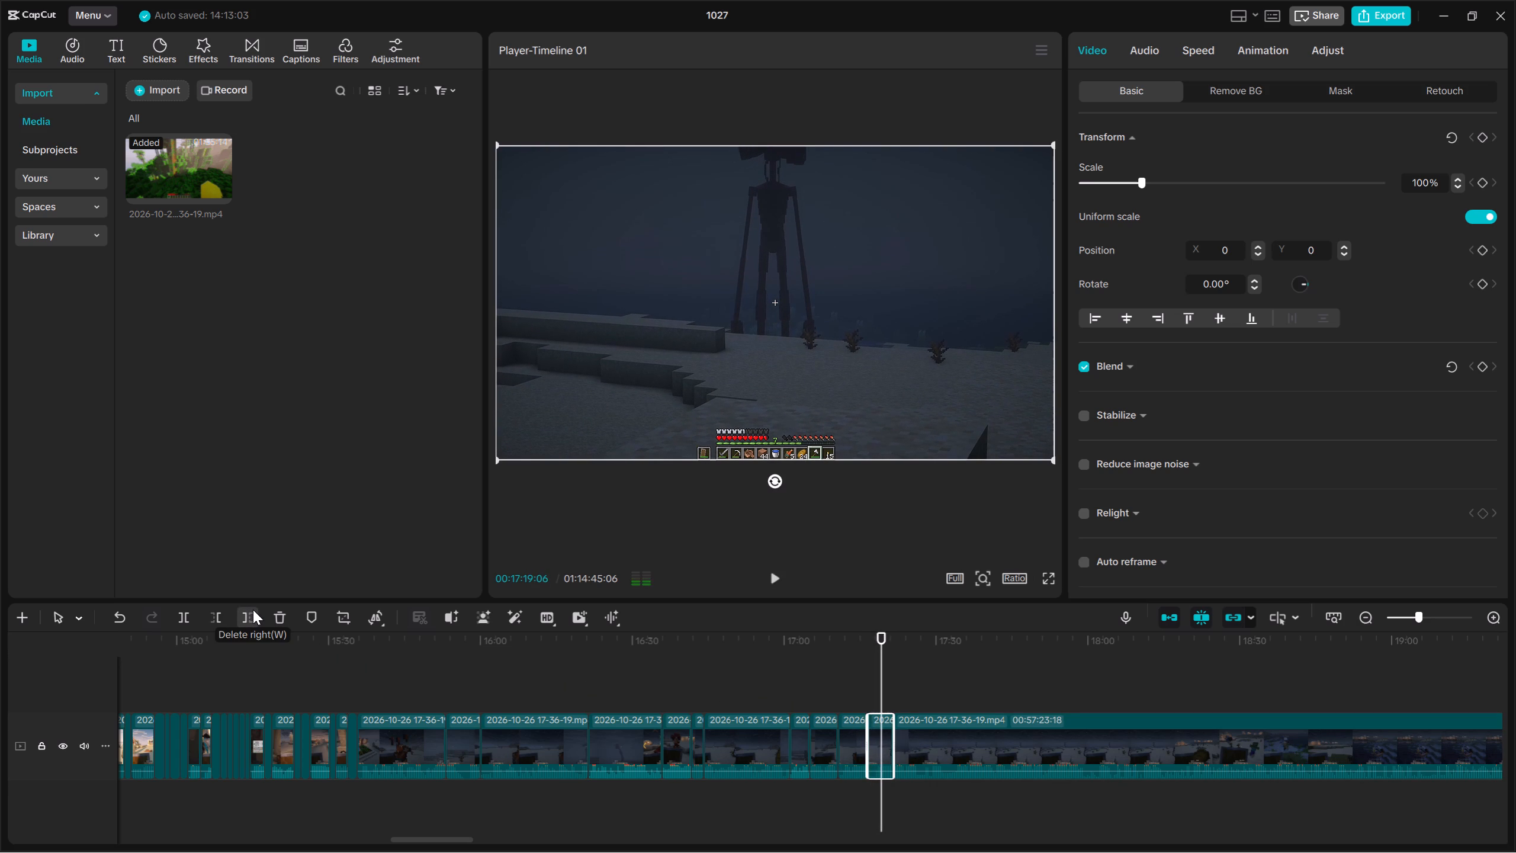
{"action": "left_click", "coordinate": [253, 610]}
Trim about one second off the start of the long clip that follows the shortened creature clip.
{"action": "key", "text": "space"}
{"action": "left_click", "coordinate": [981, 743]}
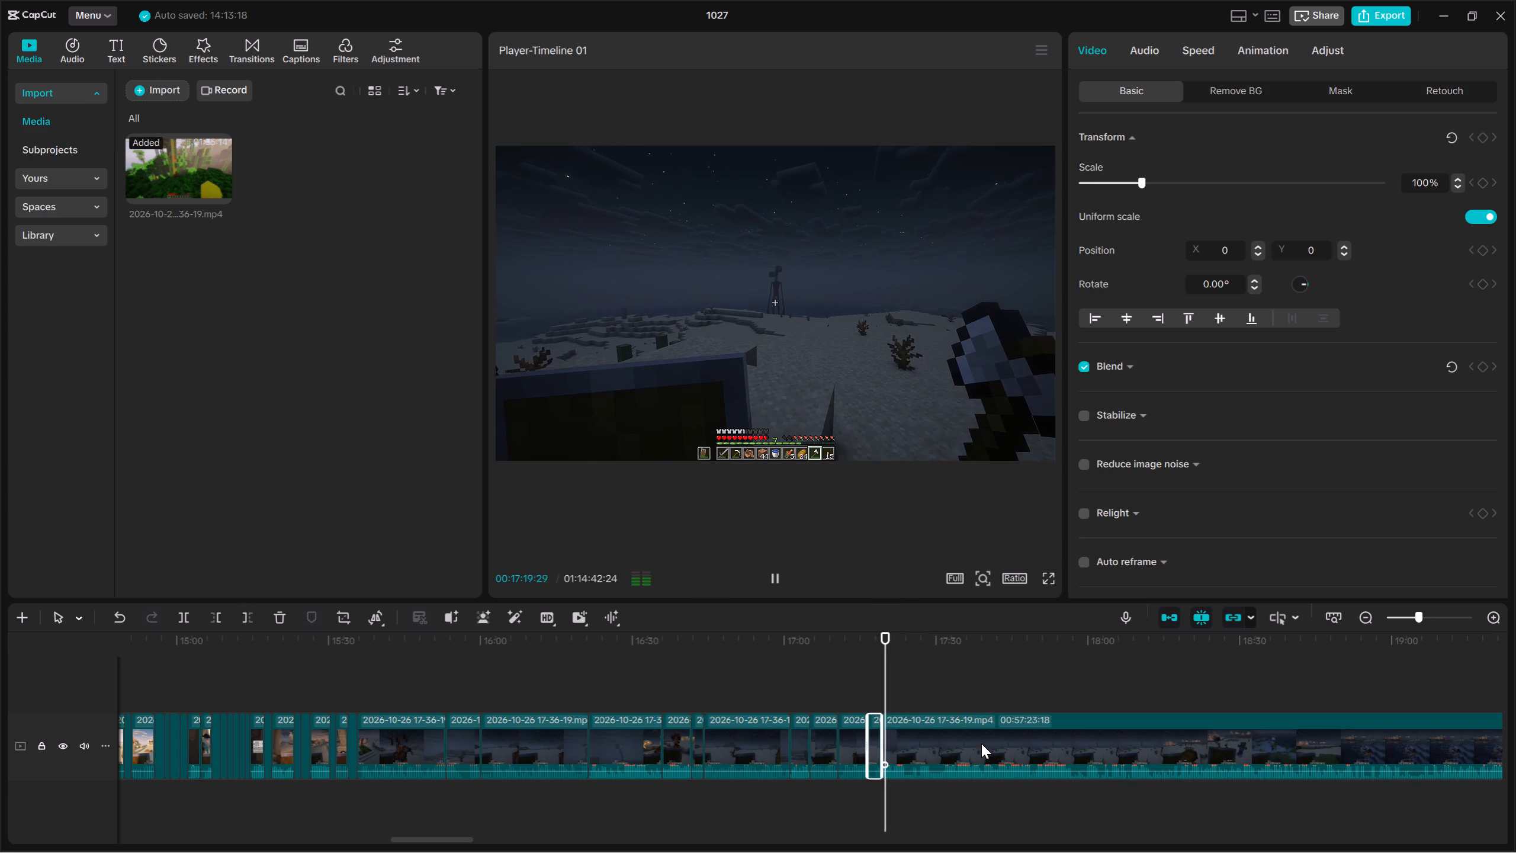
{"action": "key", "text": "Up"}
{"action": "key", "text": "space"}
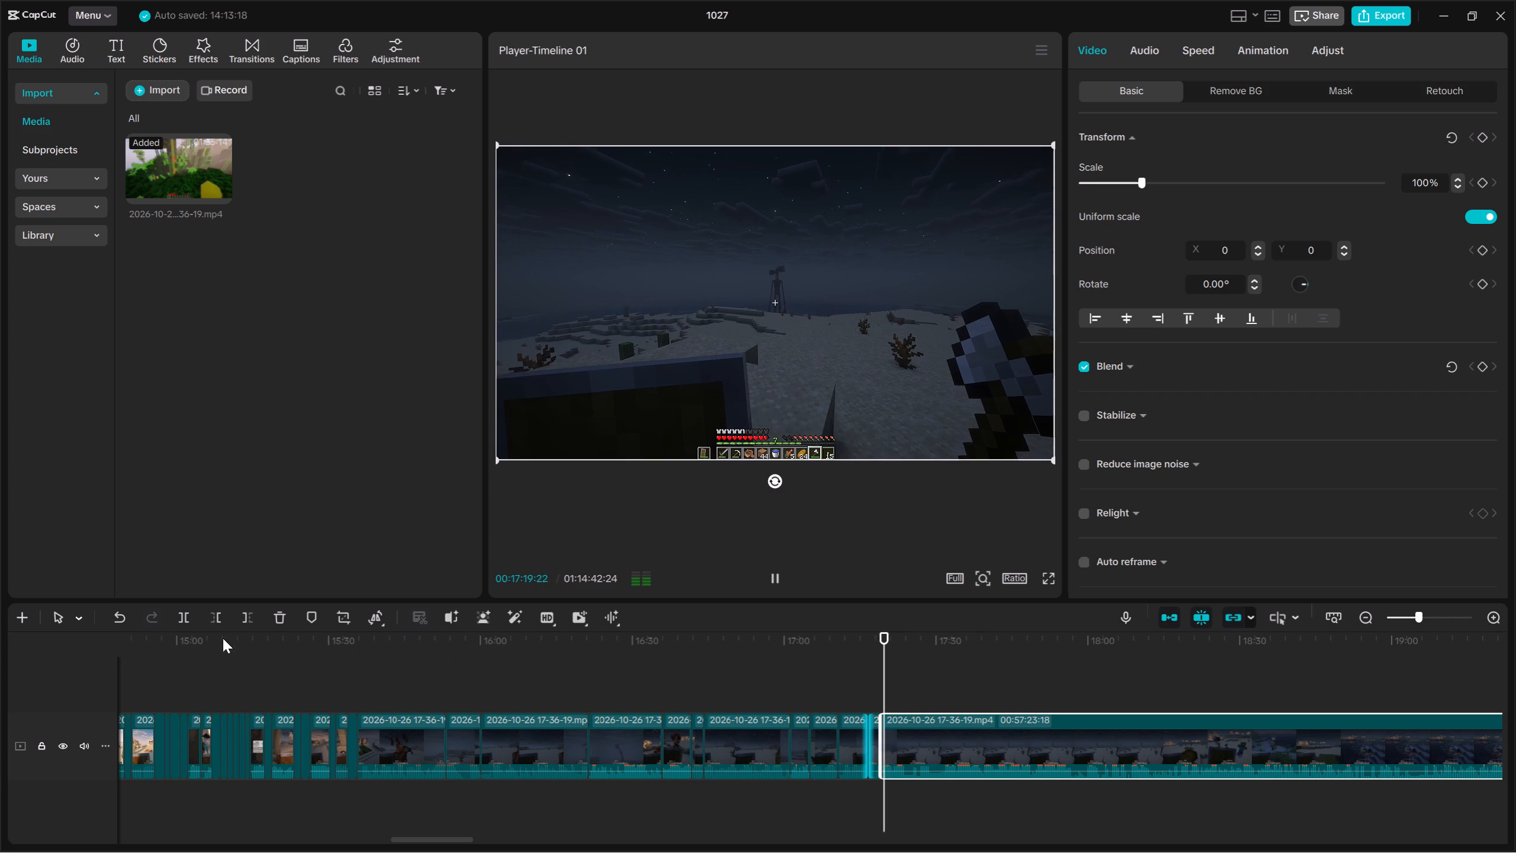
{"action": "key", "text": "space"}
{"action": "left_click", "coordinate": [216, 614]}
Split the long clip at 00:17:22:17 and trim just under two seconds off the start of the remainder.
{"action": "key", "text": "space"}
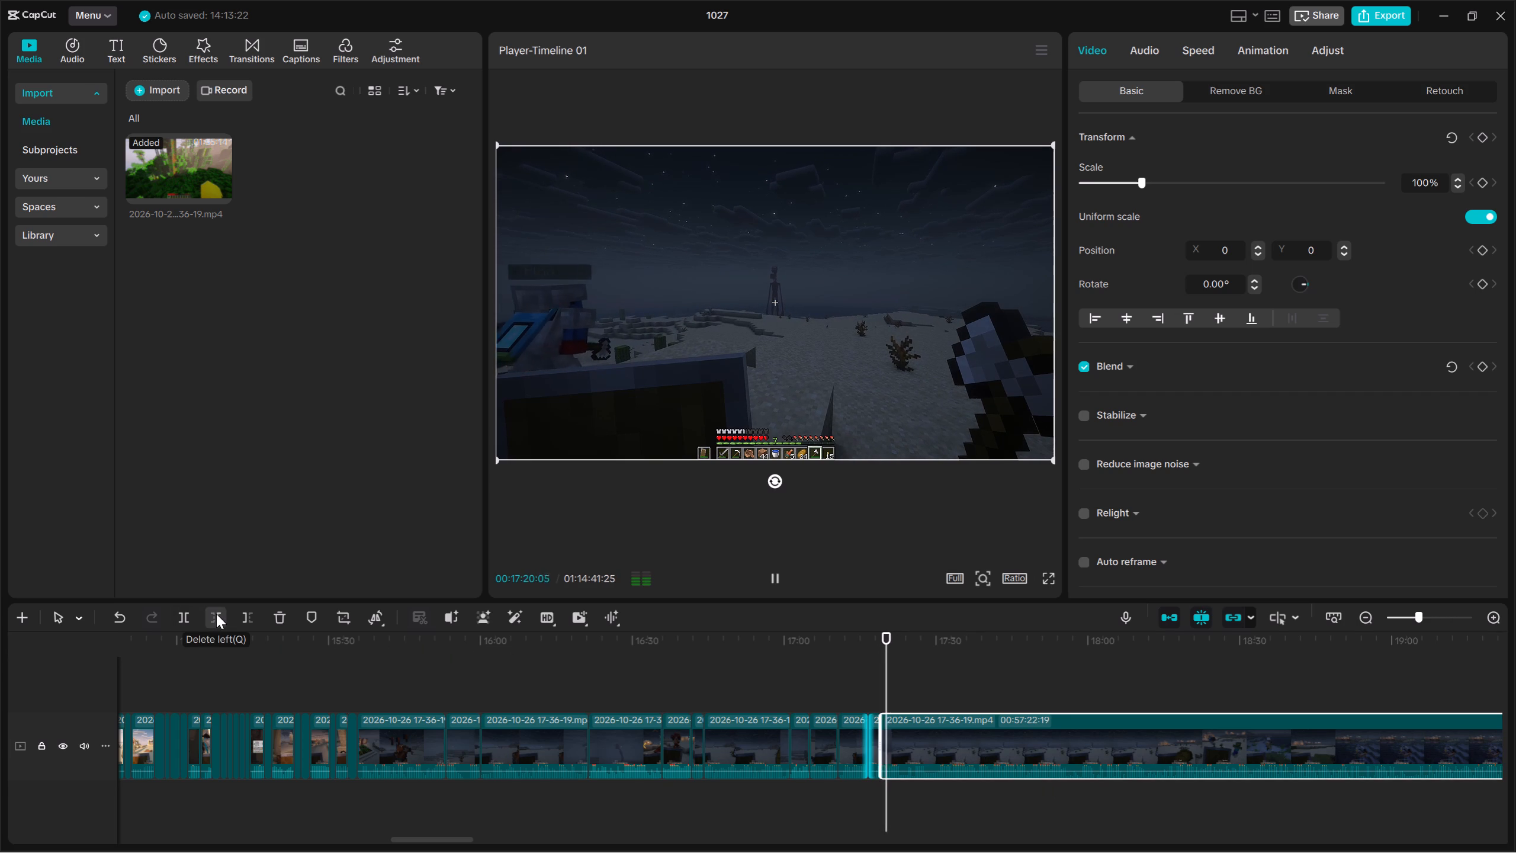
{"action": "double_click", "coordinate": [1500, 622]}
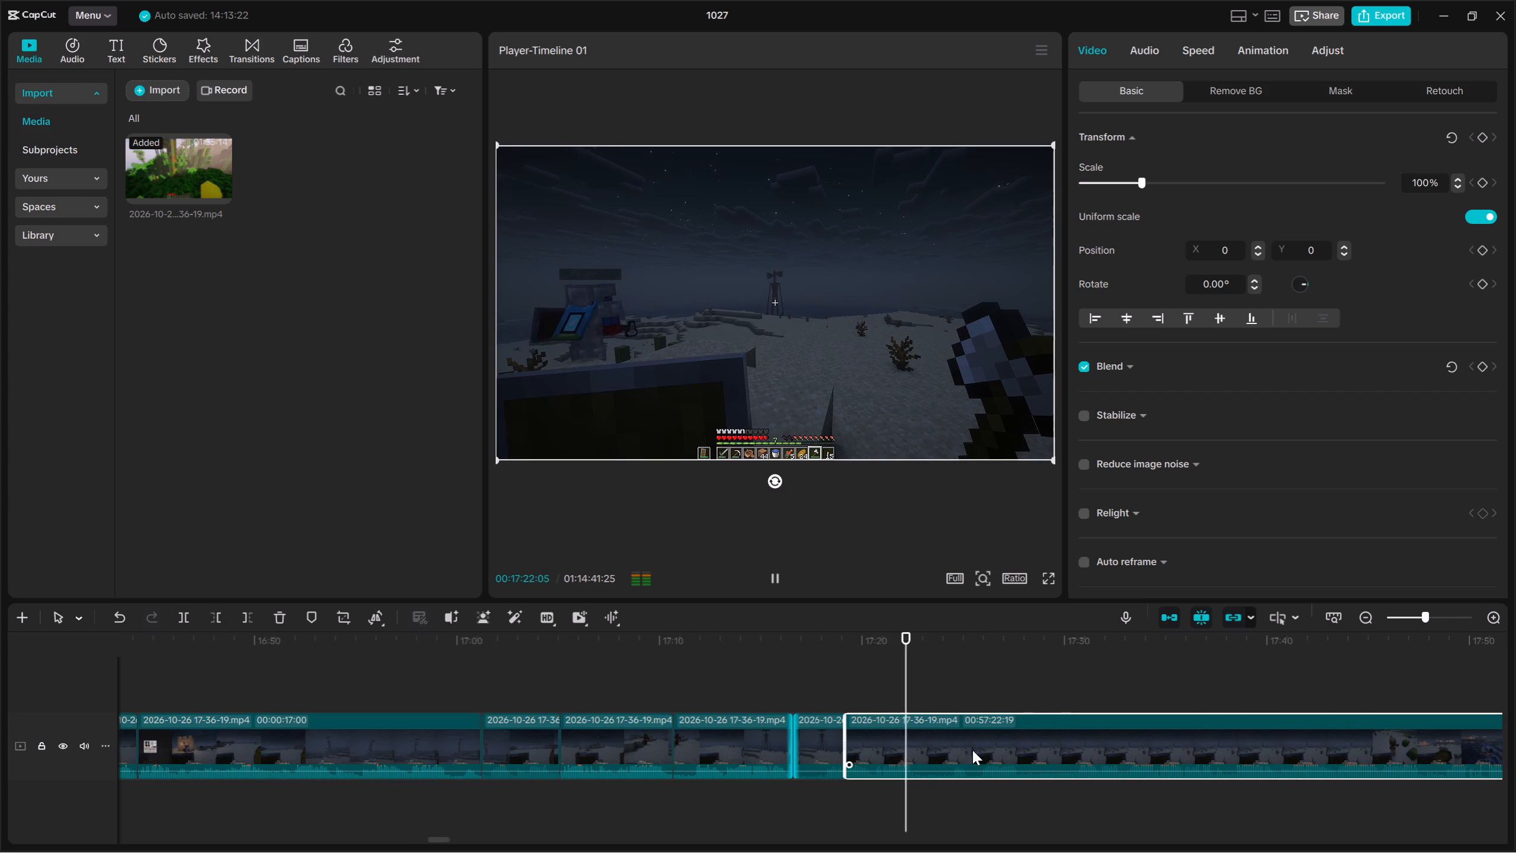
{"action": "double_click", "coordinate": [914, 788]}
{"action": "left_click_drag", "start_coordinate": [958, 798], "coordinate": [988, 716]}
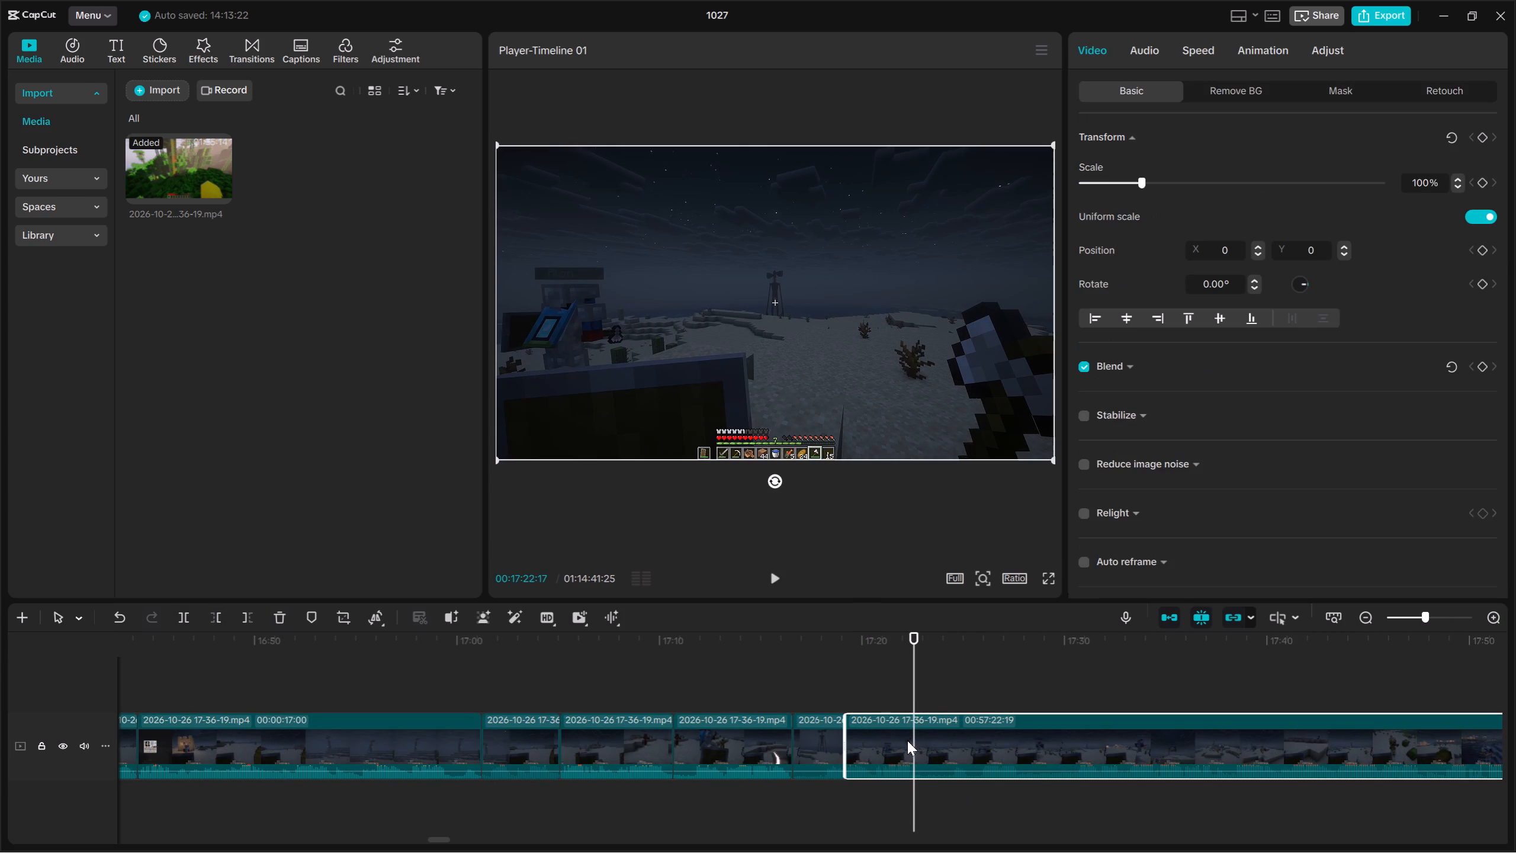
{"action": "left_click", "coordinate": [185, 611]}
{"action": "key", "text": "space"}
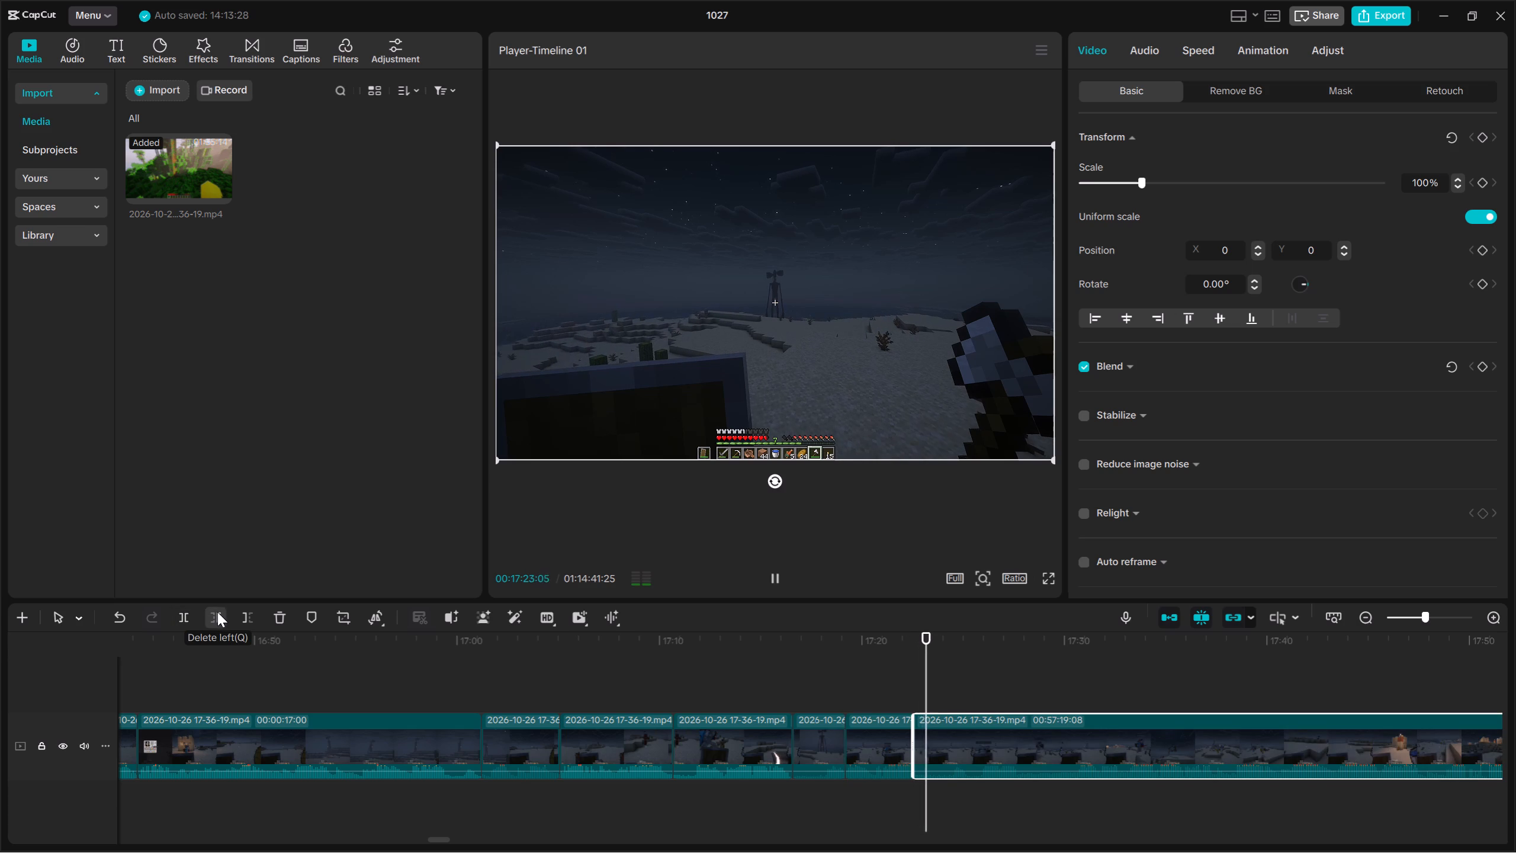
{"action": "key", "text": "space"}
{"action": "key", "text": "space"}
{"action": "left_click", "coordinate": [217, 612]}
Preview the following footage and split the long clip at about 00:17:26.
{"action": "key", "text": "space"}
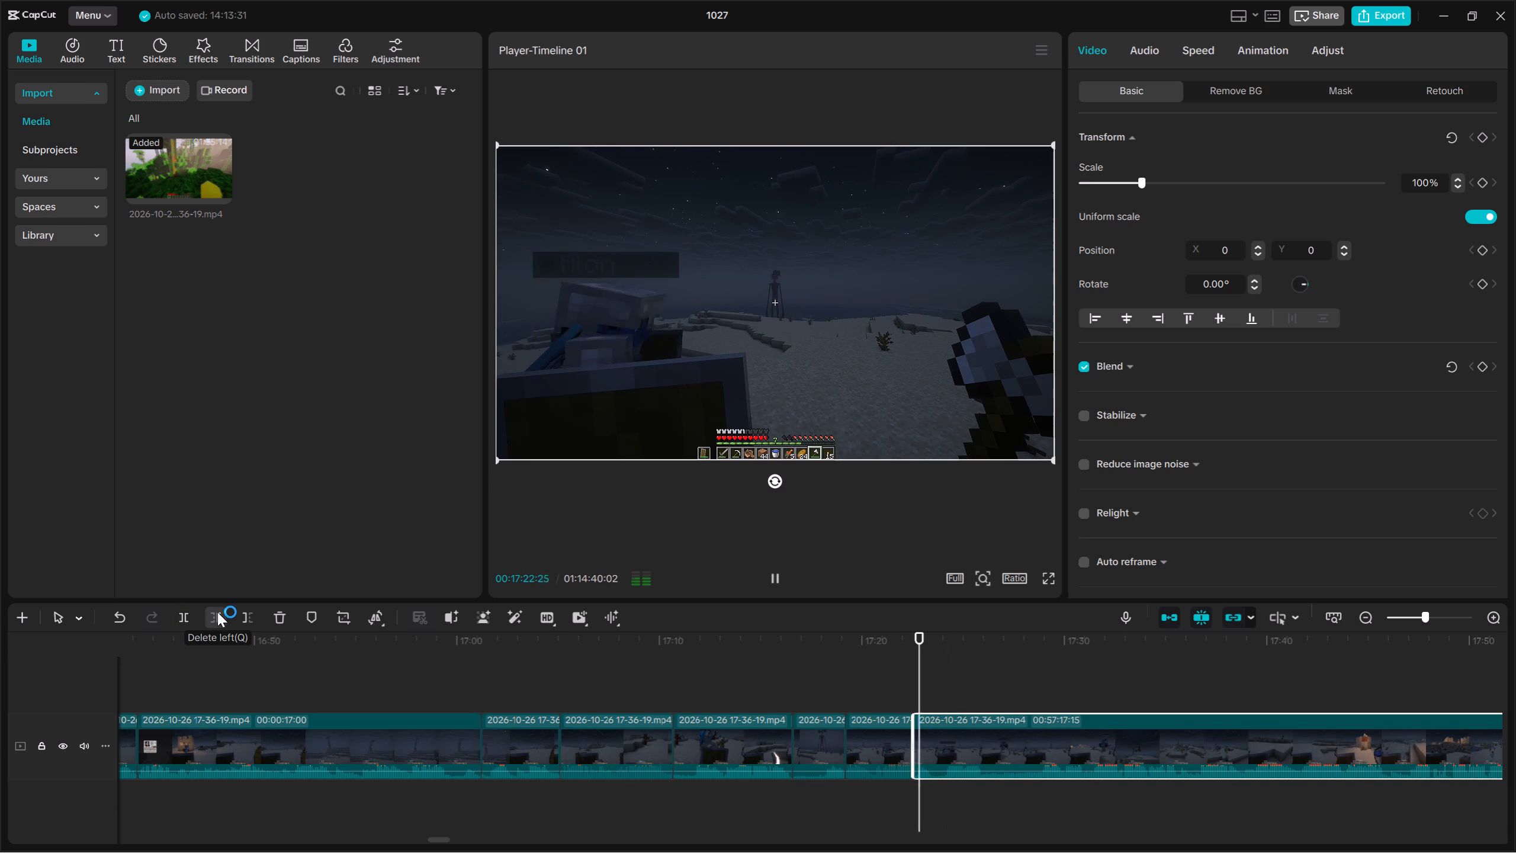
{"action": "key", "text": "space"}
{"action": "key", "text": "space"}
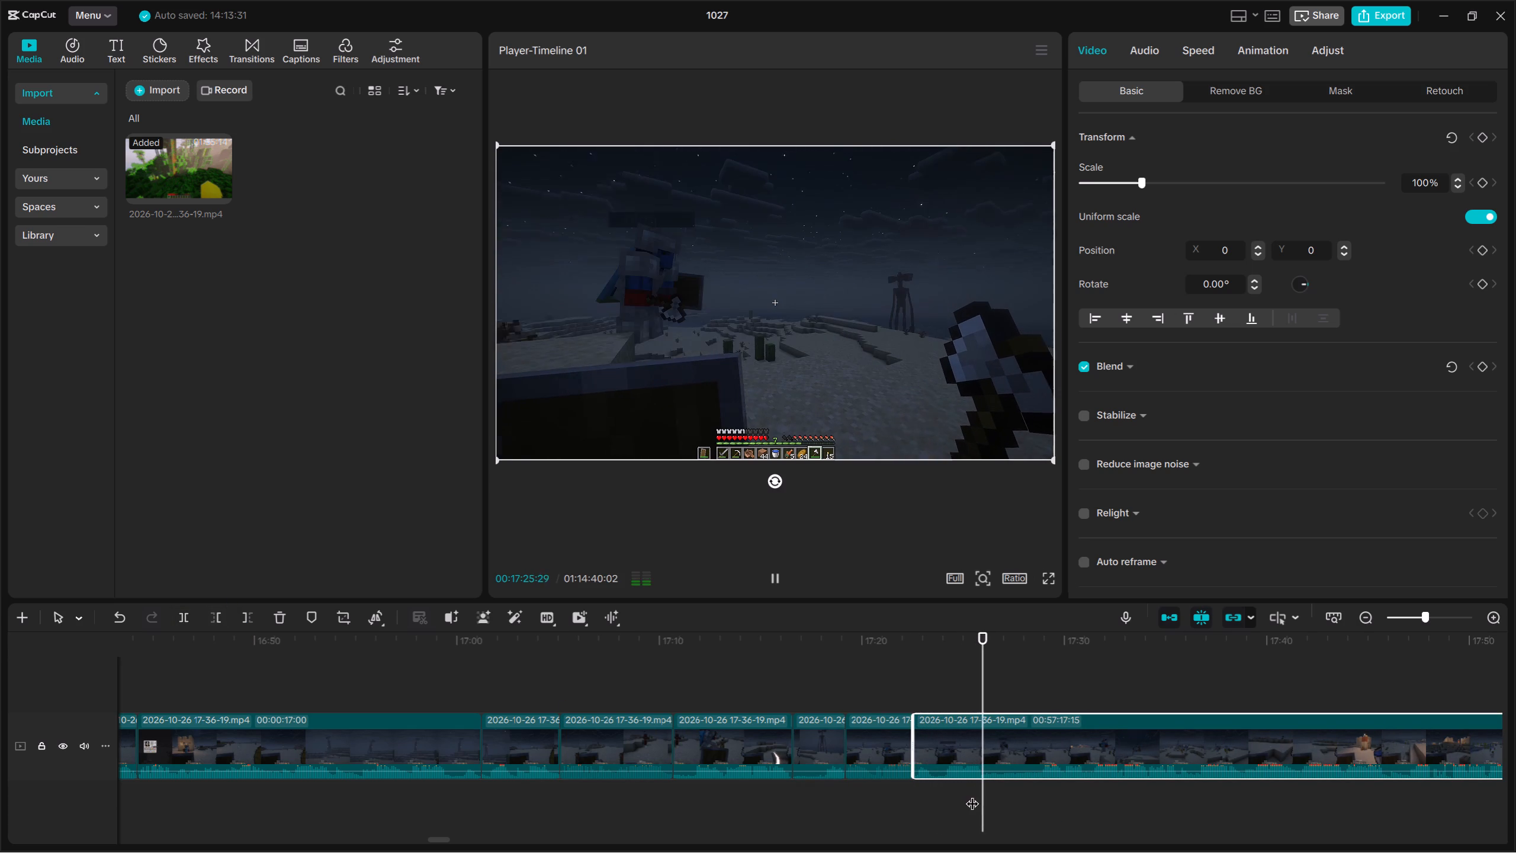
{"action": "key", "text": "space"}
{"action": "left_click", "coordinate": [188, 616]}
Trim away the start of the long clip up to 00:17:30:27, and cut a further 21 frames or so off its new start.
{"action": "key", "text": "space"}
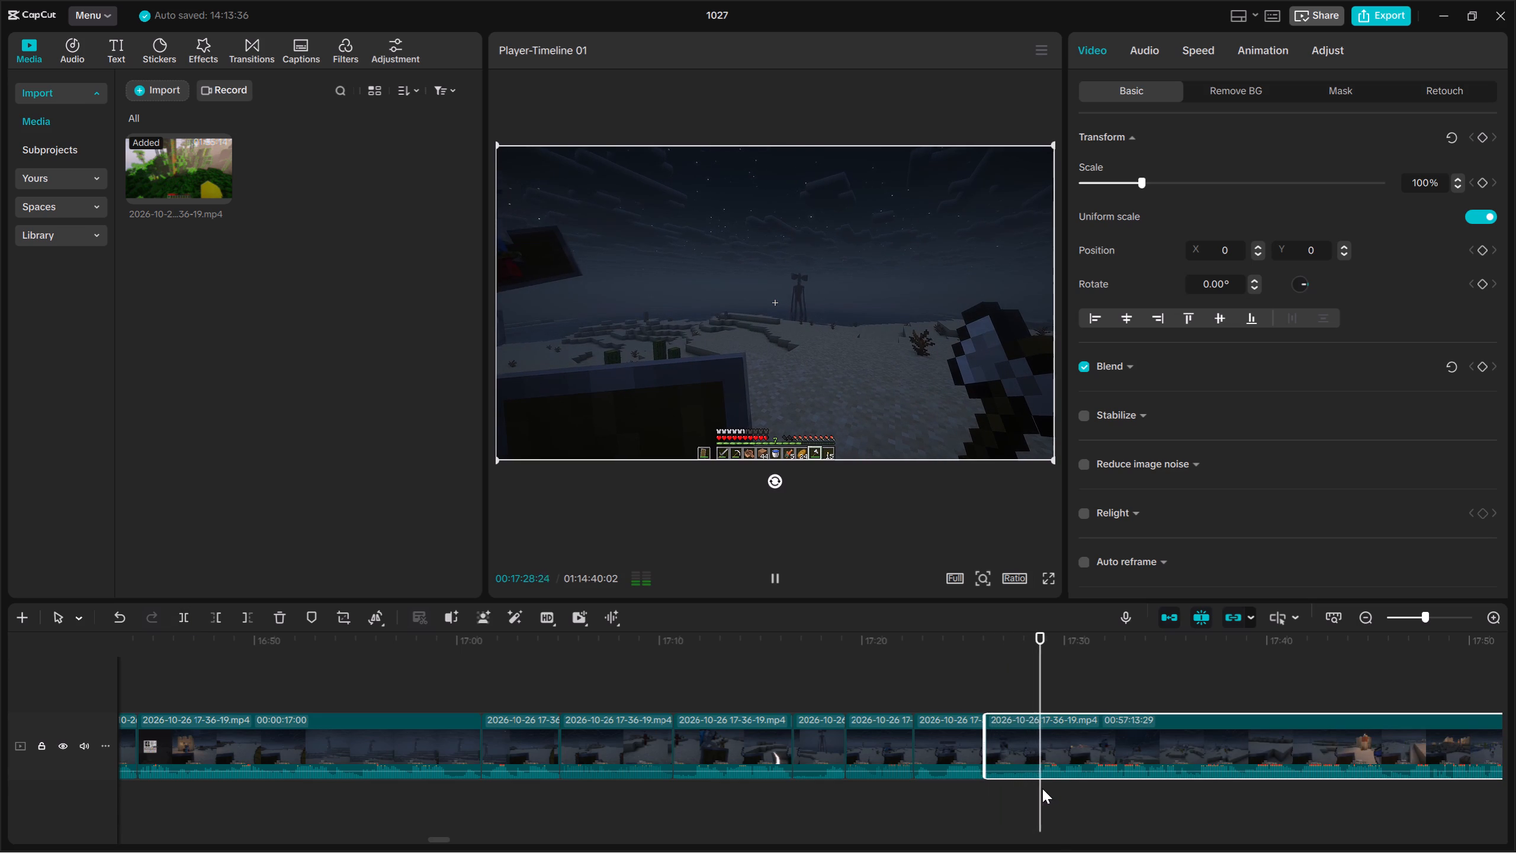
{"action": "double_click", "coordinate": [1042, 788]}
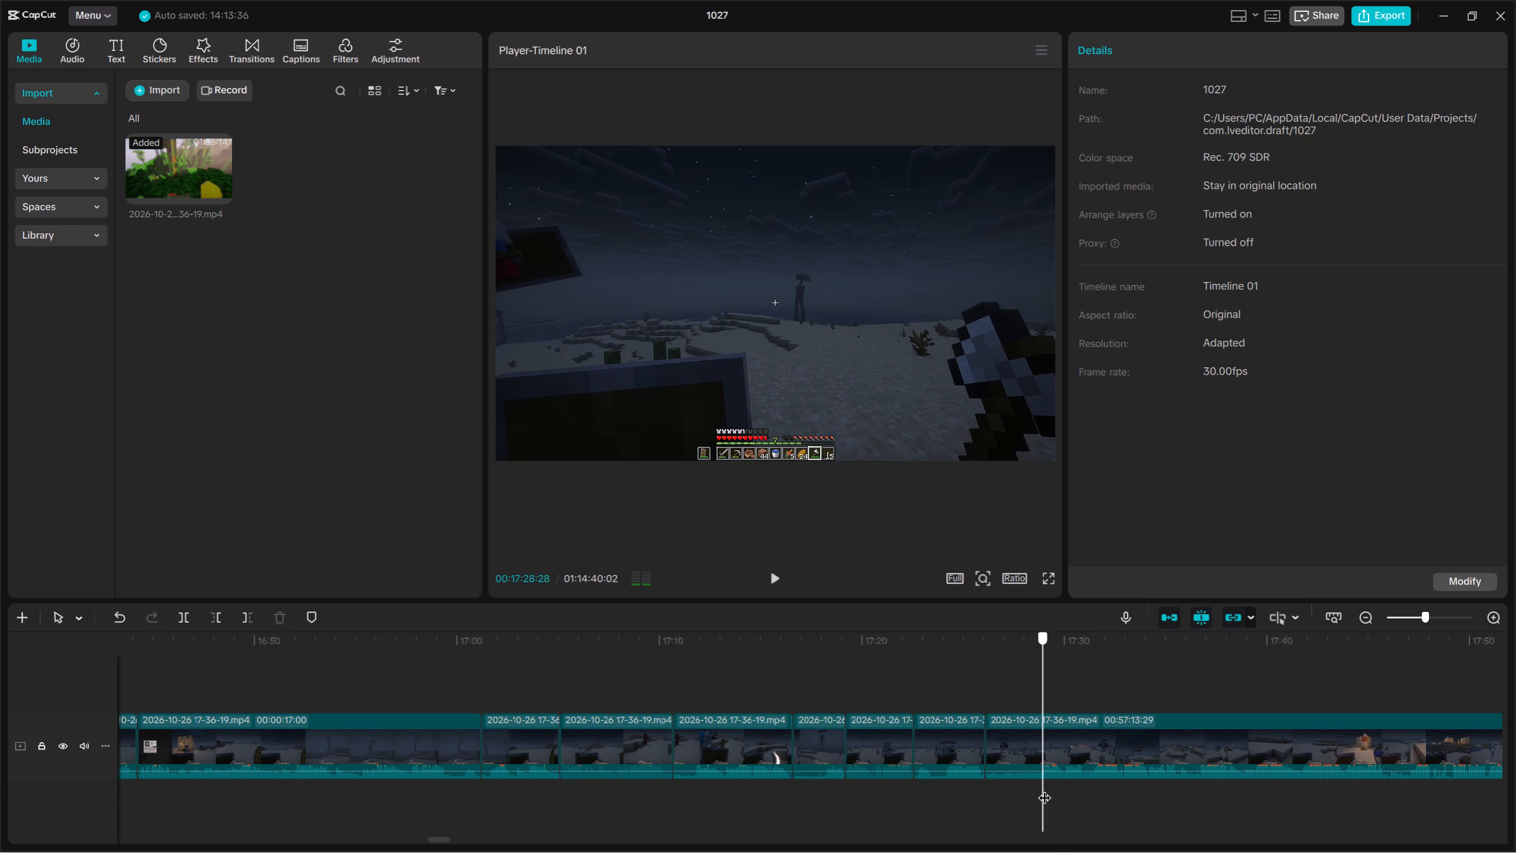
{"action": "left_click", "coordinate": [1046, 789]}
{"action": "key", "text": "space"}
{"action": "left_click_drag", "start_coordinate": [1145, 818], "coordinate": [1183, 733]}
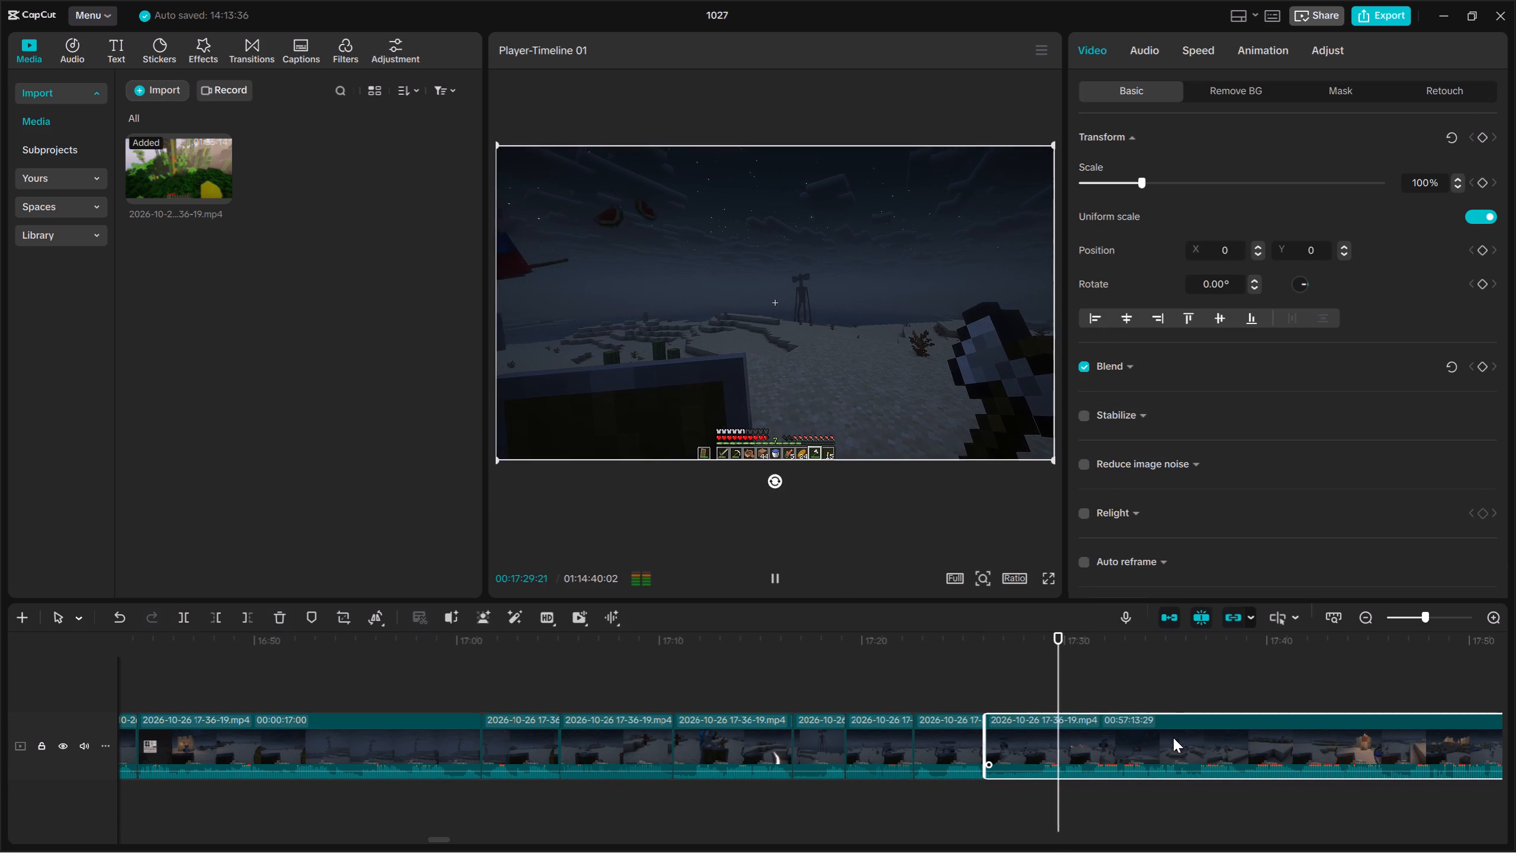
{"action": "key", "text": "space"}
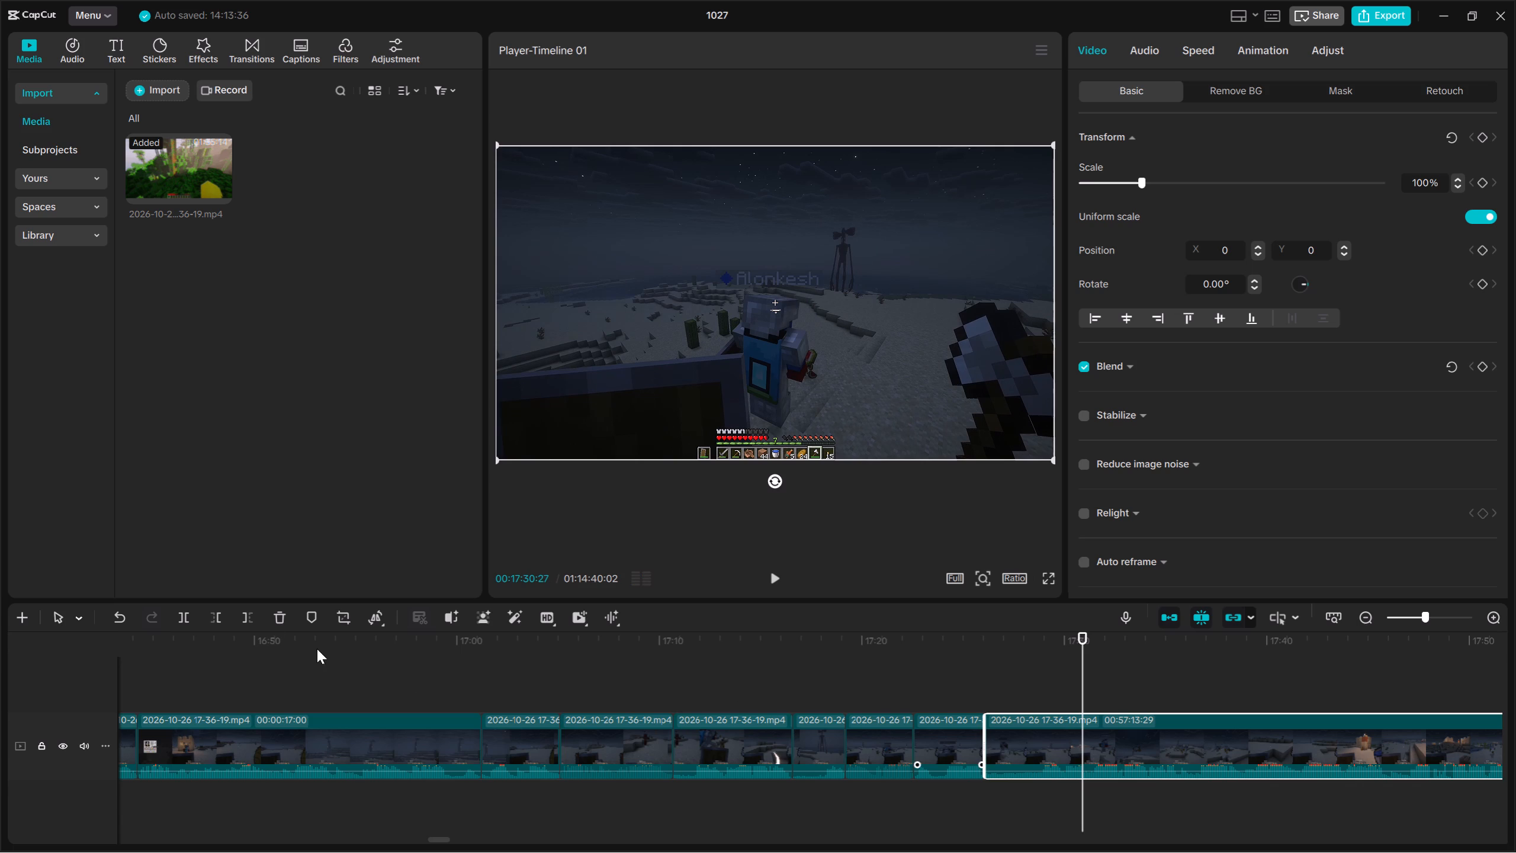
{"action": "left_click", "coordinate": [223, 616]}
{"action": "key", "text": "space"}
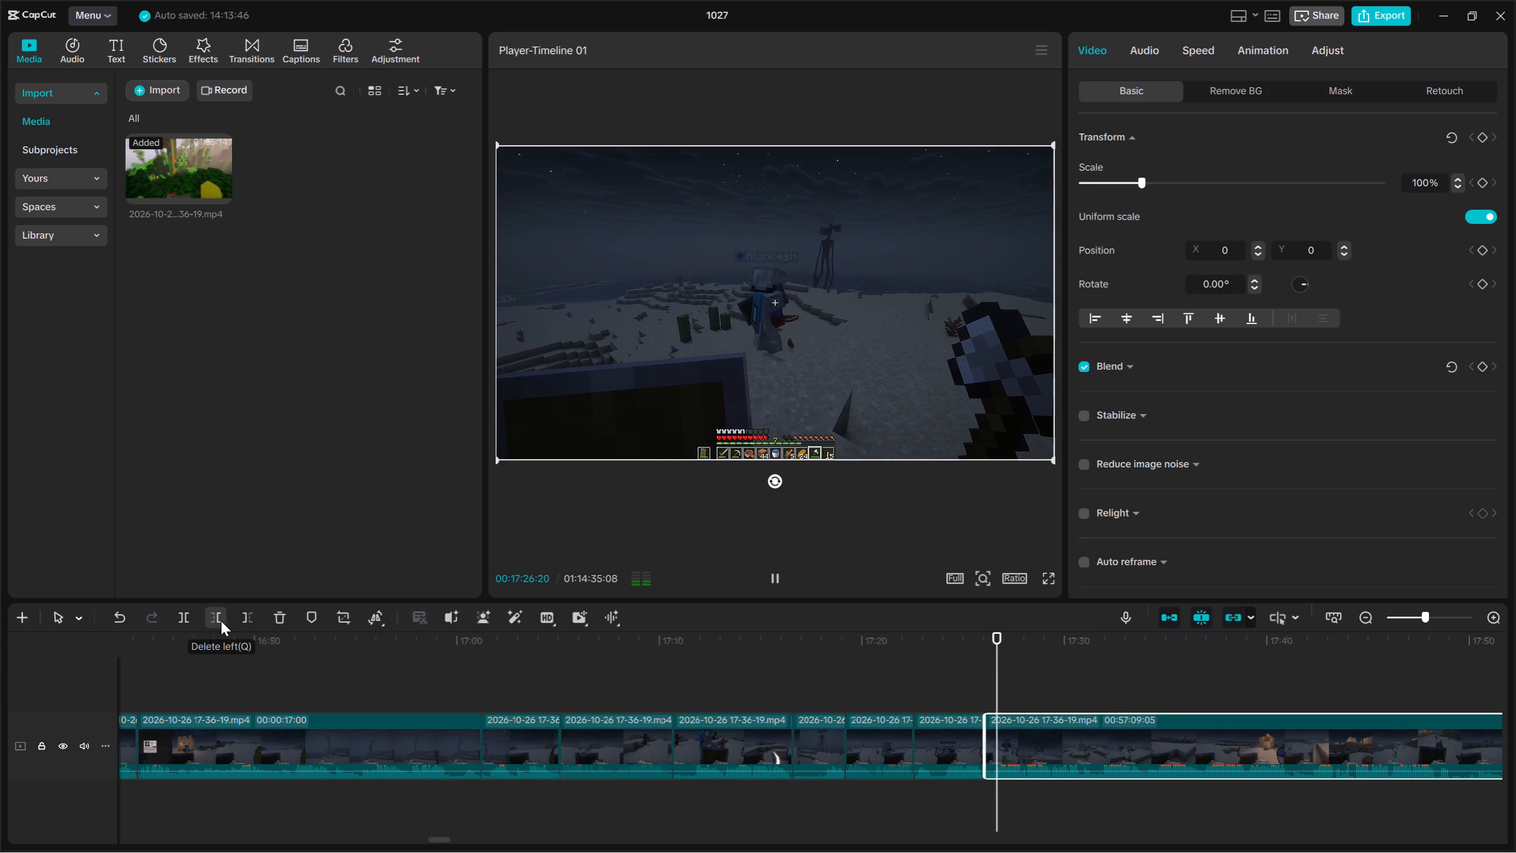
{"action": "left_click", "coordinate": [221, 621]}
Split the long clip at 00:17:30:03 and trim a little under one second off the start of the remainder.
{"action": "key", "text": "space"}
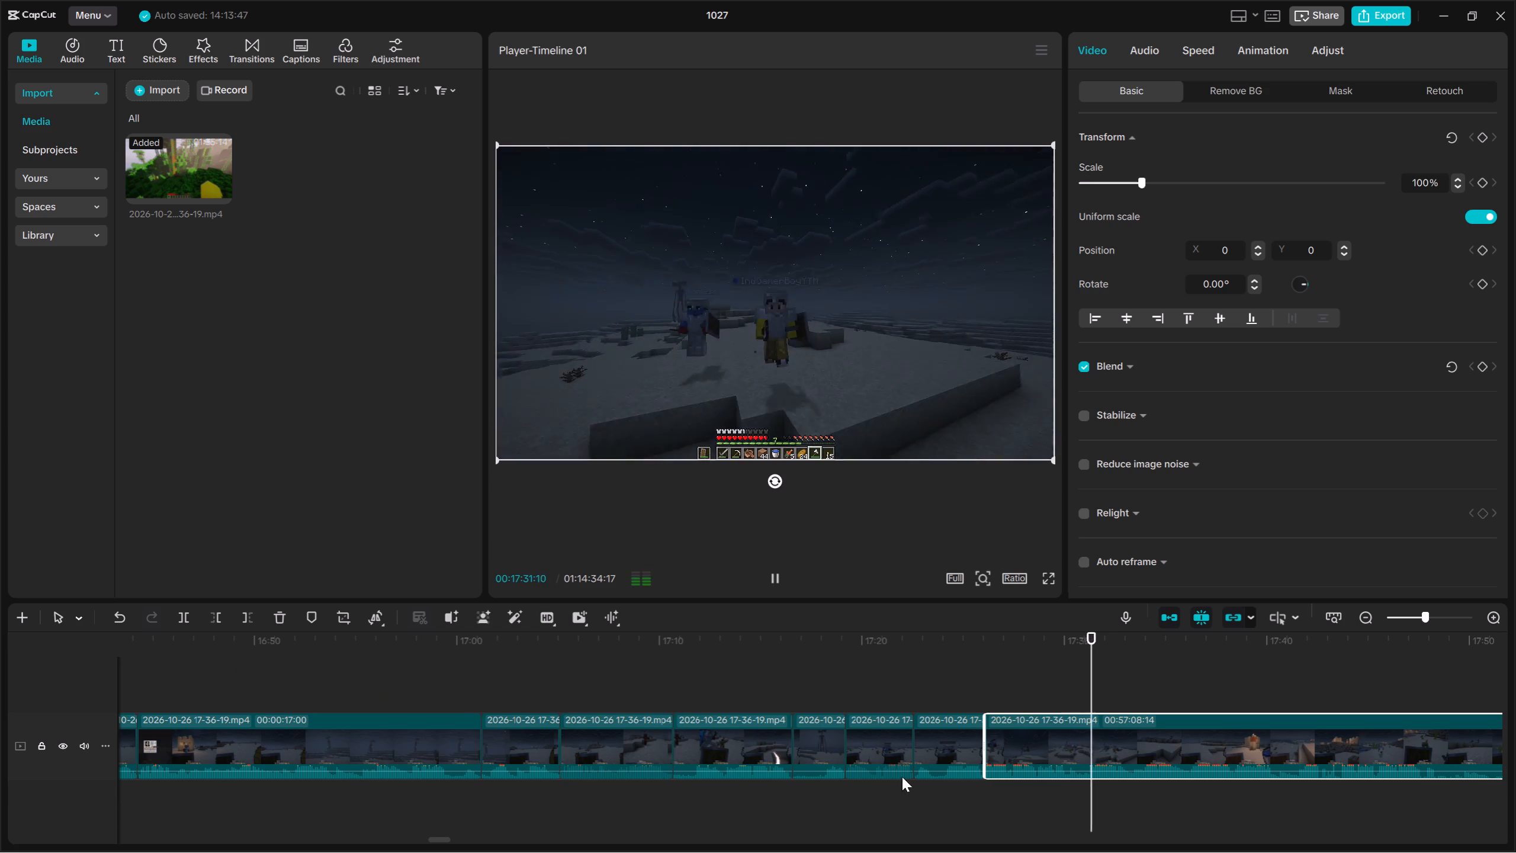
{"action": "left_click", "coordinate": [1067, 787]}
{"action": "left_click_drag", "start_coordinate": [1089, 788], "coordinate": [1106, 731]}
{"action": "left_click", "coordinate": [187, 612]}
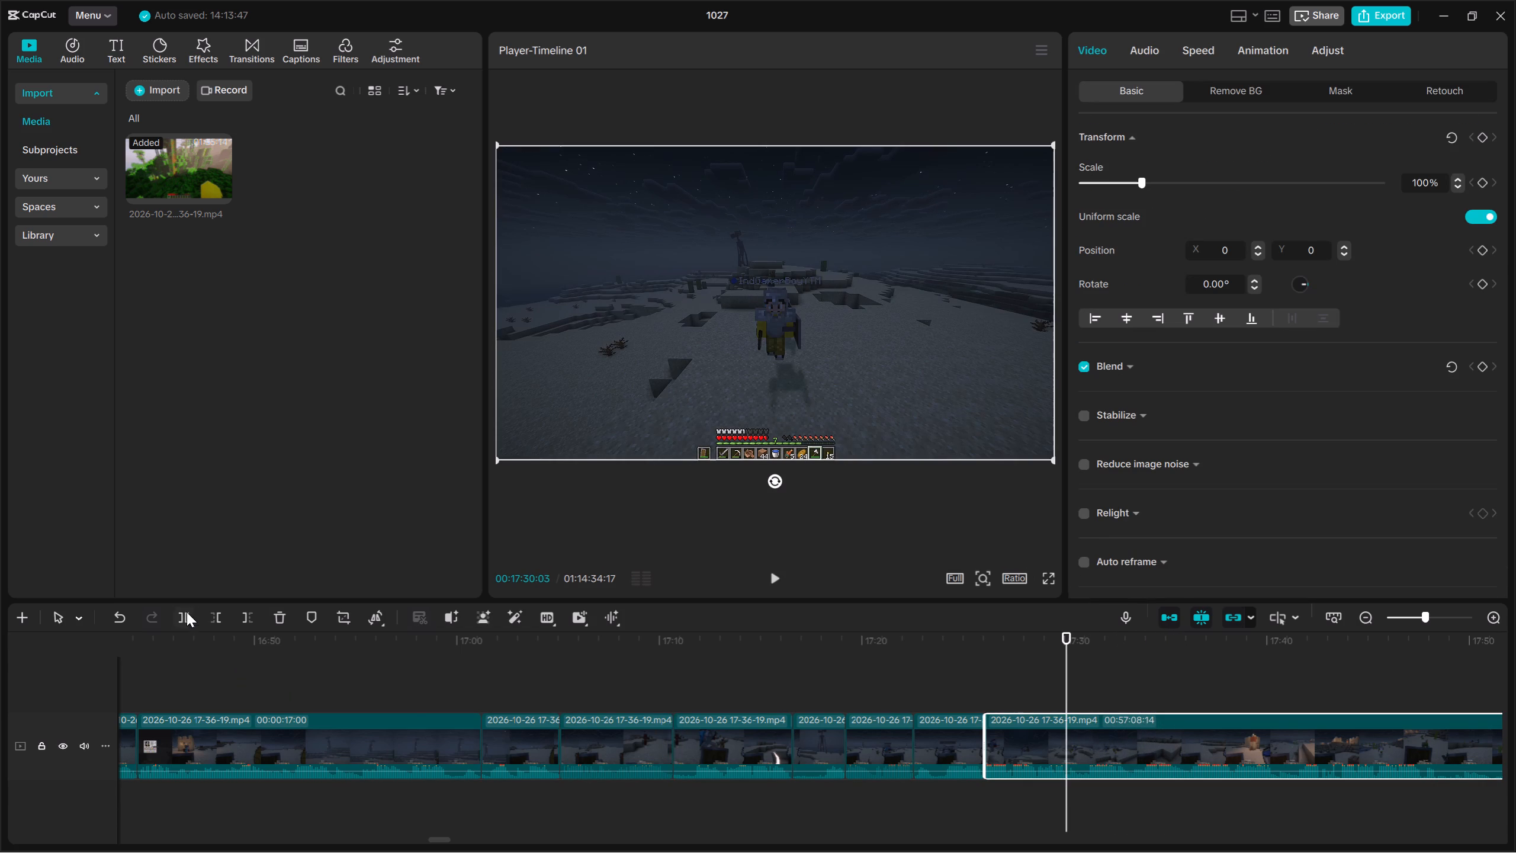
{"action": "key", "text": "space"}
{"action": "left_click", "coordinate": [217, 617]}
Review the footage from about 00:17:30 to 00:17:39 to find the next cut point.
{"action": "key", "text": "space"}
{"action": "key", "text": "Up"}
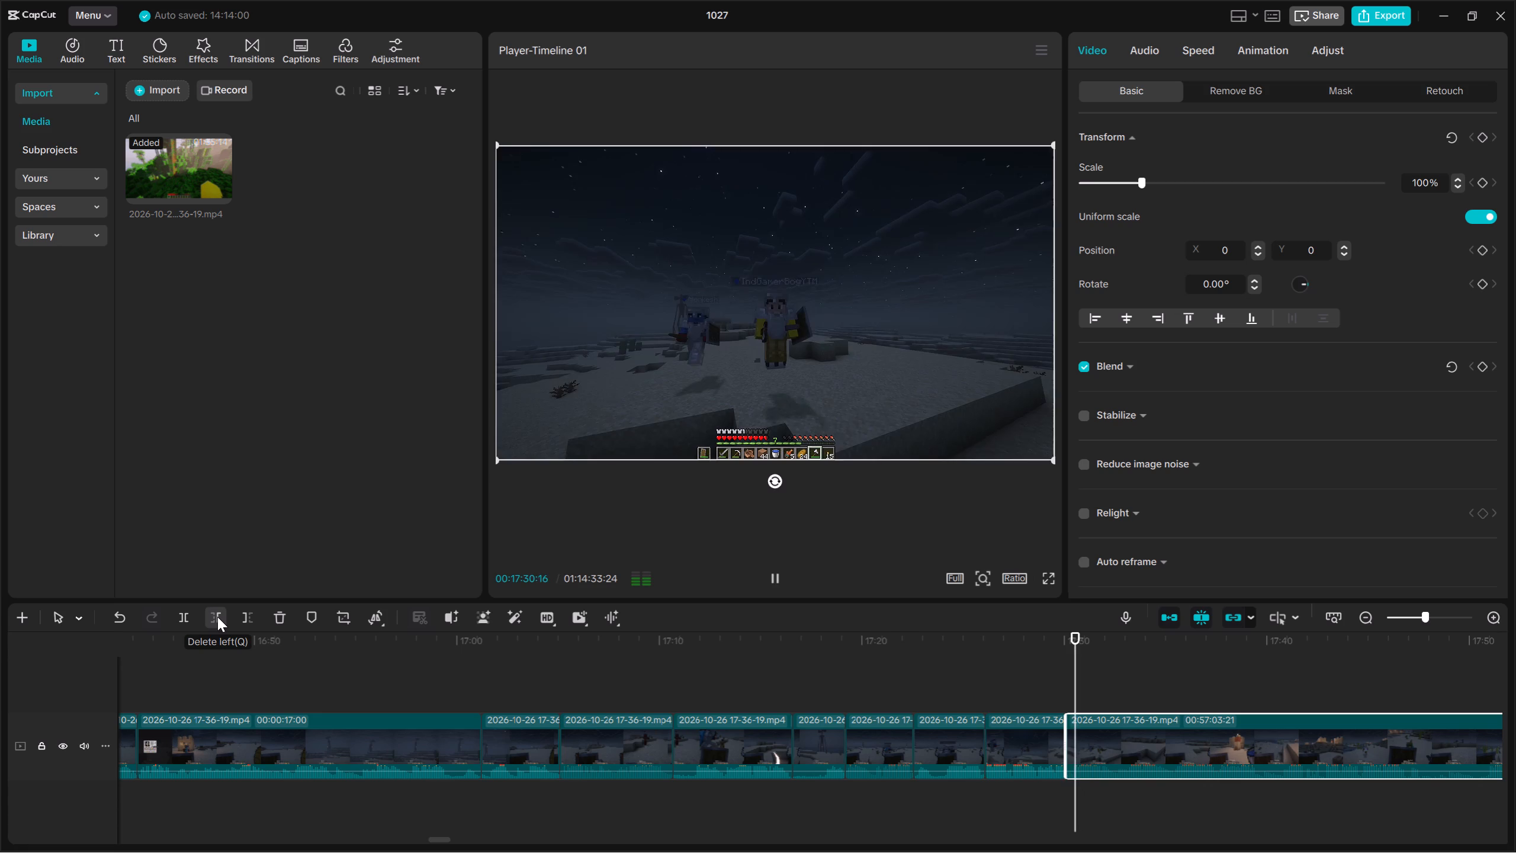
{"action": "key", "text": "Up"}
{"action": "key", "text": "Up"}
{"action": "key", "text": "space"}
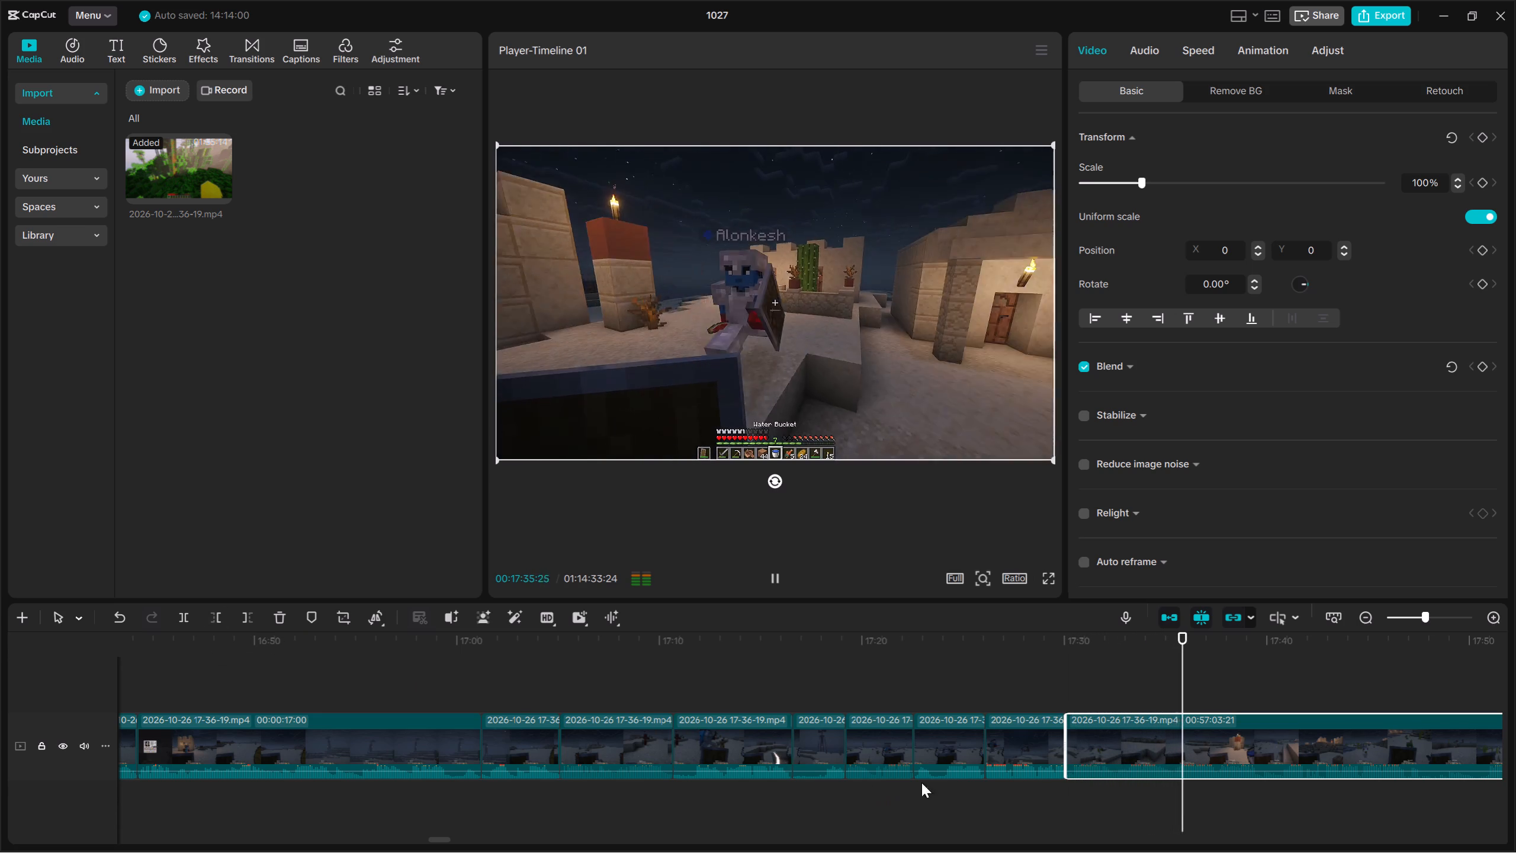
{"action": "left_click", "coordinate": [1171, 788]}
{"action": "key", "text": "Up"}
{"action": "left_click", "coordinate": [1205, 801]}
{"action": "key", "text": "space"}
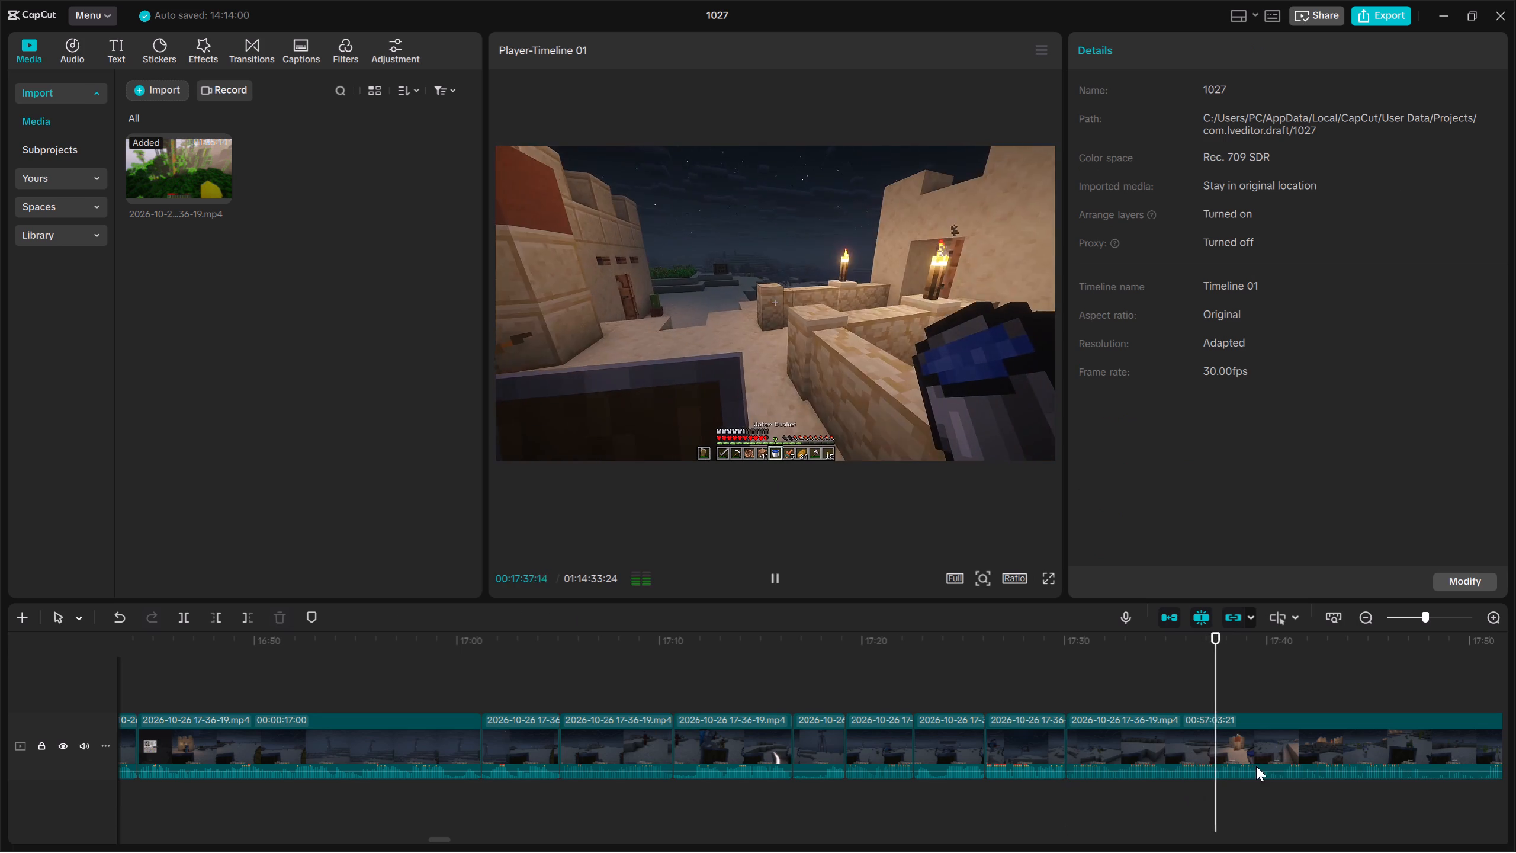
{"action": "left_click", "coordinate": [1262, 753]}
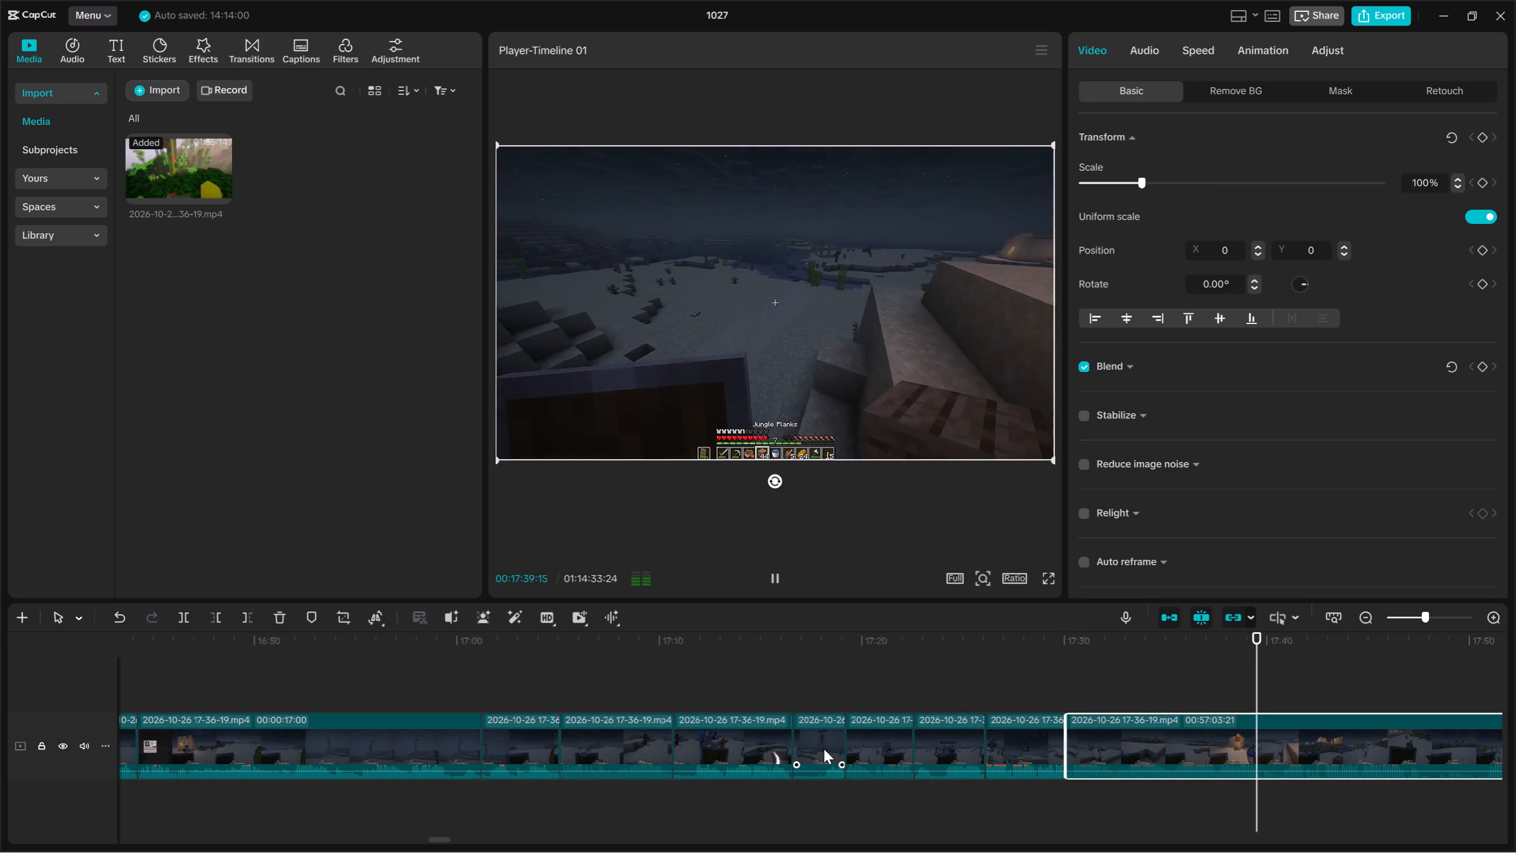
{"action": "key", "text": "Up"}
{"action": "key", "text": "space"}
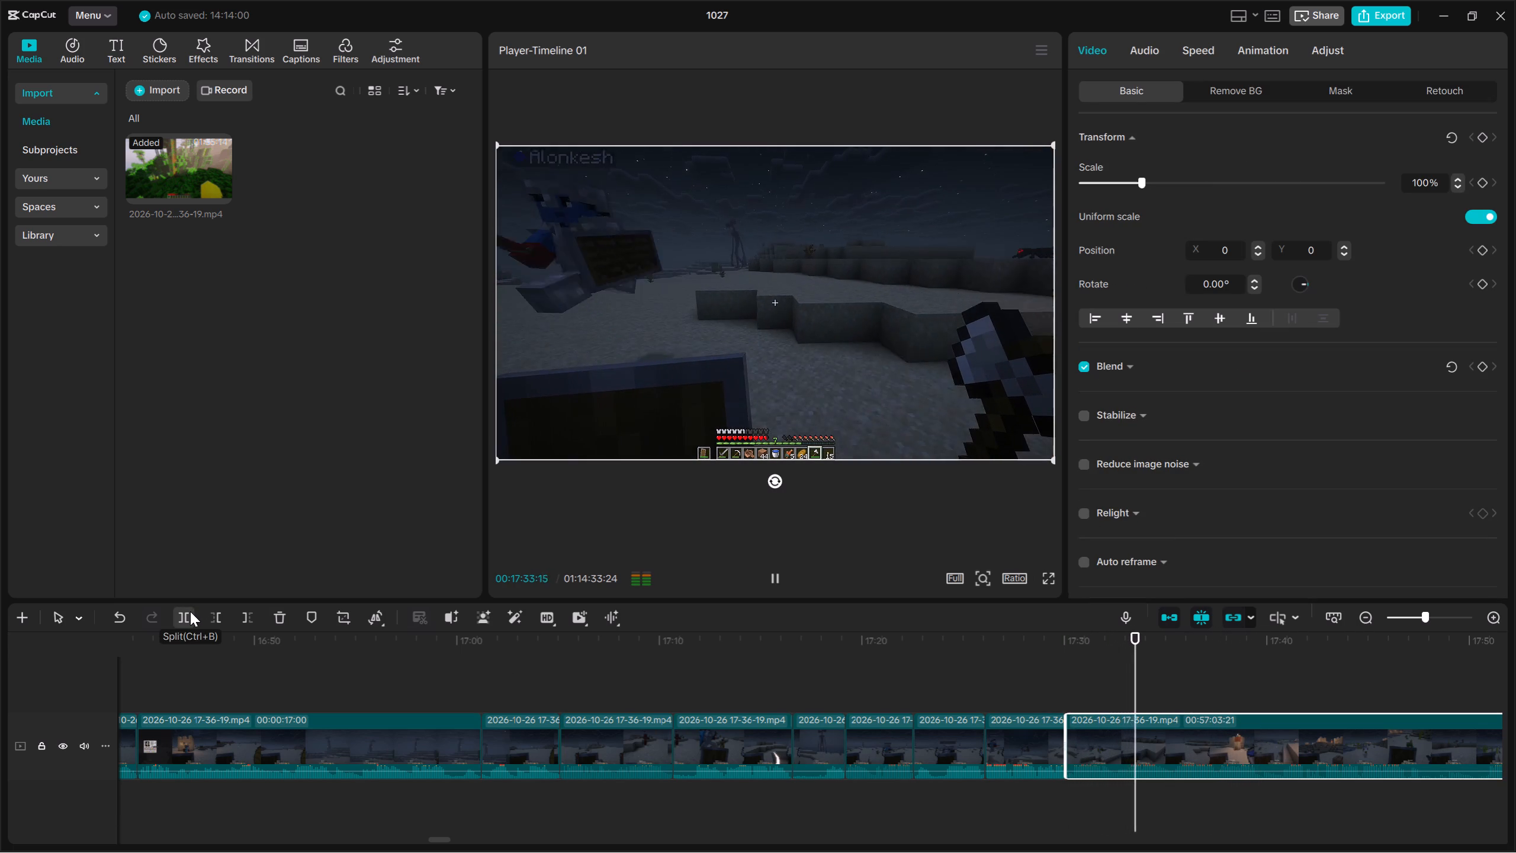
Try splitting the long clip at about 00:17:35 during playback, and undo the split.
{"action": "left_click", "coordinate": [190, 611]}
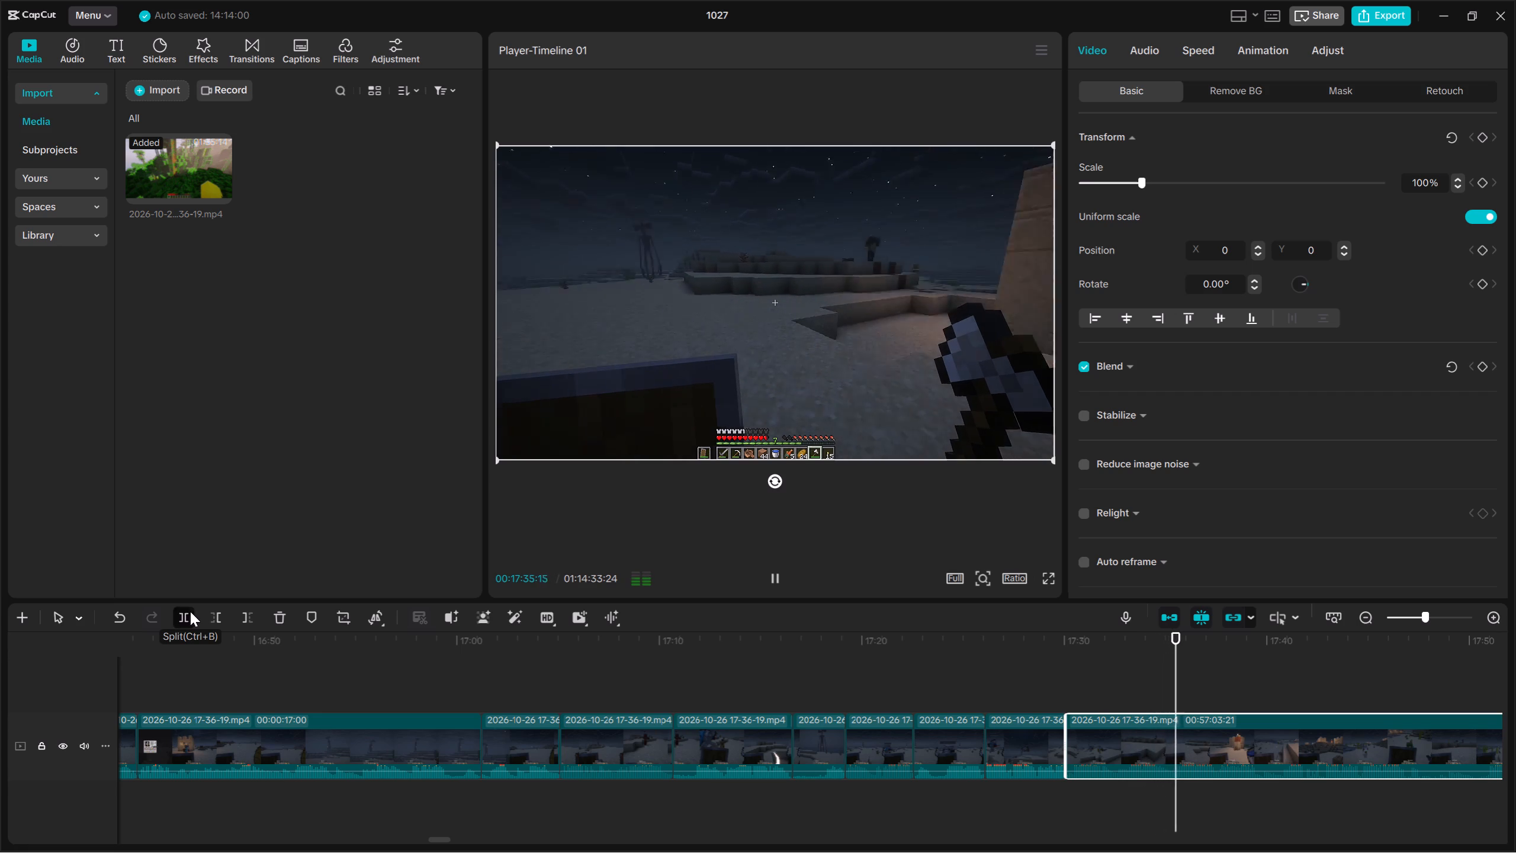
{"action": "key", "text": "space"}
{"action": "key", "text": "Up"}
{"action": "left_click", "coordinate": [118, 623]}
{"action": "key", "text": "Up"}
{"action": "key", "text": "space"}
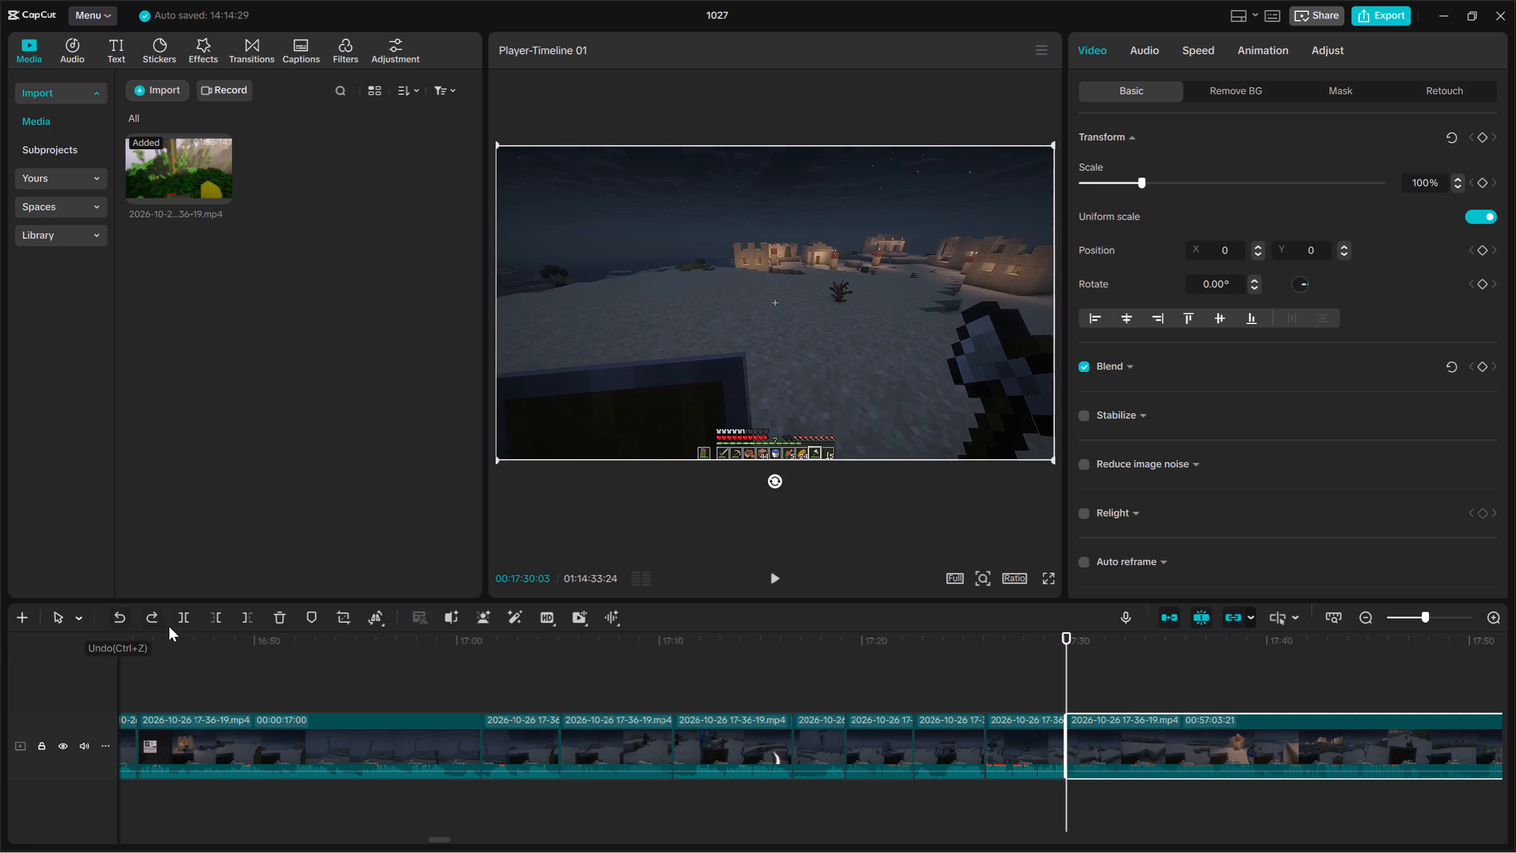
Split the long clip at 00:17:35:04, before the player reaches the sandstone buildings.
{"action": "left_click", "coordinate": [1169, 791]}
{"action": "left_click_drag", "start_coordinate": [1203, 801], "coordinate": [1210, 726]}
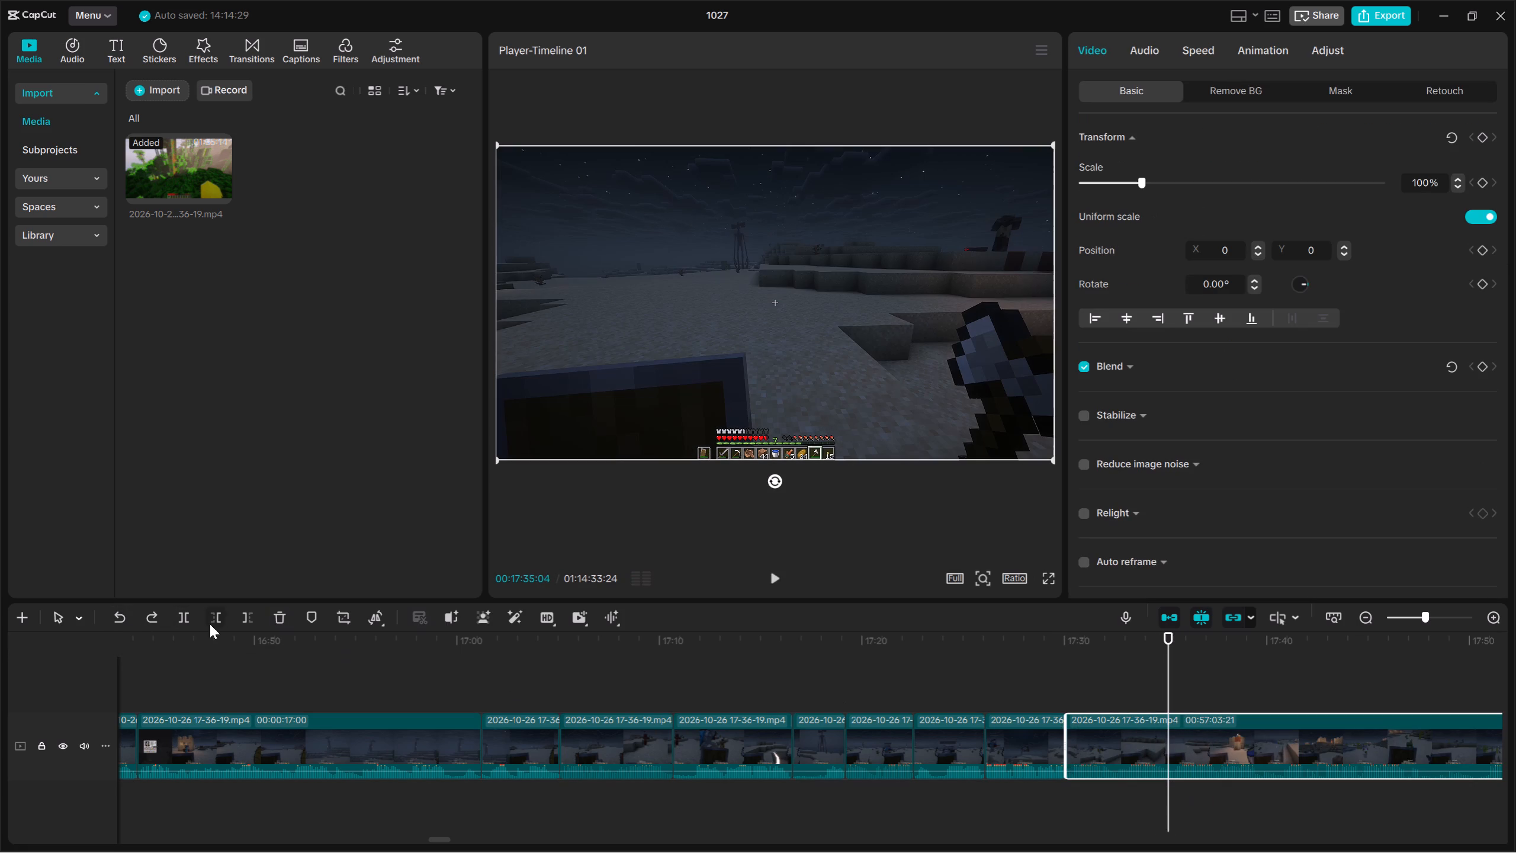
{"action": "left_click", "coordinate": [181, 615]}
Trim away the start of the long clip up to 00:17:36:11, and cut about five more frames off its new start.
{"action": "key", "text": "space"}
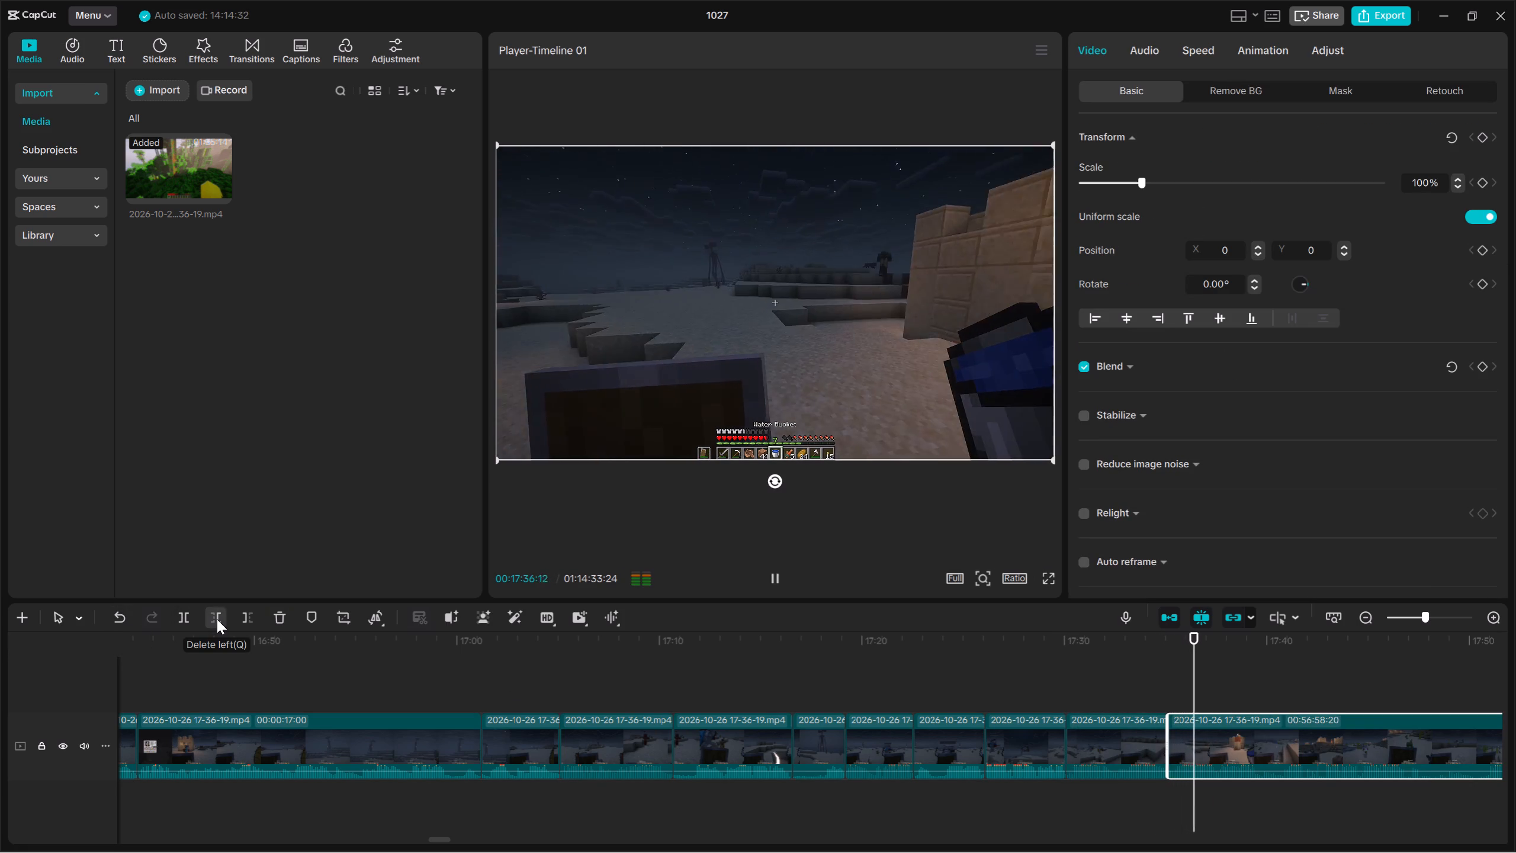
{"action": "key", "text": "space"}
{"action": "key", "text": "Up"}
{"action": "key", "text": "space"}
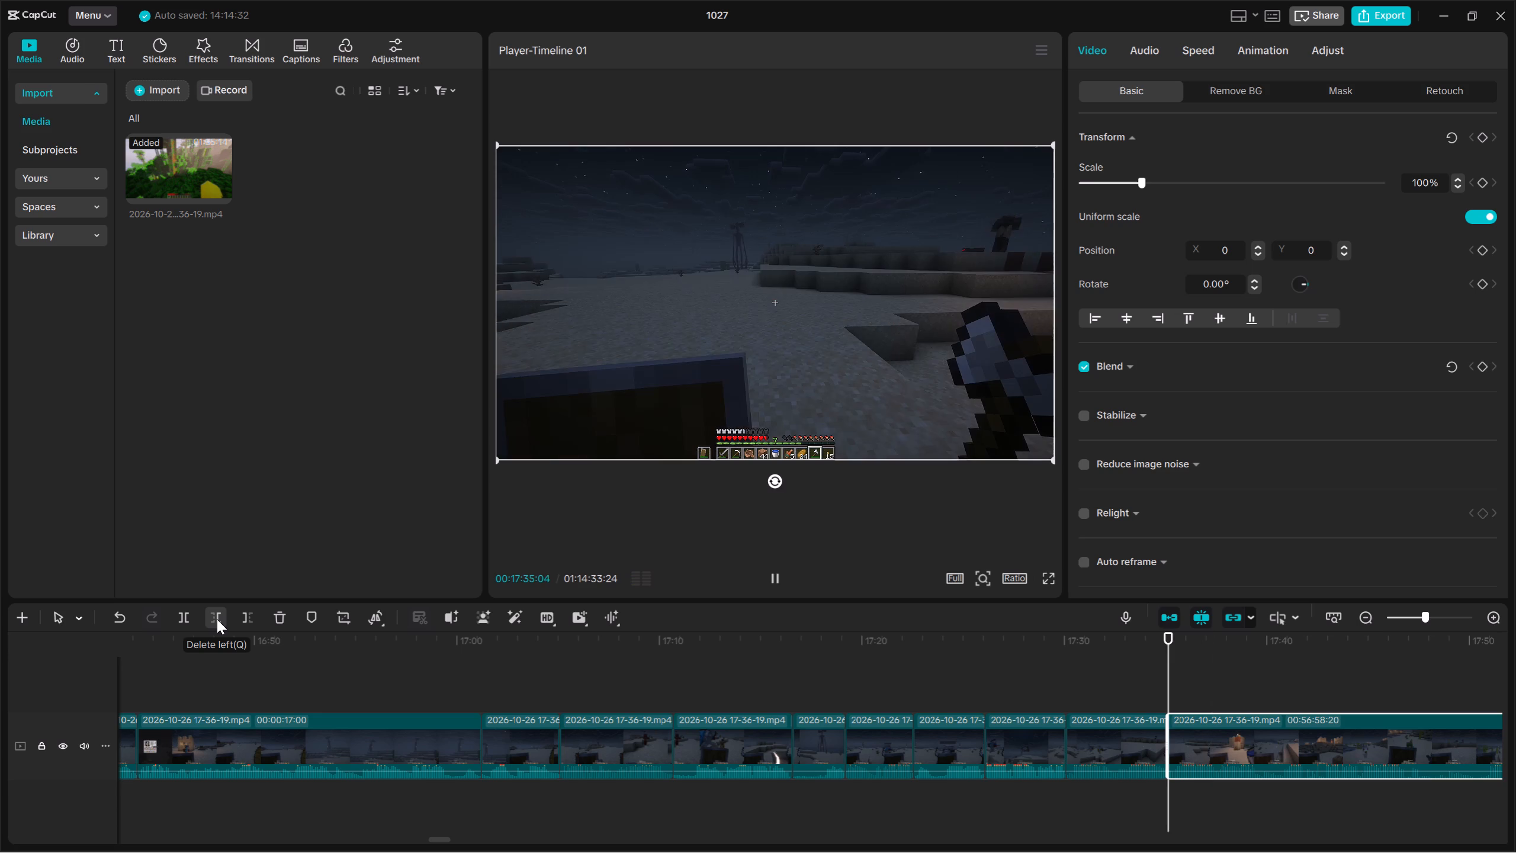
{"action": "key", "text": "space"}
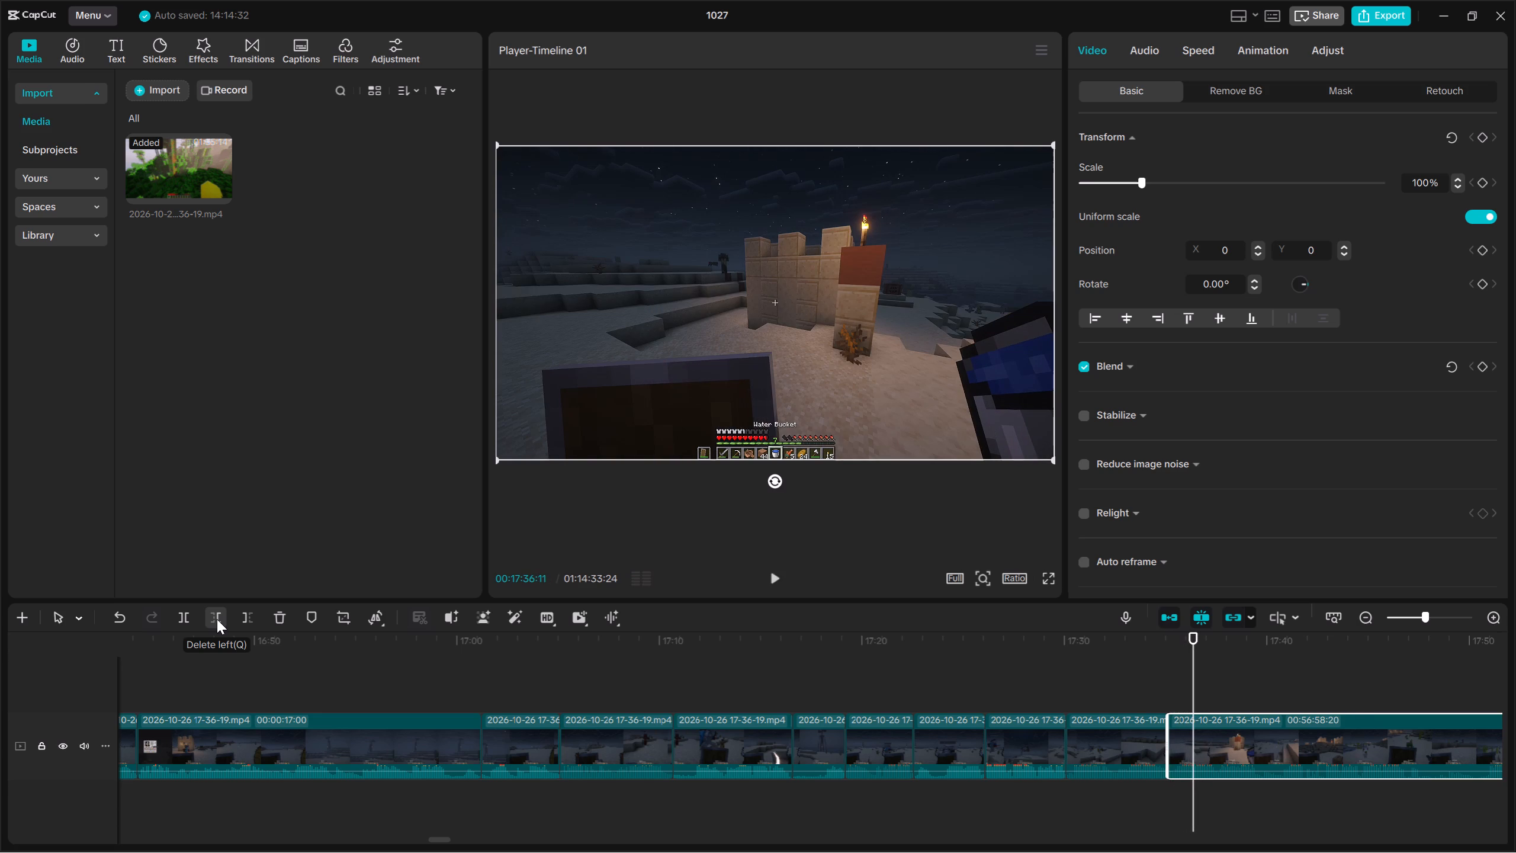
{"action": "left_click", "coordinate": [217, 619]}
{"action": "key", "text": "space"}
{"action": "key", "text": "Up"}
{"action": "key", "text": "space"}
{"action": "key", "text": "space"}
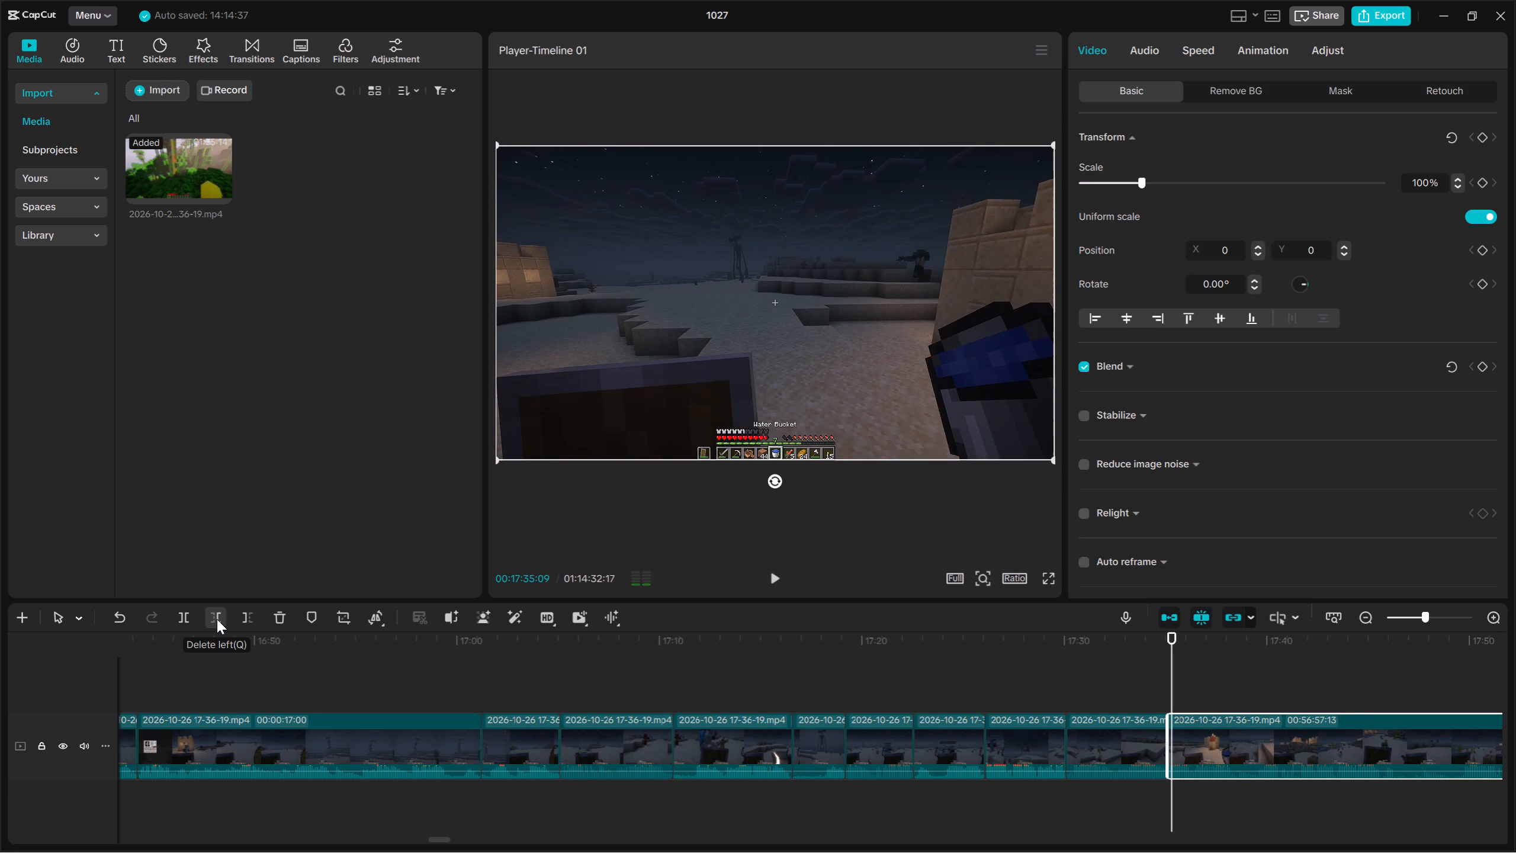
{"action": "left_click", "coordinate": [217, 619]}
Split the long clip at 00:17:38:04 and trim away the start of the remainder up to 00:17:41:12.
{"action": "key", "text": "space"}
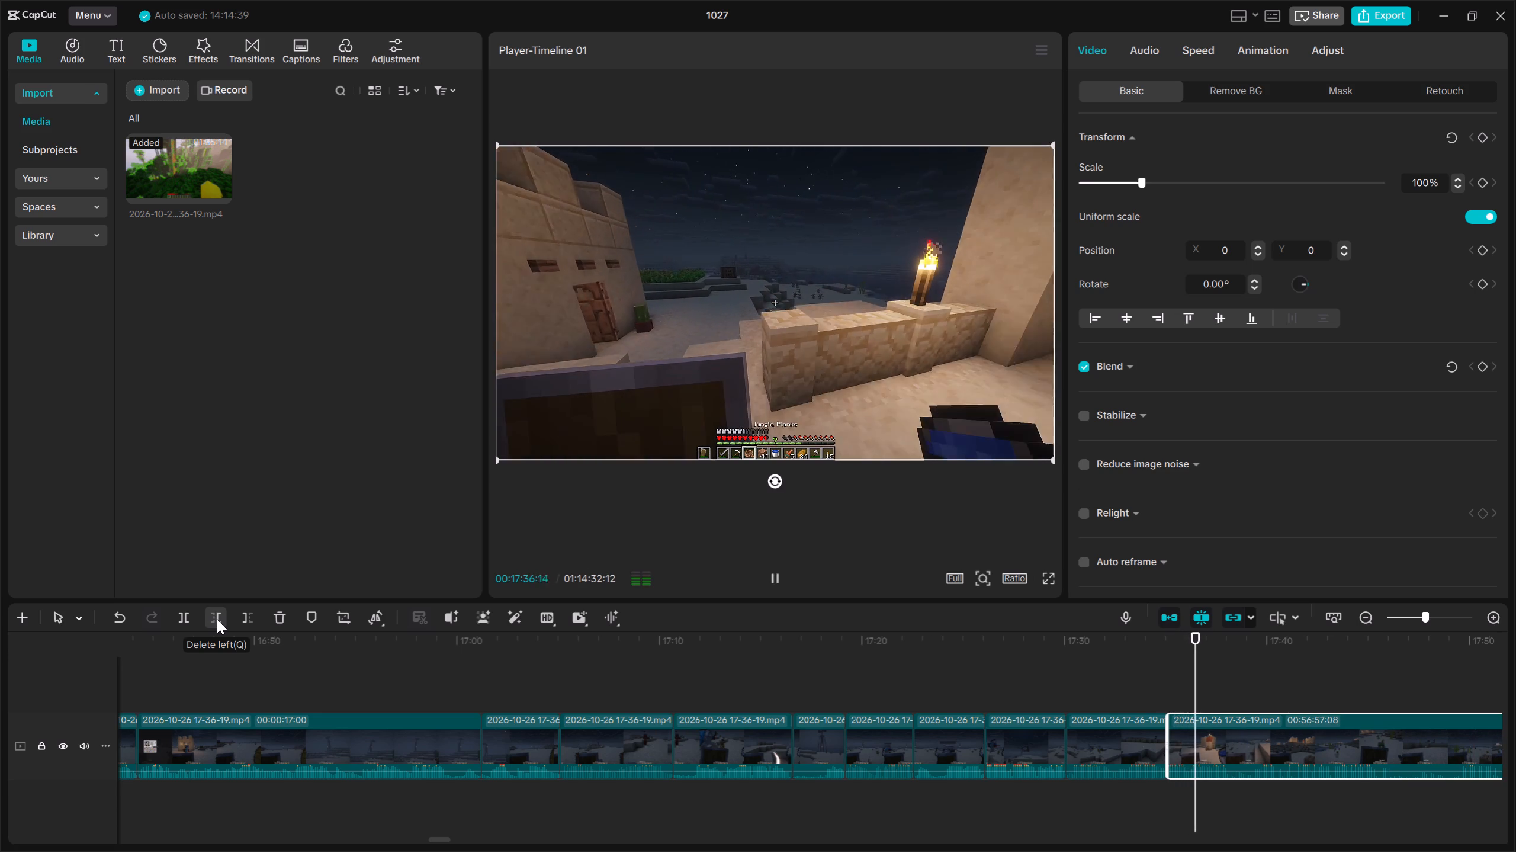
{"action": "key", "text": "space"}
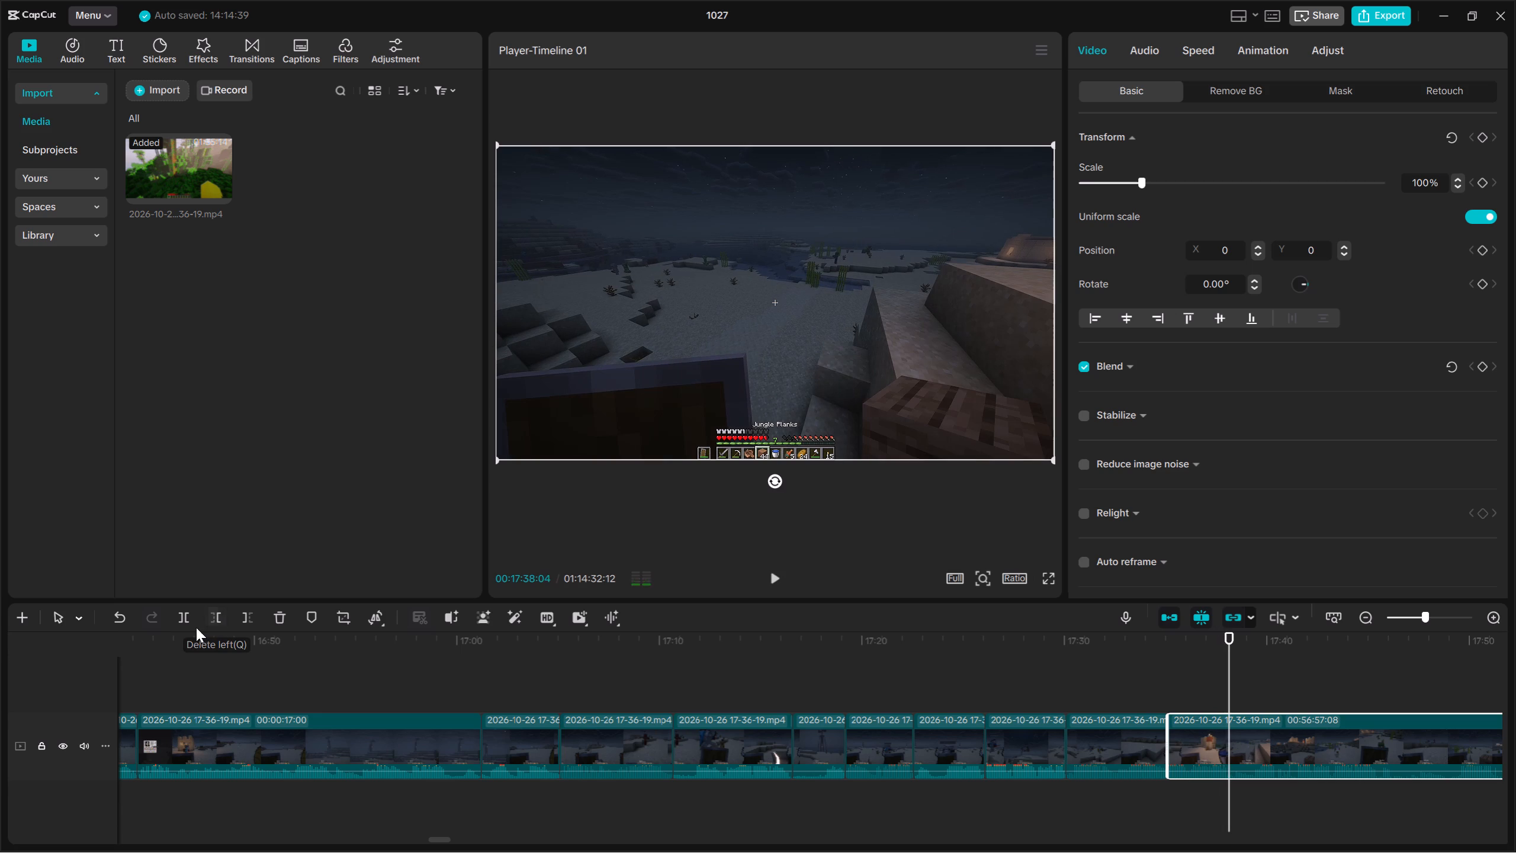
{"action": "left_click", "coordinate": [189, 620]}
{"action": "key", "text": "space"}
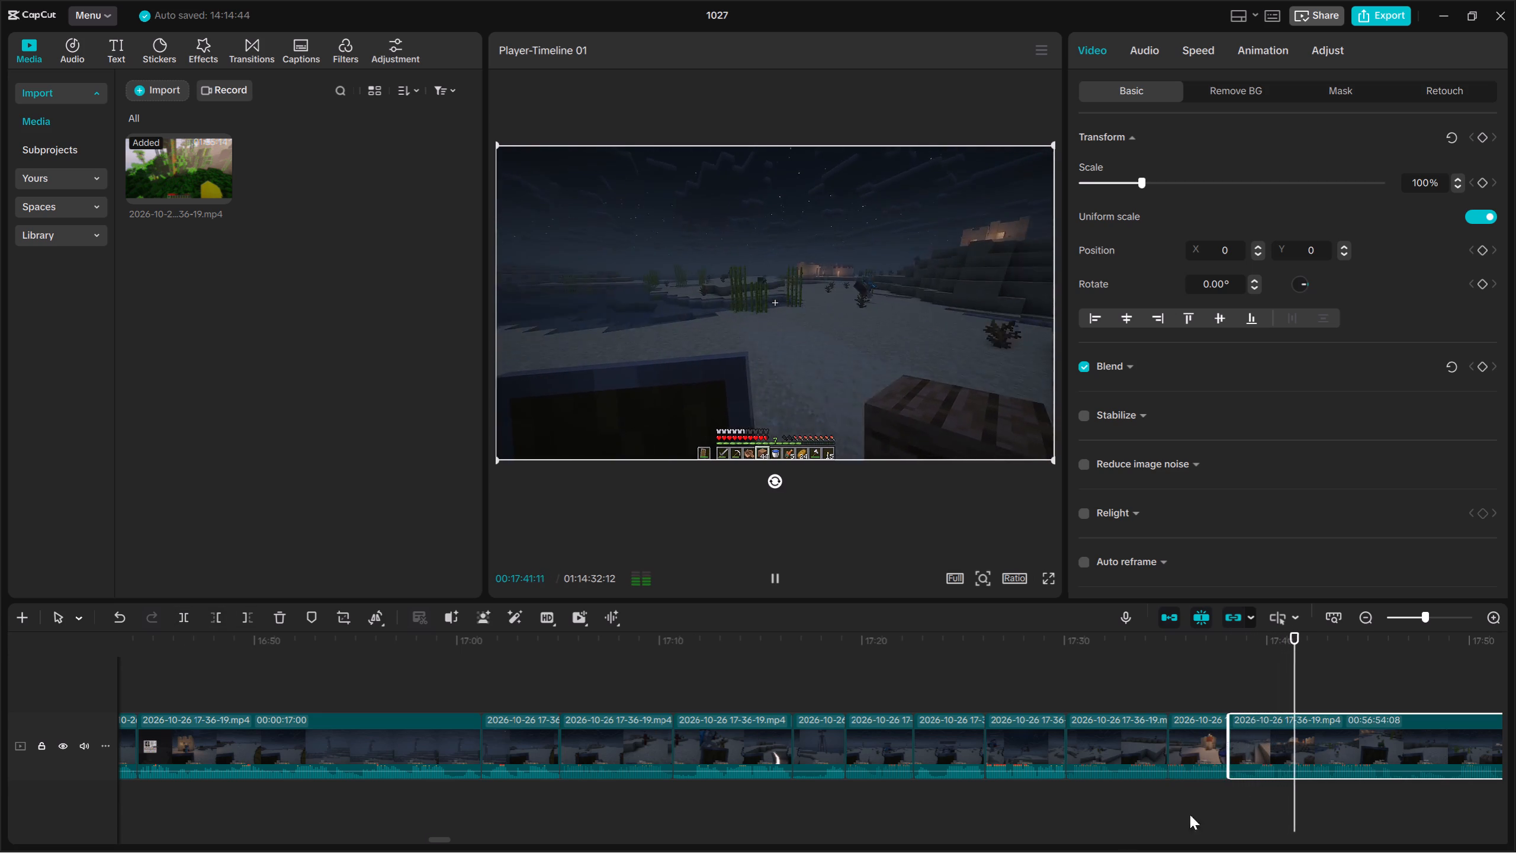
{"action": "double_click", "coordinate": [1293, 781]}
{"action": "left_click_drag", "start_coordinate": [1331, 804], "coordinate": [1335, 770]}
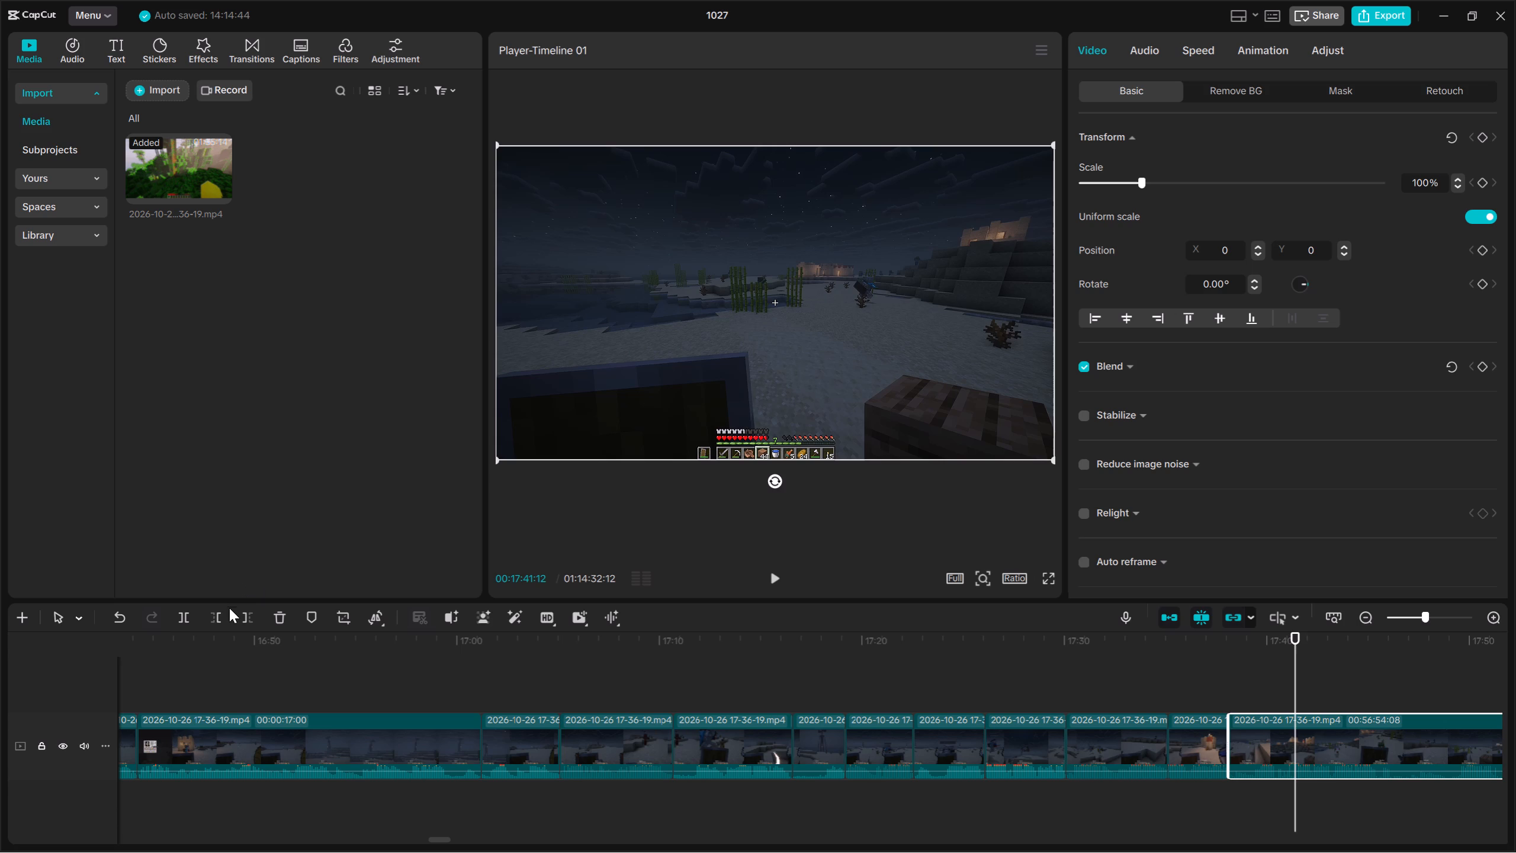
{"action": "left_click", "coordinate": [213, 613]}
Split the long clip at about 00:17:43 and trim about three seconds off the start of the remainder.
{"action": "key", "text": "space"}
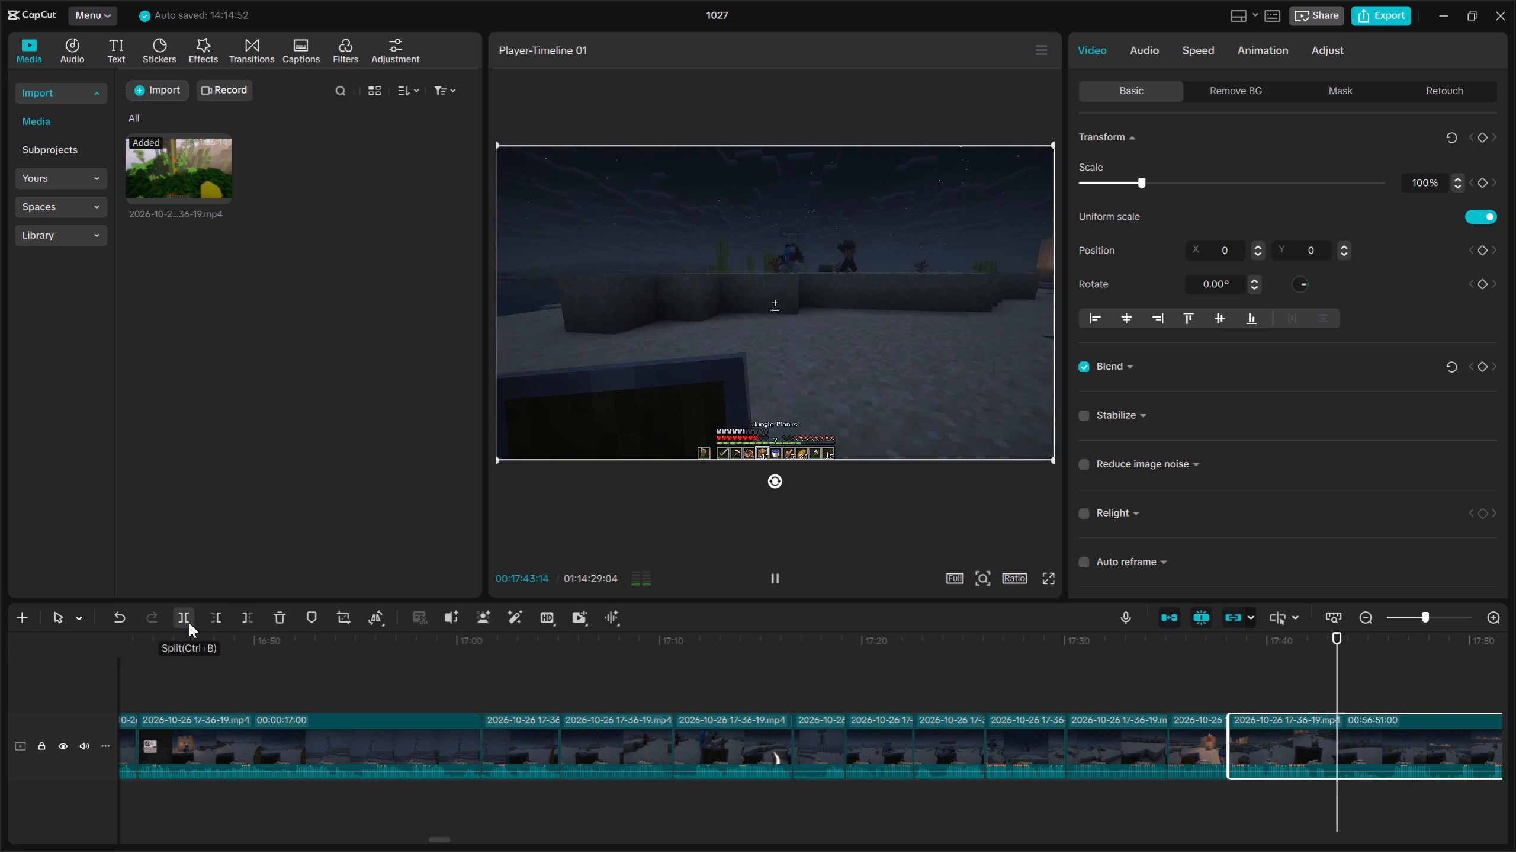
{"action": "key", "text": "space"}
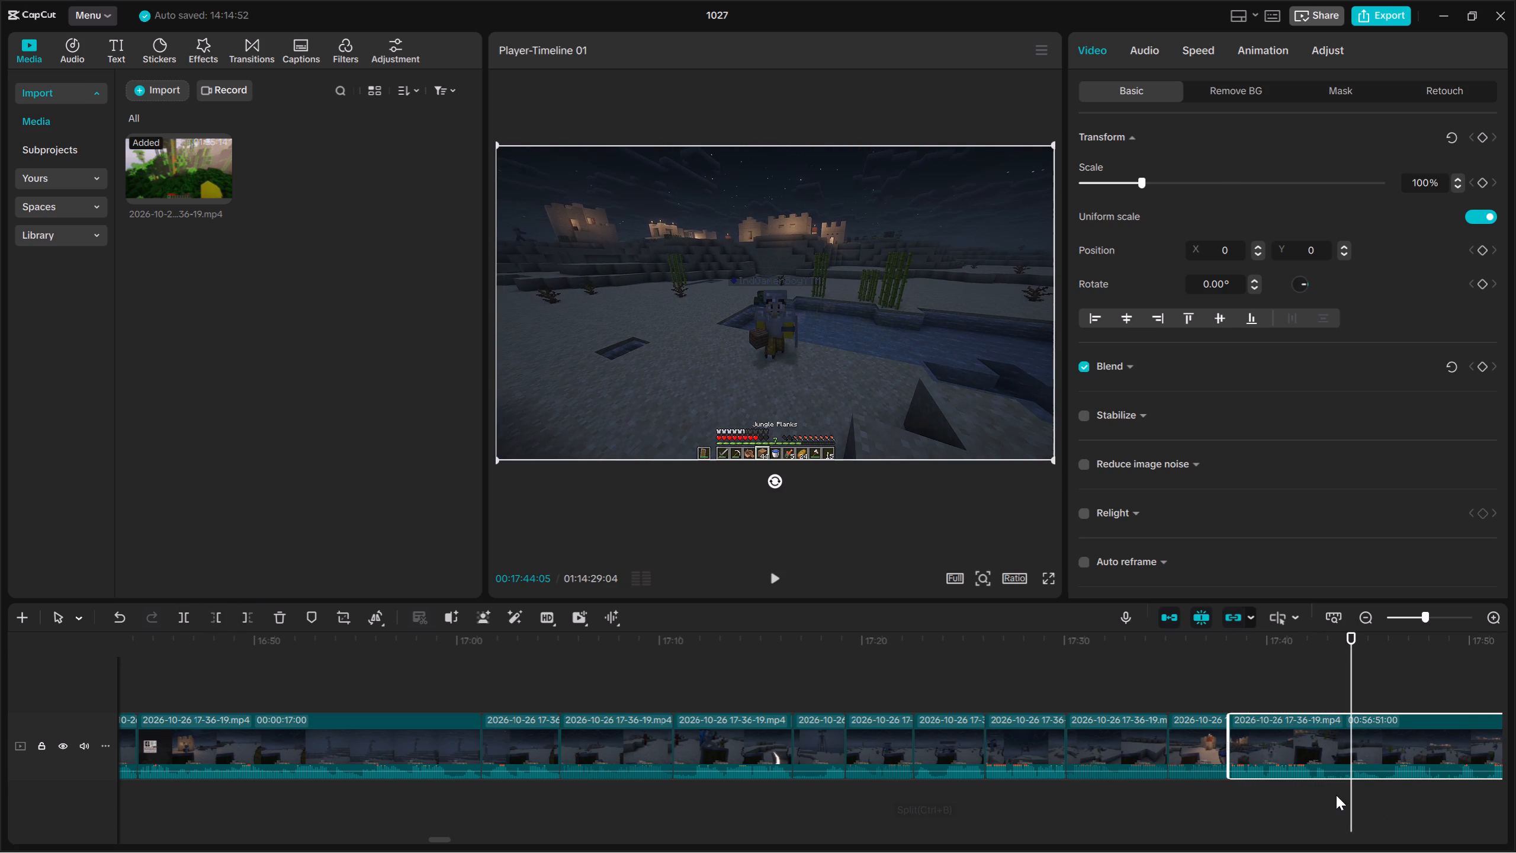
{"action": "double_click", "coordinate": [1325, 791]}
{"action": "left_click_drag", "start_coordinate": [1349, 799], "coordinate": [1366, 746]}
{"action": "key", "text": "space"}
{"action": "key", "text": "space"}
{"action": "left_click", "coordinate": [179, 609]}
{"action": "key", "text": "space"}
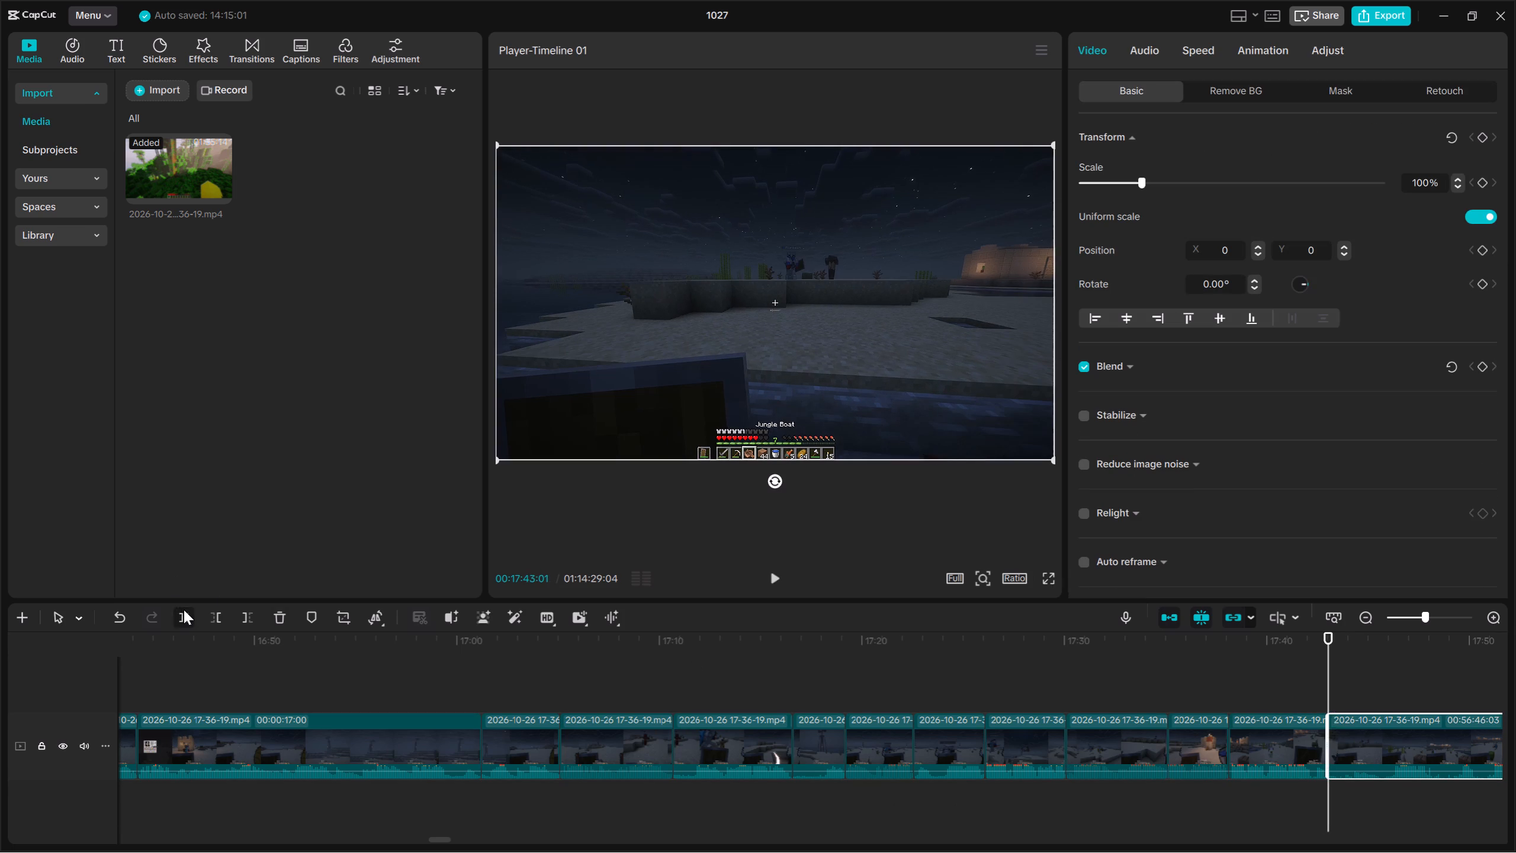
{"action": "left_click", "coordinate": [214, 613]}
Replay the start of the long clip and split it at about 00:17:45.
{"action": "key", "text": "space"}
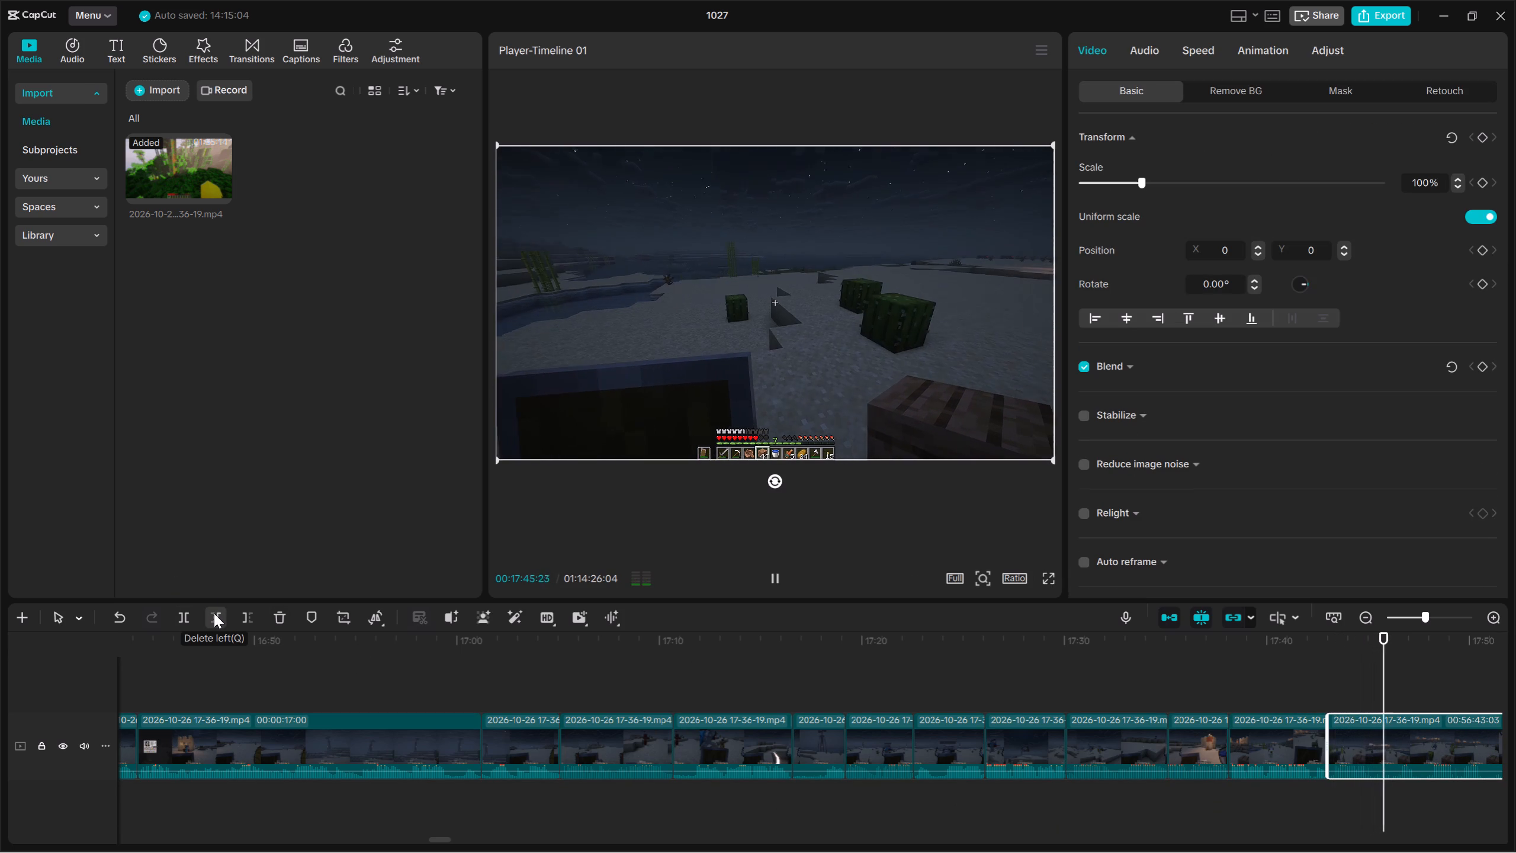
{"action": "key", "text": "space"}
{"action": "key", "text": "Up"}
{"action": "key", "text": "space"}
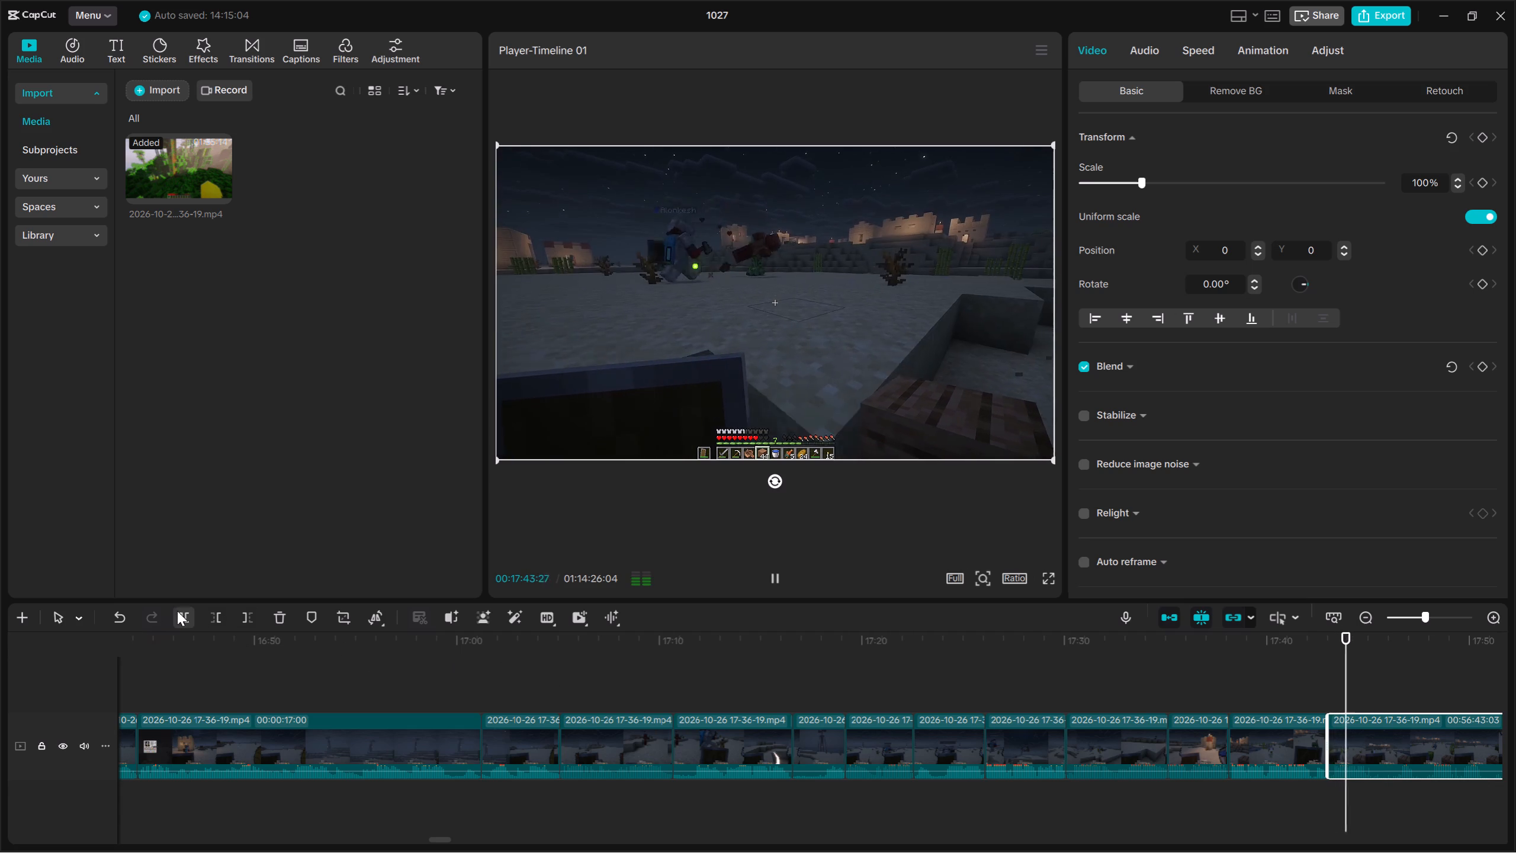
{"action": "key", "text": "space"}
{"action": "left_click", "coordinate": [183, 613]}
{"action": "key", "text": "space"}
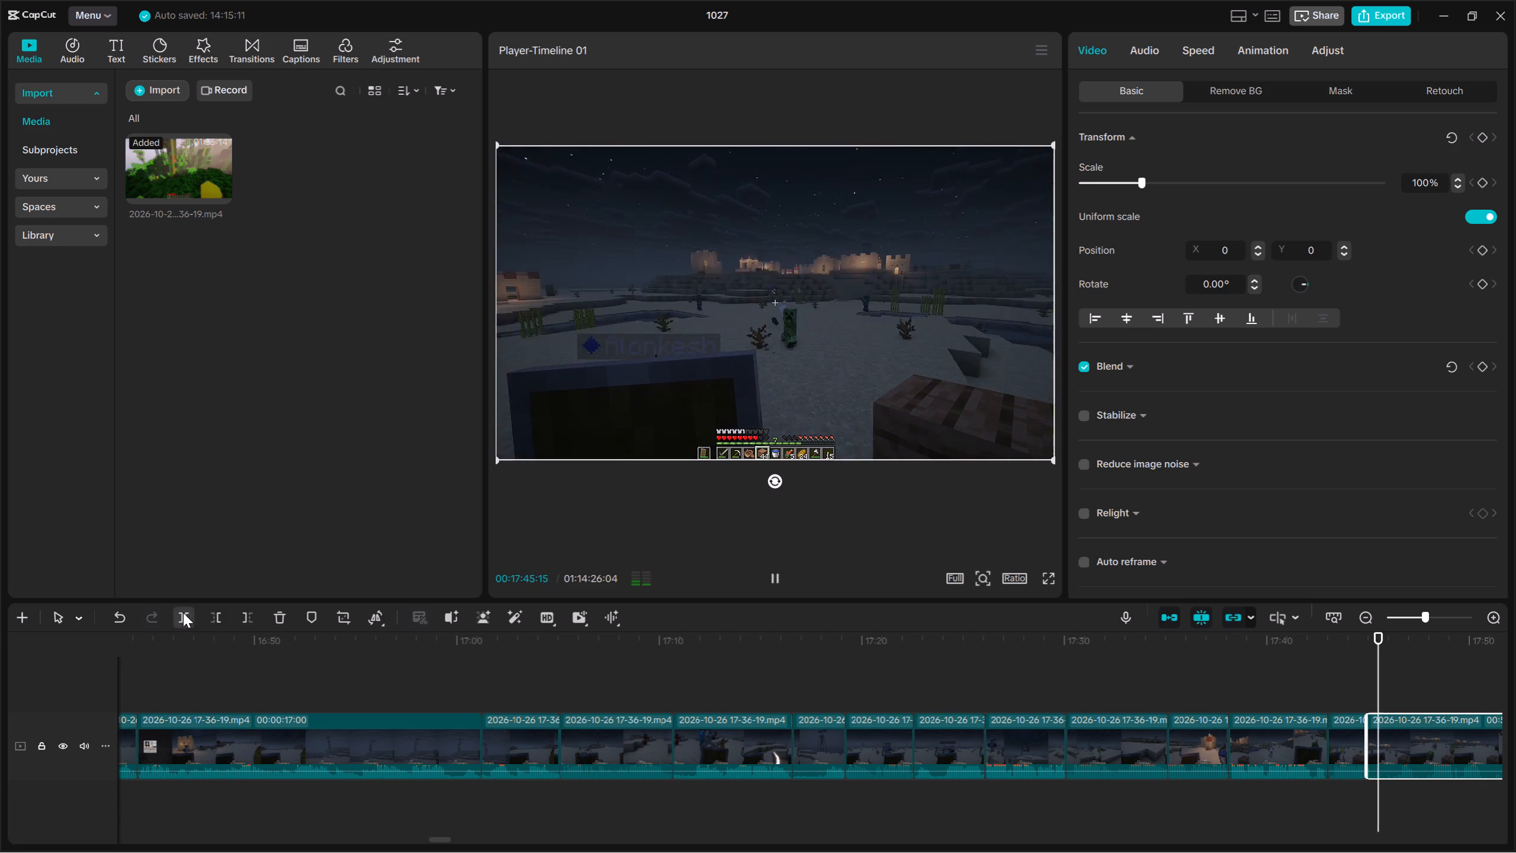
Undo the last split and split the long clip at 00:17:44:26 instead.
{"action": "key", "text": "space"}
{"action": "left_click", "coordinate": [117, 617]}
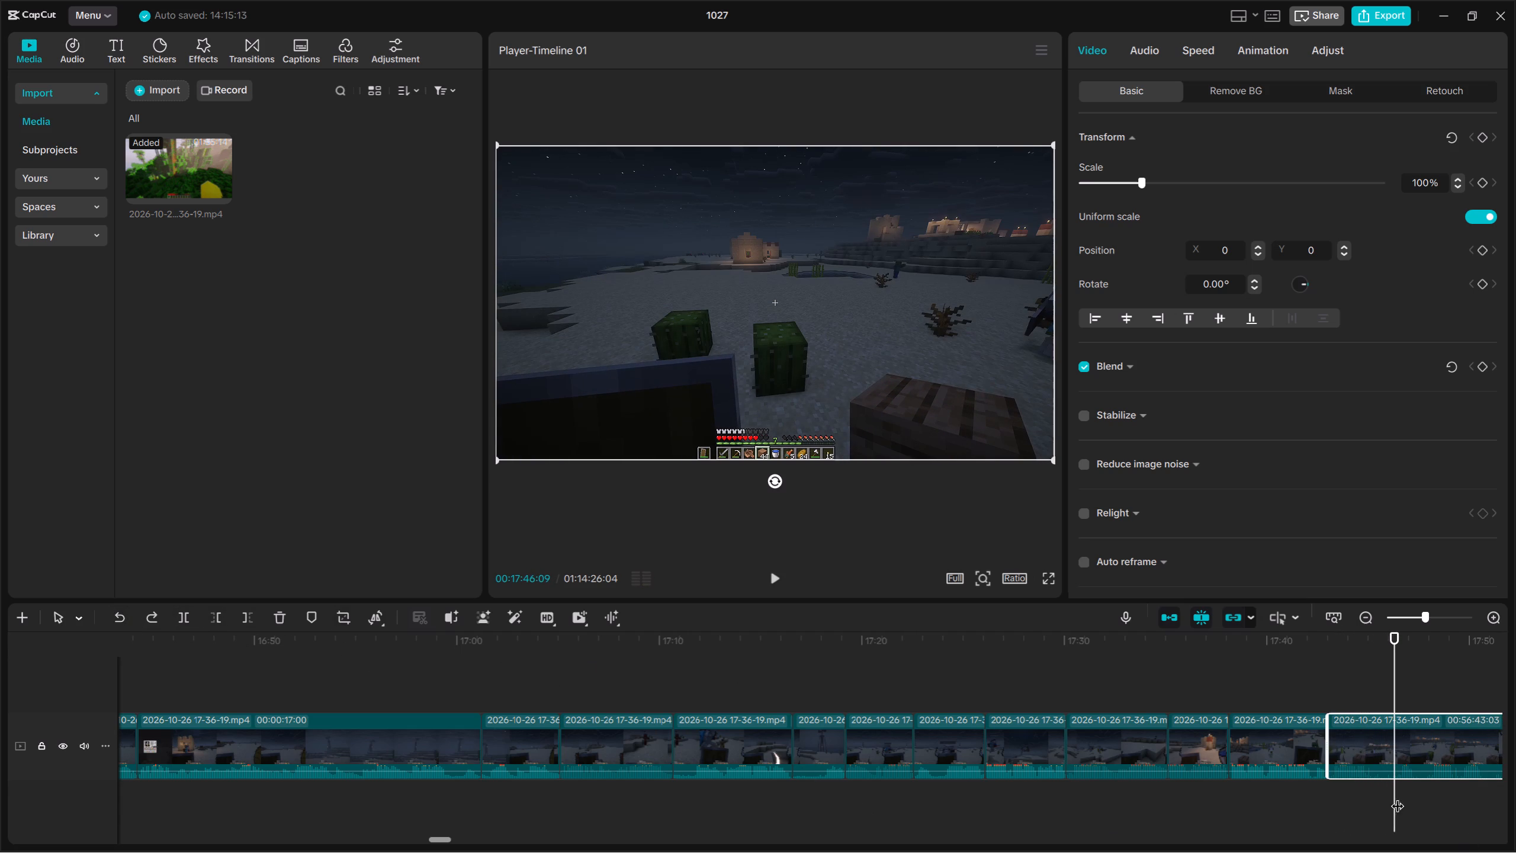
{"action": "left_click", "coordinate": [1355, 788]}
{"action": "left_click_drag", "start_coordinate": [1355, 787], "coordinate": [1366, 787]}
{"action": "left_click_drag", "start_coordinate": [1395, 803], "coordinate": [1414, 766]}
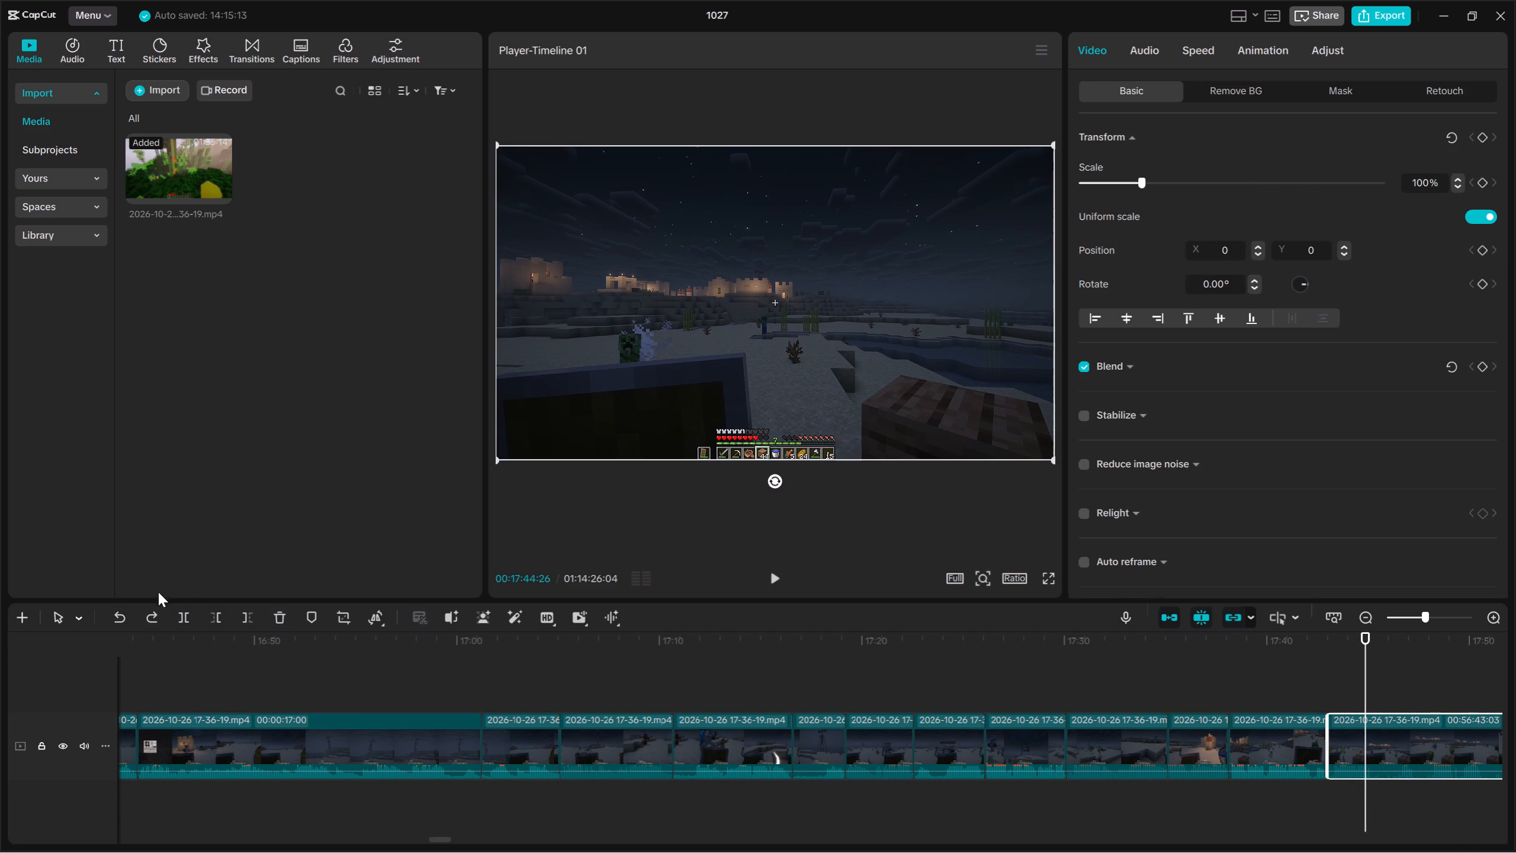
{"action": "left_click", "coordinate": [177, 616]}
Trim about one and a half seconds off the start of the remaining long clip.
{"action": "key", "text": "space"}
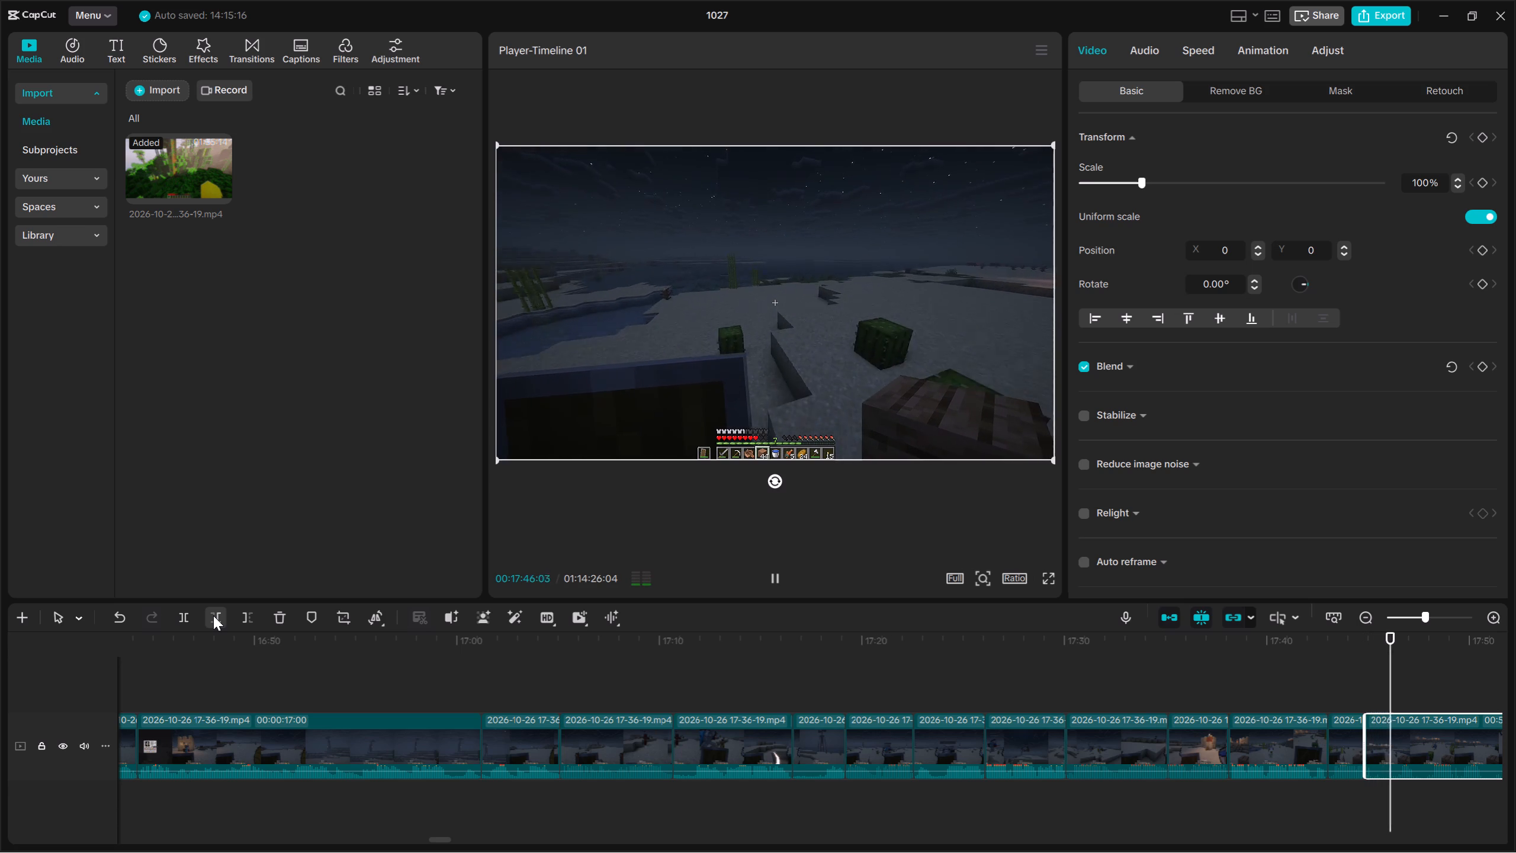
{"action": "left_click", "coordinate": [213, 615]}
{"action": "key", "text": "space"}
{"action": "key", "text": "space"}
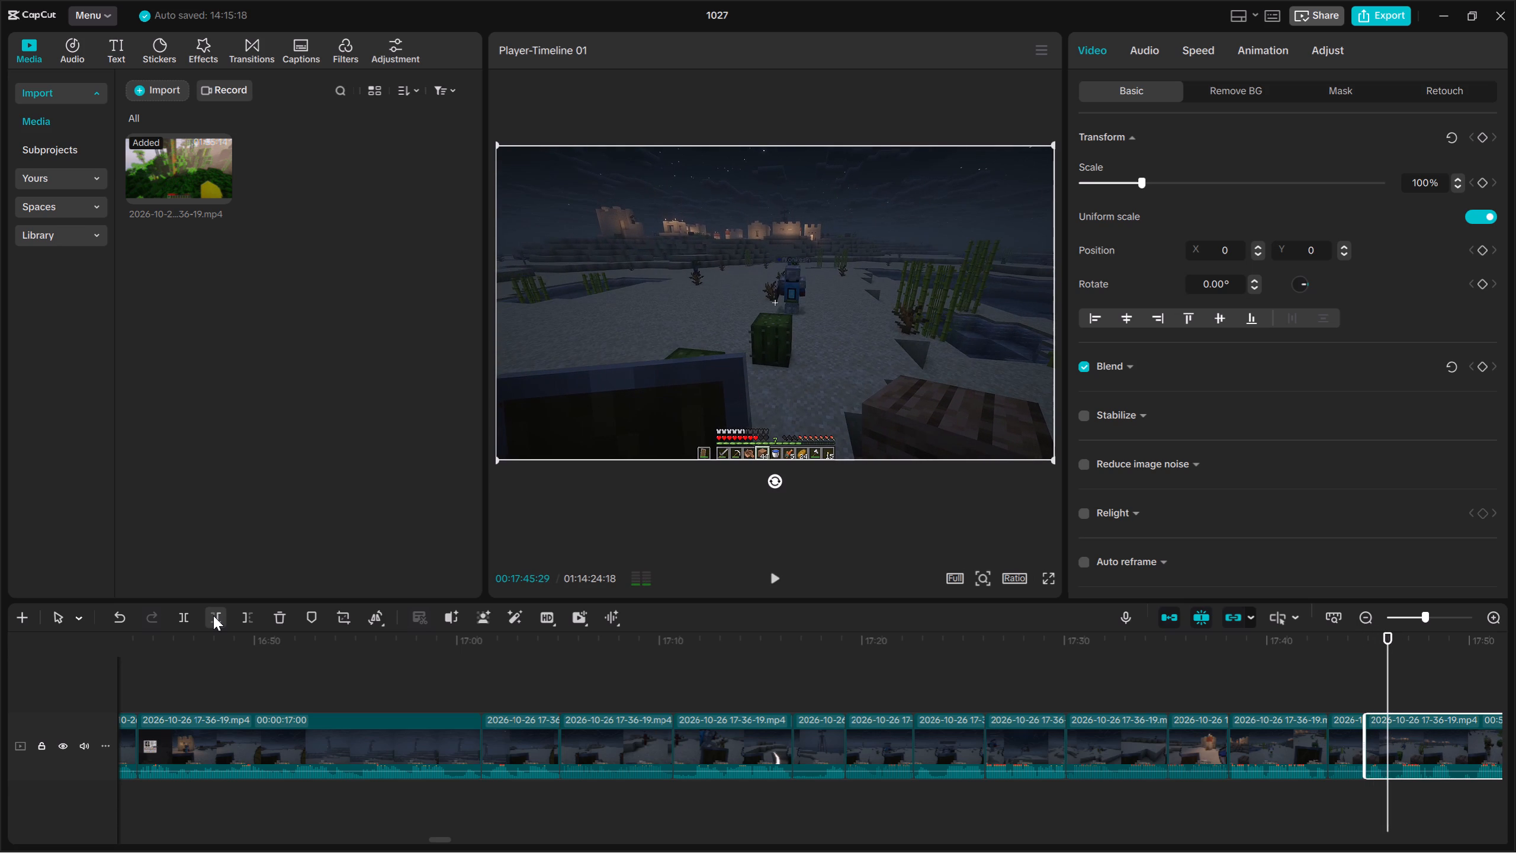
Split the long clip at 00:17:45:29 and trim a little over four seconds off the remainder's start in two cuts.
{"action": "left_click", "coordinate": [187, 611]}
{"action": "key", "text": "space"}
{"action": "left_click", "coordinate": [220, 609]}
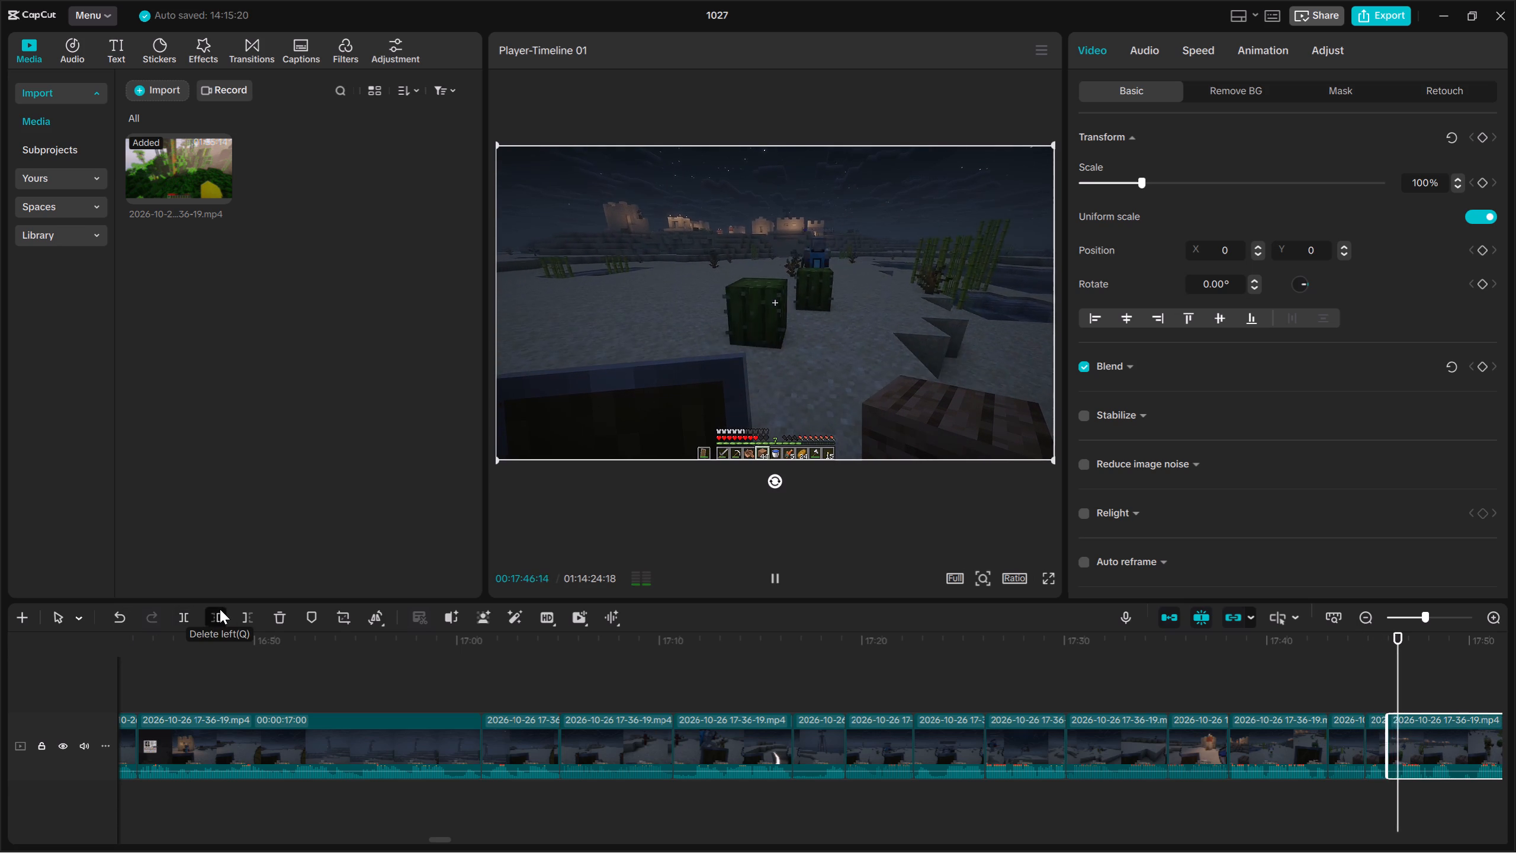
{"action": "key", "text": "space"}
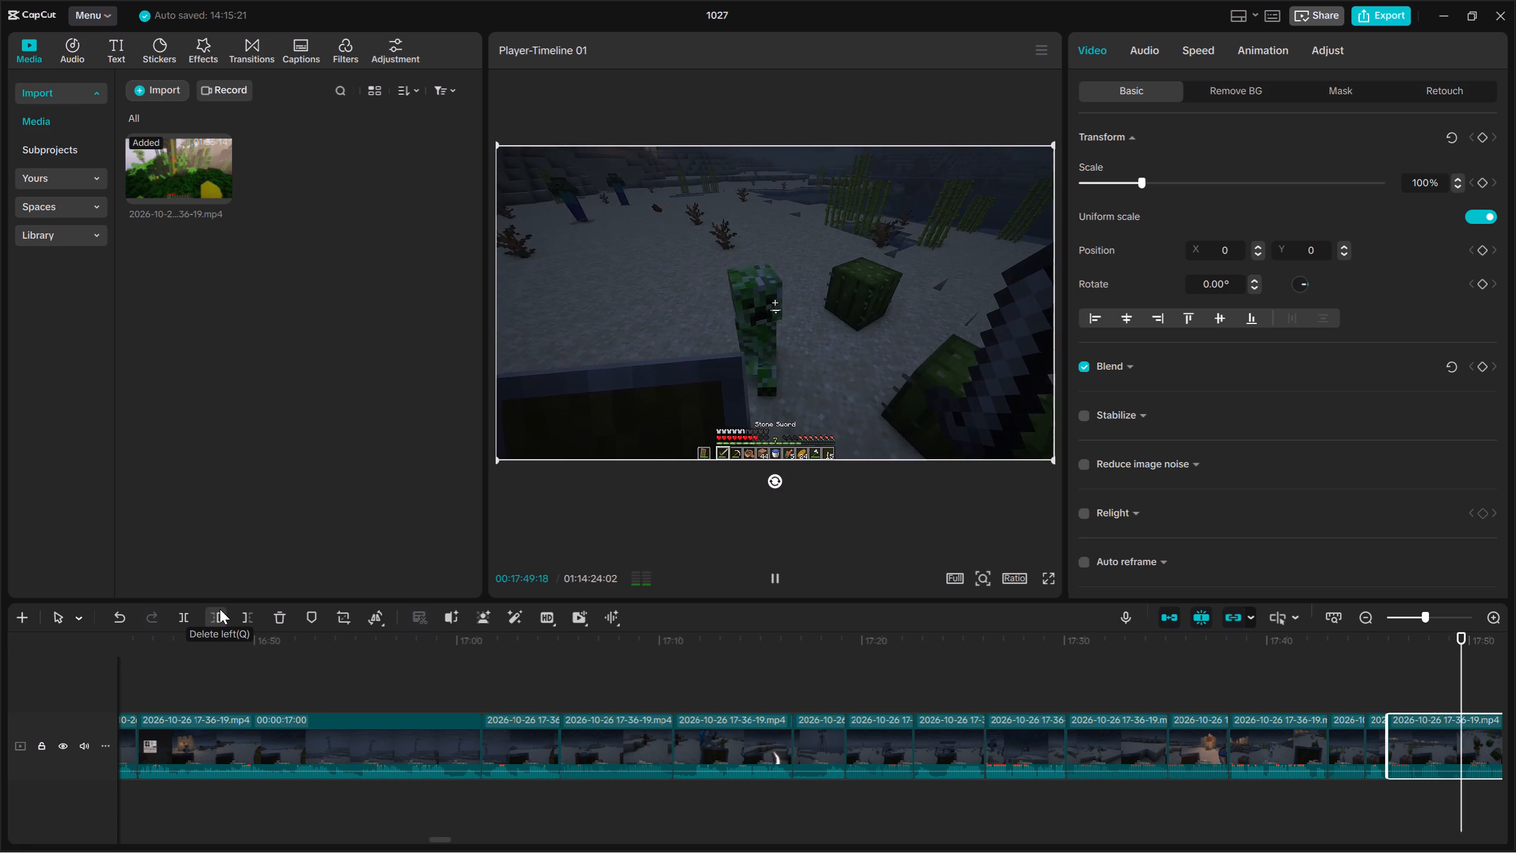
{"action": "key", "text": "space"}
{"action": "left_click", "coordinate": [217, 609]}
Preview the long clip, replay it from its start and split it at 00:17:49:28.
{"action": "key", "text": "space"}
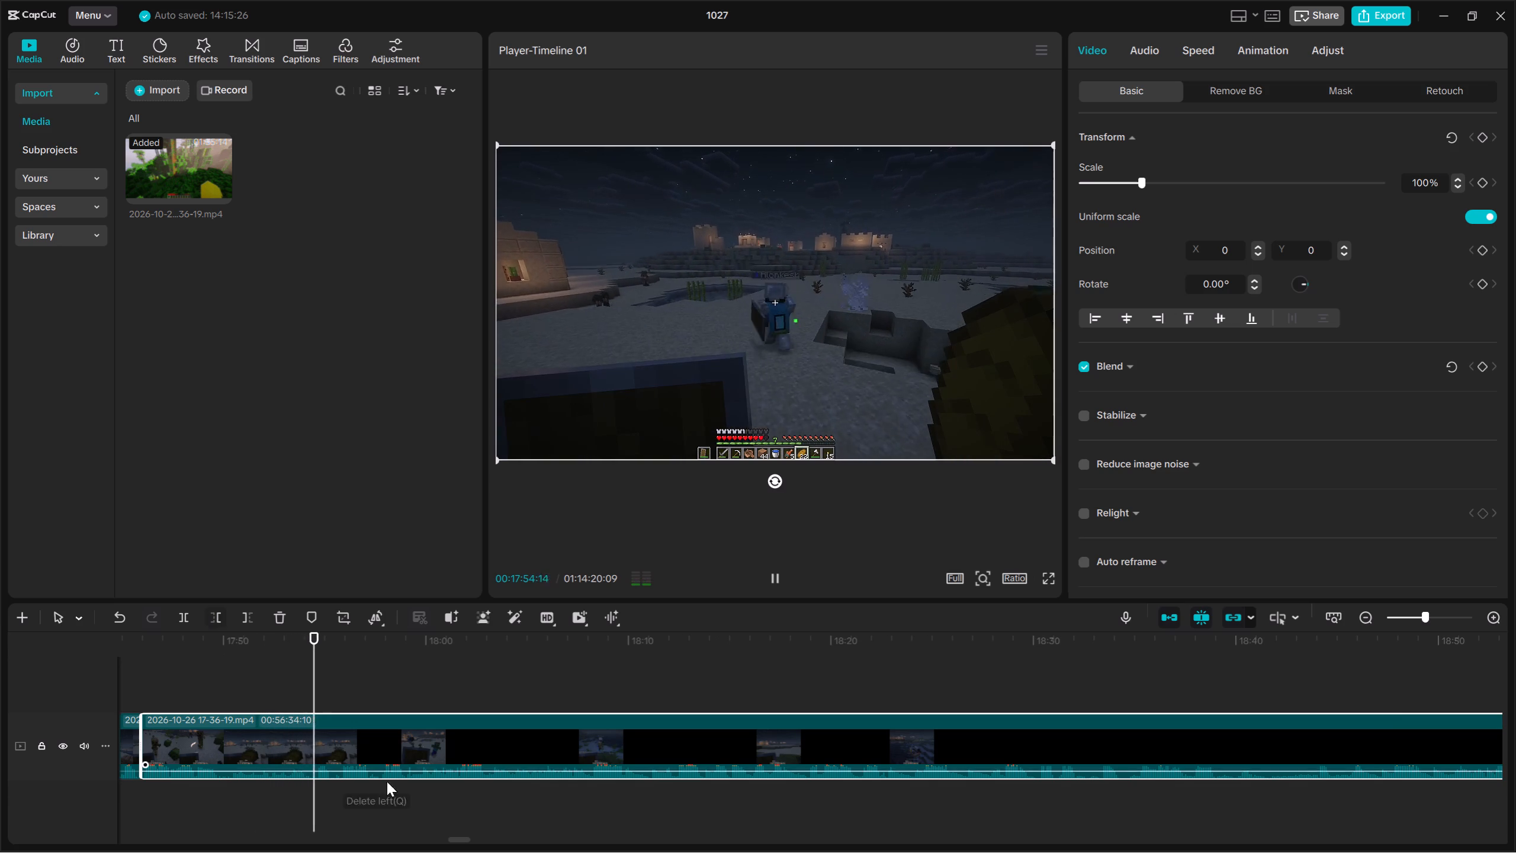
{"action": "left_click", "coordinate": [293, 697]}
{"action": "key", "text": "Up"}
{"action": "left_click", "coordinate": [300, 738]}
{"action": "key", "text": "space"}
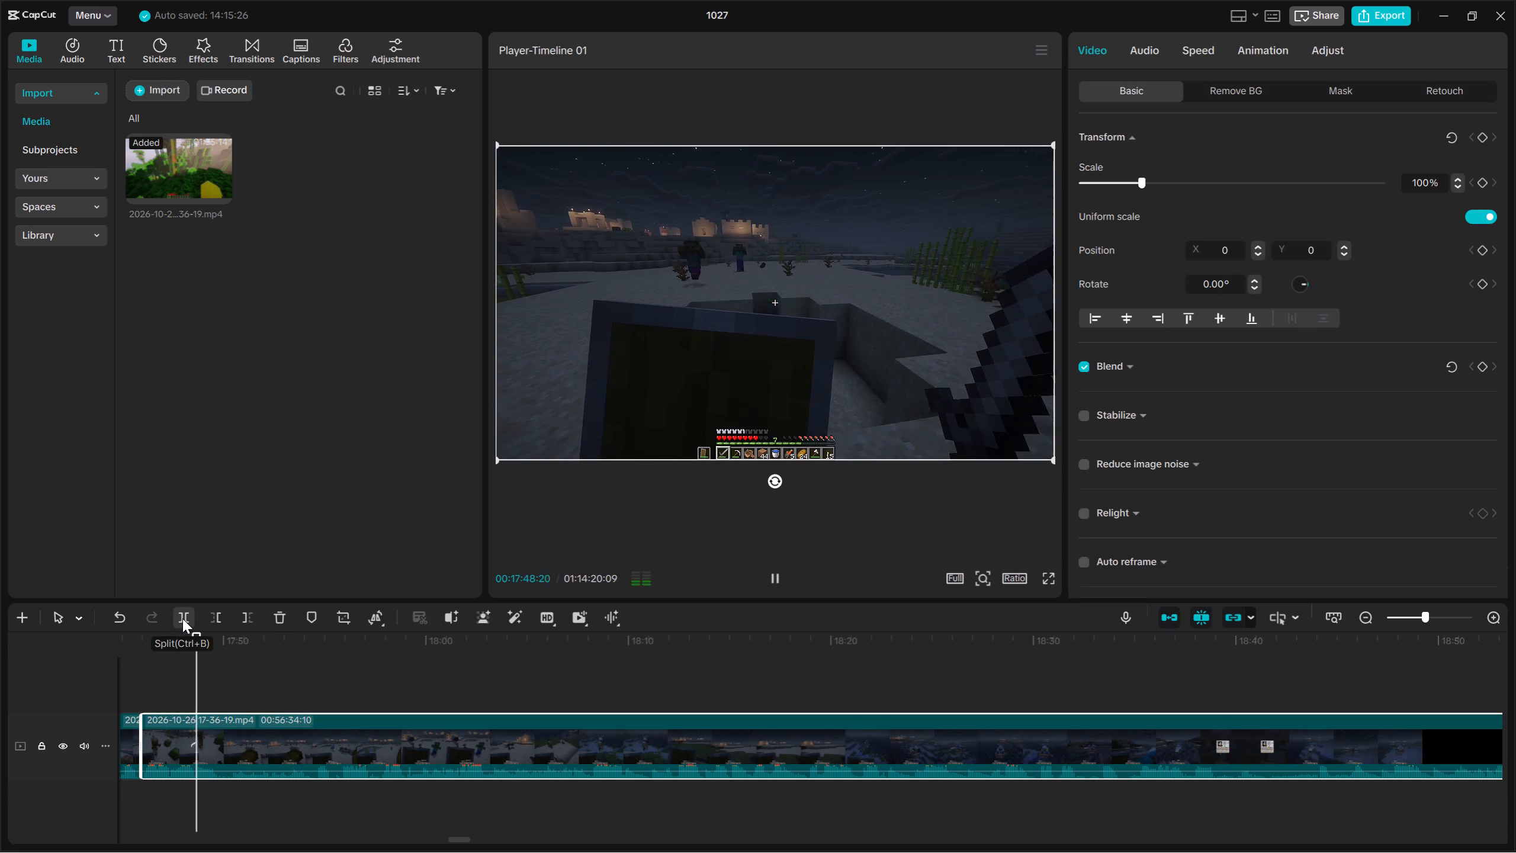
{"action": "left_click", "coordinate": [182, 618]}
{"action": "key", "text": "space"}
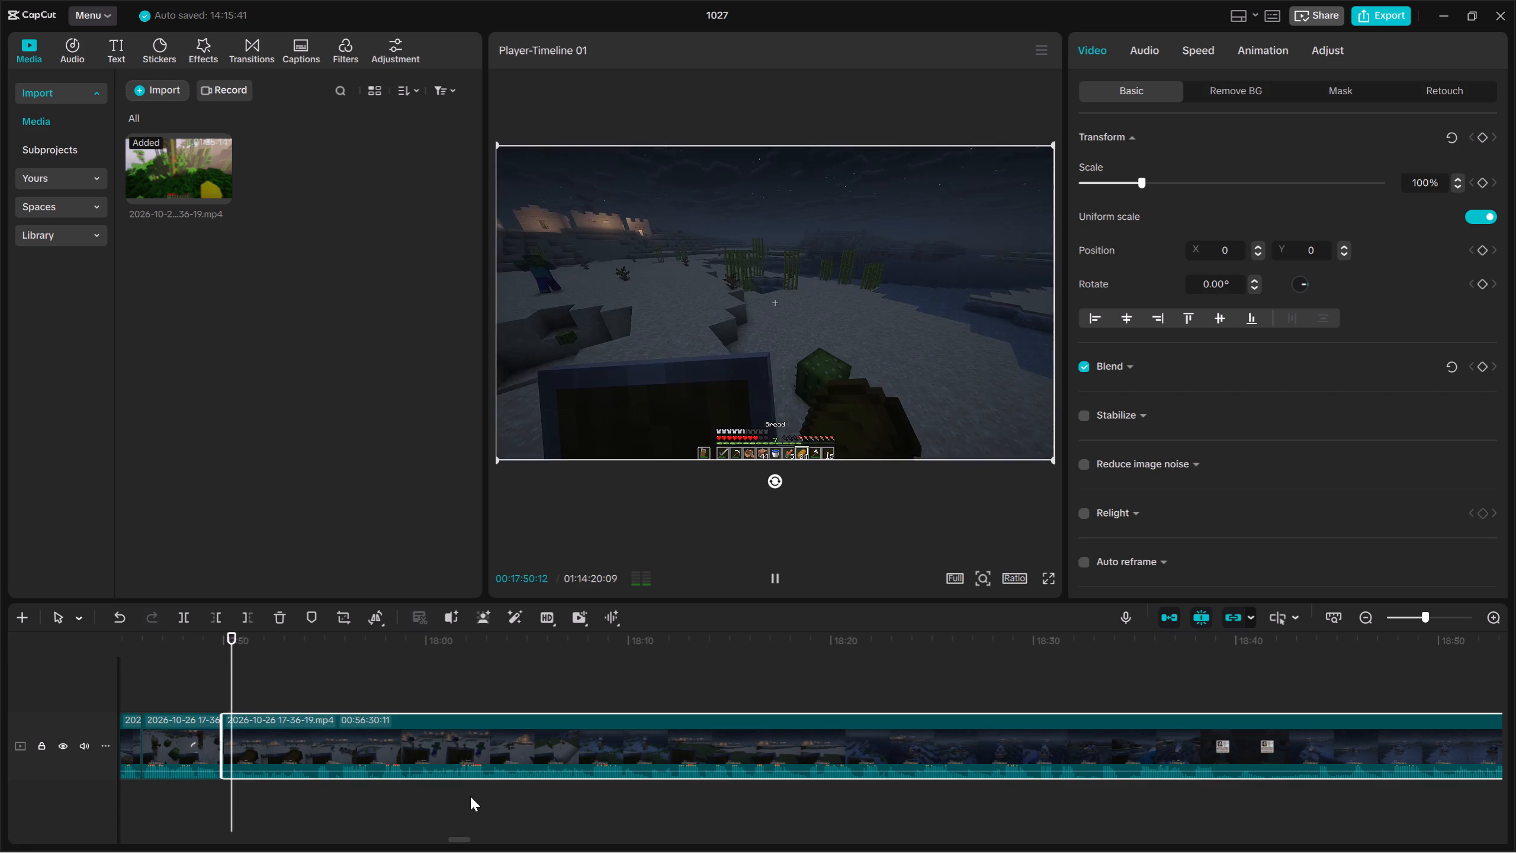
Skim the long clip and trim away its start up to 00:18:11:03.
{"action": "left_click", "coordinate": [345, 798]}
{"action": "key", "text": "space"}
{"action": "left_click_drag", "start_coordinate": [345, 798], "coordinate": [320, 791]}
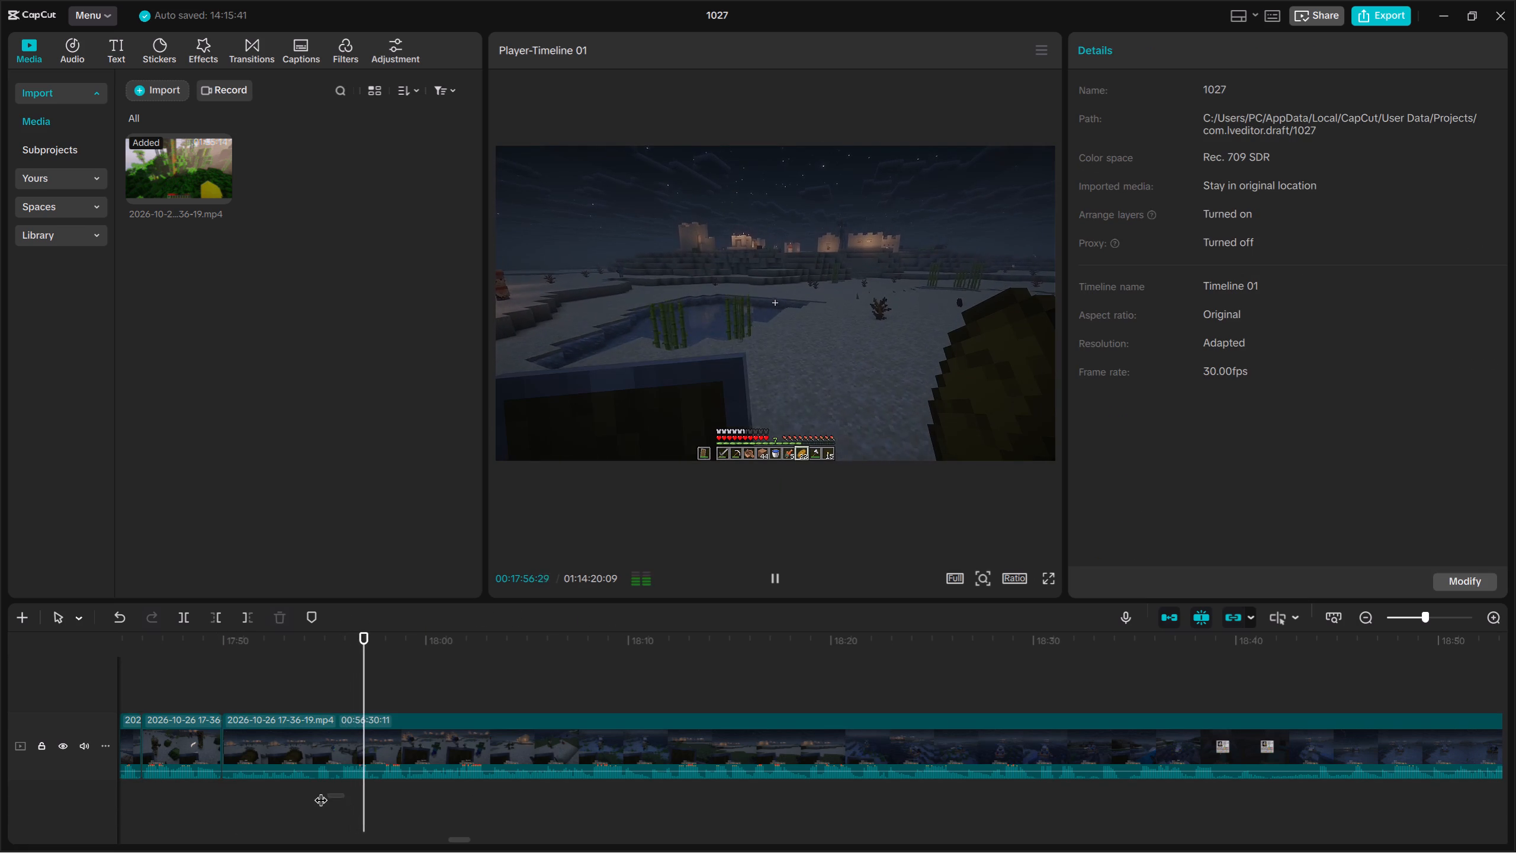
{"action": "left_click_drag", "start_coordinate": [320, 791], "coordinate": [310, 789]}
{"action": "left_click", "coordinate": [311, 790]}
{"action": "key", "text": "space"}
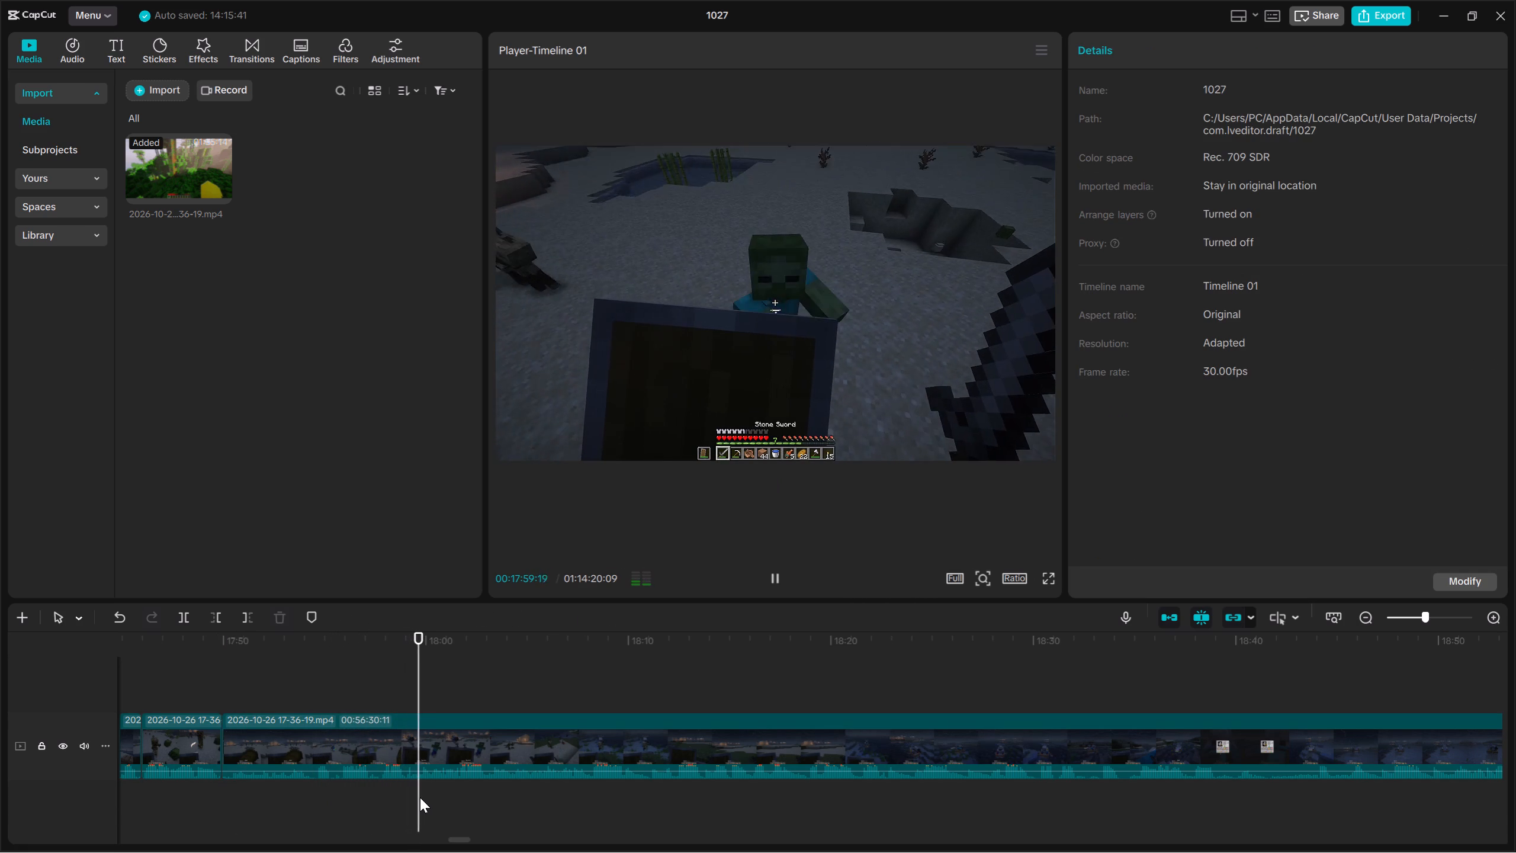
{"action": "left_click", "coordinate": [460, 794]}
{"action": "key", "text": "space"}
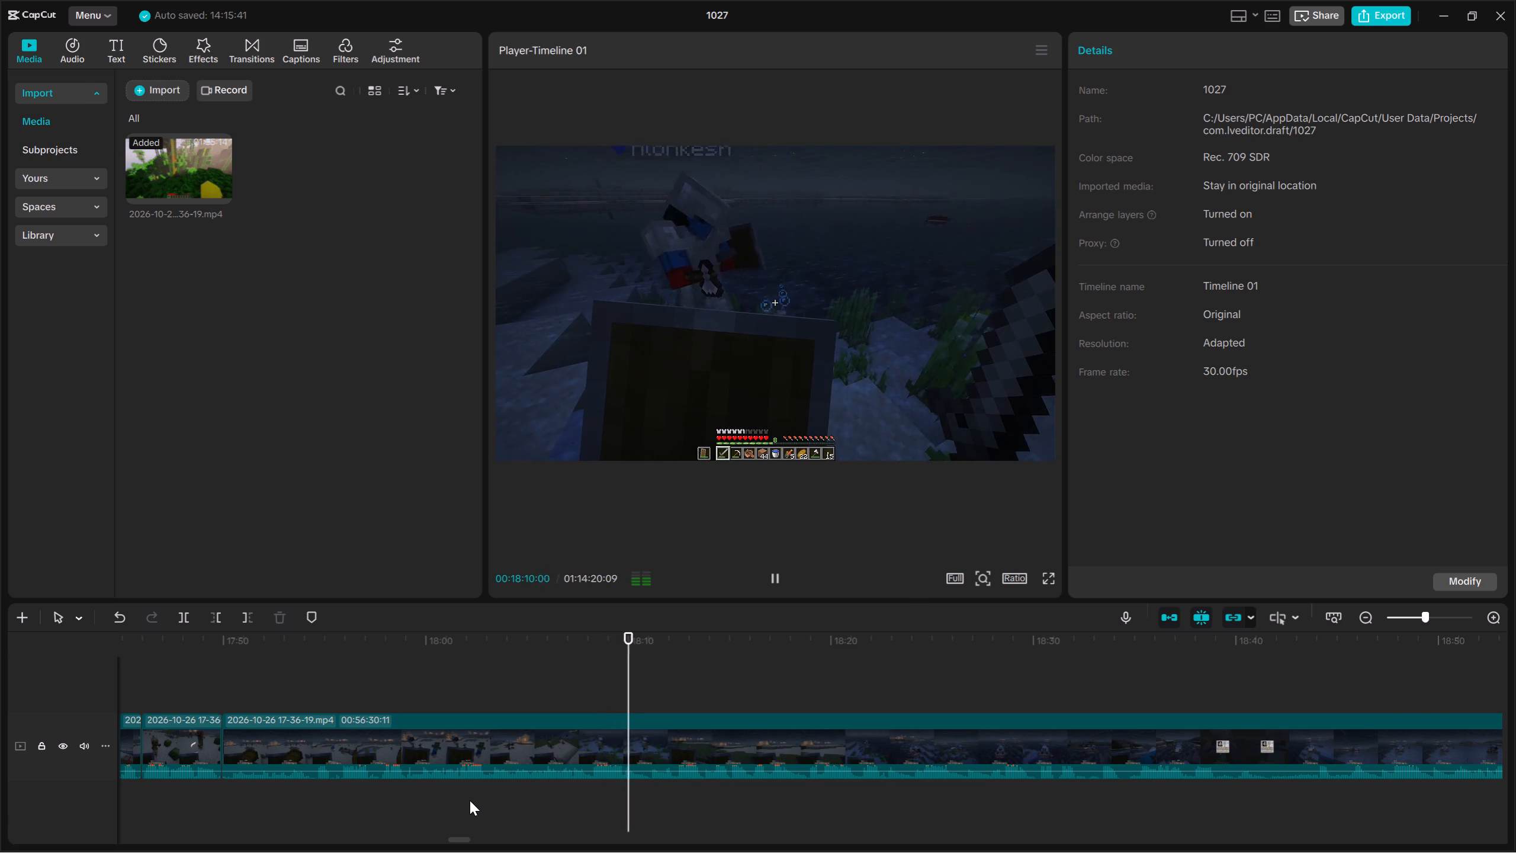
{"action": "left_click_drag", "start_coordinate": [706, 829], "coordinate": [728, 722]}
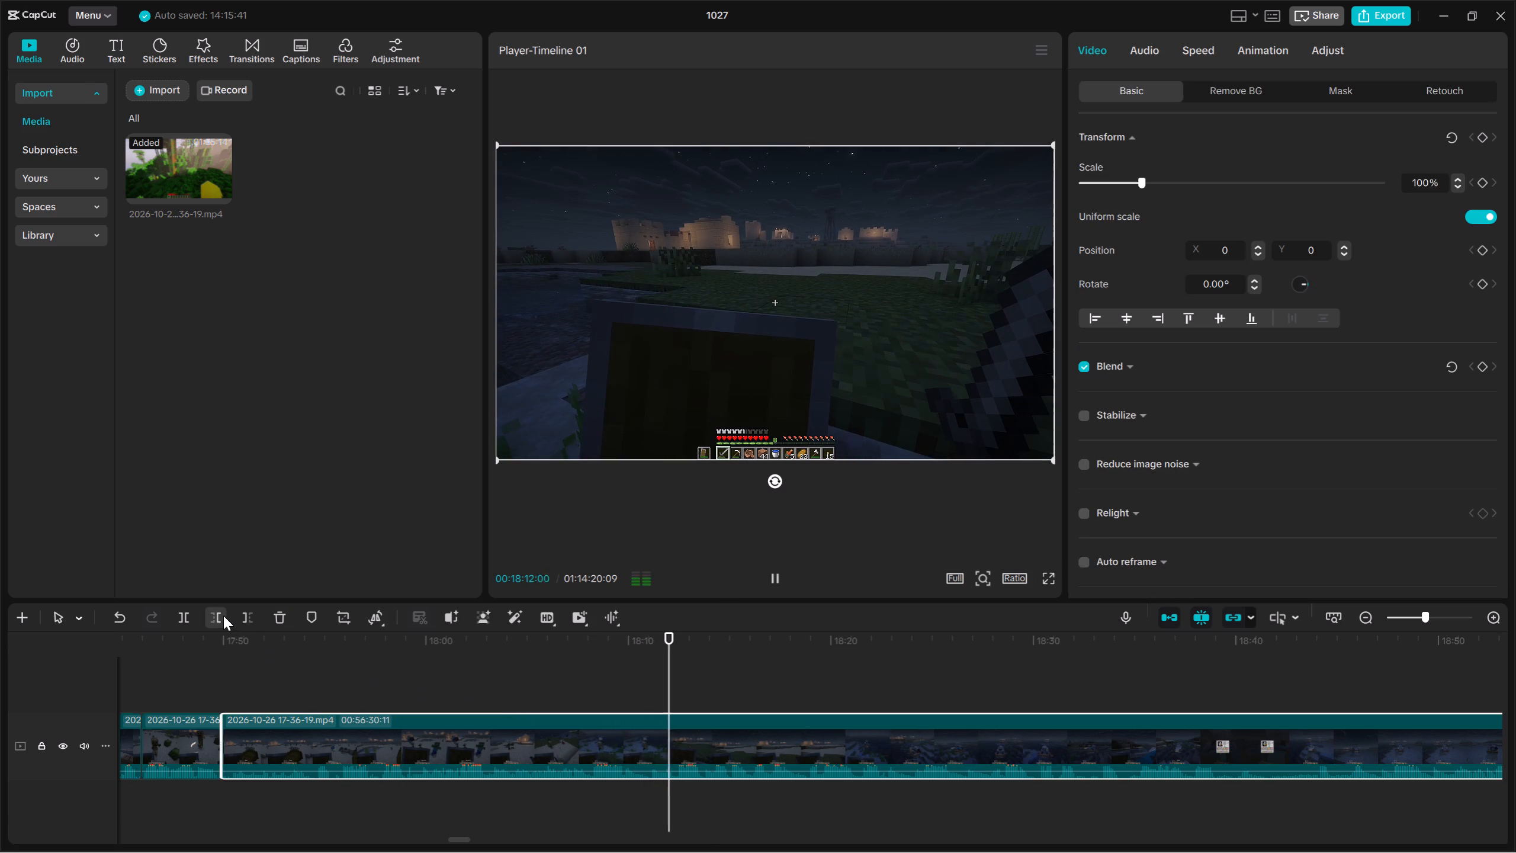
{"action": "double_click", "coordinate": [653, 787]}
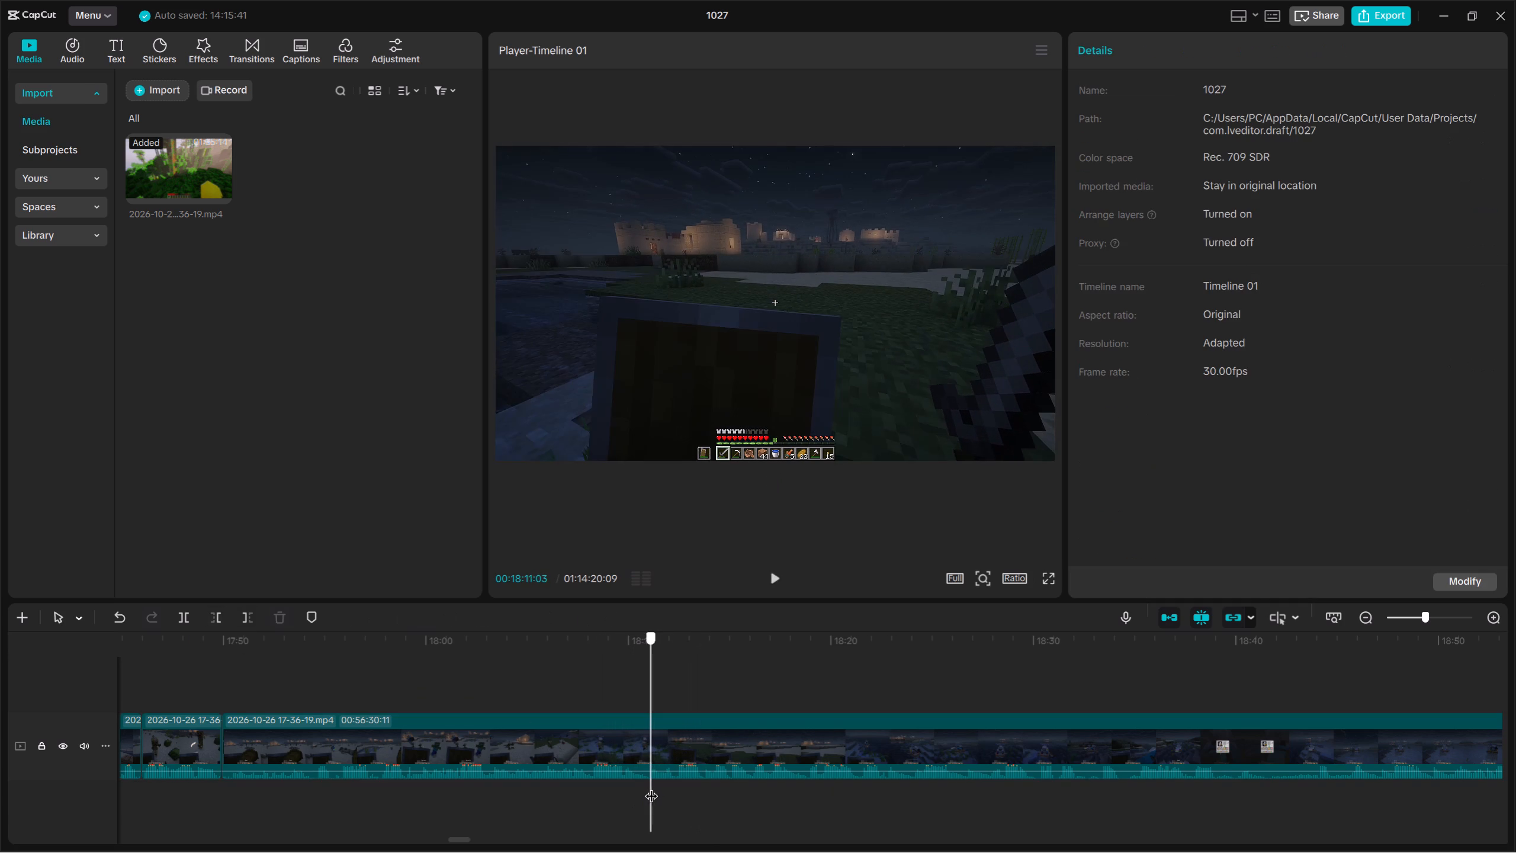
{"action": "left_click_drag", "start_coordinate": [698, 800], "coordinate": [704, 765]}
{"action": "left_click", "coordinate": [230, 618]}
{"action": "left_click", "coordinate": [223, 618]}
Split the long clip at 00:18:13:05 and trim about 23 frames off the start of the remainder.
{"action": "key", "text": "space"}
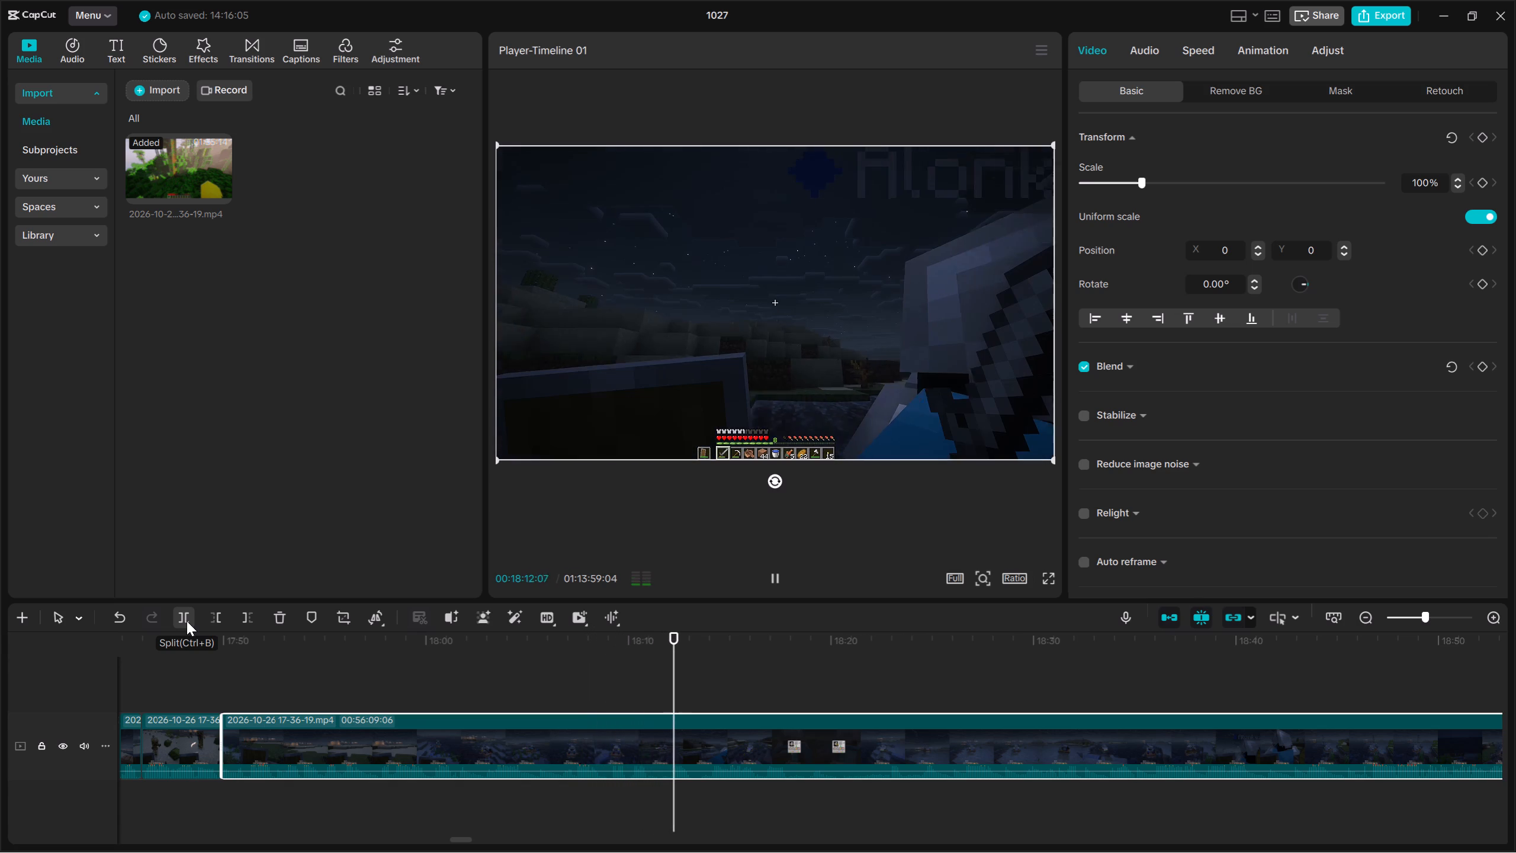
{"action": "key", "text": "space"}
{"action": "key", "text": "space"}
{"action": "key", "text": "space"}
{"action": "left_click", "coordinate": [187, 621]}
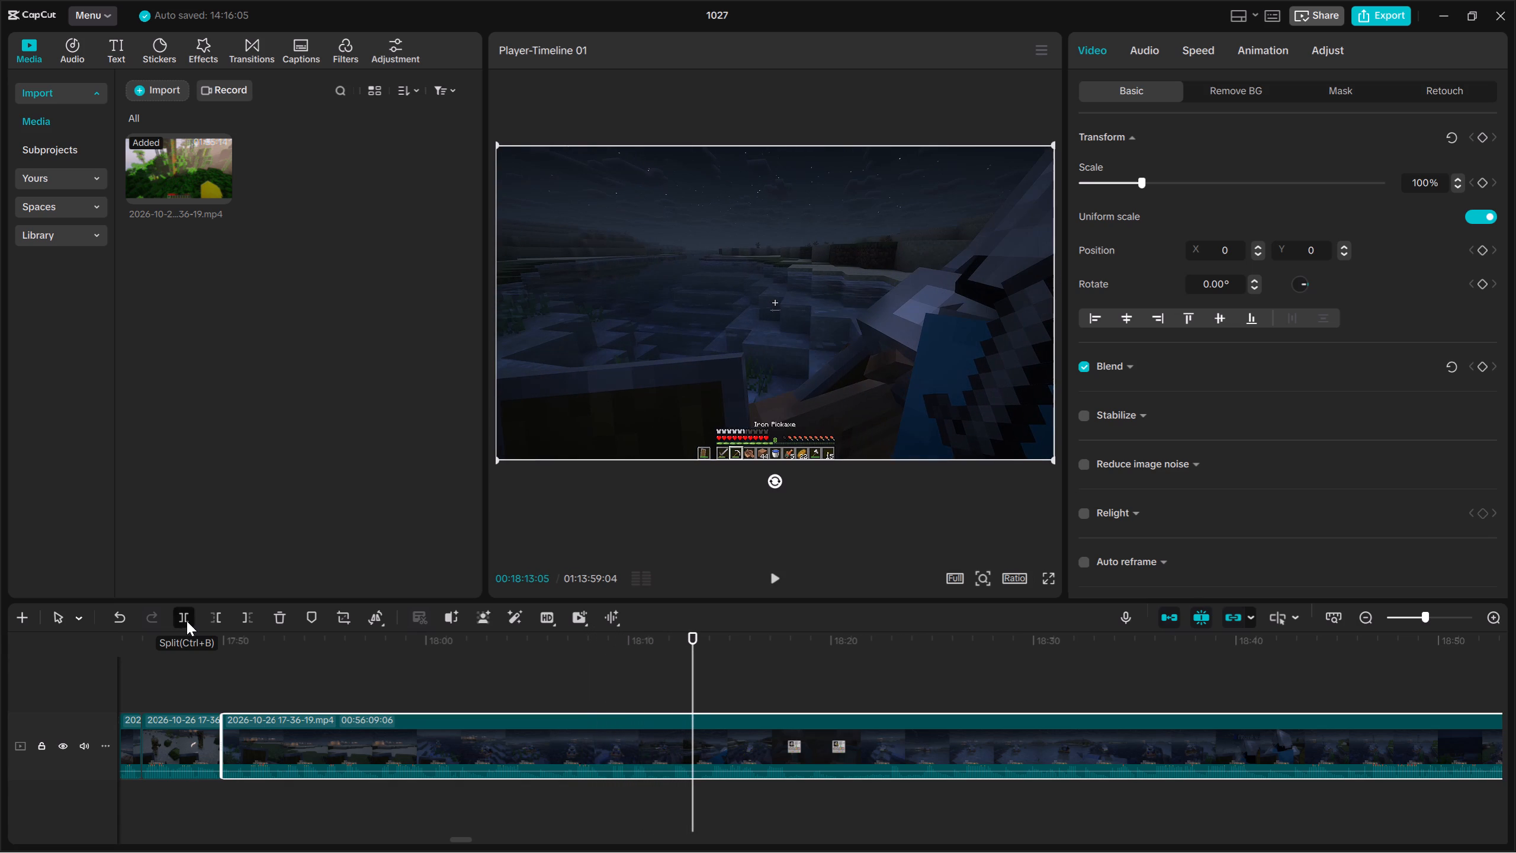
{"action": "key", "text": "space"}
{"action": "left_click", "coordinate": [218, 624]}
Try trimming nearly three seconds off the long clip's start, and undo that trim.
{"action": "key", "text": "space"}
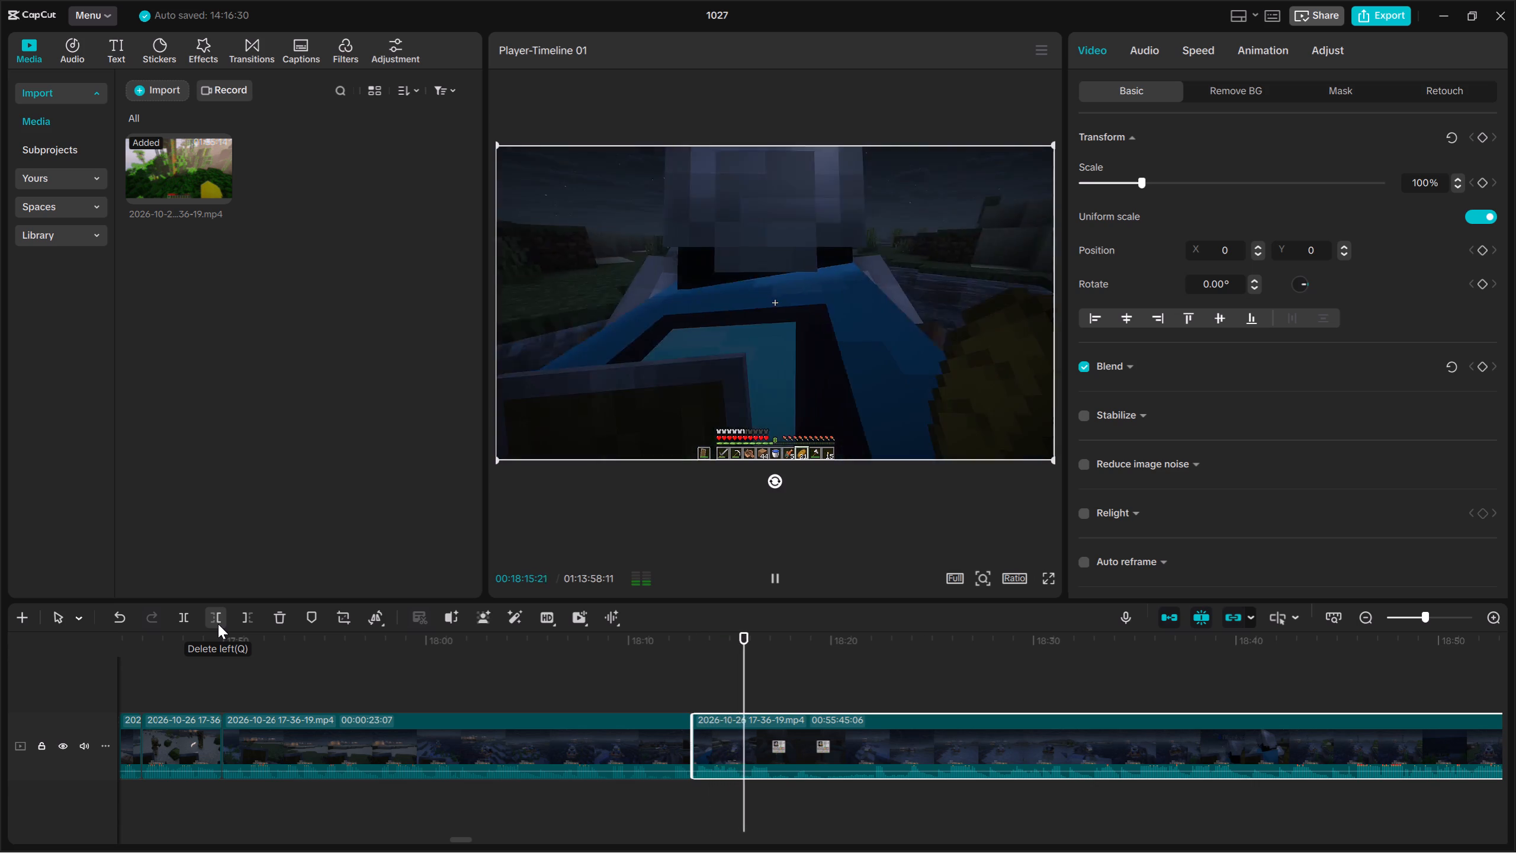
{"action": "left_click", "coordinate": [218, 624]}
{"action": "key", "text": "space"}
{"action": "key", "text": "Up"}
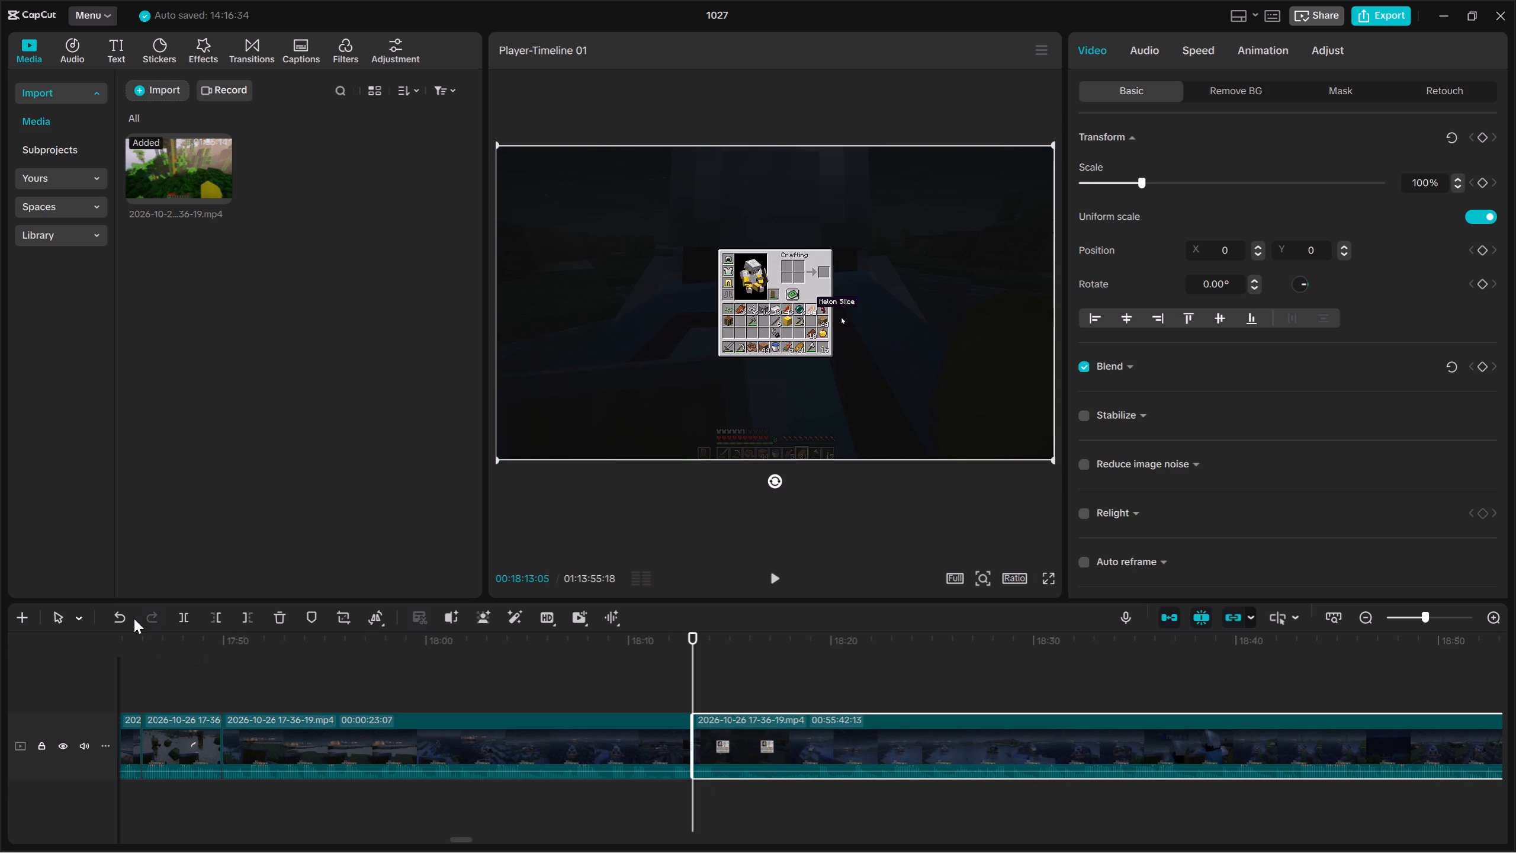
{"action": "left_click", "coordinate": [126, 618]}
Replay the start of the long clip and trim it away up to 00:18:14:19.
{"action": "key", "text": "space"}
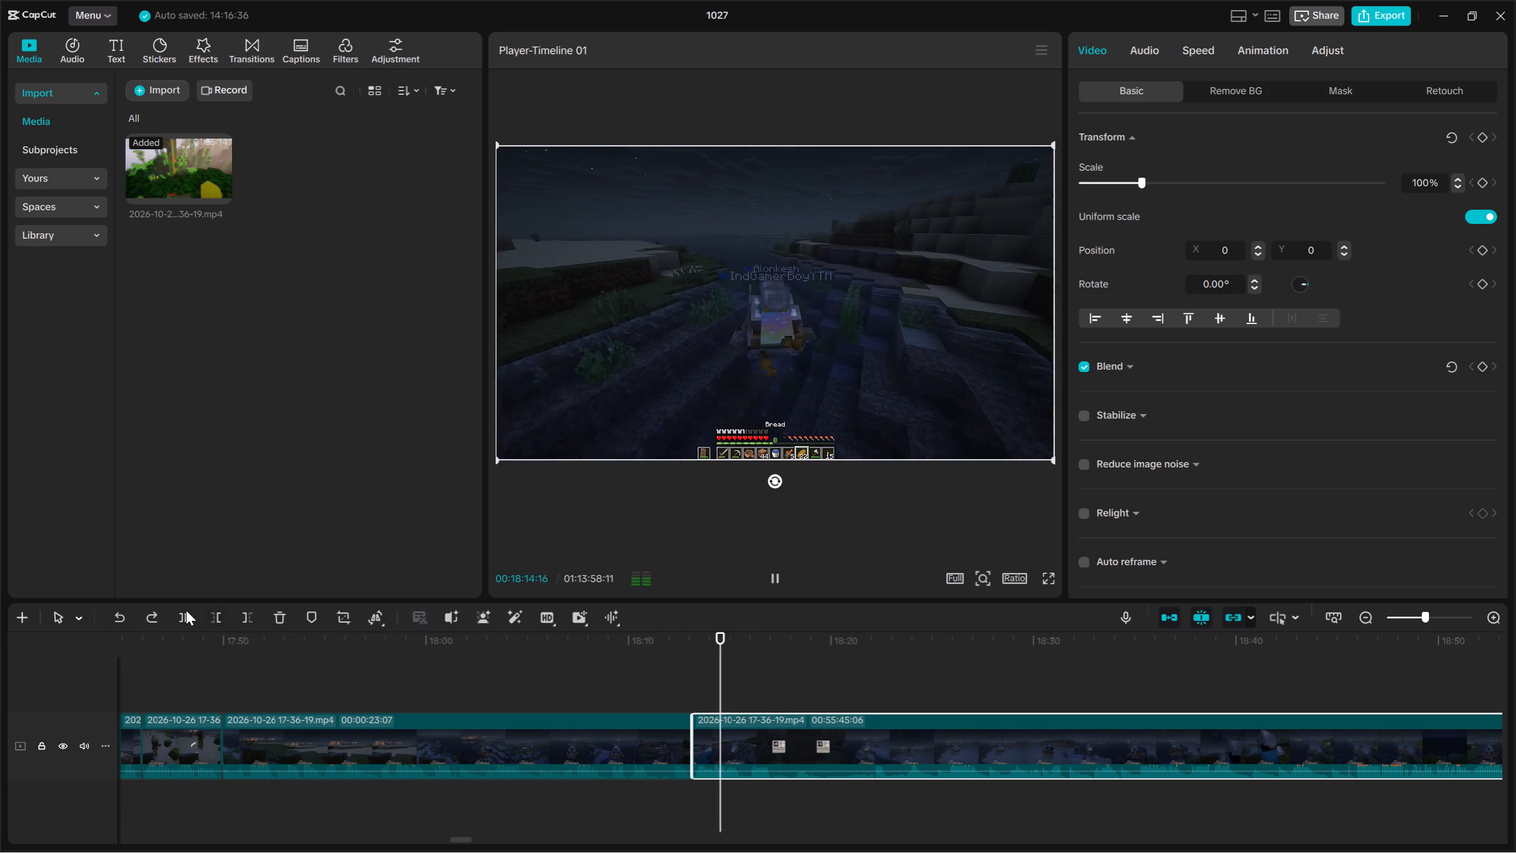
{"action": "key", "text": "Up"}
{"action": "key", "text": "space"}
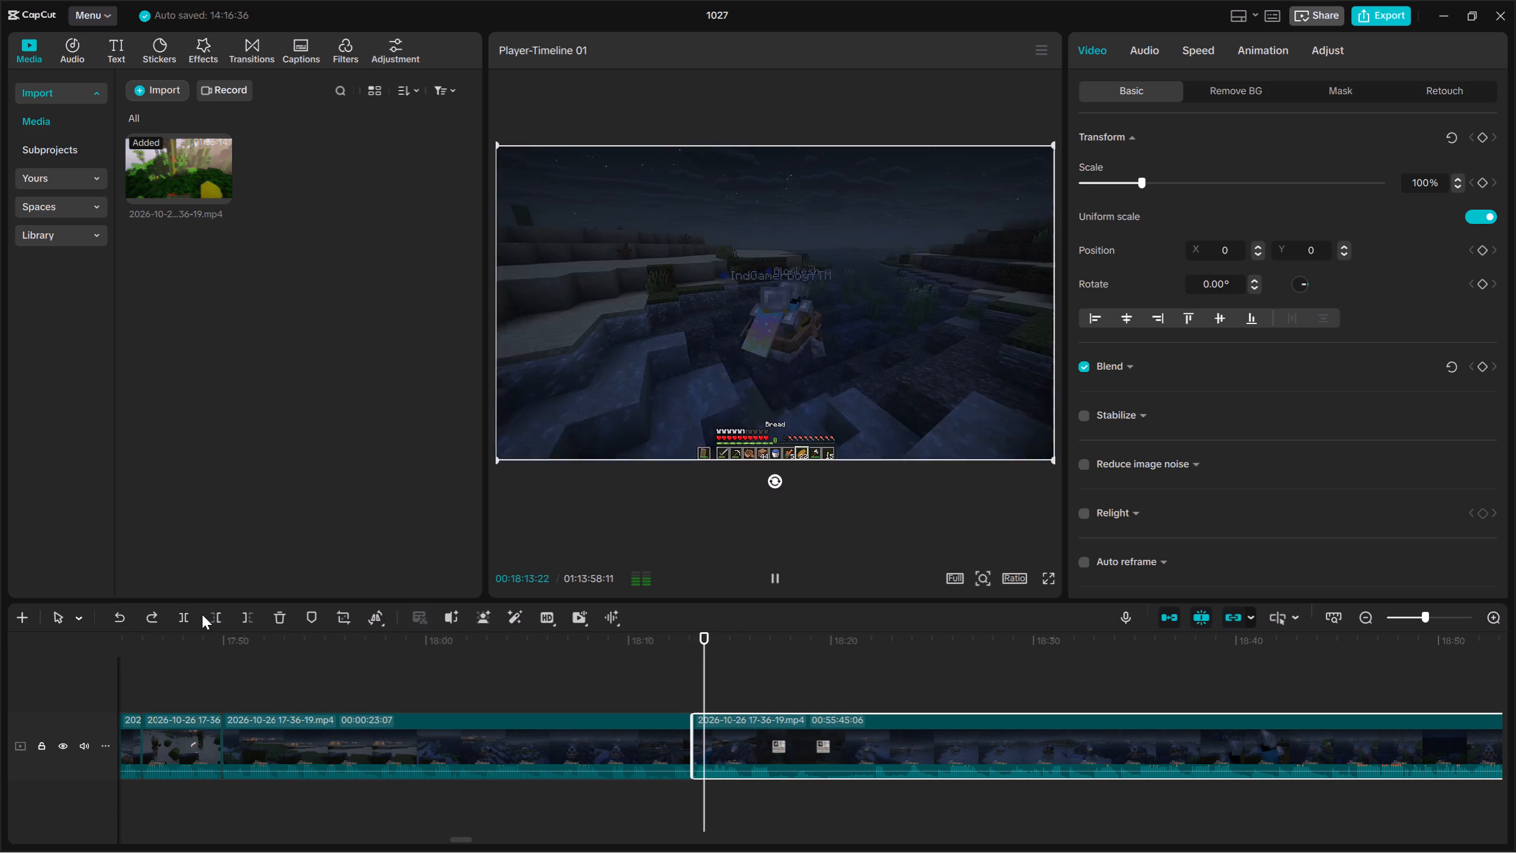
{"action": "key", "text": "space"}
{"action": "left_click", "coordinate": [202, 614]}
{"action": "key", "text": "space"}
{"action": "key", "text": "space"}
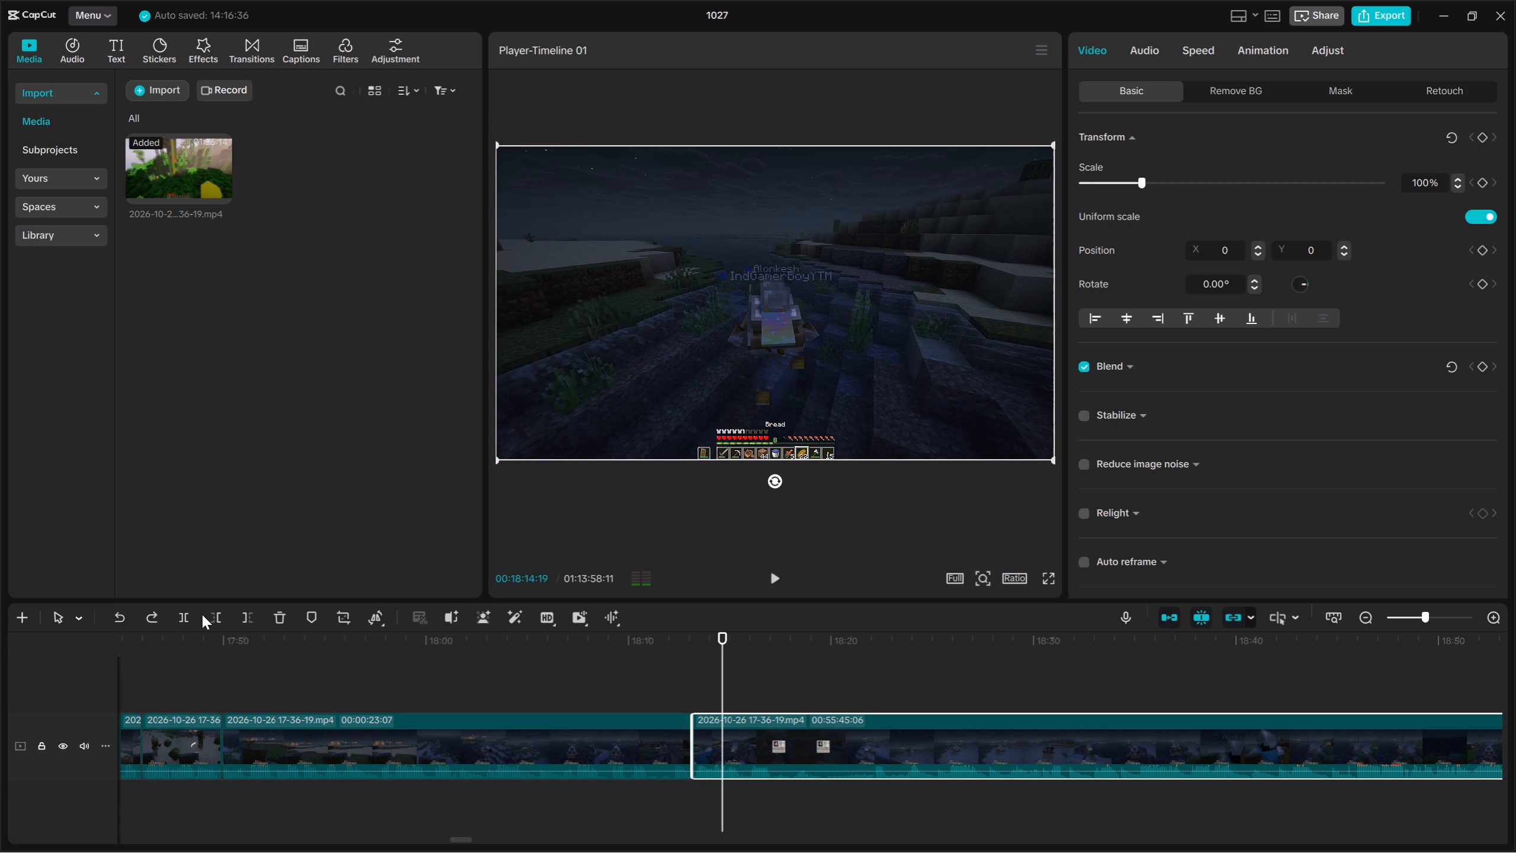
{"action": "left_click", "coordinate": [226, 617]}
Split the long clip at 00:18:15:13 and trim a little over one second off the remainder's start.
{"action": "key", "text": "space"}
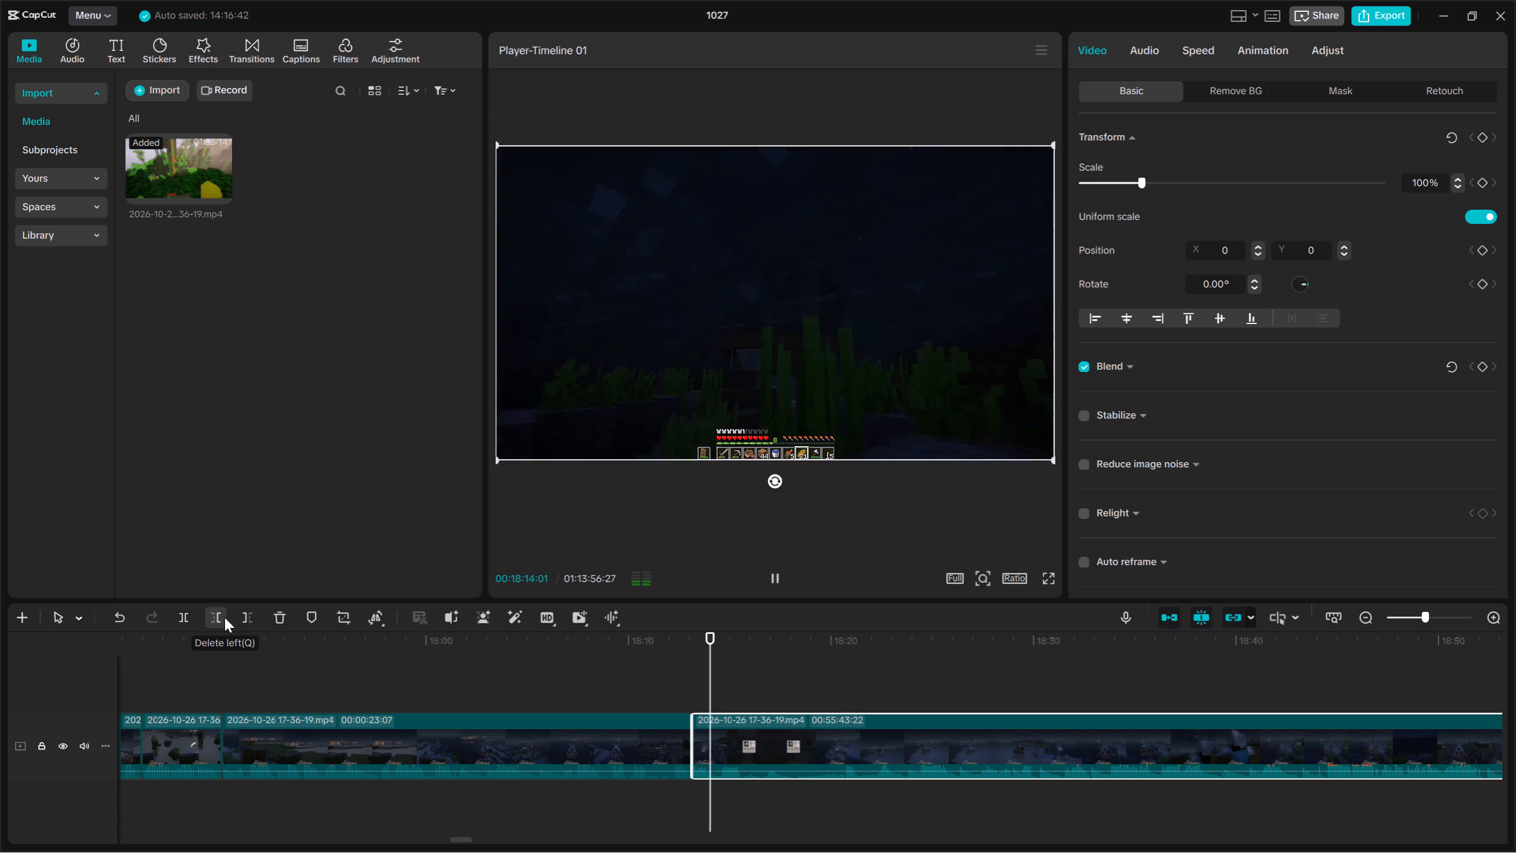
{"action": "key", "text": "space"}
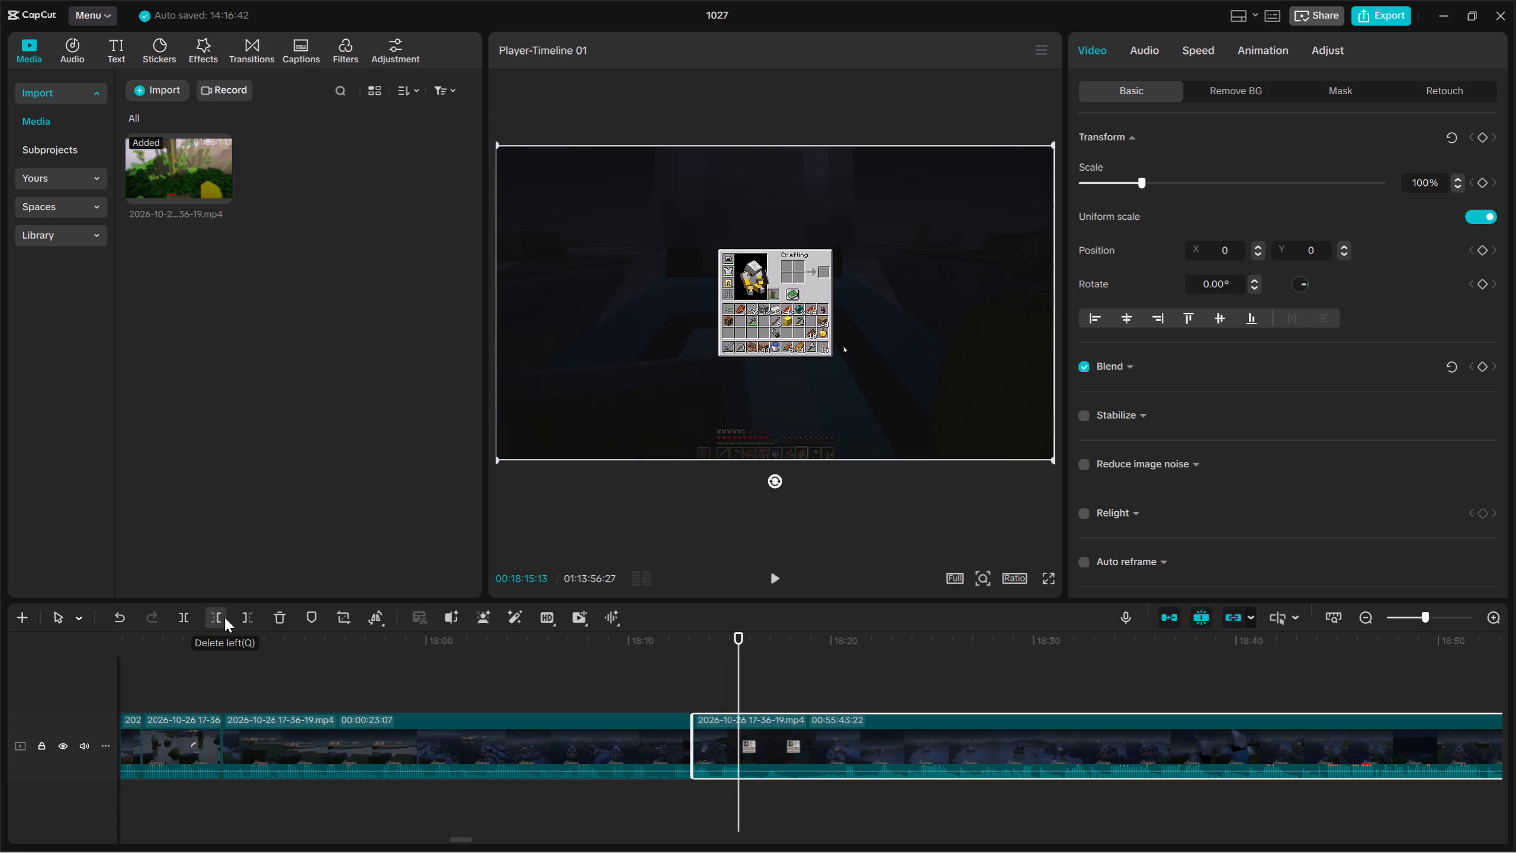
{"action": "left_click", "coordinate": [185, 623]}
{"action": "key", "text": "space"}
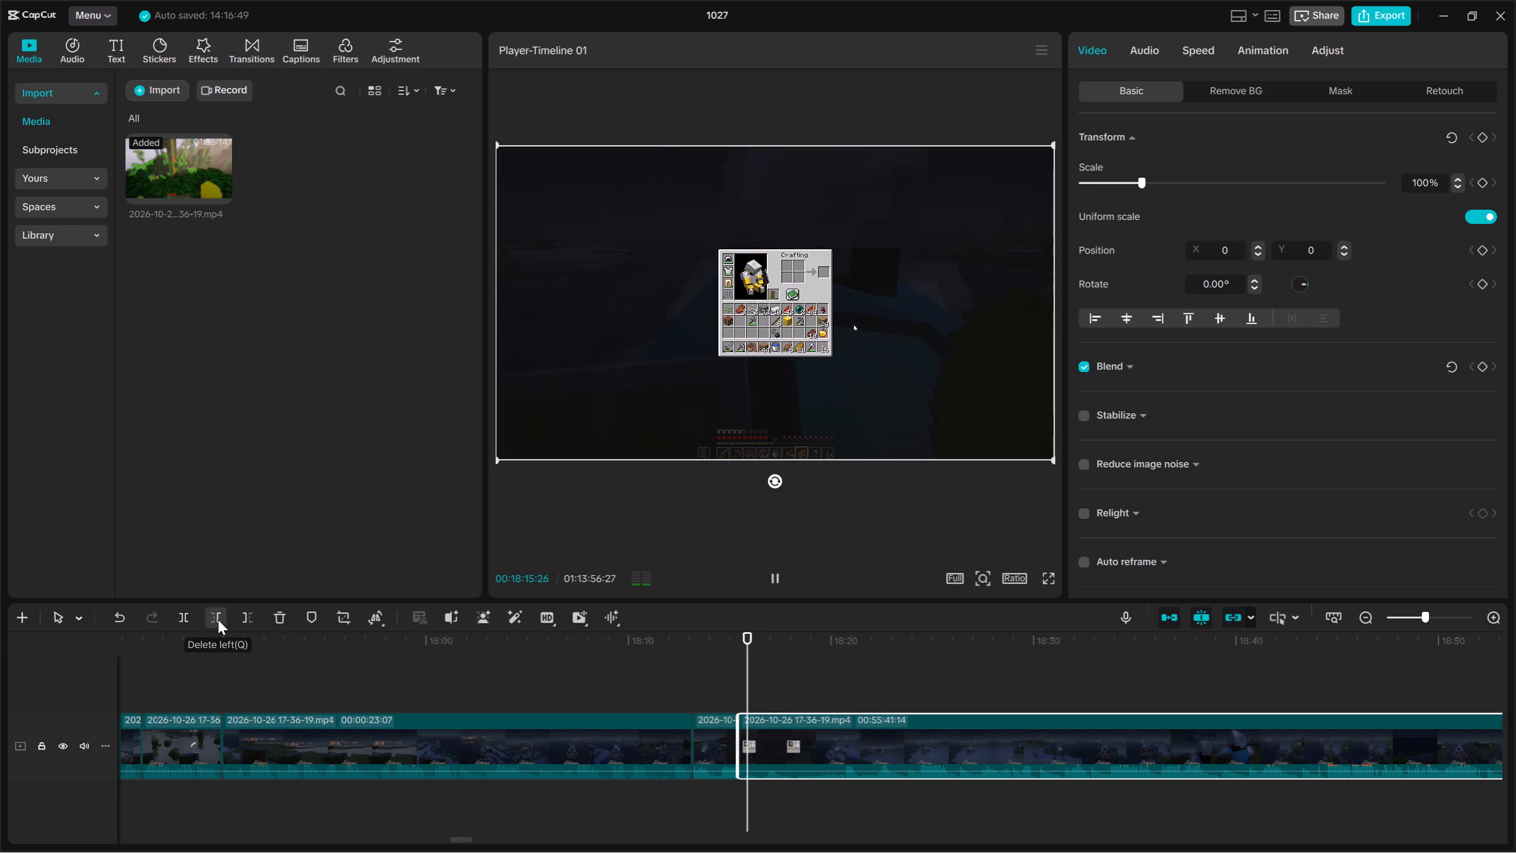
{"action": "left_click", "coordinate": [218, 620]}
{"action": "key", "text": "space"}
{"action": "key", "text": "space"}
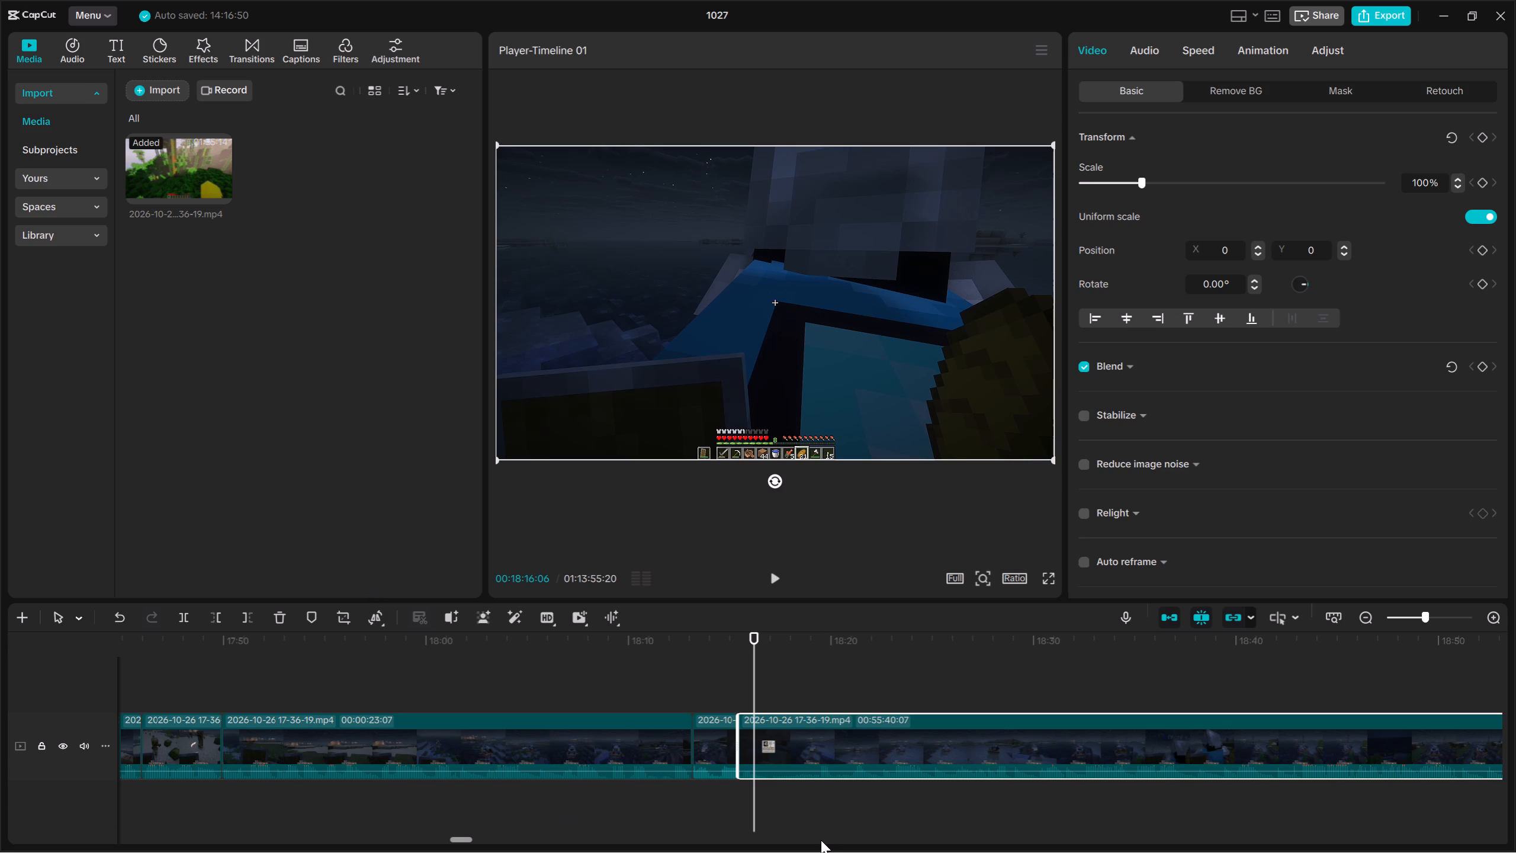
Replay the long clip from its start and split it at 00:18:16:15.
{"action": "key", "text": "Up"}
{"action": "key", "text": "space"}
{"action": "key", "text": "space"}
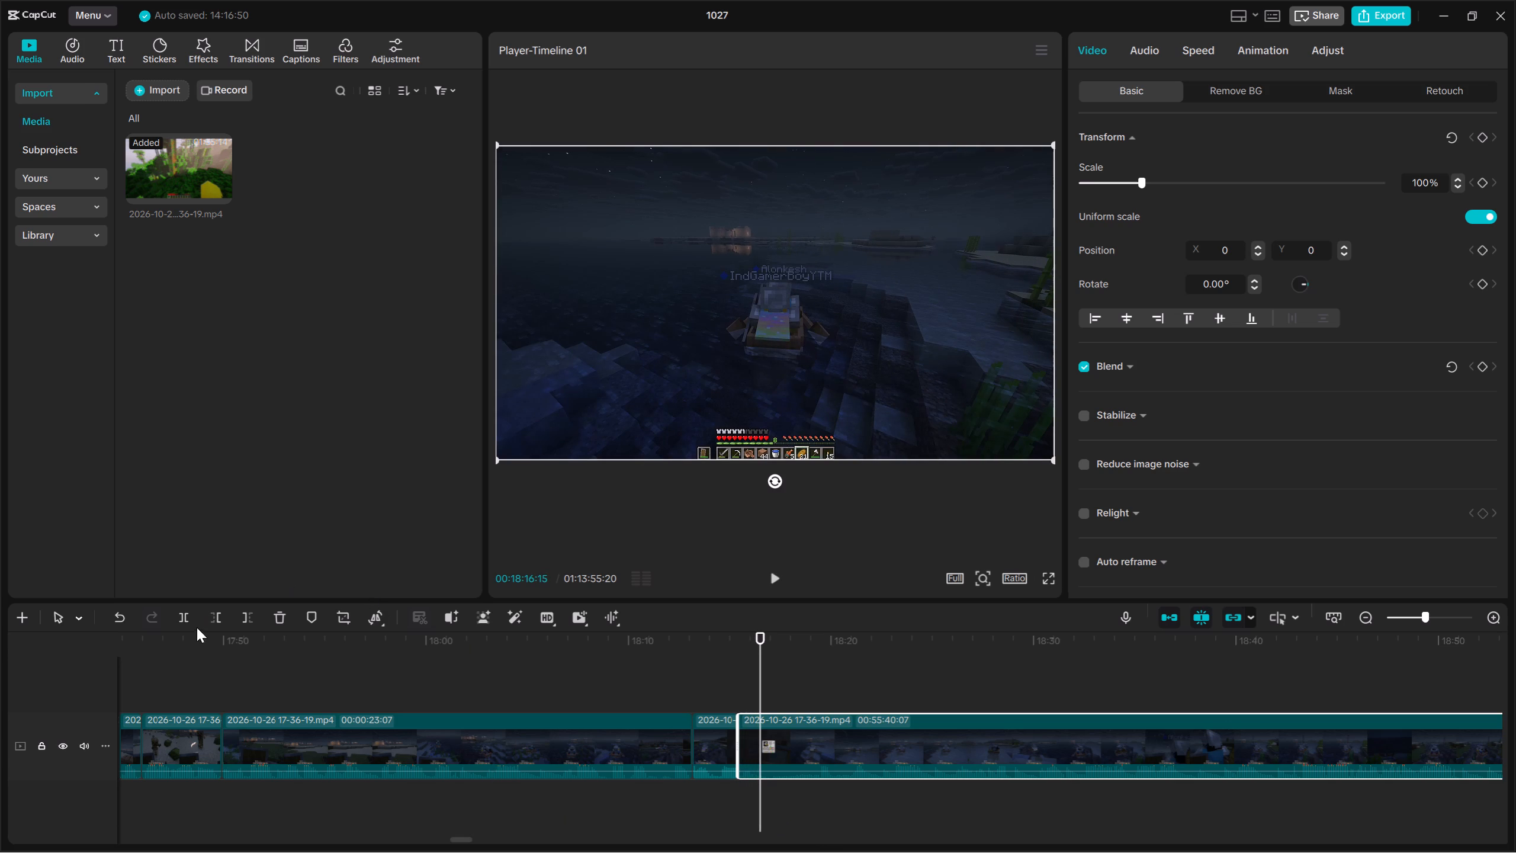
{"action": "left_click", "coordinate": [188, 614]}
Skim the footage of the long clip and trim away its start up to about 00:18:30:07.
{"action": "key", "text": "space"}
{"action": "left_click", "coordinate": [816, 782]}
{"action": "key", "text": "space"}
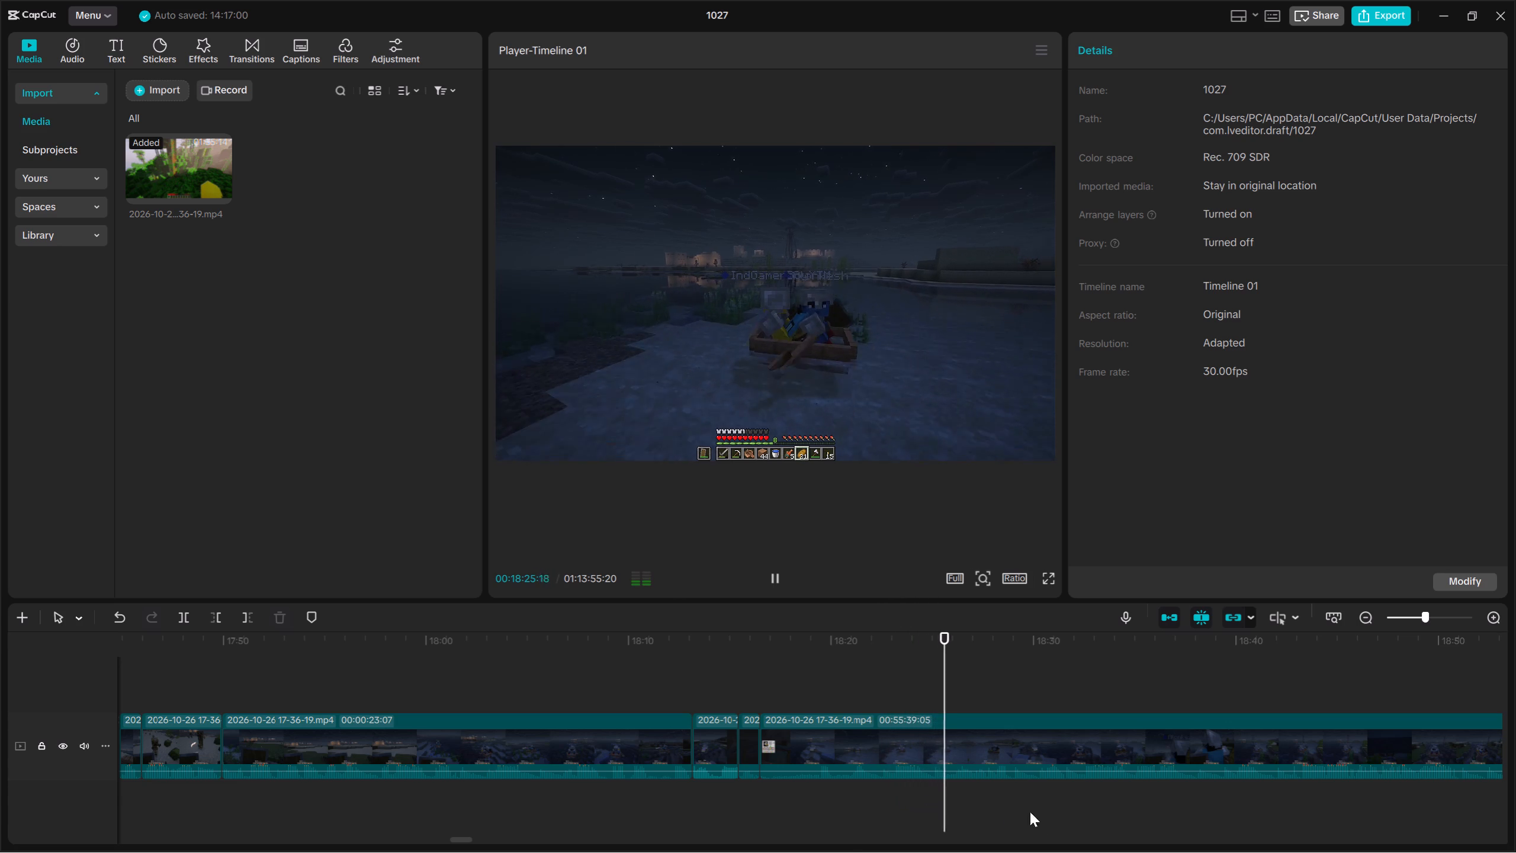
{"action": "left_click", "coordinate": [1088, 792]}
{"action": "key", "text": "space"}
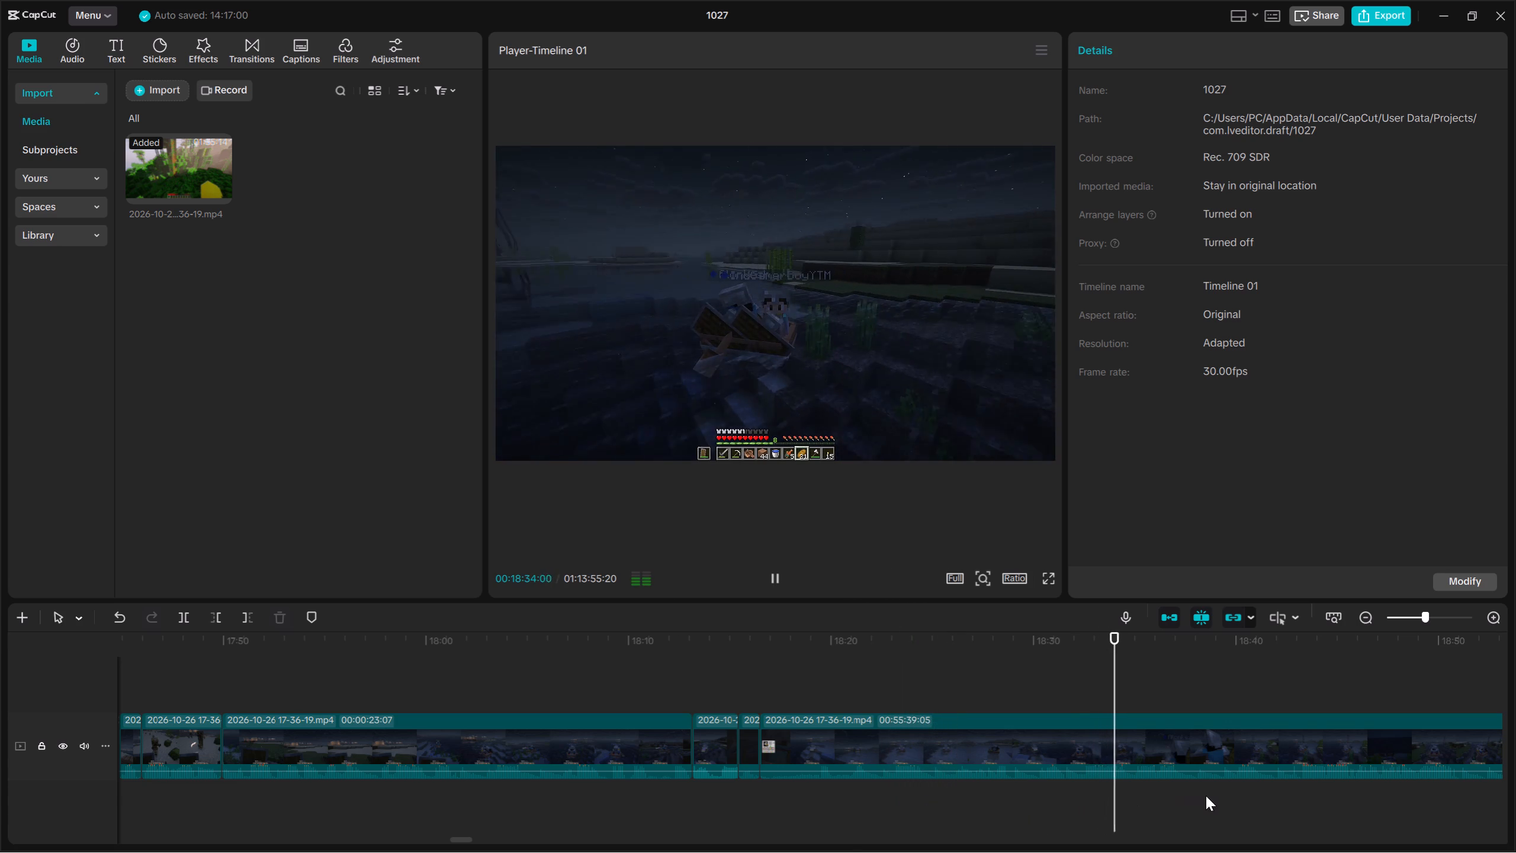
{"action": "left_click", "coordinate": [1079, 789]}
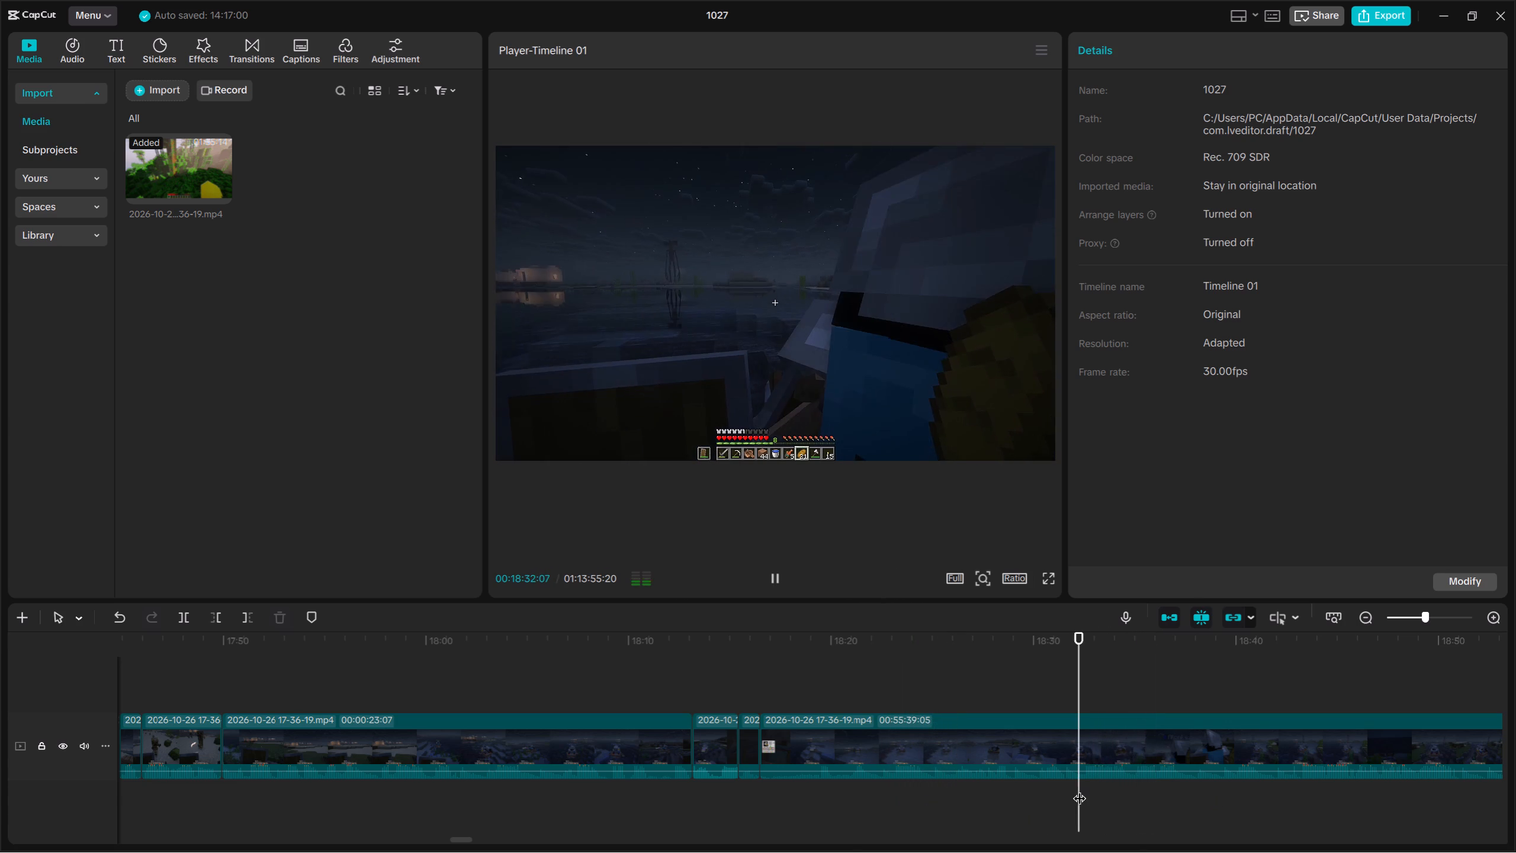
{"action": "left_click_drag", "start_coordinate": [1200, 825], "coordinate": [1218, 703]}
{"action": "left_click", "coordinate": [1030, 784]}
{"action": "key", "text": "space"}
{"action": "key", "text": "space"}
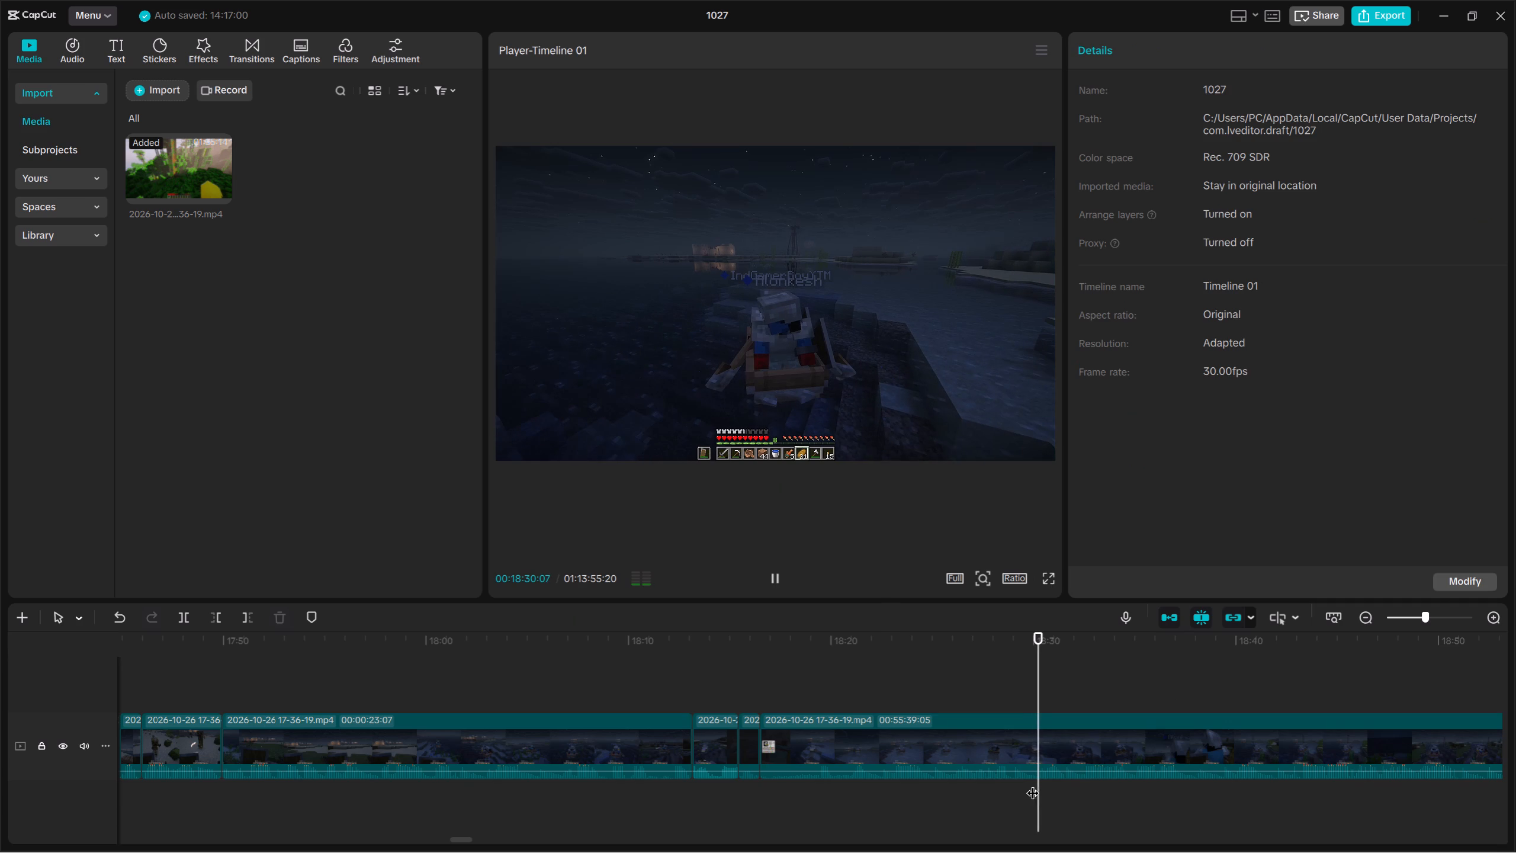
{"action": "left_click_drag", "start_coordinate": [1149, 814], "coordinate": [1167, 717]}
{"action": "left_click", "coordinate": [223, 614]}
Review the recent cuts and delete the two short clips between 00:18:13:05 and 00:18:16:15.
{"action": "key", "text": "space"}
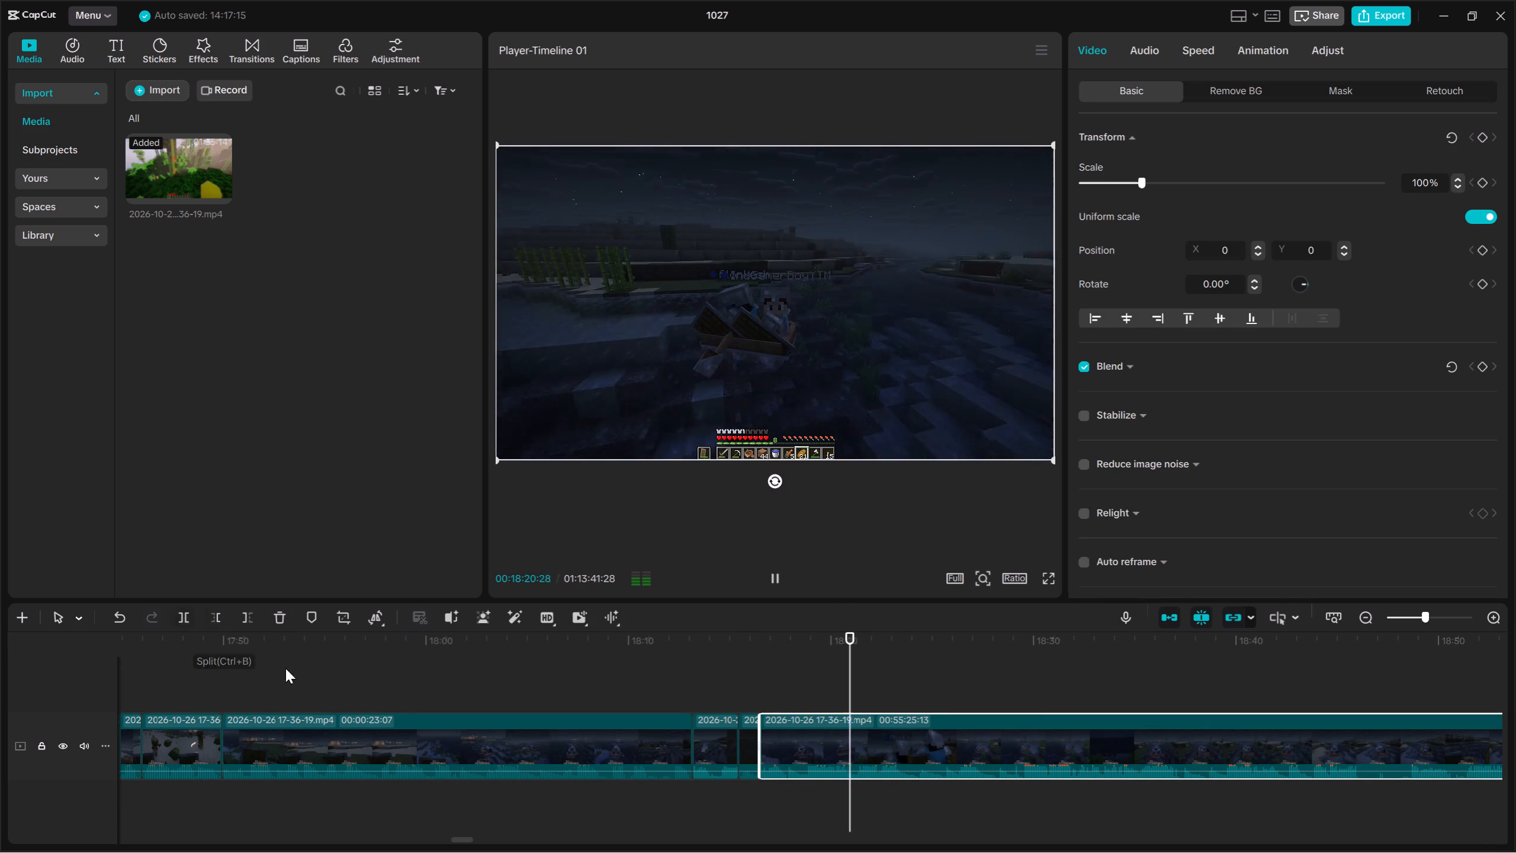
{"action": "key", "text": "Up"}
{"action": "key", "text": "Up"}
{"action": "key", "text": "Up"}
{"action": "key", "text": "space"}
{"action": "left_click", "coordinate": [746, 741]}
{"action": "key", "text": "Up"}
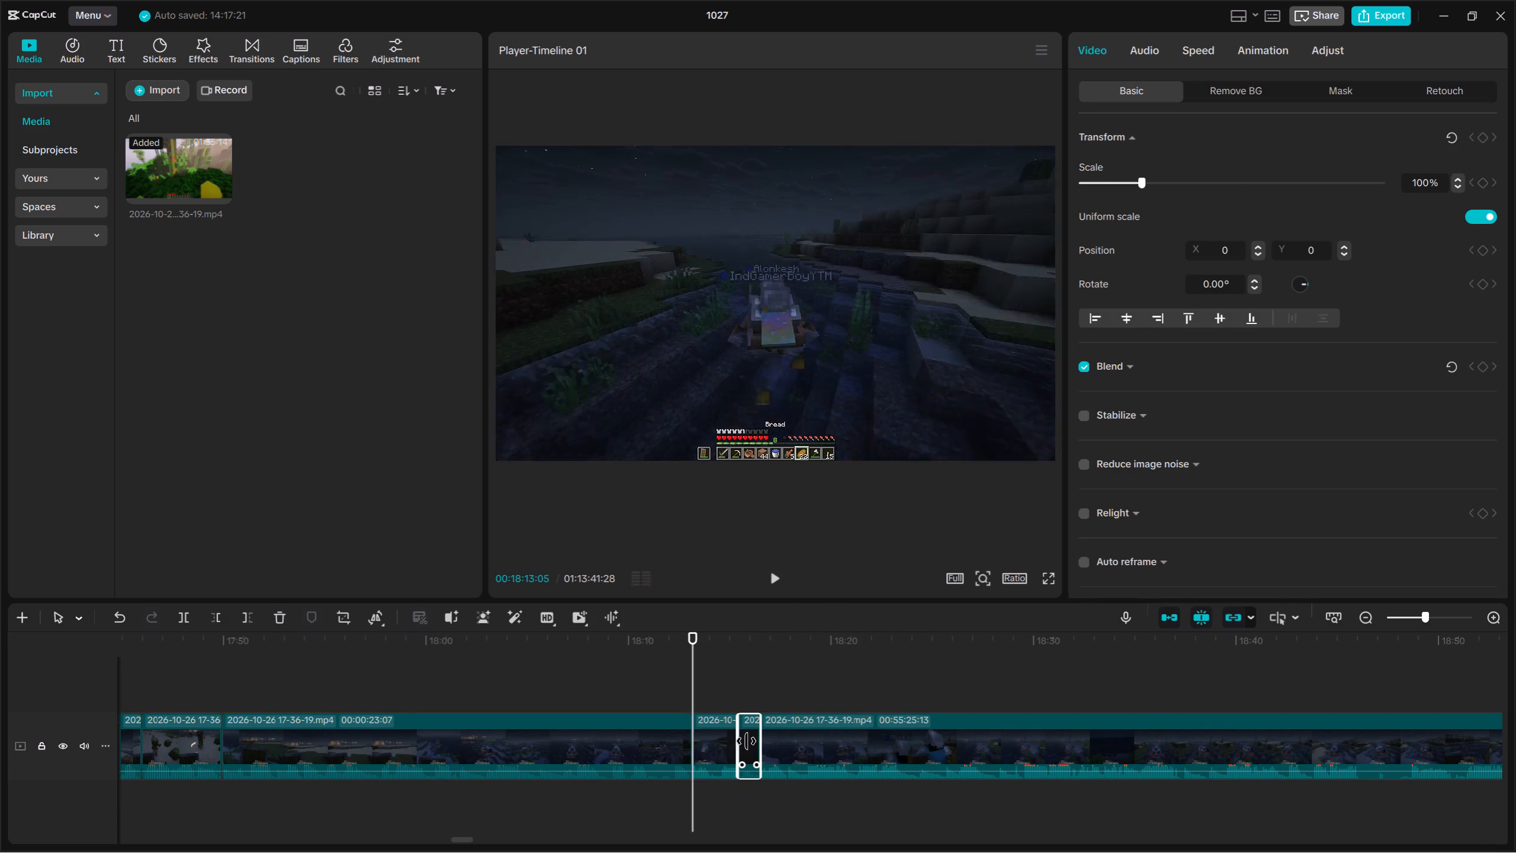
{"action": "key", "text": "Up"}
{"action": "key", "text": "space"}
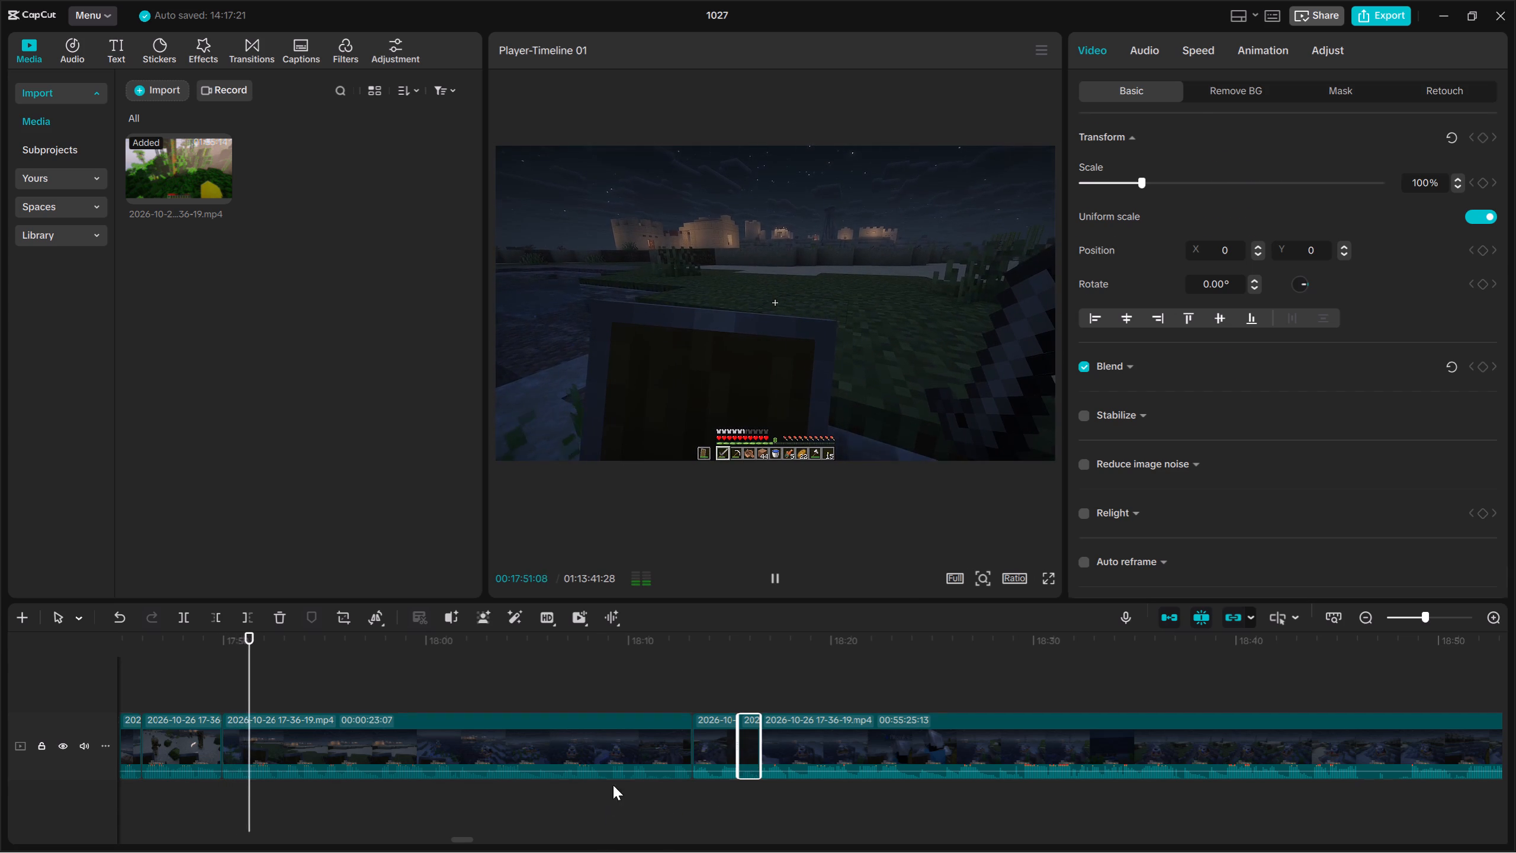
{"action": "left_click", "coordinate": [613, 785]}
{"action": "key", "text": "space"}
{"action": "left_click_drag", "start_coordinate": [750, 812], "coordinate": [721, 759]}
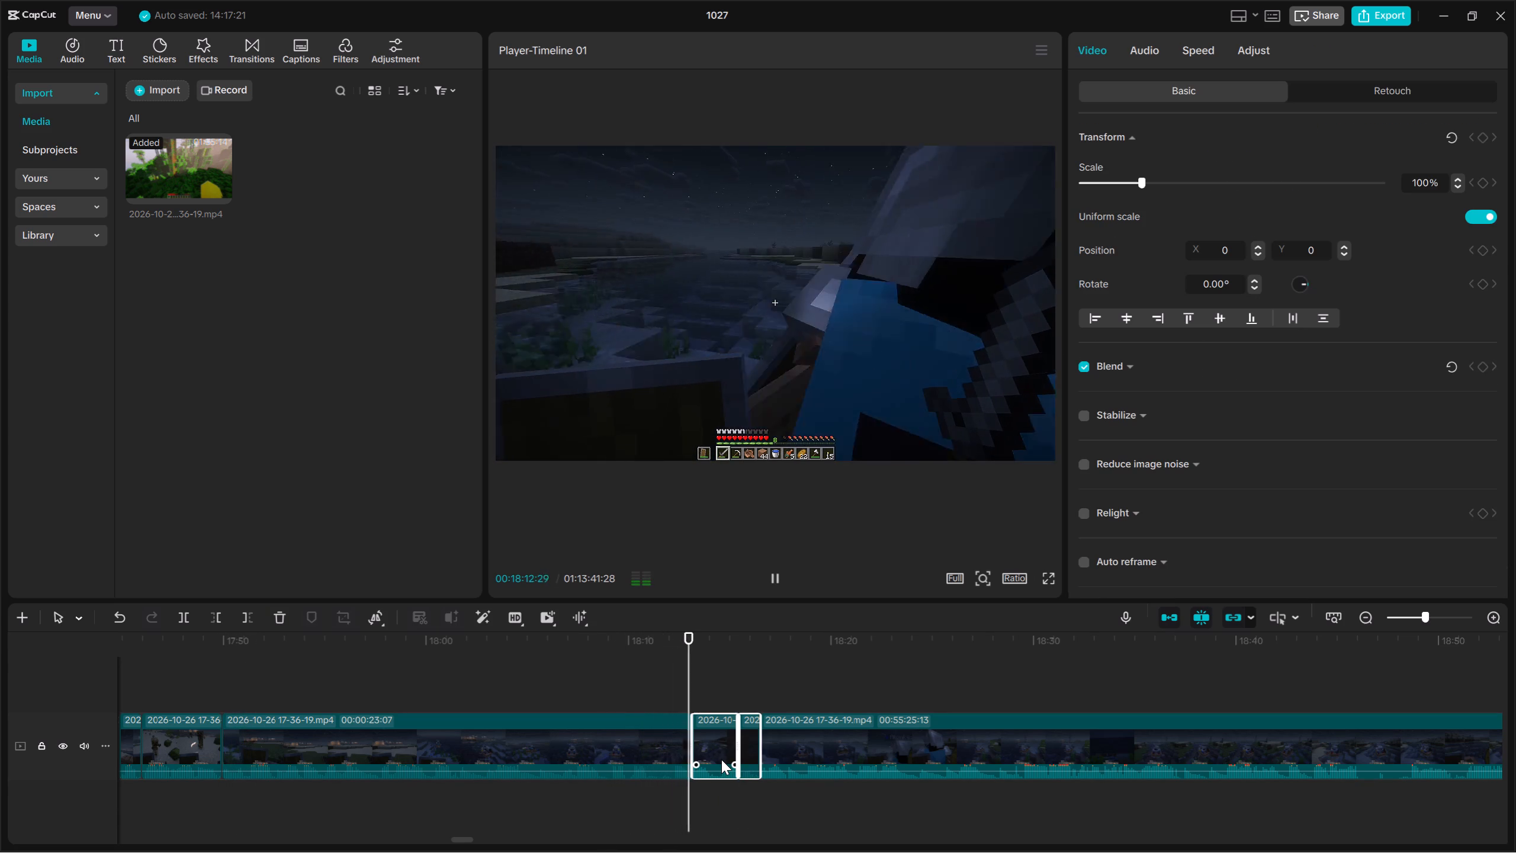
{"action": "key", "text": "Delete"}
{"action": "key", "text": "Up"}
{"action": "key", "text": "Up"}
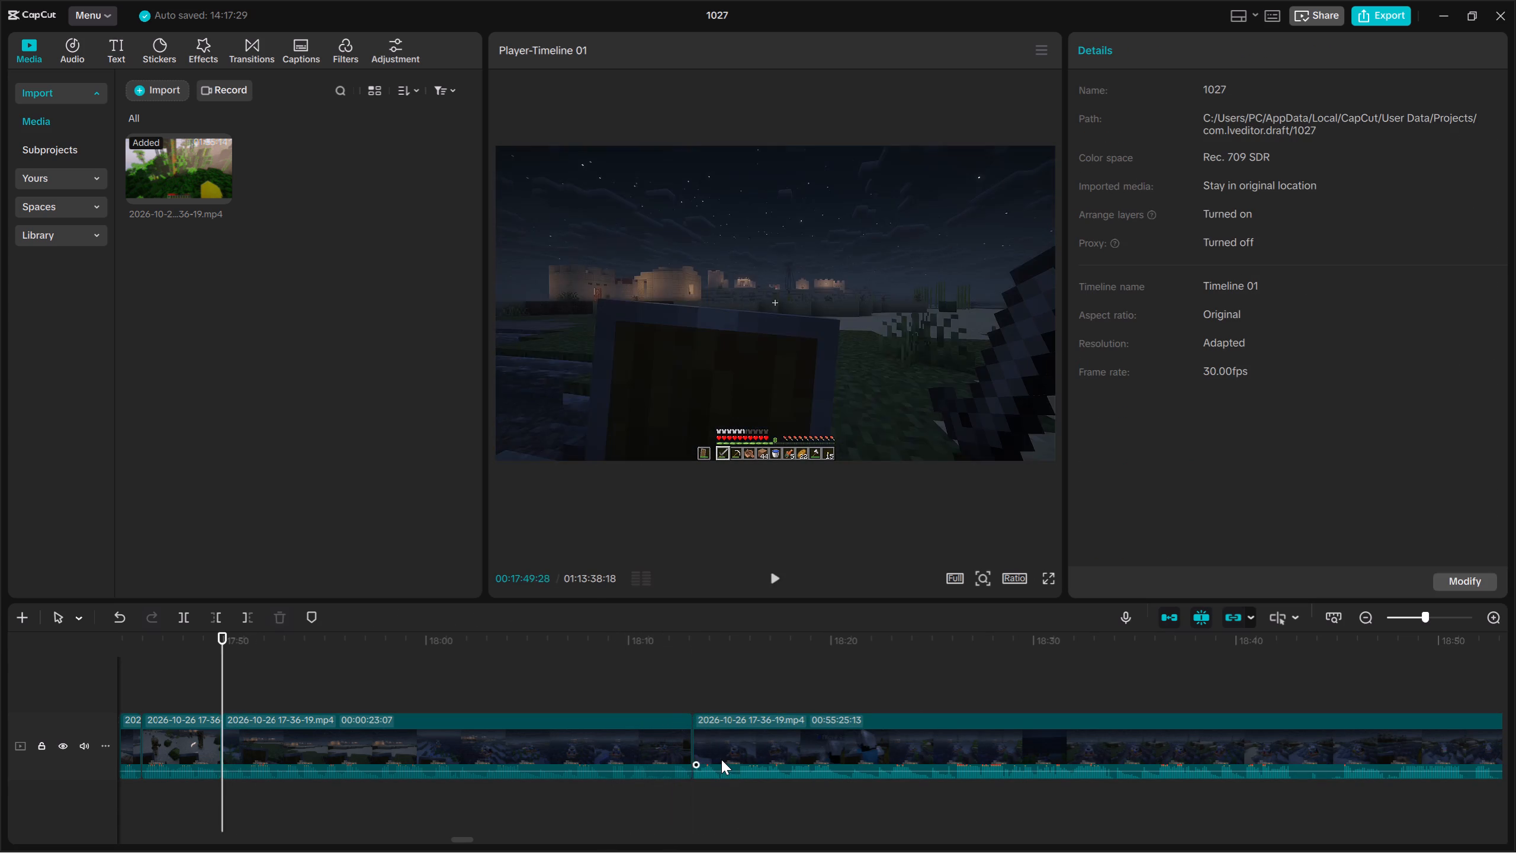
Replay the footage around the latest cut and add a timeline marker at 00:18:10:06.
{"action": "key", "text": "space"}
{"action": "left_click", "coordinate": [659, 787]}
{"action": "key", "text": "space"}
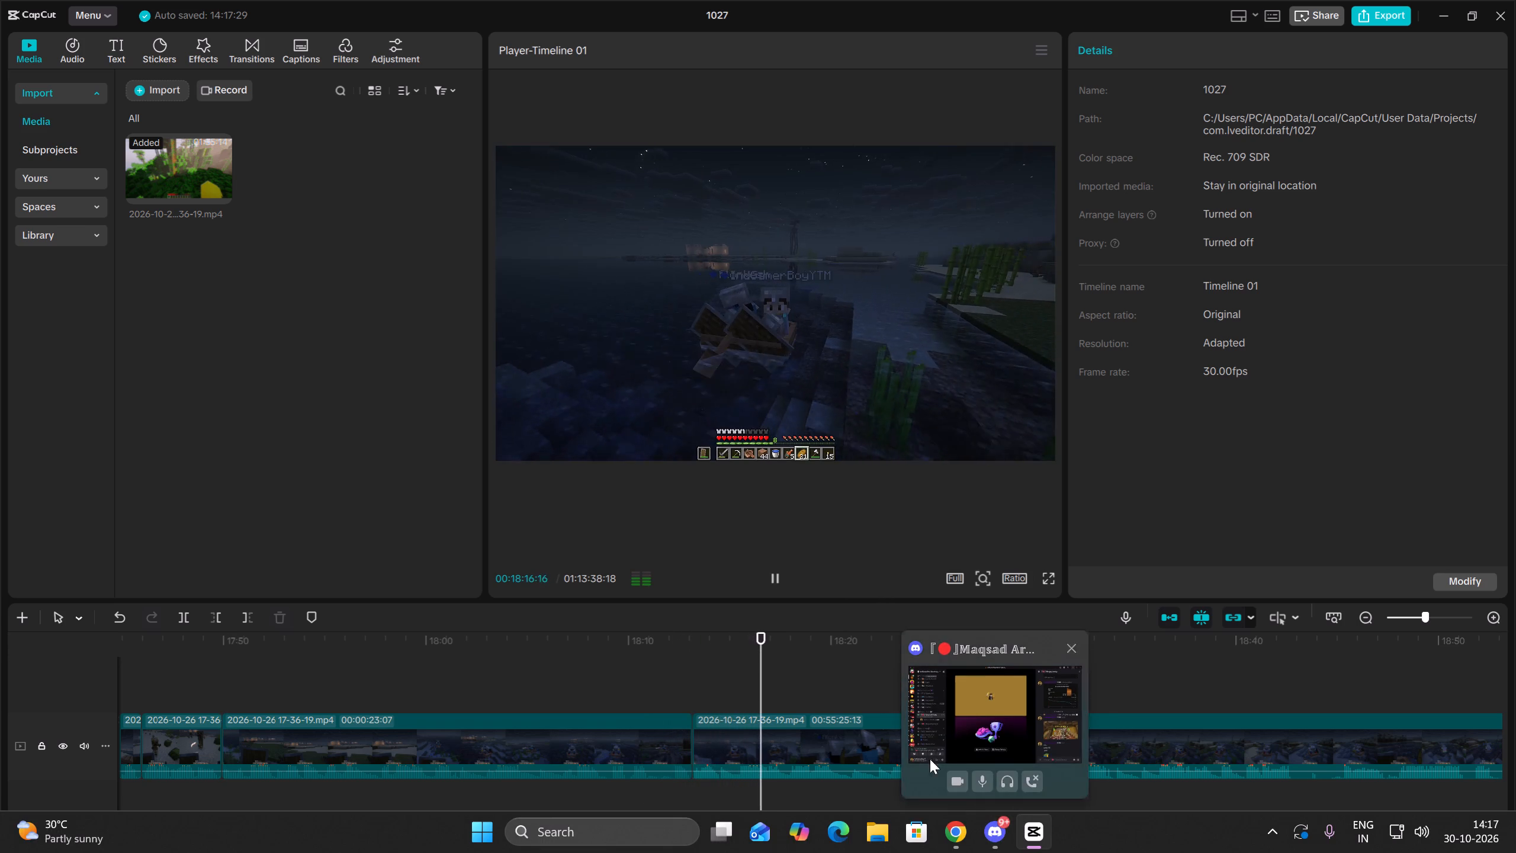
{"action": "double_click", "coordinate": [628, 687]}
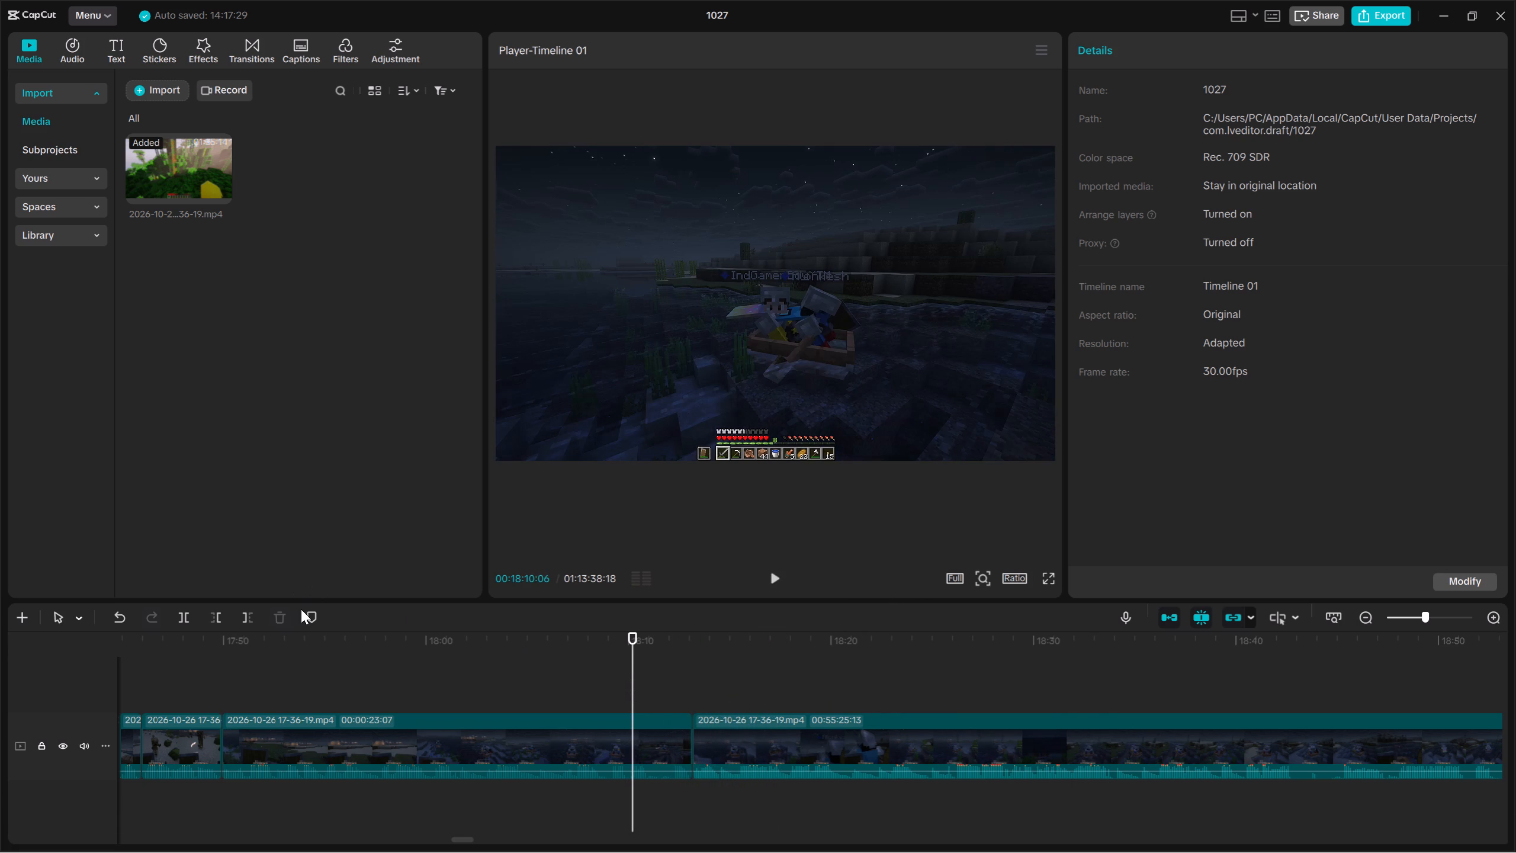
{"action": "left_click", "coordinate": [301, 609]}
{"action": "left_click", "coordinate": [308, 611]}
Split the long clip at 00:18:17:29 and trim about one second off the remainder's start.
{"action": "key", "text": "space"}
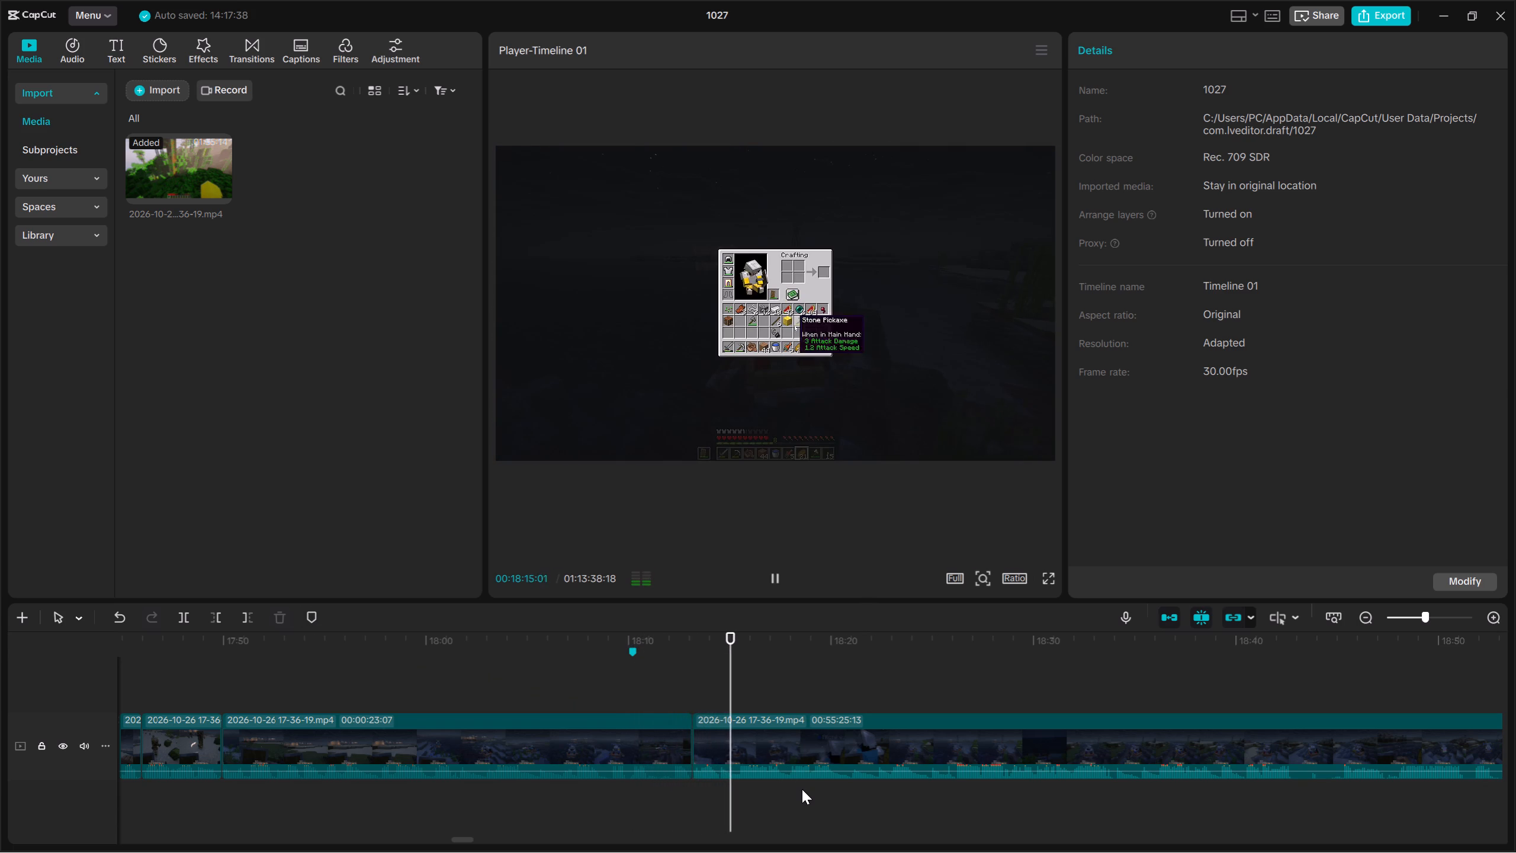
{"action": "left_click", "coordinate": [830, 758]}
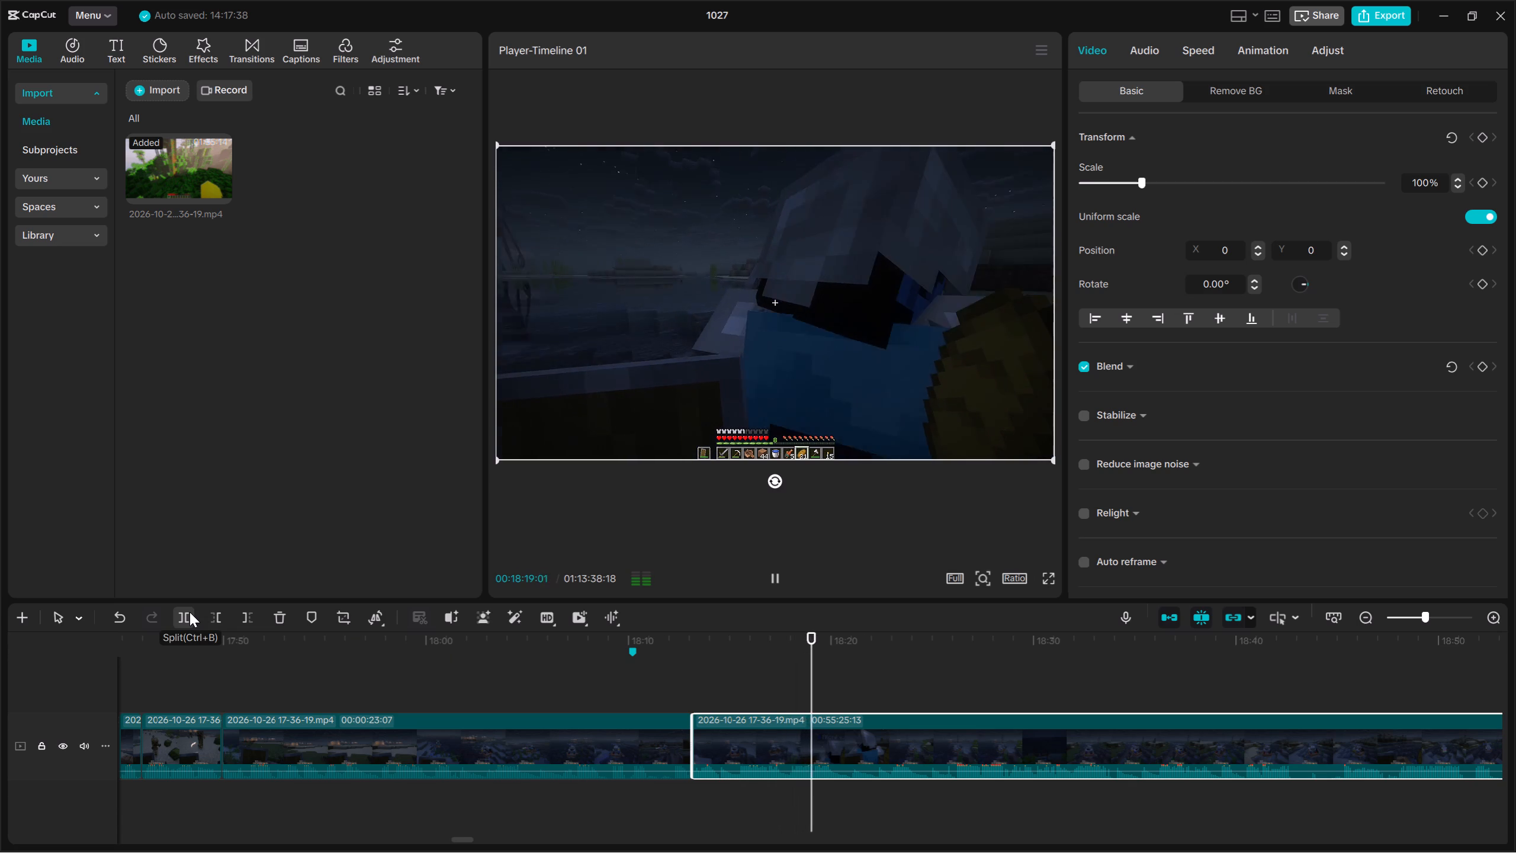
{"action": "key", "text": "space"}
{"action": "double_click", "coordinate": [792, 788]}
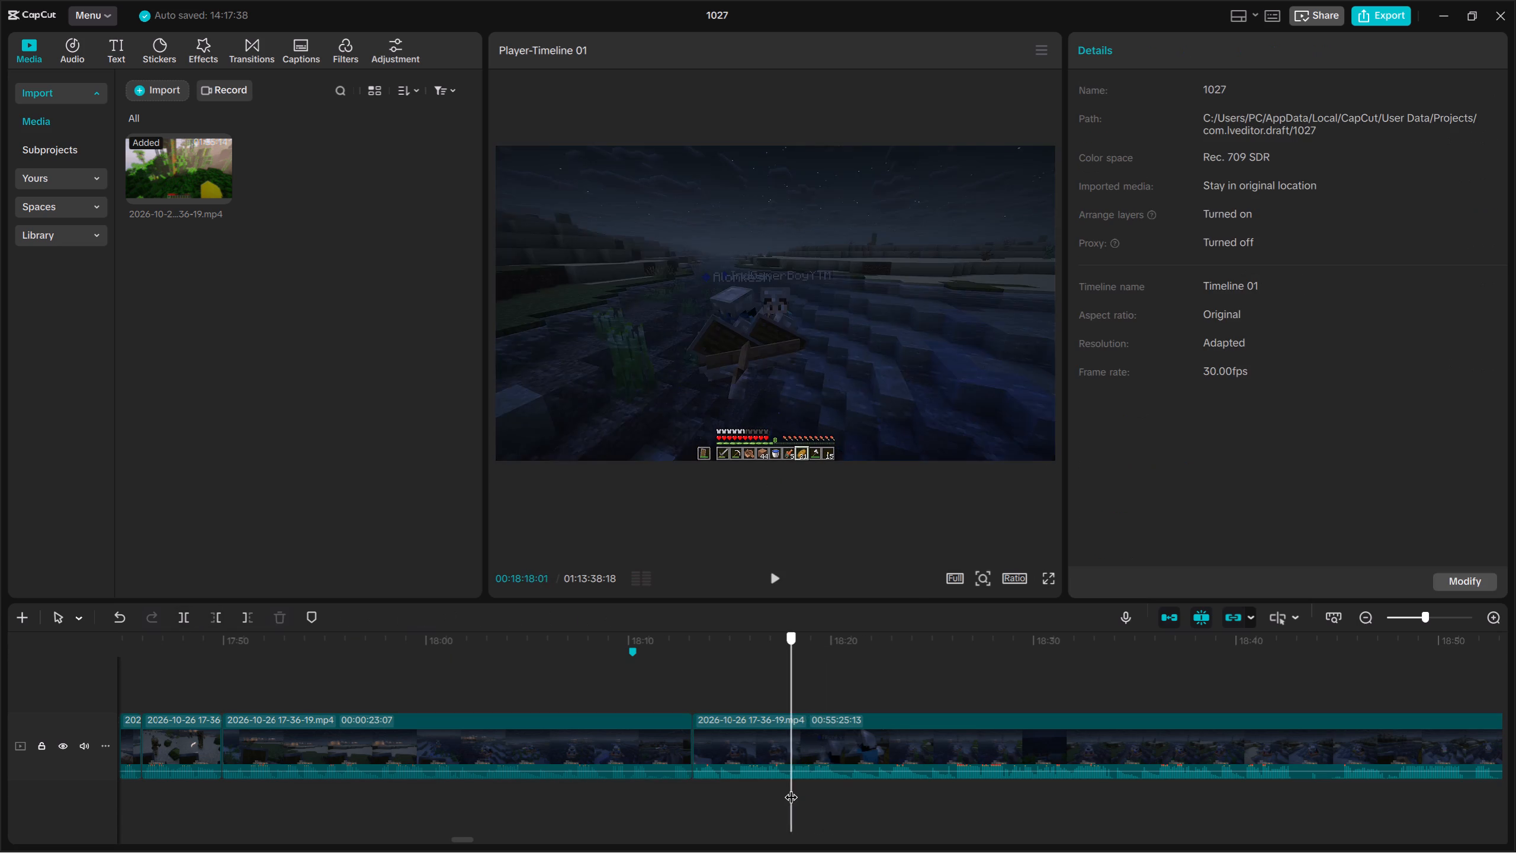
{"action": "left_click_drag", "start_coordinate": [816, 793], "coordinate": [844, 755]}
{"action": "left_click", "coordinate": [187, 615]}
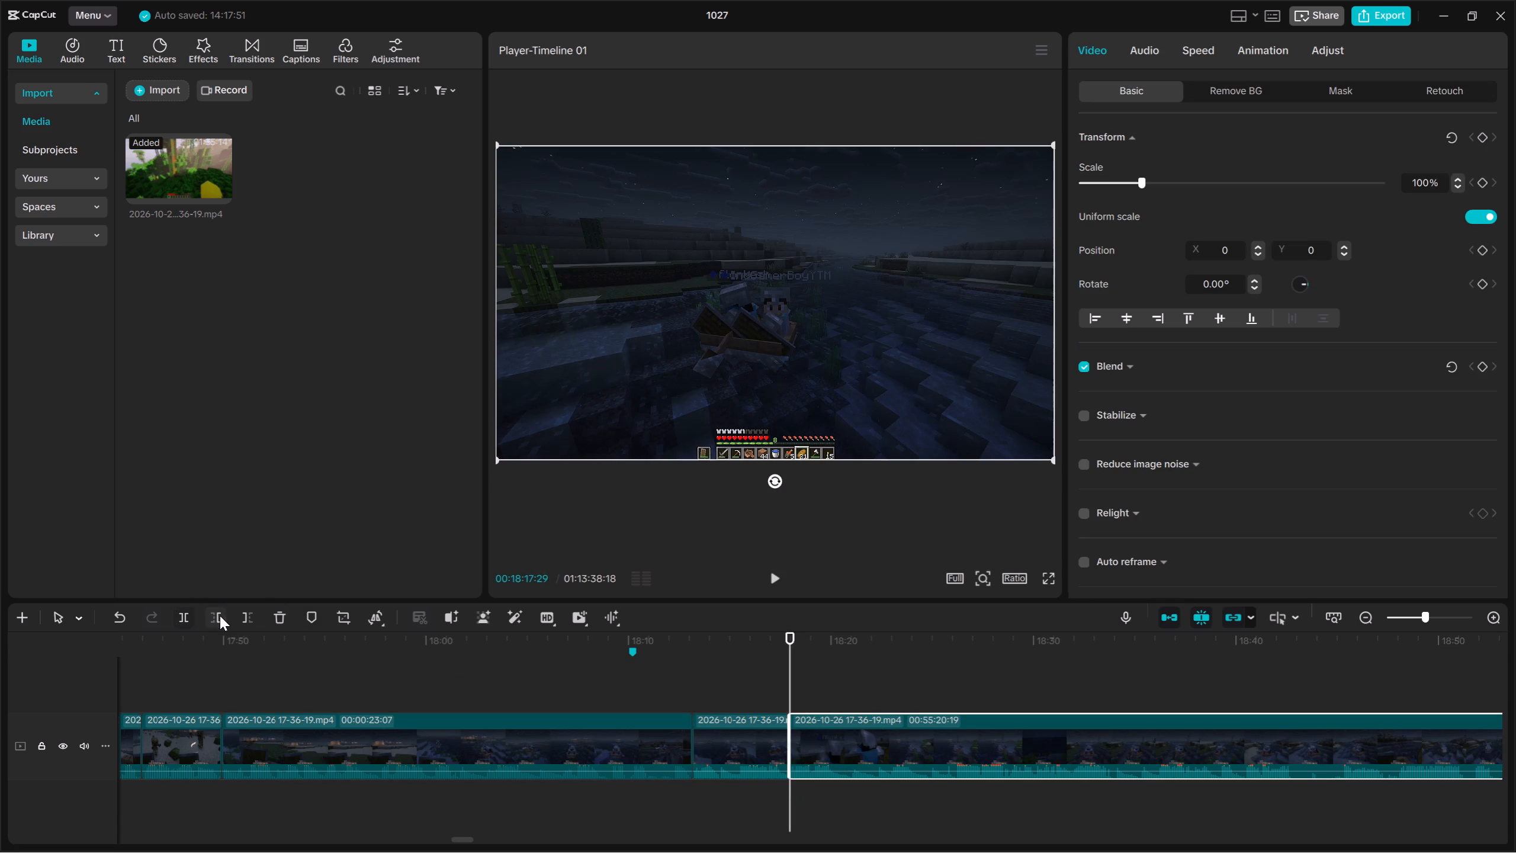
{"action": "key", "text": "space"}
{"action": "key", "text": "space"}
{"action": "left_click", "coordinate": [220, 615]}
Review the footage across the new cut and trim the start of the long clip up to 00:18:25:01.
{"action": "key", "text": "space"}
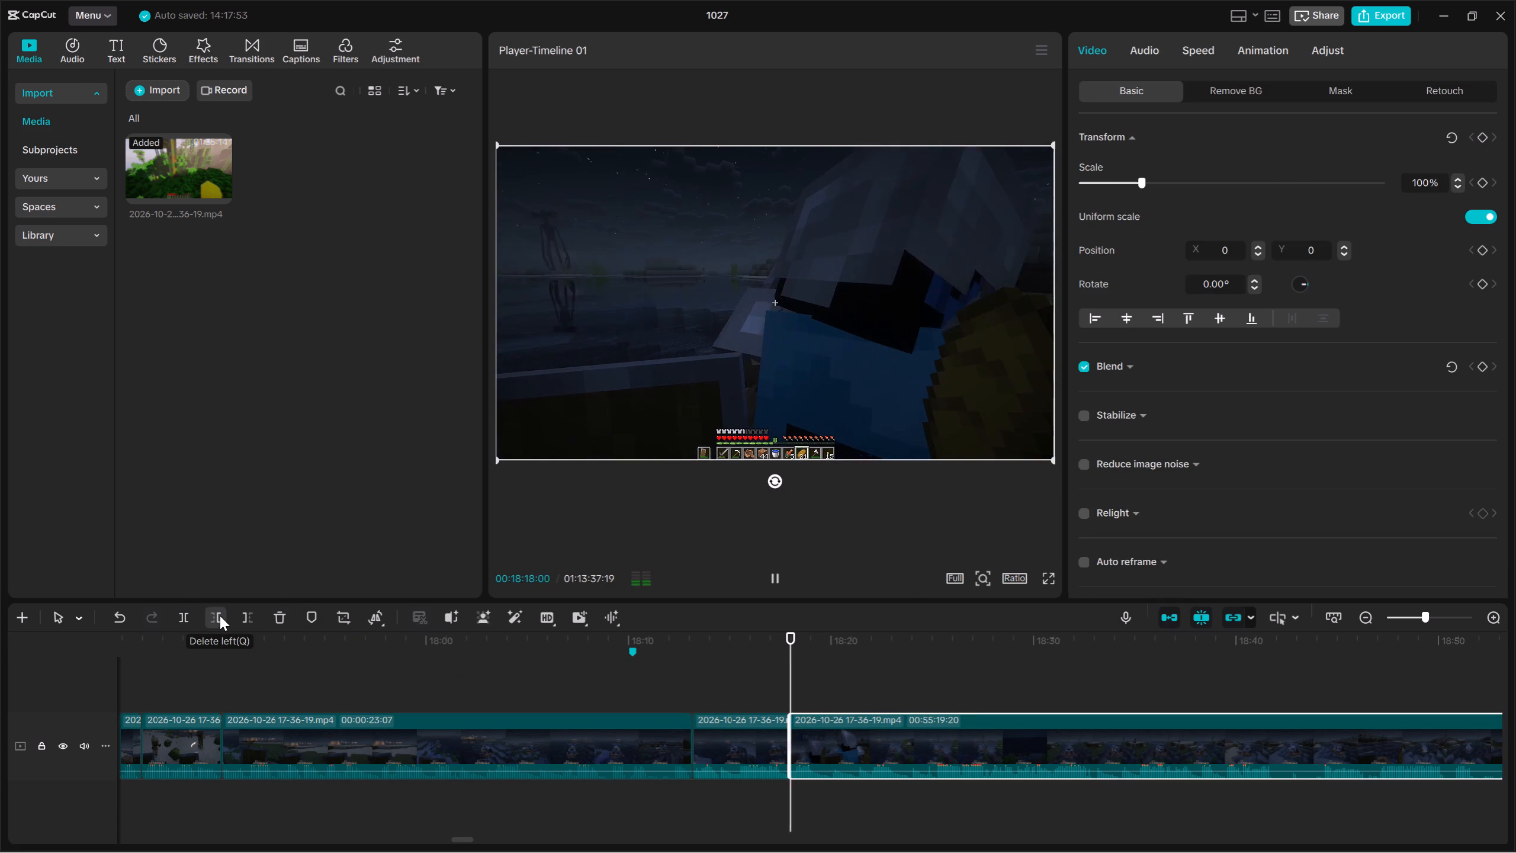
{"action": "key", "text": "space"}
{"action": "key", "text": "Up"}
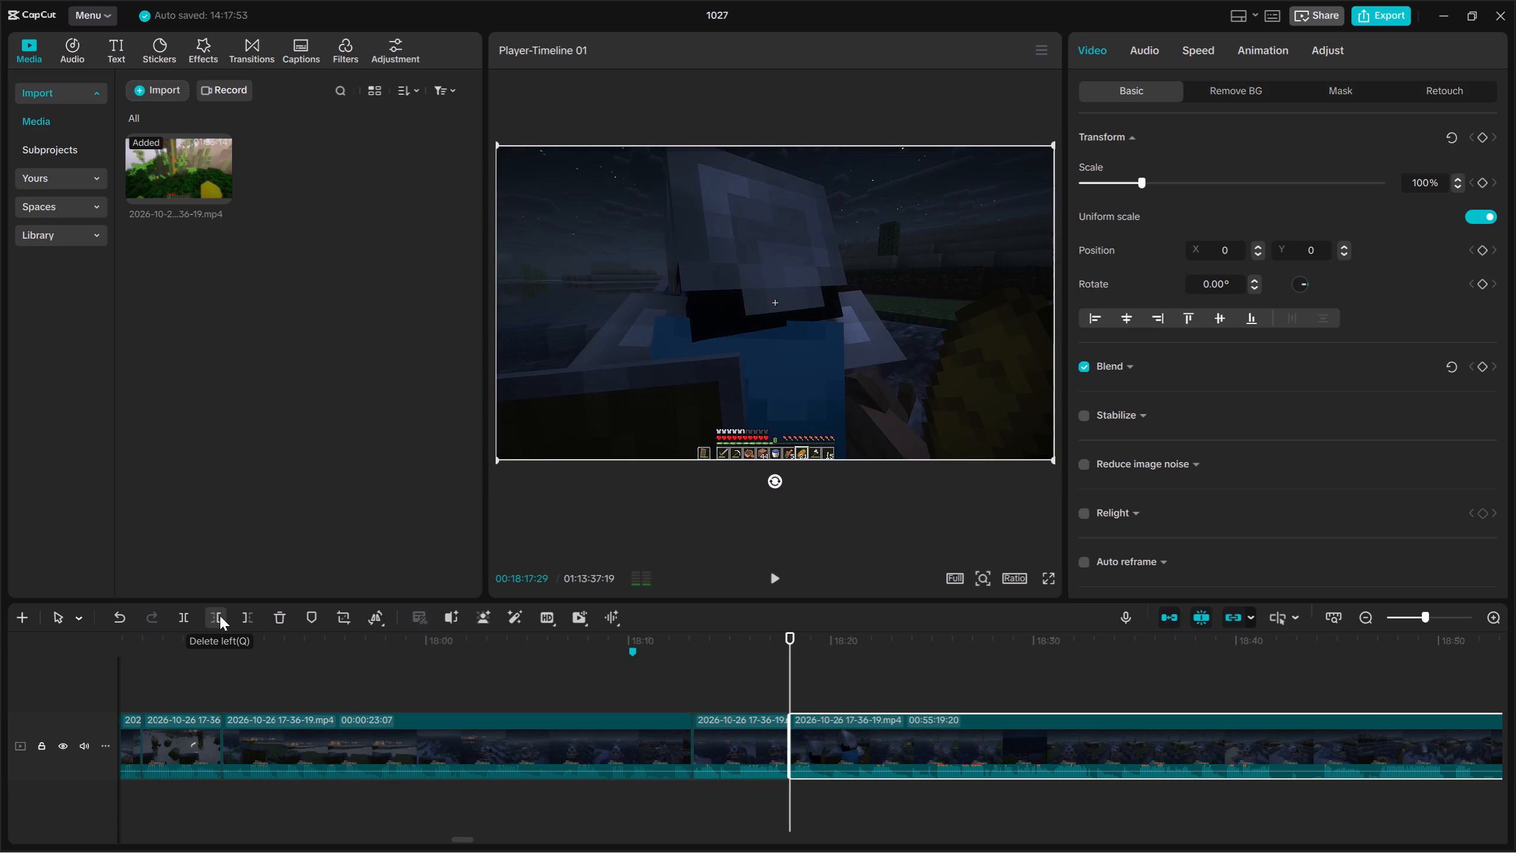
{"action": "key", "text": "Up"}
{"action": "key", "text": "space"}
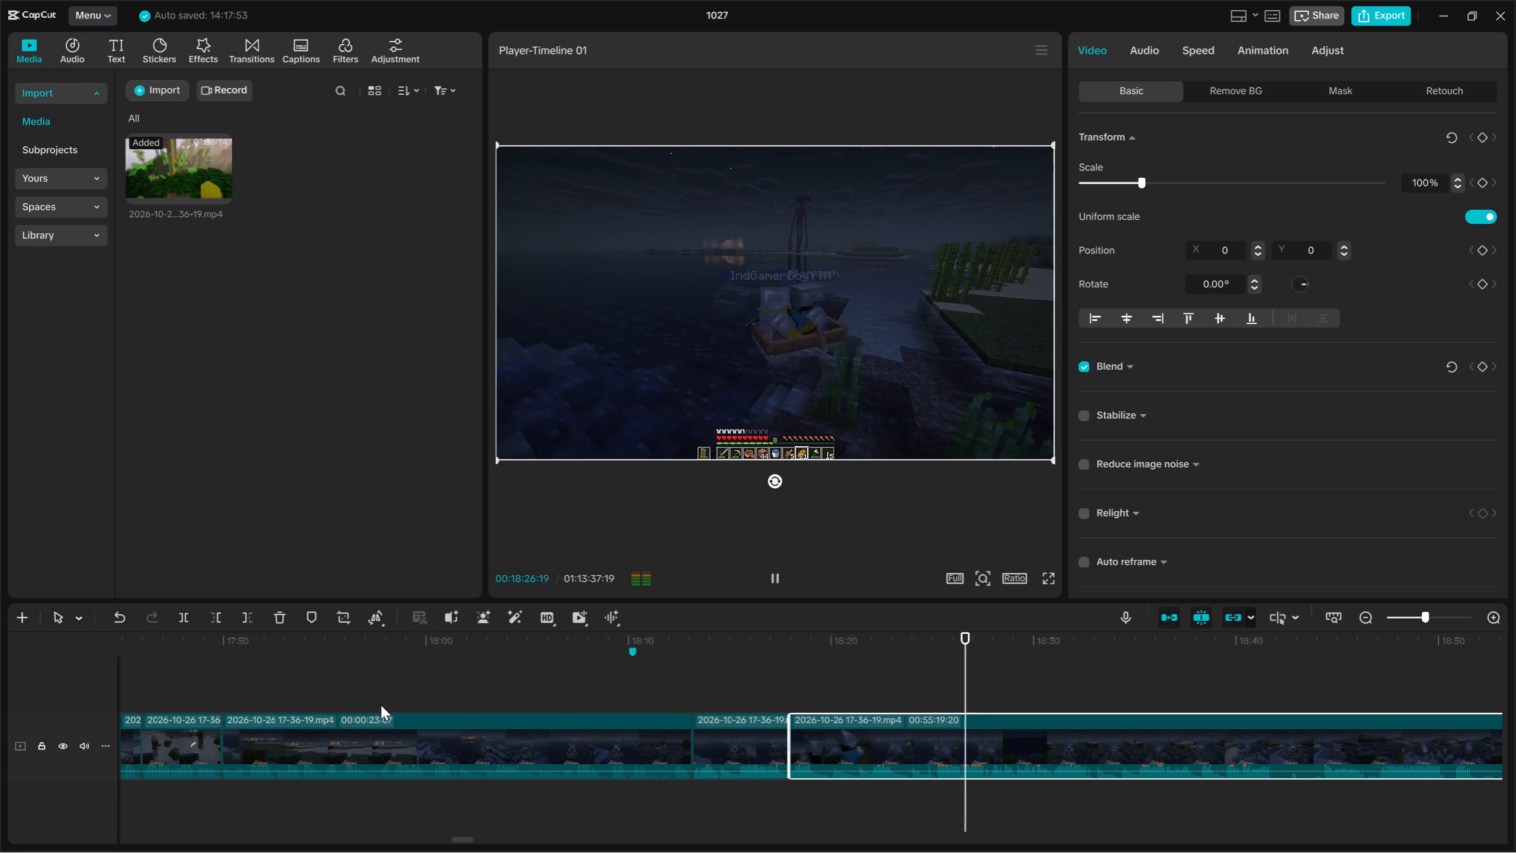
{"action": "key", "text": "space"}
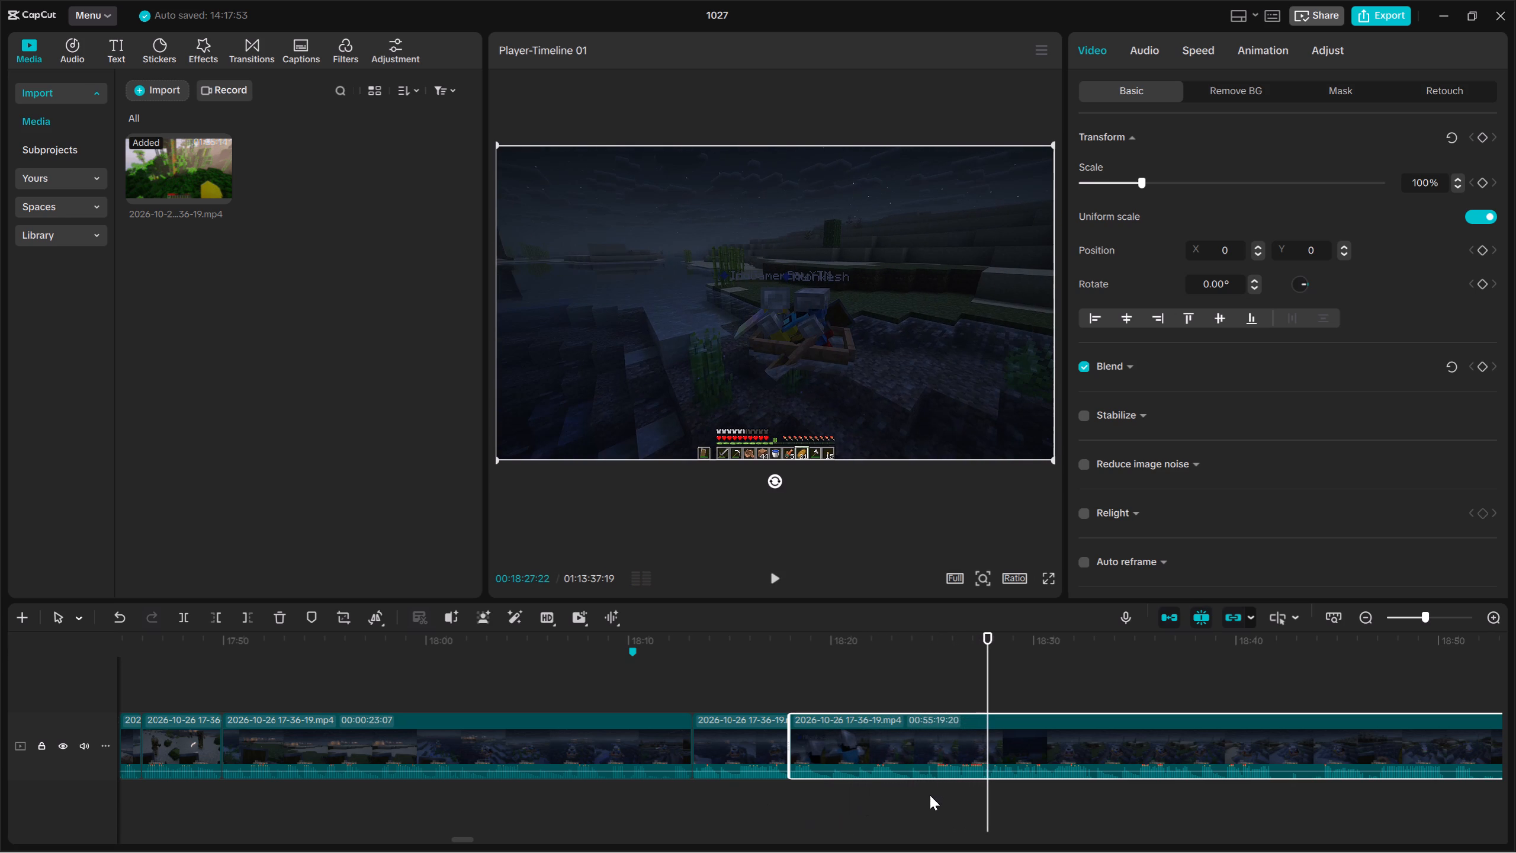
{"action": "left_click", "coordinate": [933, 794]}
{"action": "left_click_drag", "start_coordinate": [964, 806], "coordinate": [984, 736]}
{"action": "left_click", "coordinate": [222, 608]}
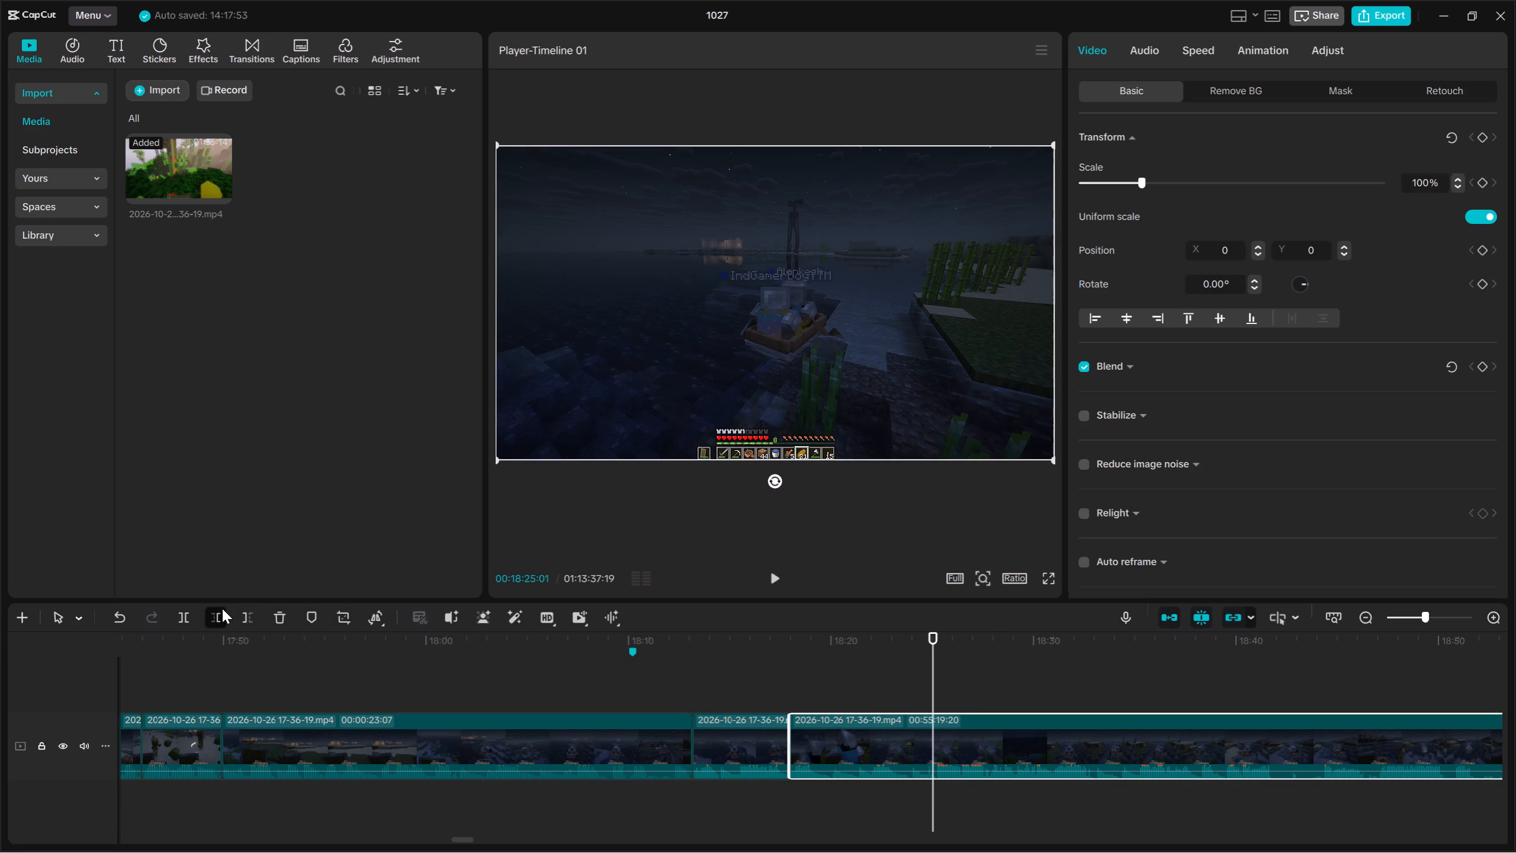
Split the long clip at 00:18:25:24 and trim a little over one second off the remainder's start.
{"action": "key", "text": "space"}
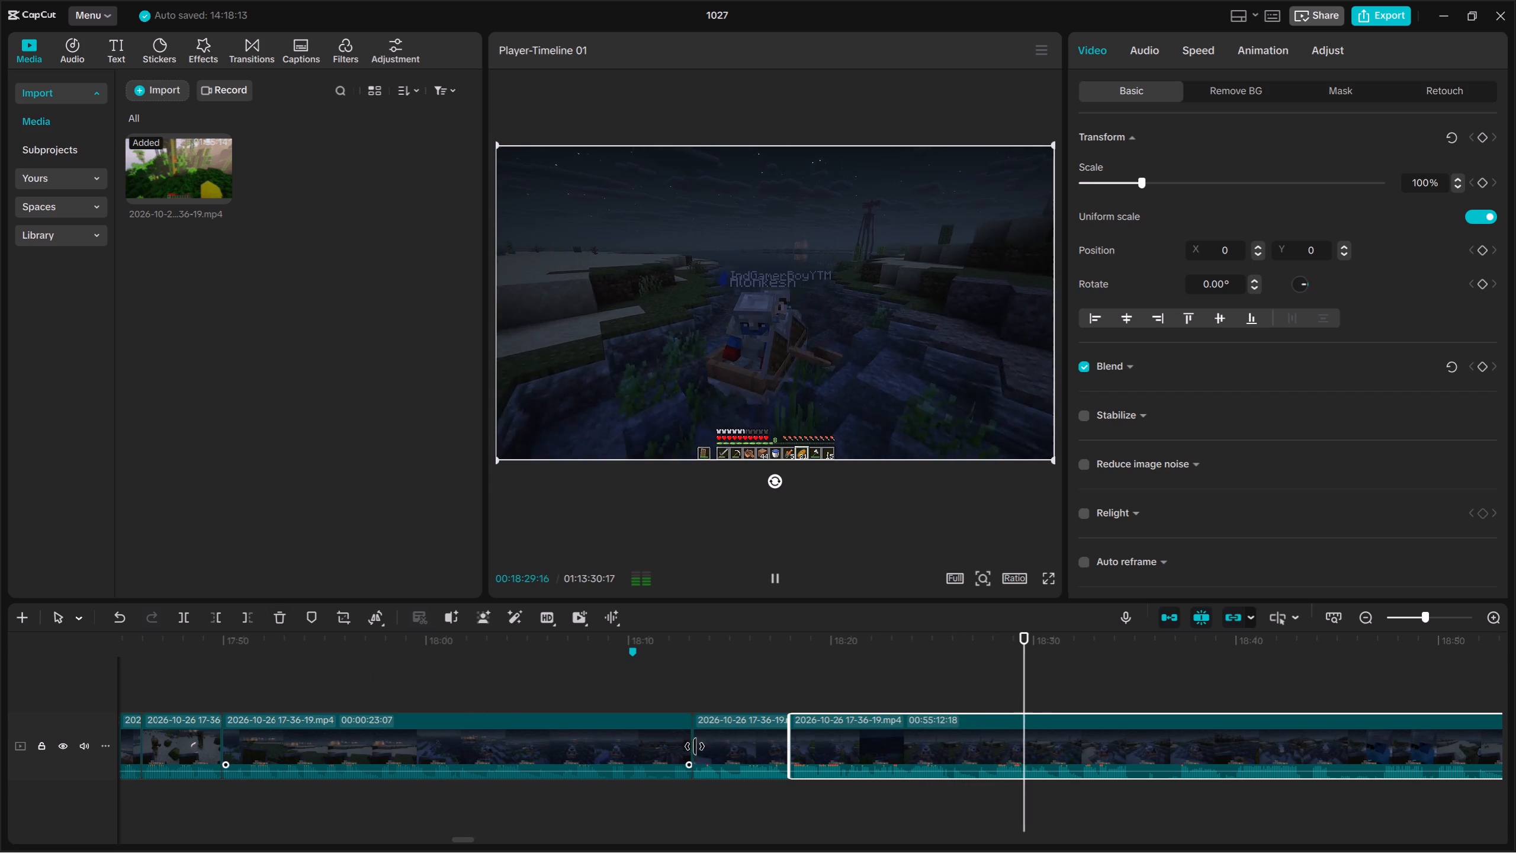
{"action": "left_click", "coordinate": [949, 785]}
{"action": "left_click_drag", "start_coordinate": [968, 806], "coordinate": [988, 751]}
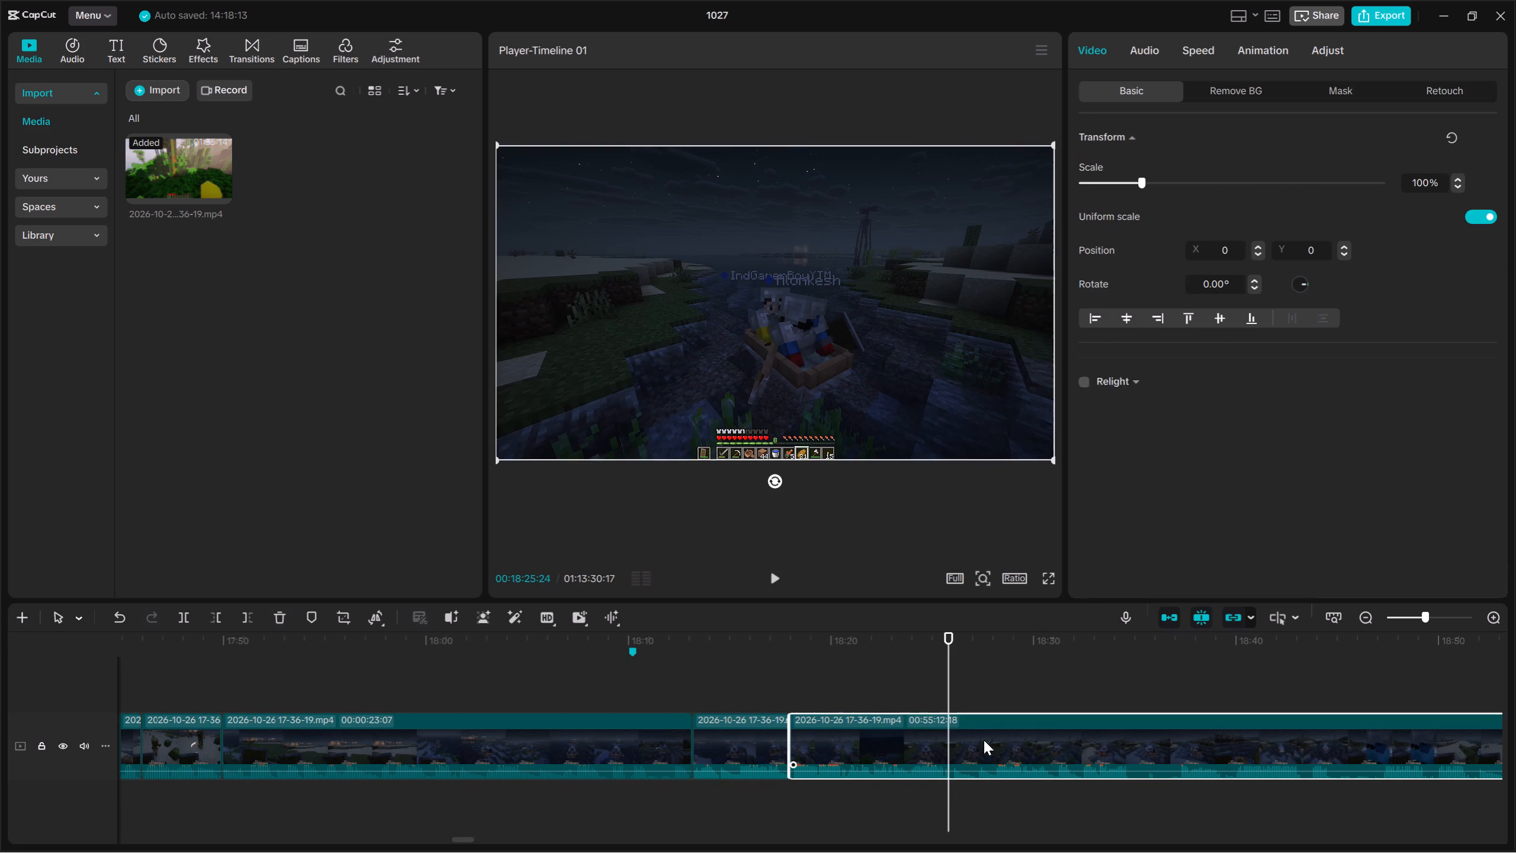
{"action": "left_click", "coordinate": [181, 620]}
{"action": "key", "text": "space"}
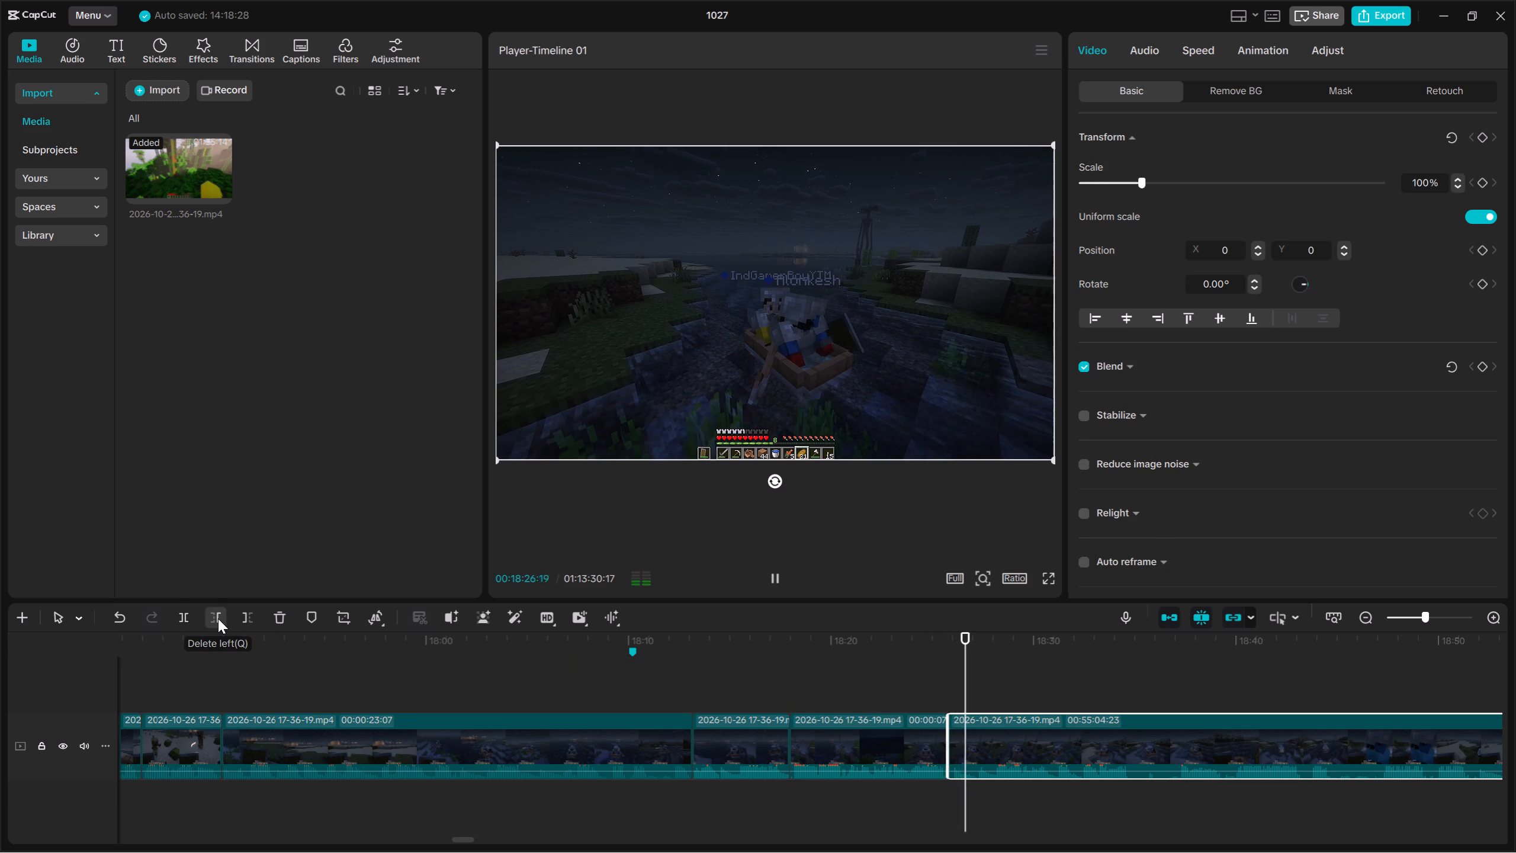
{"action": "left_click", "coordinate": [218, 618]}
Replay the footage around the latest cut and split the long clip at 00:18:29:22.
{"action": "key", "text": "space"}
{"action": "key", "text": "space"}
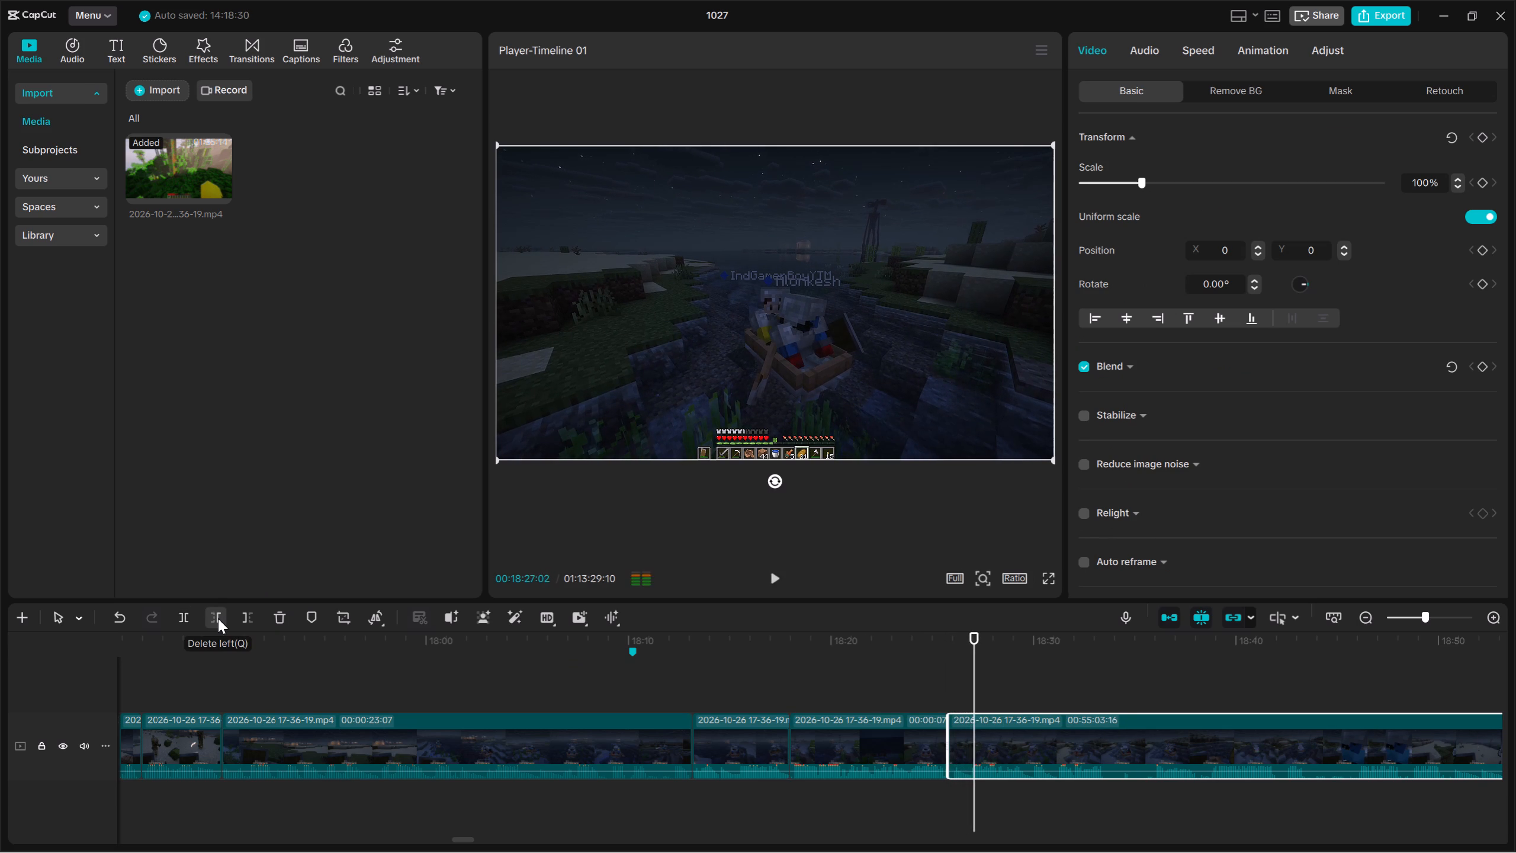
{"action": "key", "text": "Up"}
{"action": "key", "text": "space"}
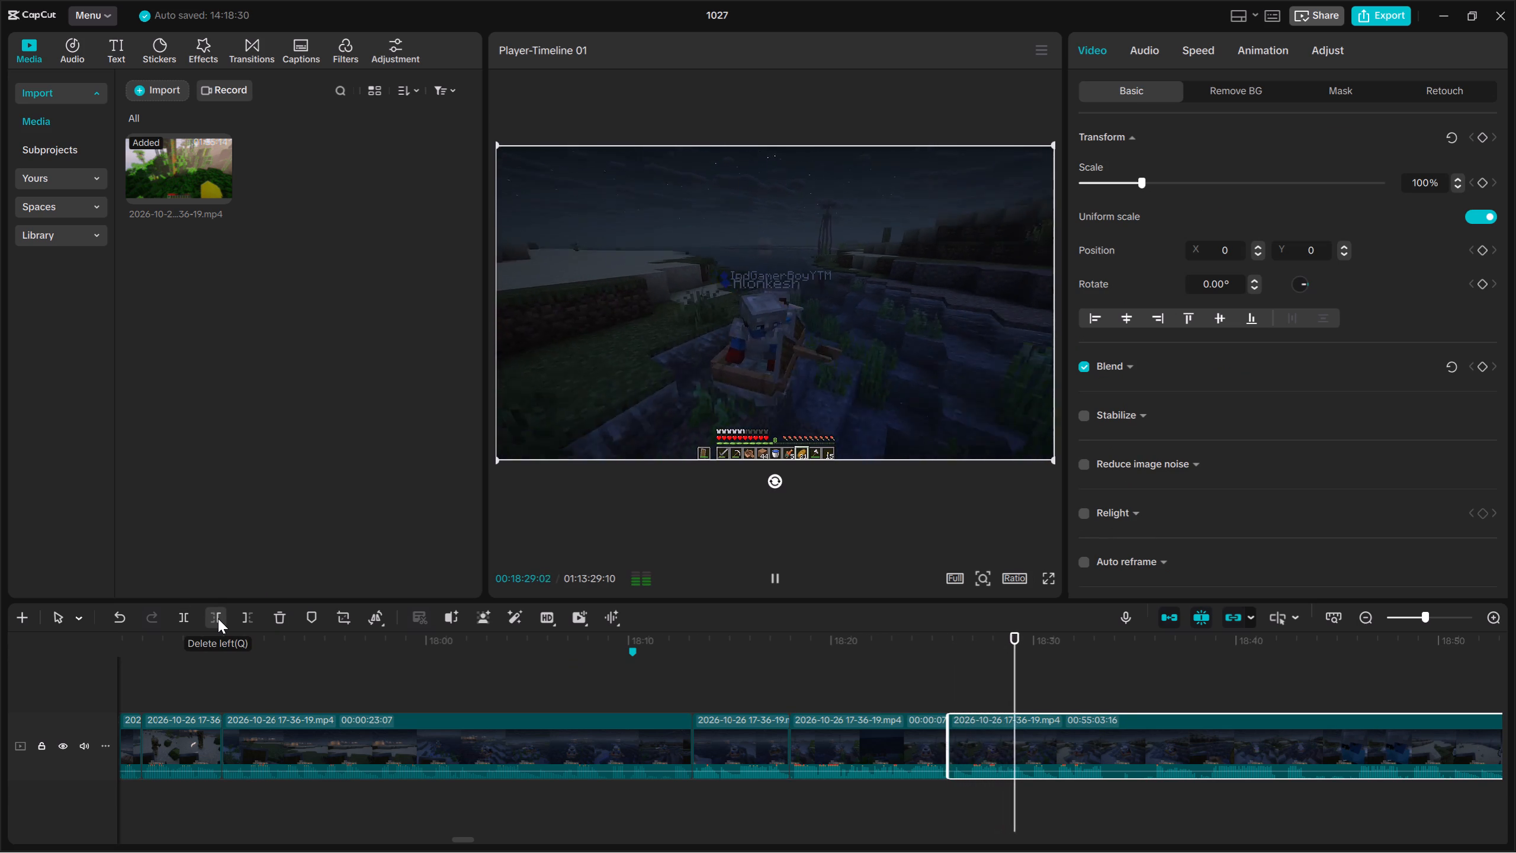
{"action": "key", "text": "space"}
{"action": "left_click", "coordinate": [194, 619]}
Skim the footage after the 00:18:29:22 cut and trim the long clip's start up to 00:18:38:07.
{"action": "key", "text": "space"}
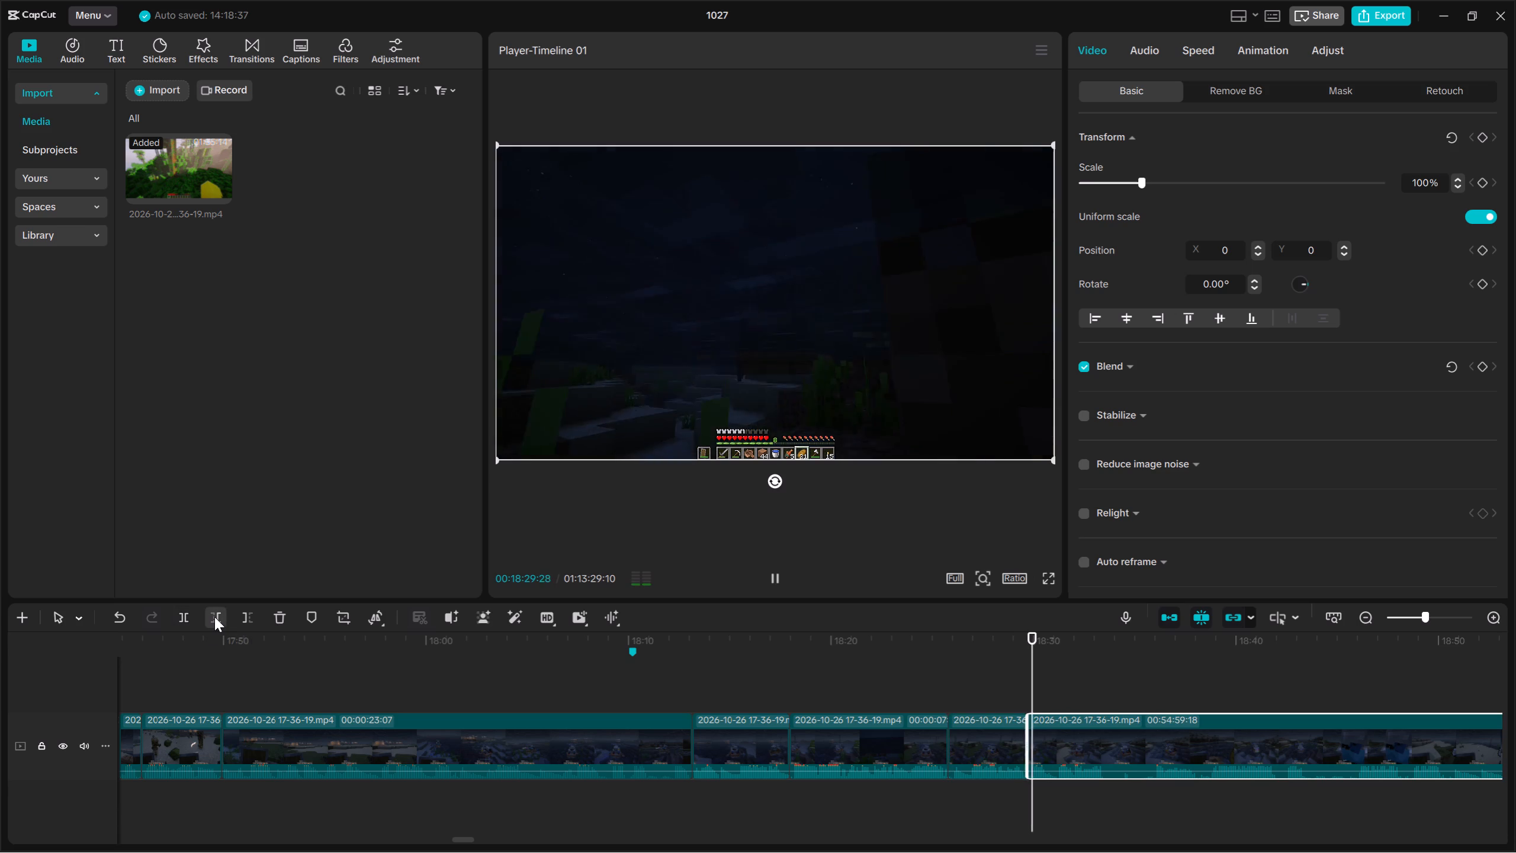
{"action": "key", "text": "space"}
{"action": "key", "text": "space"}
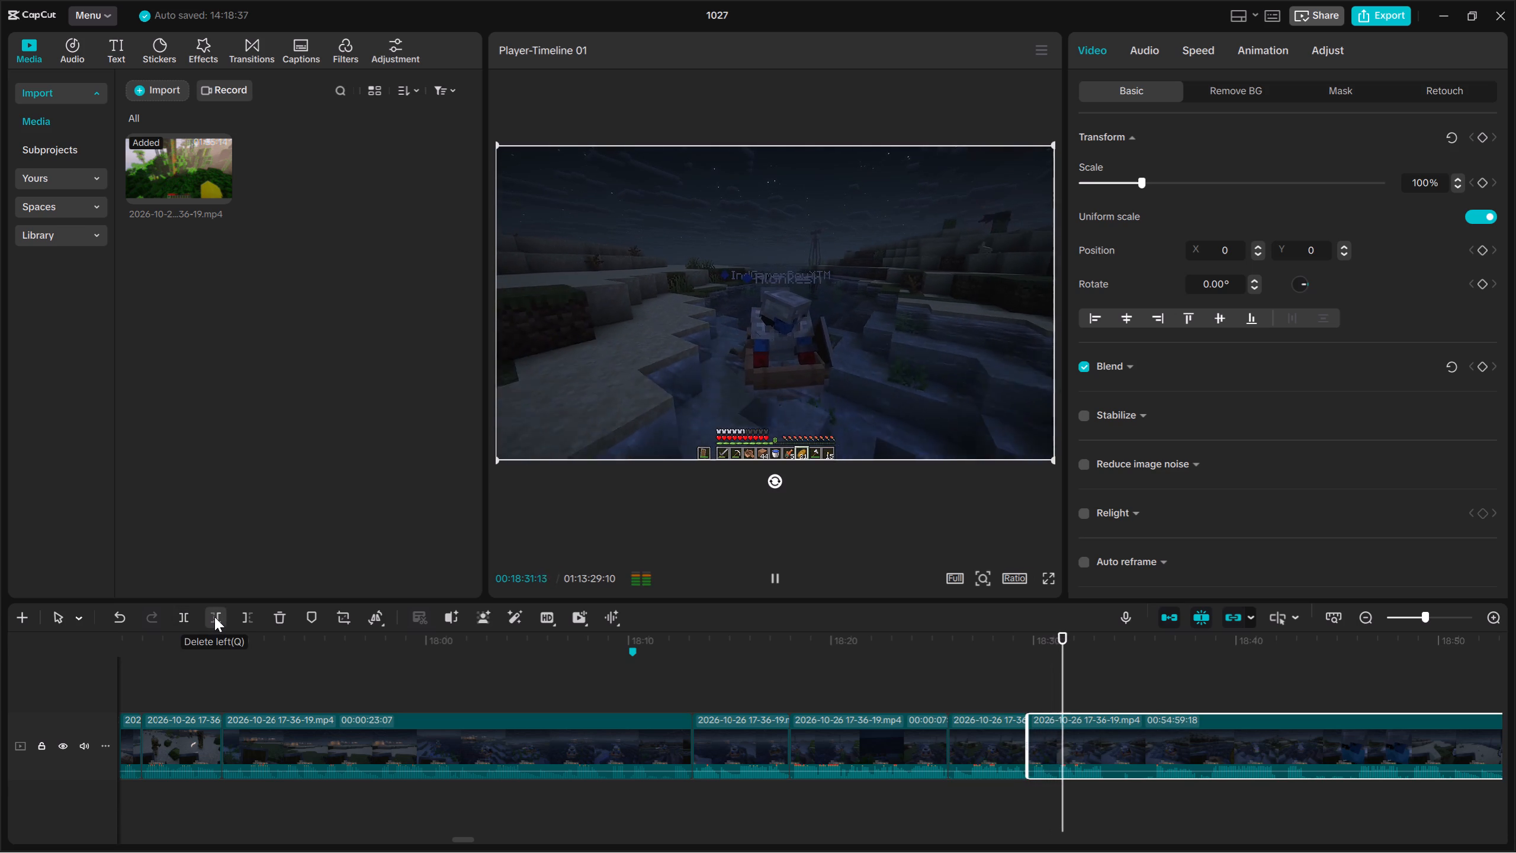
{"action": "left_click", "coordinate": [1149, 787]}
{"action": "key", "text": "space"}
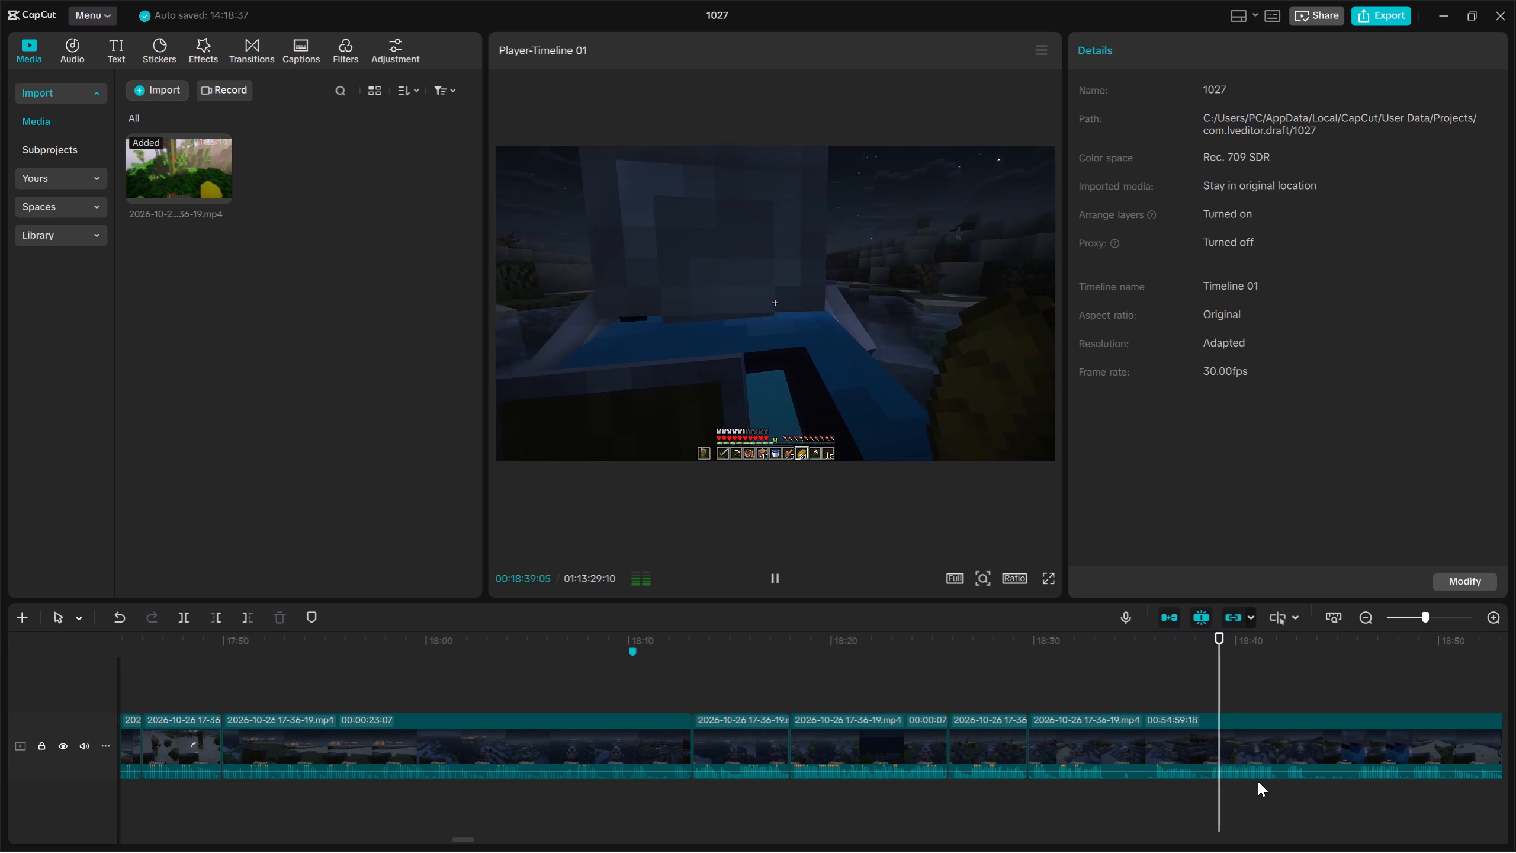
{"action": "left_click", "coordinate": [1209, 792]}
{"action": "left_click_drag", "start_coordinate": [1209, 792], "coordinate": [1201, 792]}
{"action": "left_click_drag", "start_coordinate": [1238, 811], "coordinate": [1259, 752]}
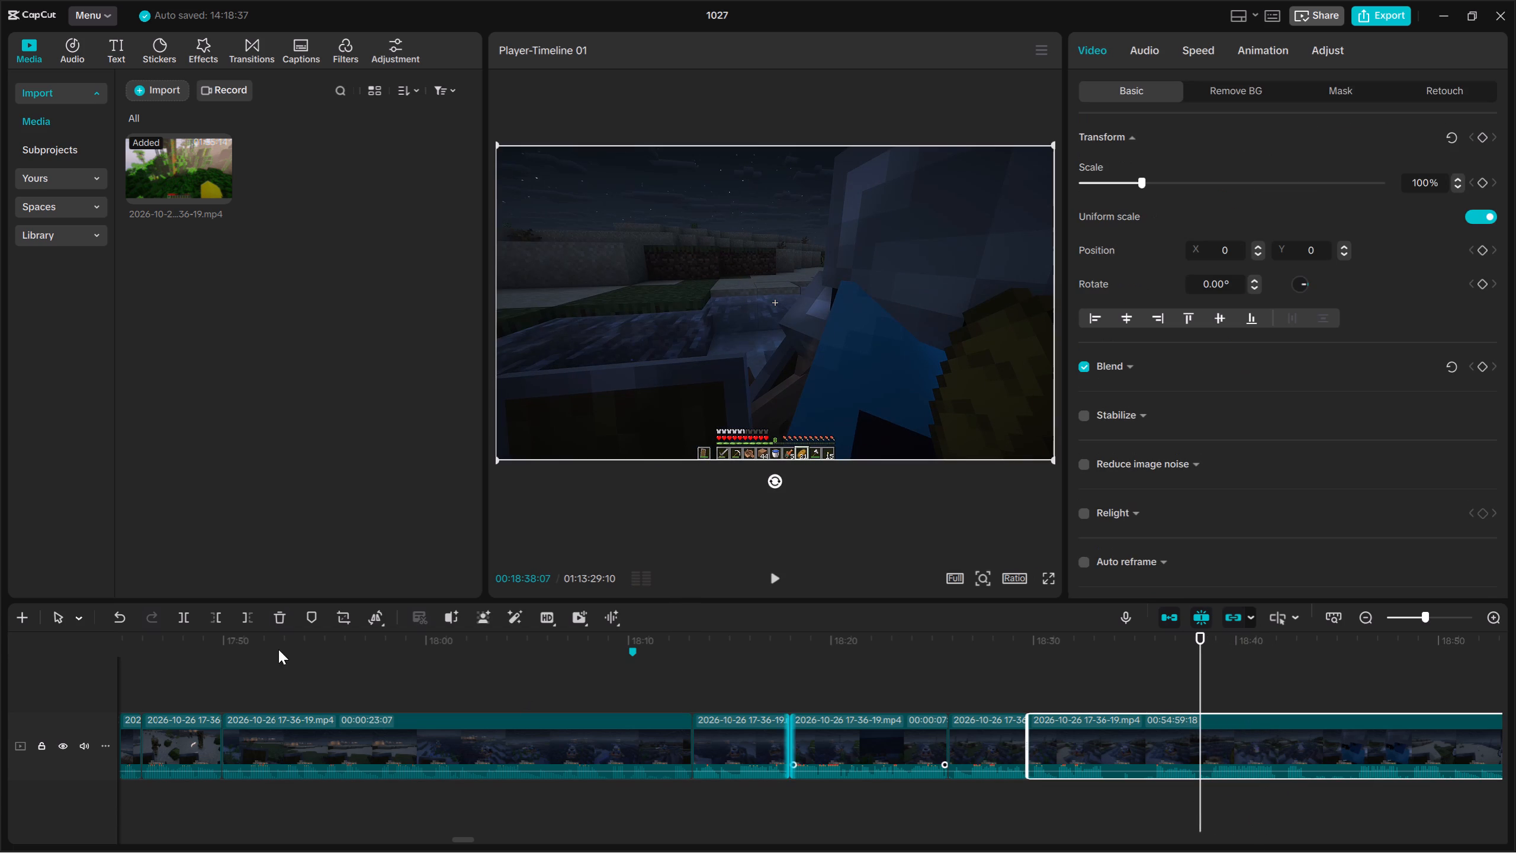
{"action": "left_click", "coordinate": [220, 615]}
Trim about 11 more frames off the start of the long clip at 00:18:29:22.
{"action": "key", "text": "space"}
{"action": "key", "text": "Up"}
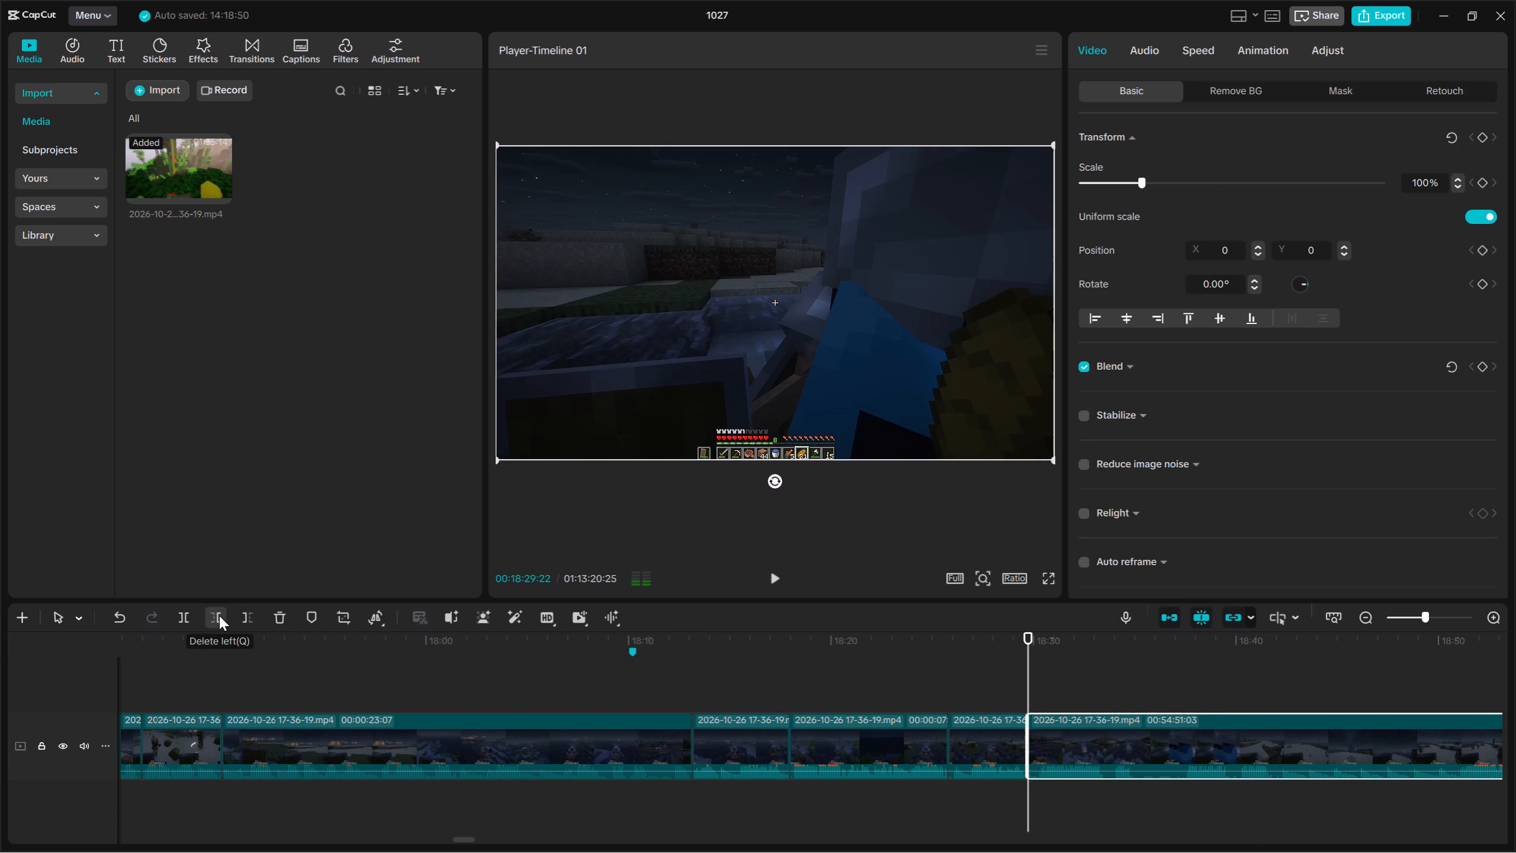
{"action": "left_click", "coordinate": [219, 615]}
{"action": "key", "text": "space"}
{"action": "left_click", "coordinate": [219, 615]}
{"action": "key", "text": "space"}
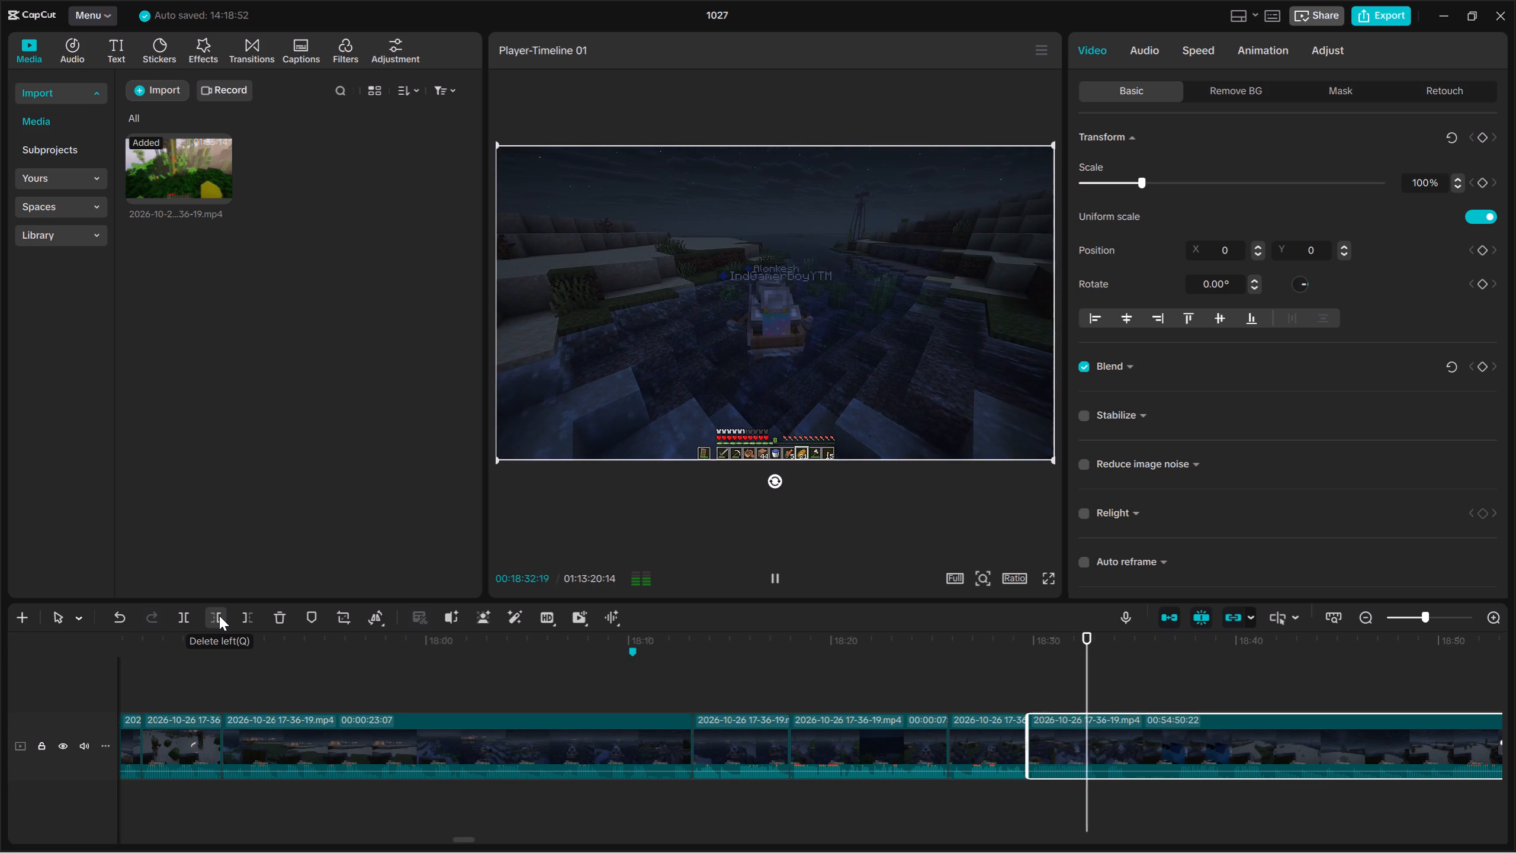
Split the long clip at 00:18:32:26 and trim about half a second off the remainder's start.
{"action": "key", "text": "space"}
{"action": "left_click", "coordinate": [195, 618]}
{"action": "left_click", "coordinate": [185, 621]}
{"action": "key", "text": "space"}
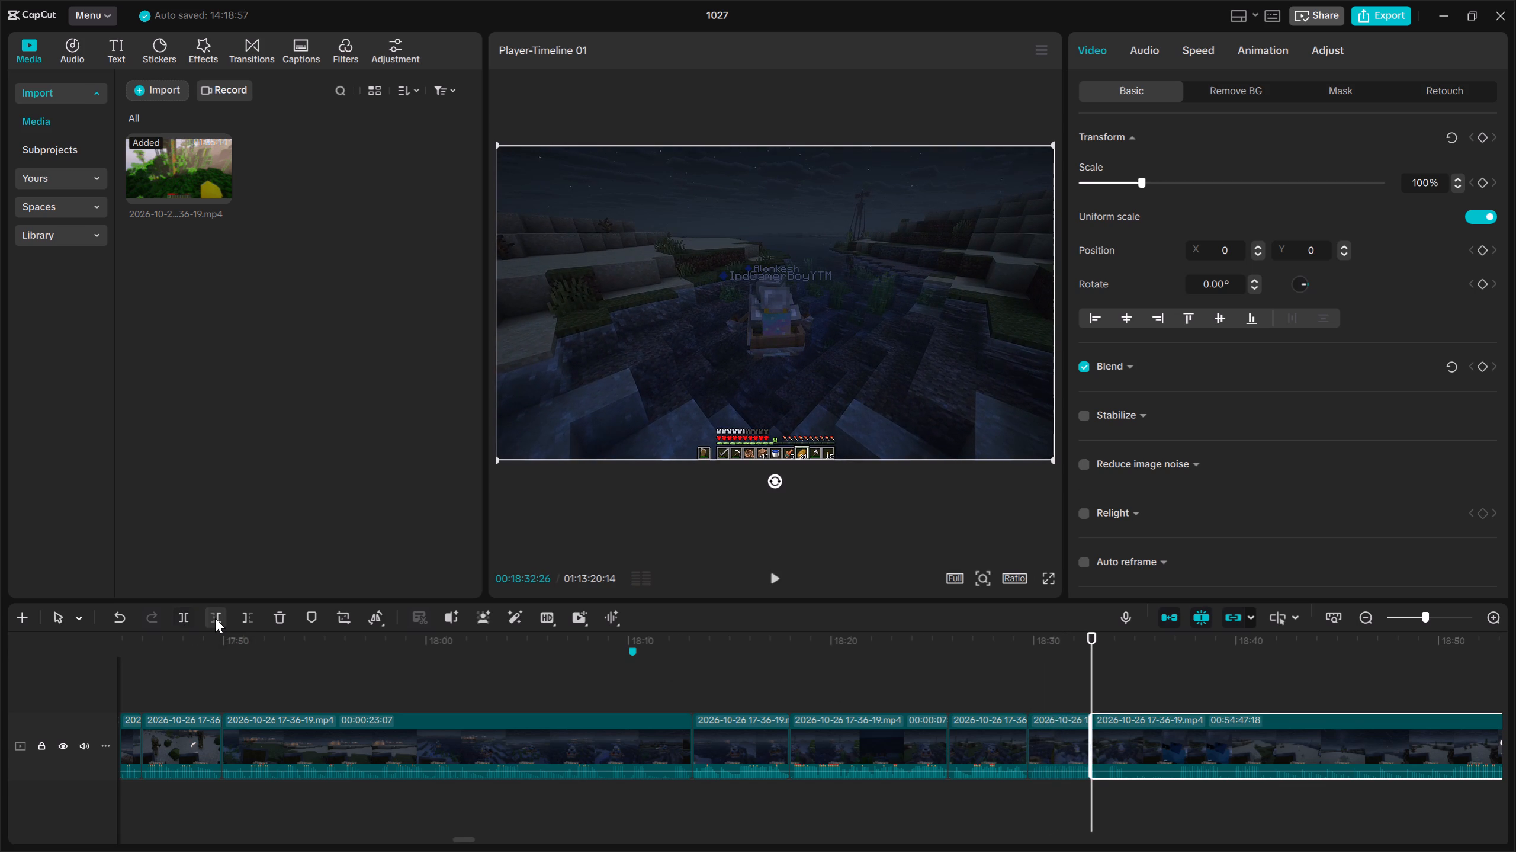
{"action": "left_click", "coordinate": [215, 618]}
Review the footage after the 00:18:32:26 cut and split the long clip at 00:18:41:00.
{"action": "key", "text": "space"}
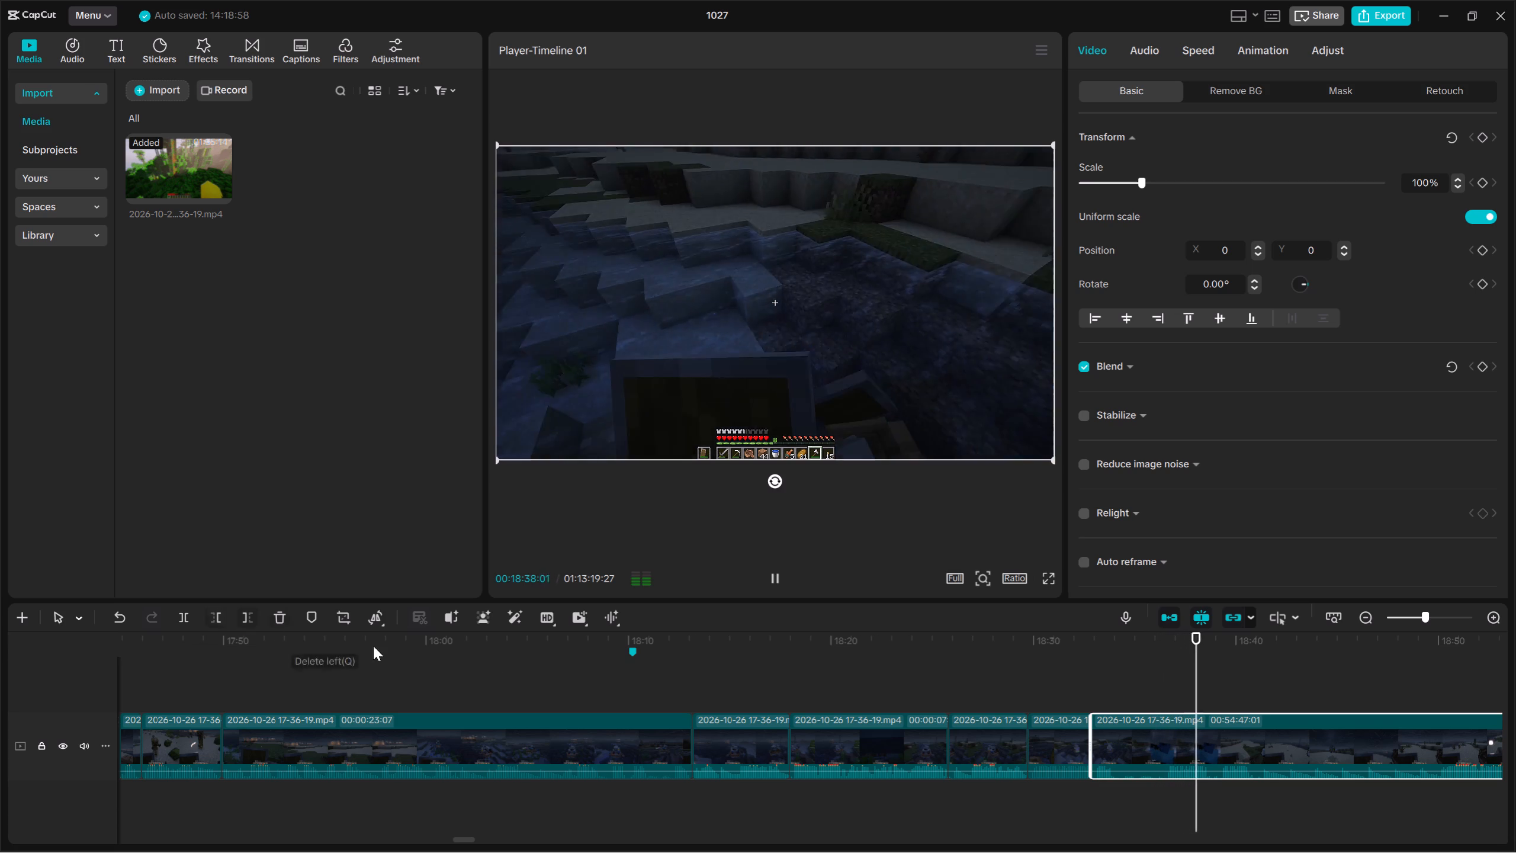
{"action": "left_click", "coordinate": [1104, 788]}
{"action": "left_click_drag", "start_coordinate": [1106, 788], "coordinate": [1114, 791]}
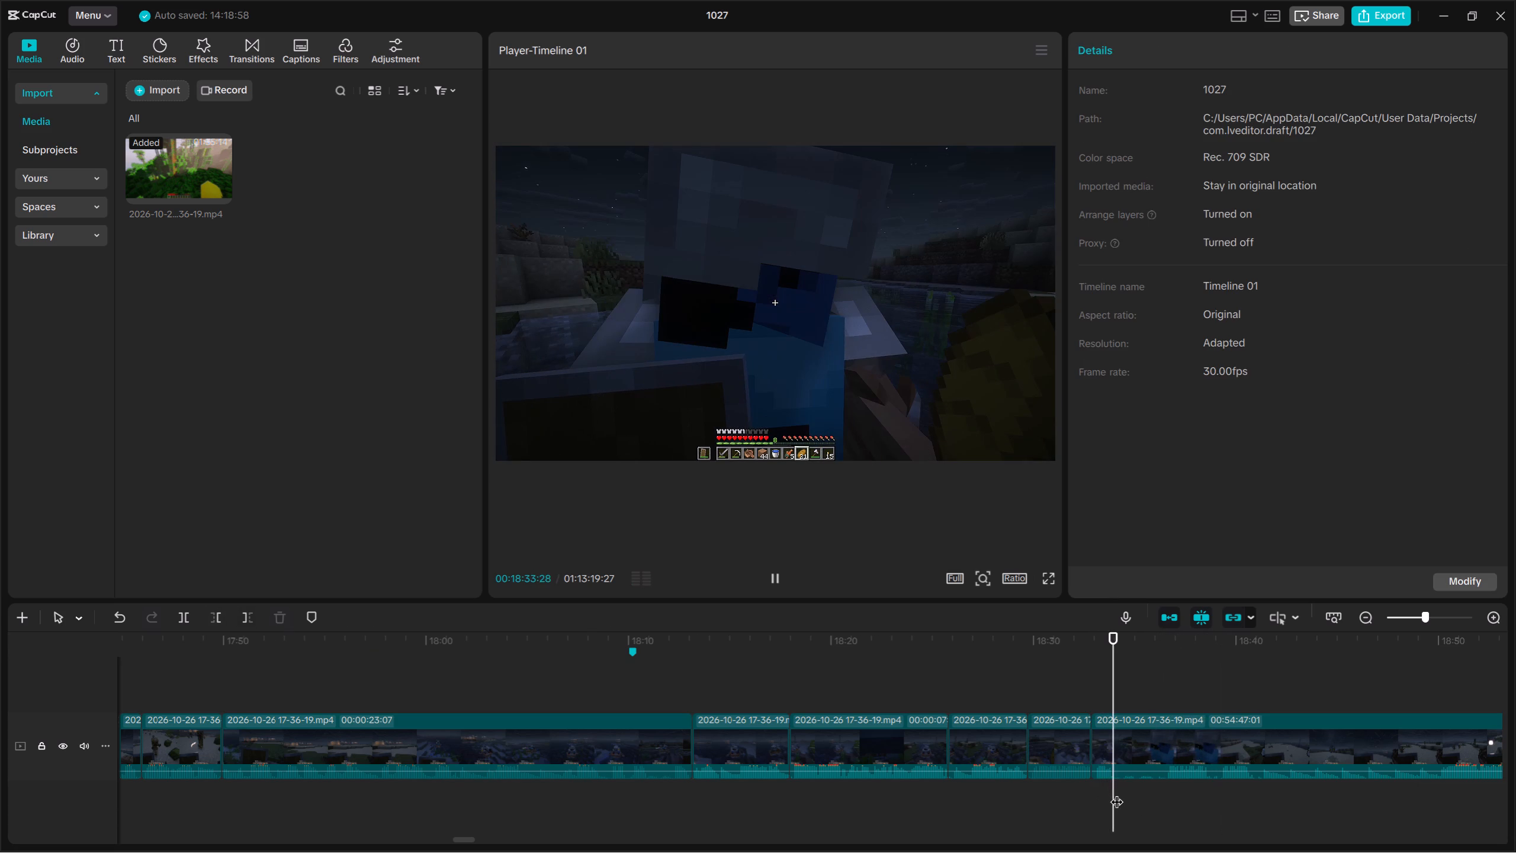
{"action": "left_click_drag", "start_coordinate": [1113, 793], "coordinate": [1126, 791]}
{"action": "left_click_drag", "start_coordinate": [1124, 790], "coordinate": [1115, 789]}
{"action": "left_click", "coordinate": [1115, 789]}
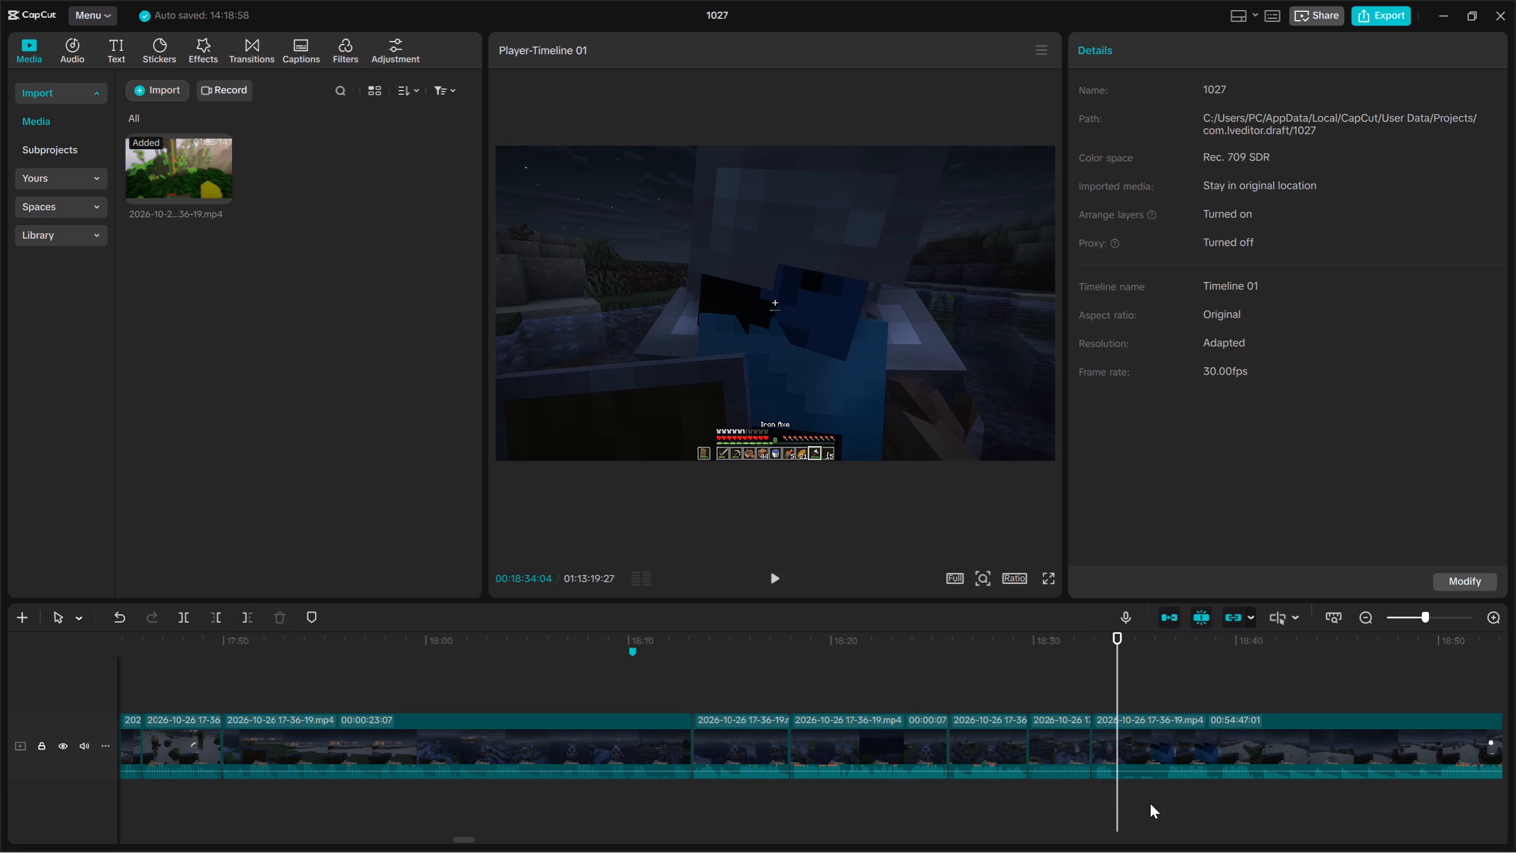
{"action": "key", "text": "space"}
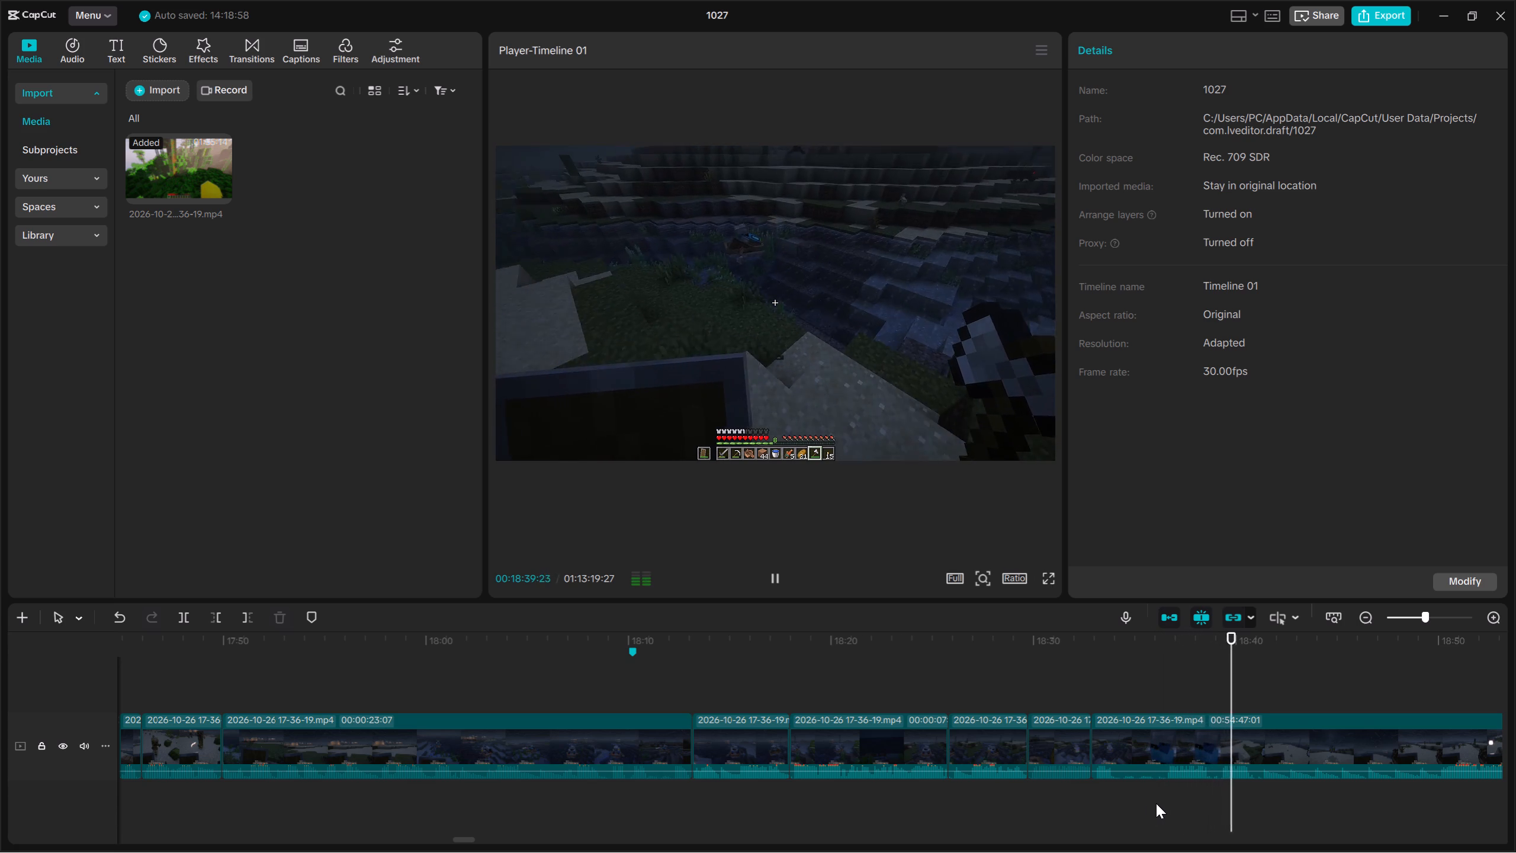
{"action": "key", "text": "space"}
{"action": "left_click_drag", "start_coordinate": [1299, 796], "coordinate": [1341, 738]}
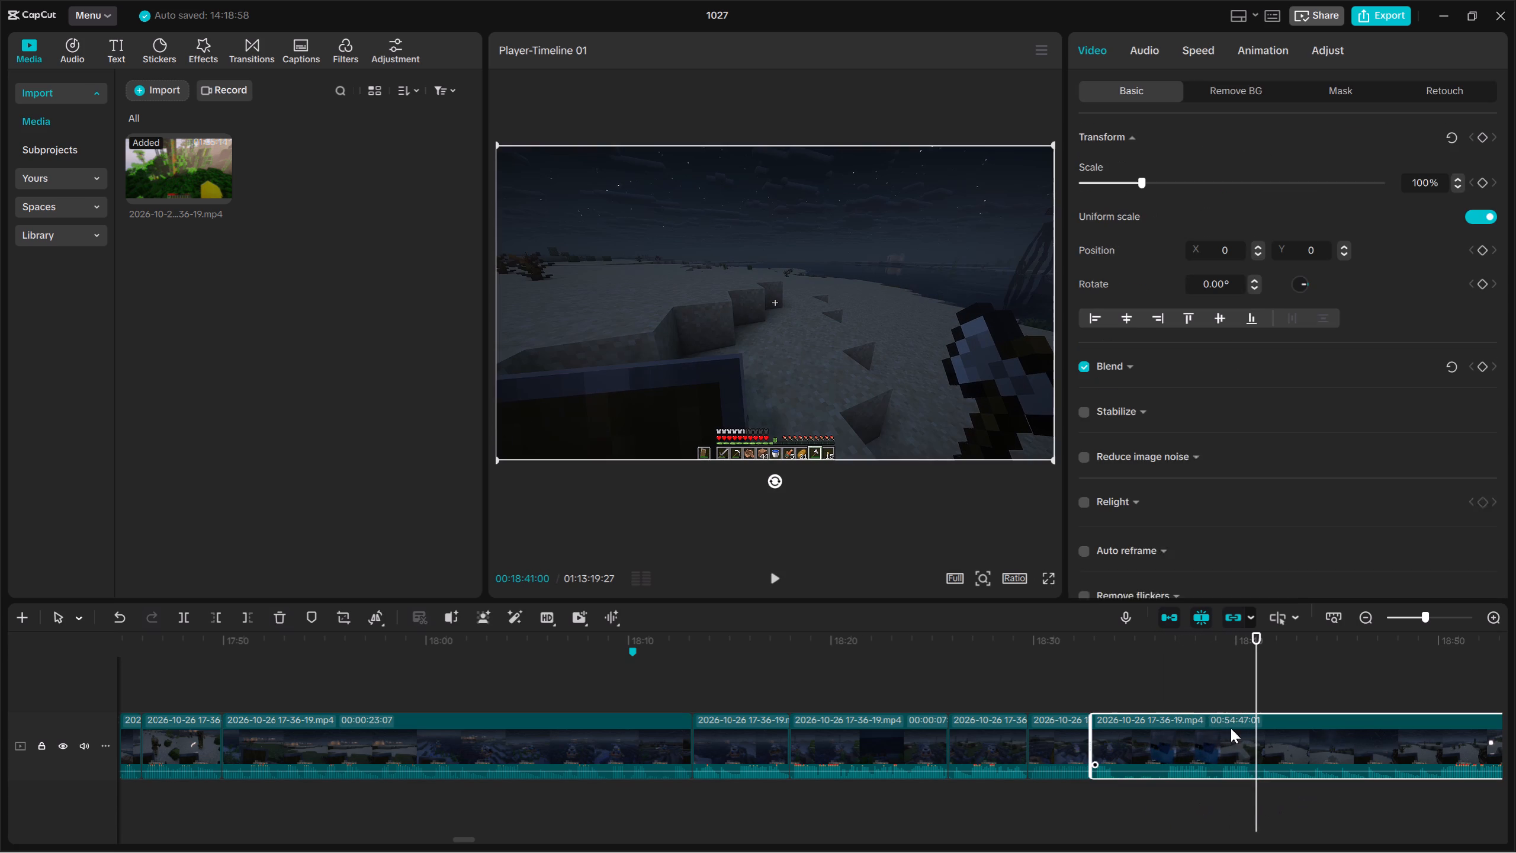
{"action": "left_click", "coordinate": [176, 608]}
Play on from 00:18:41:00 and trim about nine seconds off the long clip's start.
{"action": "key", "text": "space"}
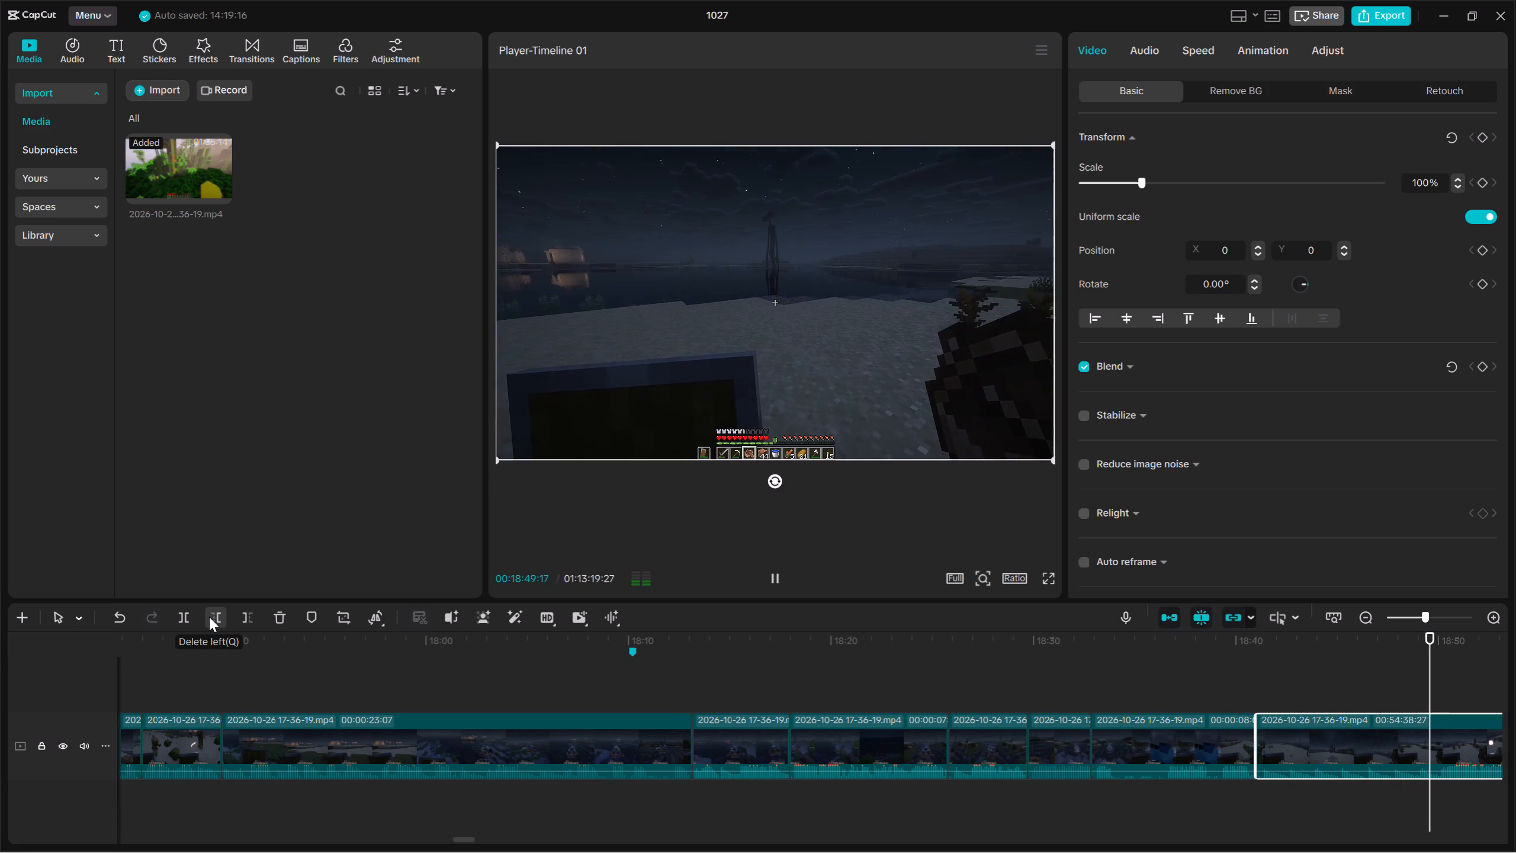
{"action": "left_click", "coordinate": [209, 617]}
Replay the footage around the 00:18:41:00 cut and trim just under two more seconds off the long clip's start.
{"action": "key", "text": "space"}
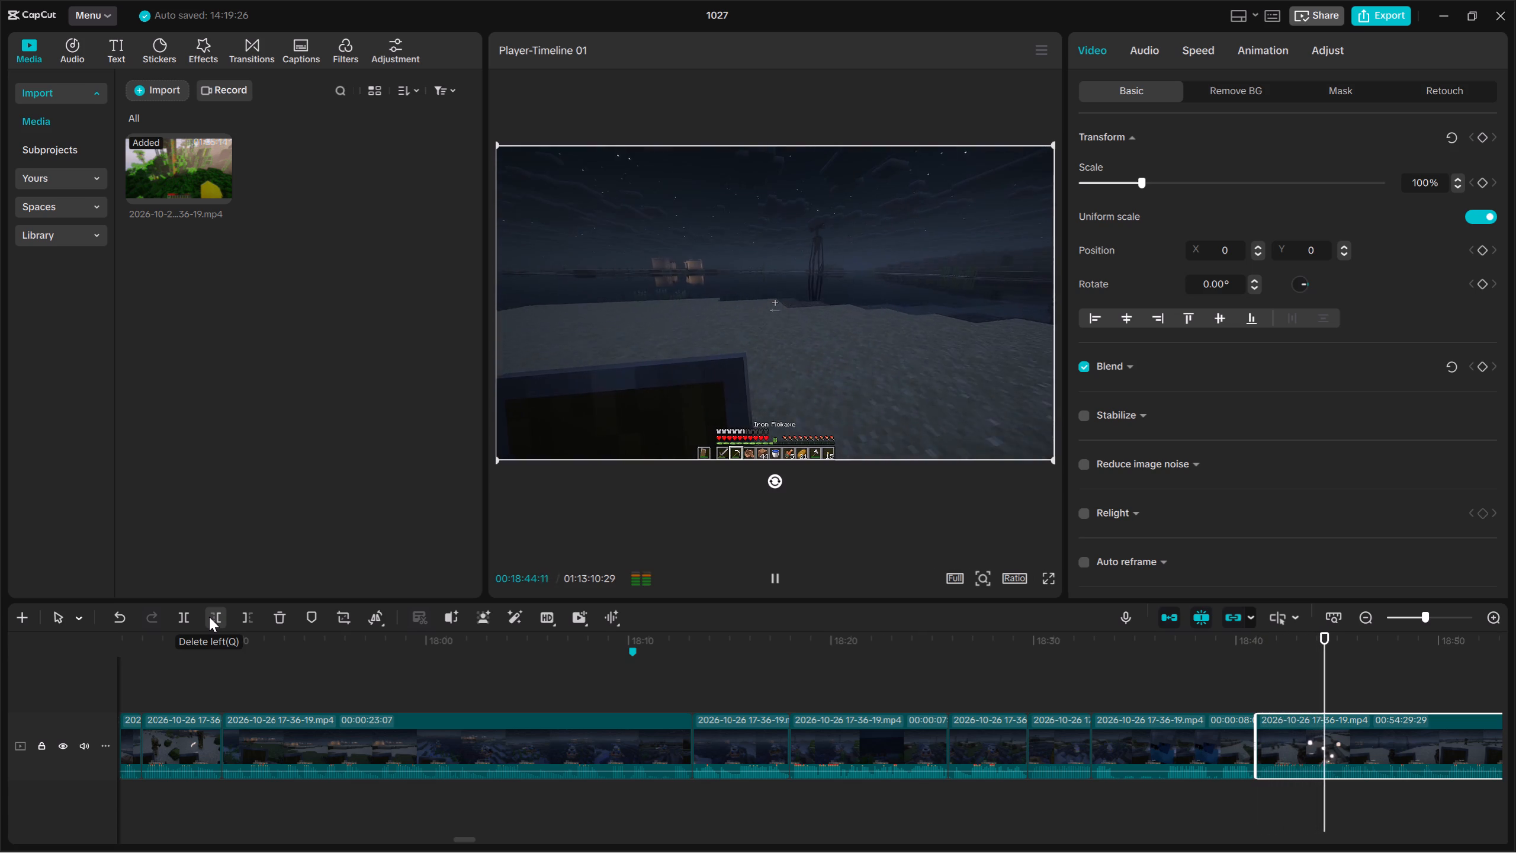
{"action": "key", "text": "Up"}
{"action": "key", "text": "space"}
{"action": "key", "text": "space"}
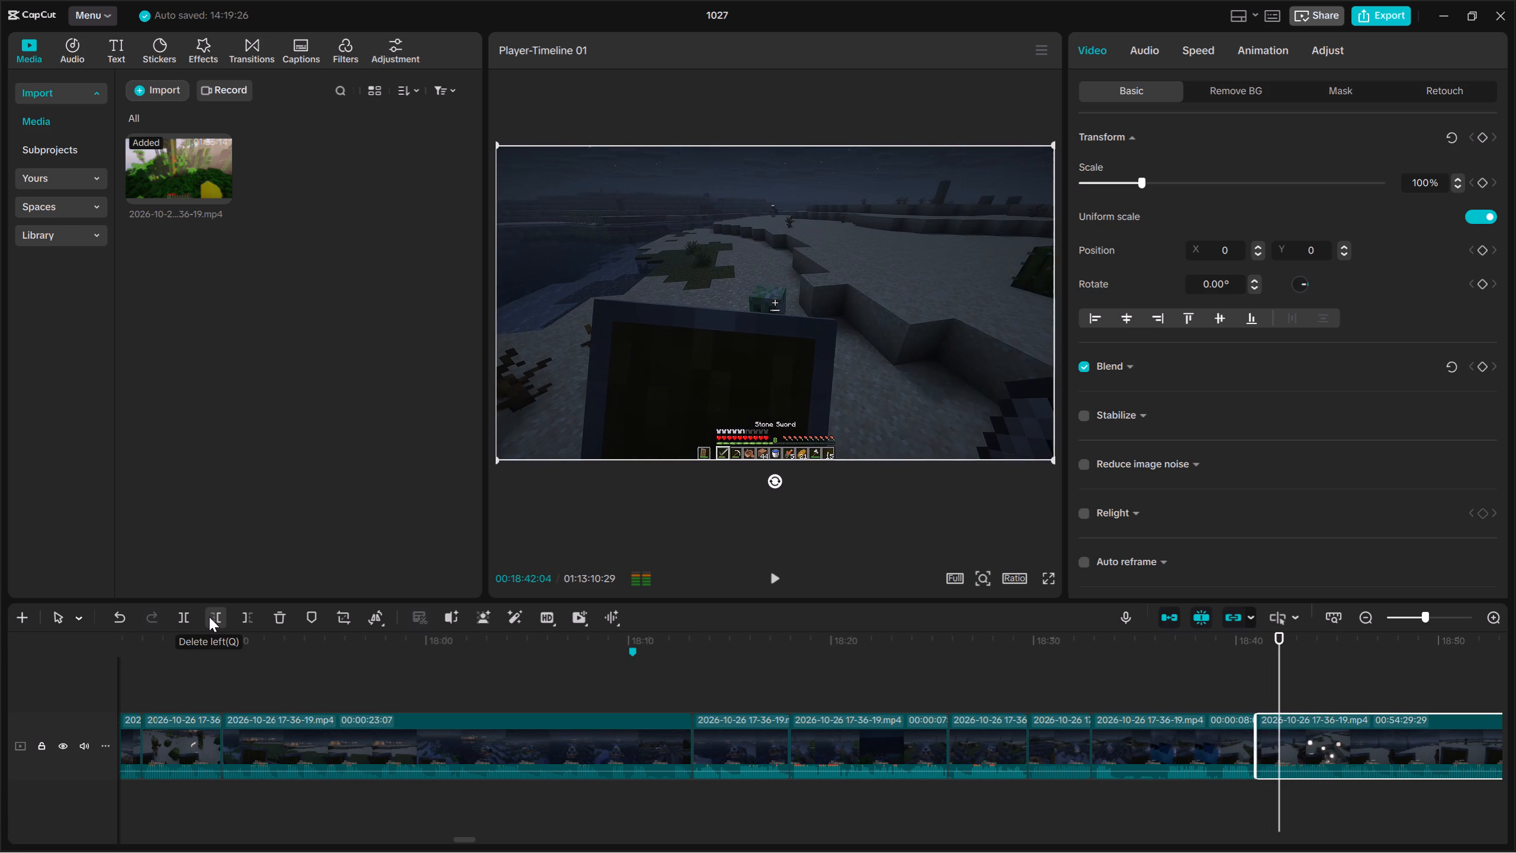
{"action": "left_click", "coordinate": [209, 617]}
{"action": "key", "text": "space"}
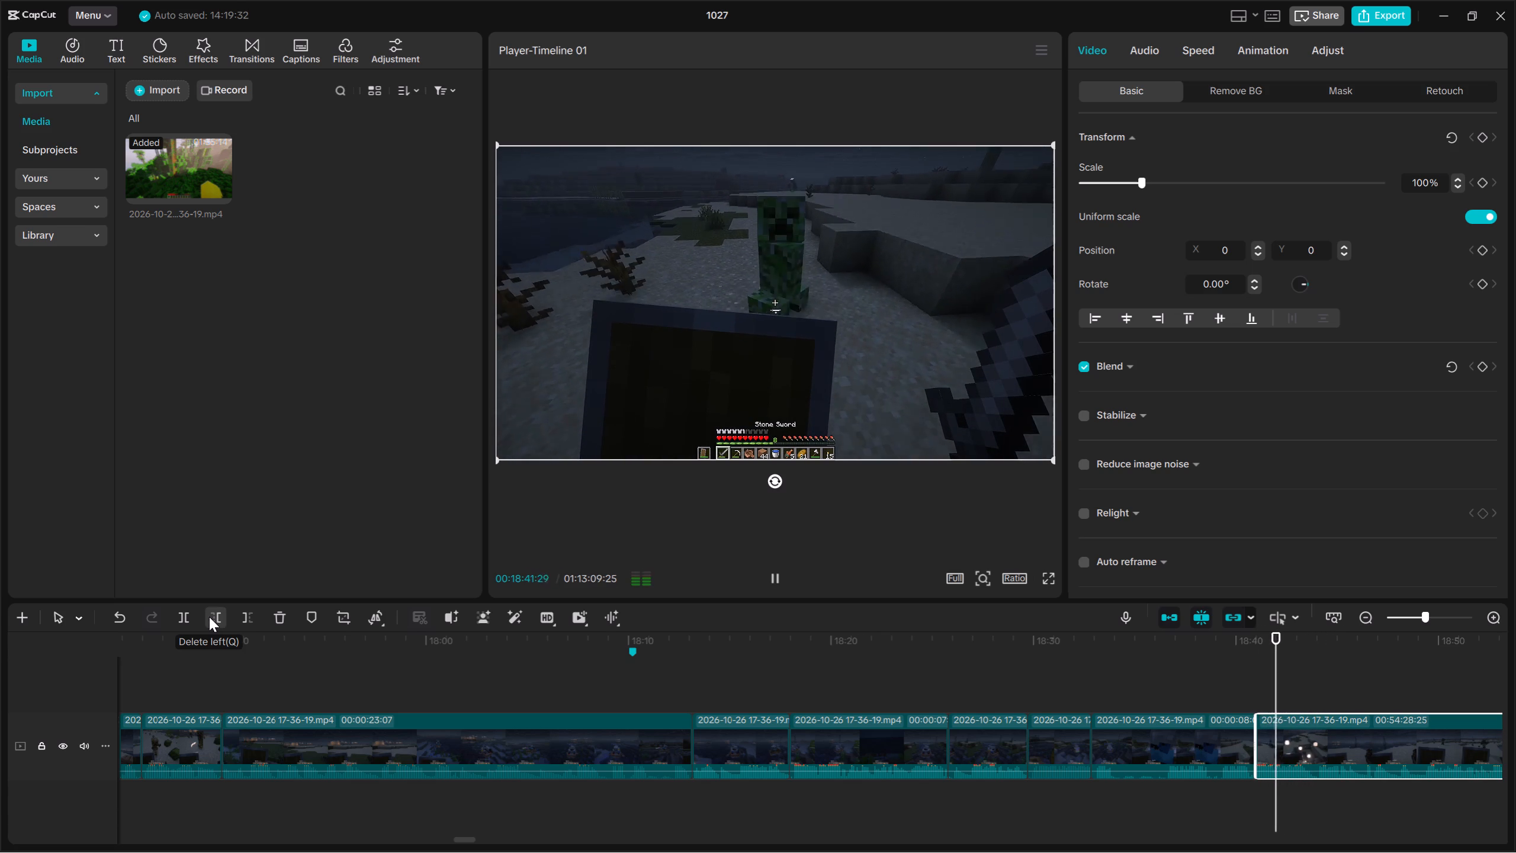
{"action": "key", "text": "Up"}
{"action": "key", "text": "space"}
{"action": "right_click", "coordinate": [209, 617]}
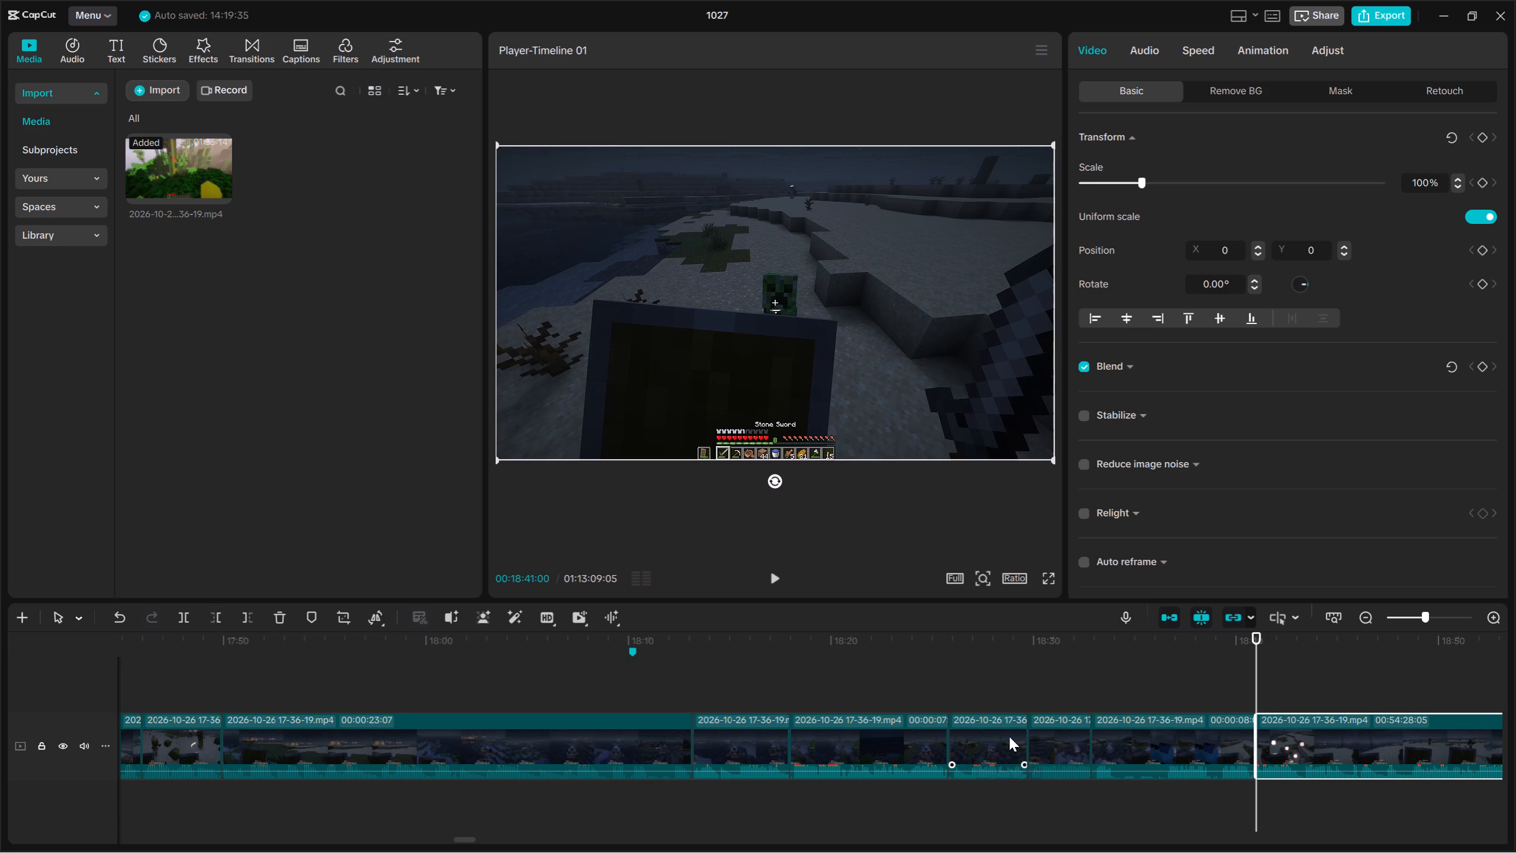
Replay the footage after the 00:18:41:00 cut and undo the last trim of the long clip's start.
{"action": "key", "text": "space"}
{"action": "key", "text": "Up"}
{"action": "key", "text": "space"}
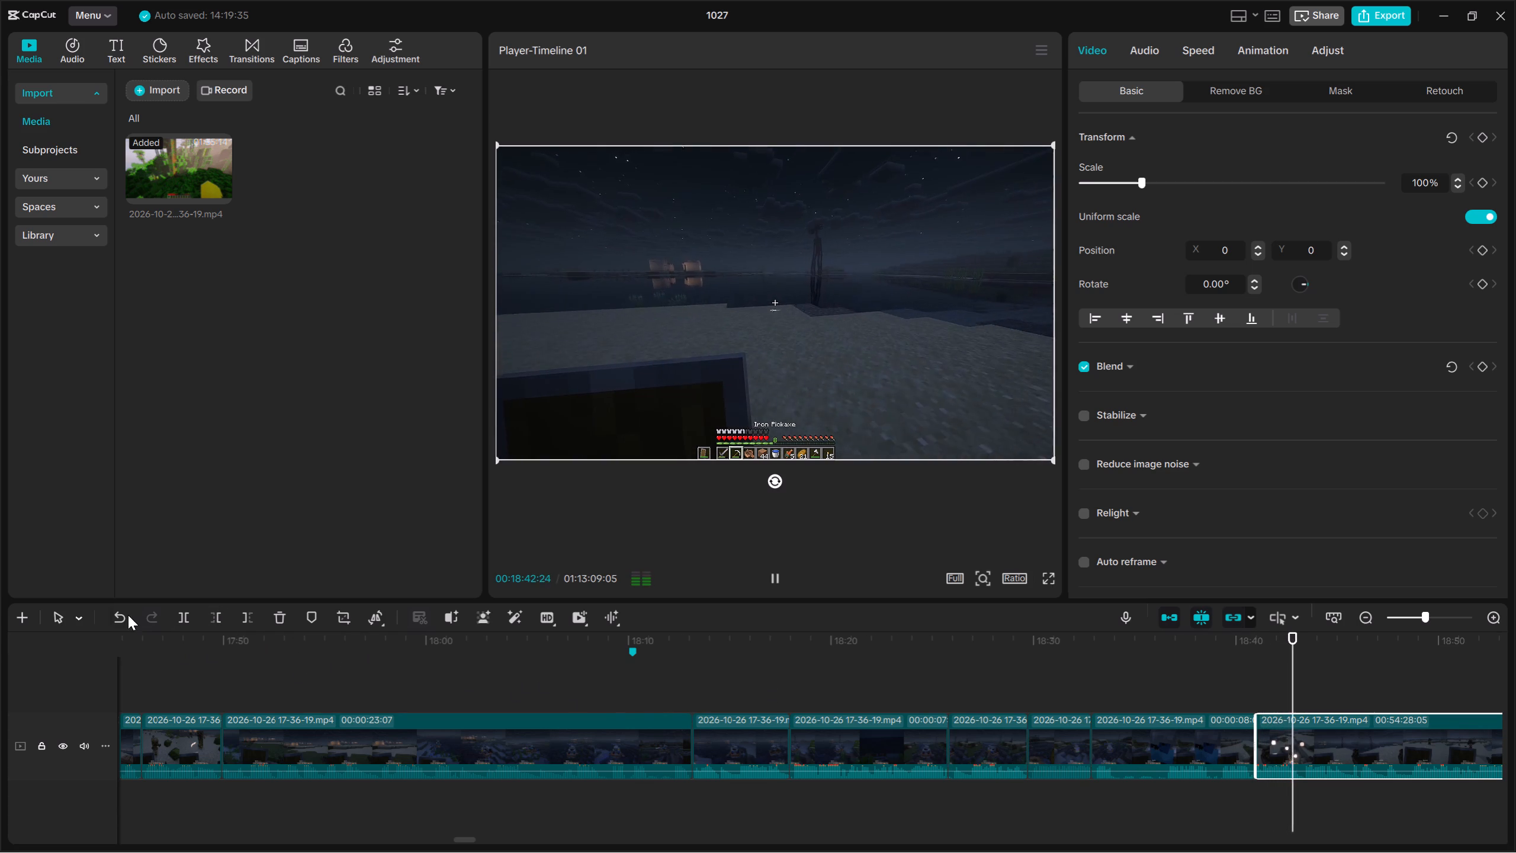
{"action": "left_click", "coordinate": [120, 613]}
{"action": "key", "text": "Up"}
{"action": "key", "text": "space"}
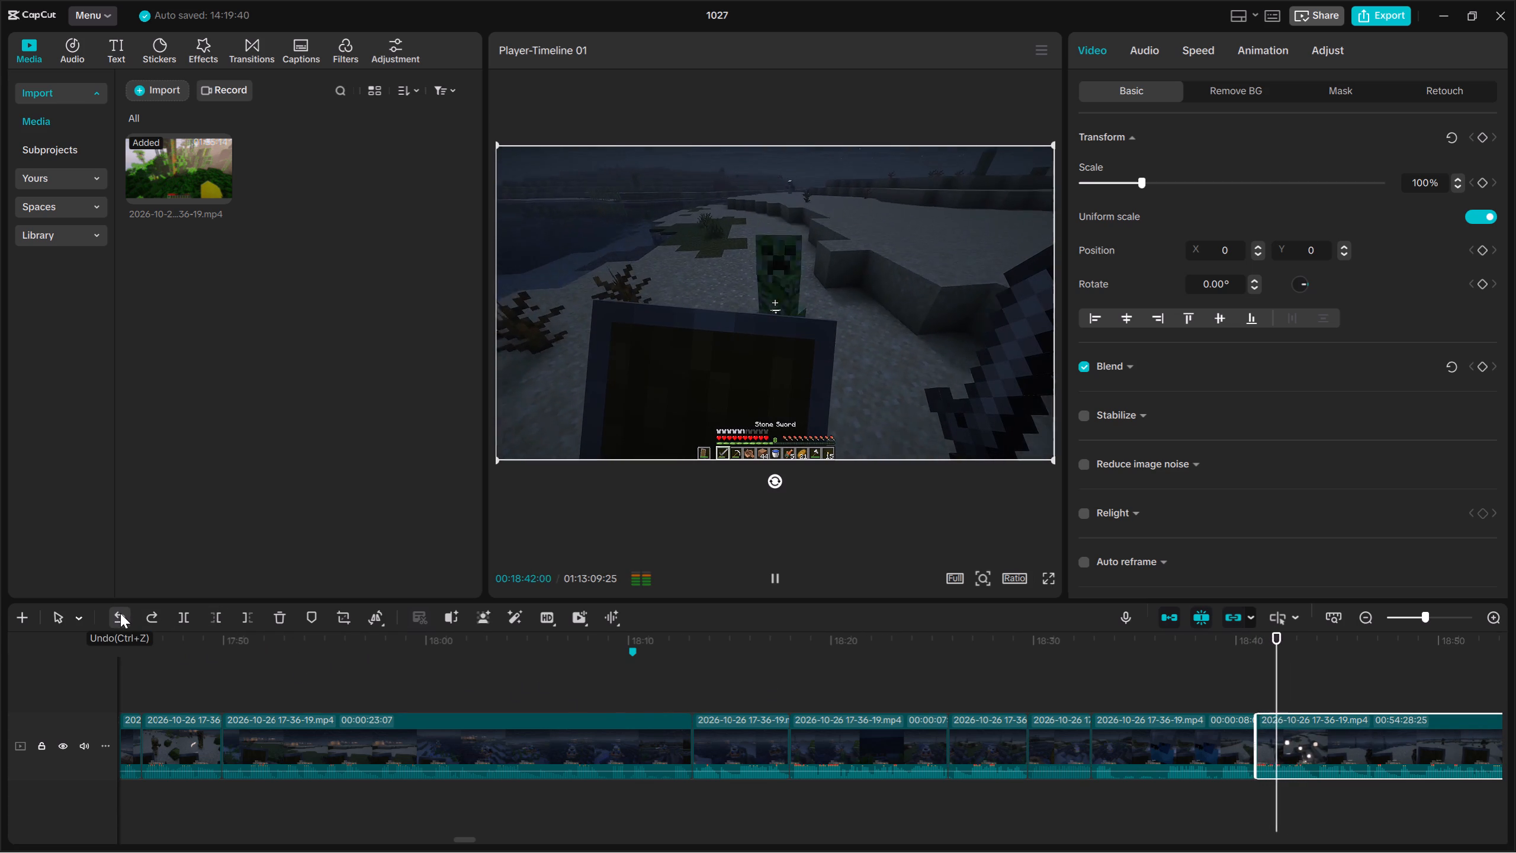
Split the long clip at 00:18:43:20 and trim about a third of a second off the remainder's start.
{"action": "key", "text": "space"}
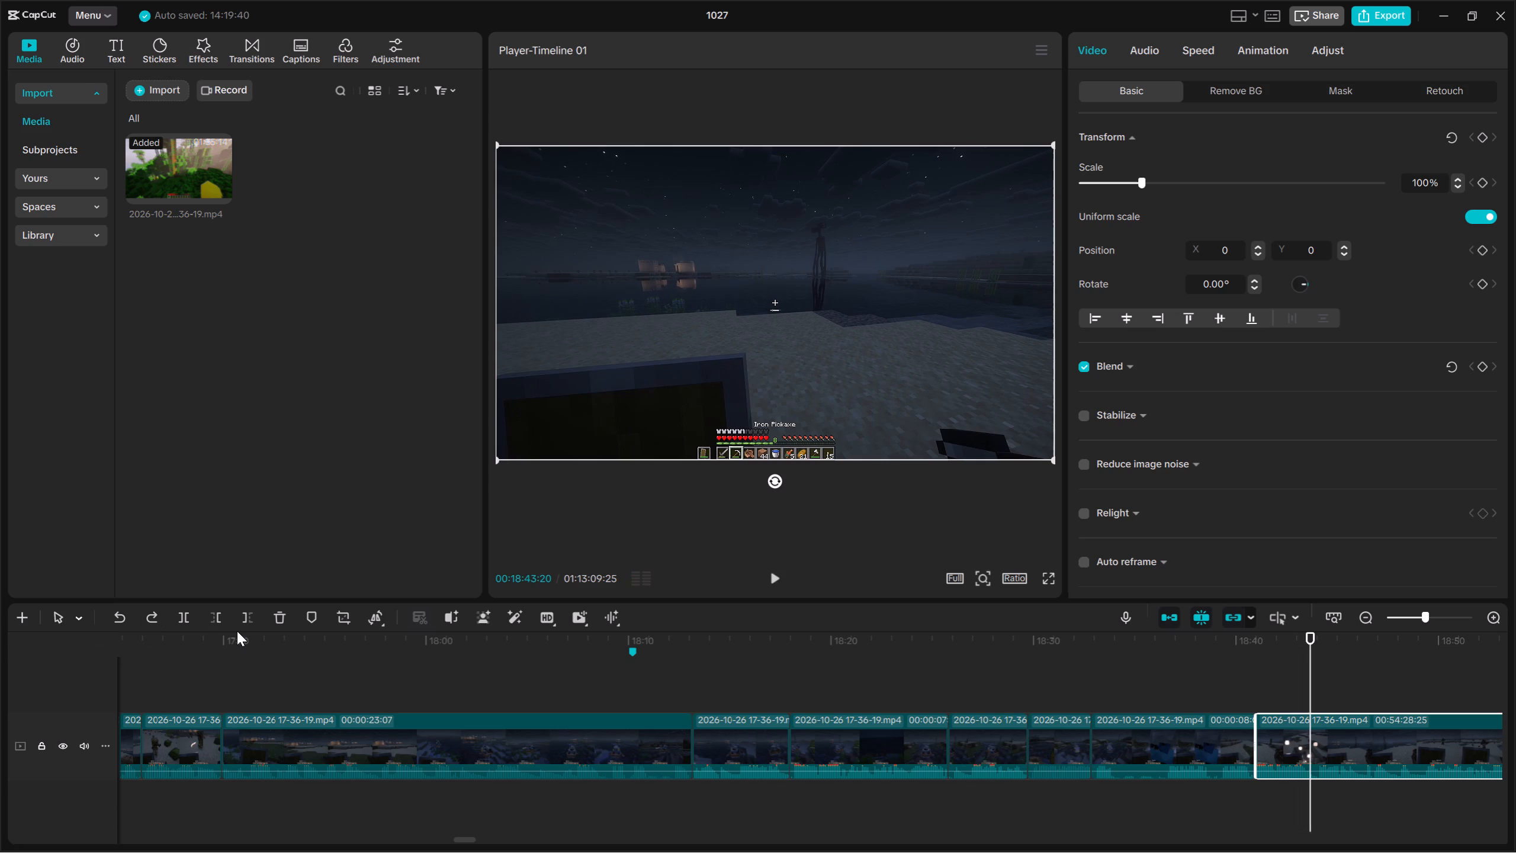
{"action": "left_click", "coordinate": [186, 623]}
{"action": "key", "text": "space"}
{"action": "left_click", "coordinate": [216, 615]}
{"action": "key", "text": "space"}
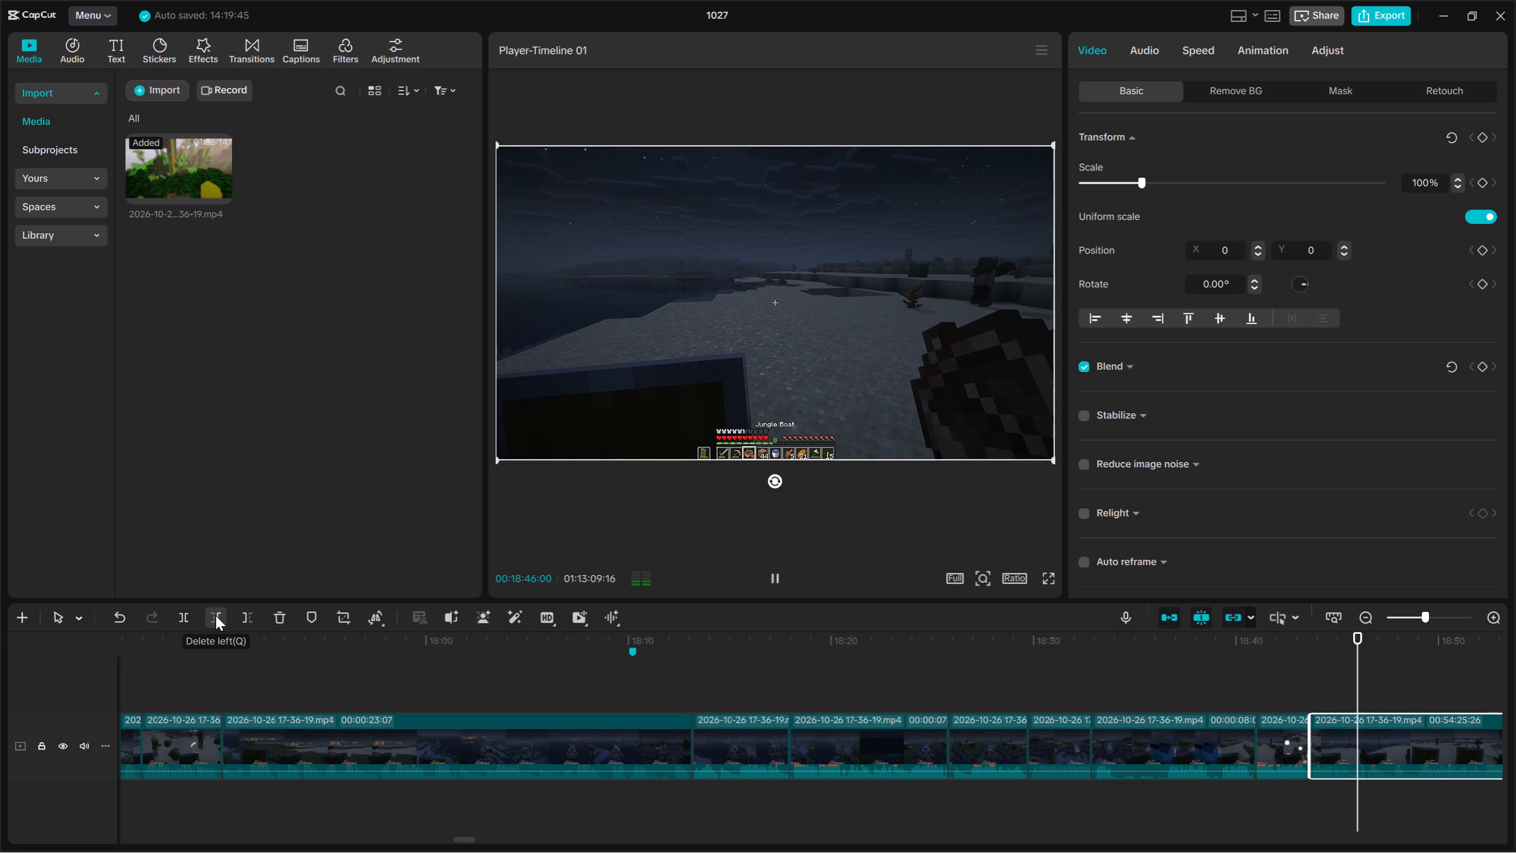
Split the long clip at 00:18:48:13 and trim about half a second off the remainder's start.
{"action": "key", "text": "space"}
{"action": "key", "text": "space"}
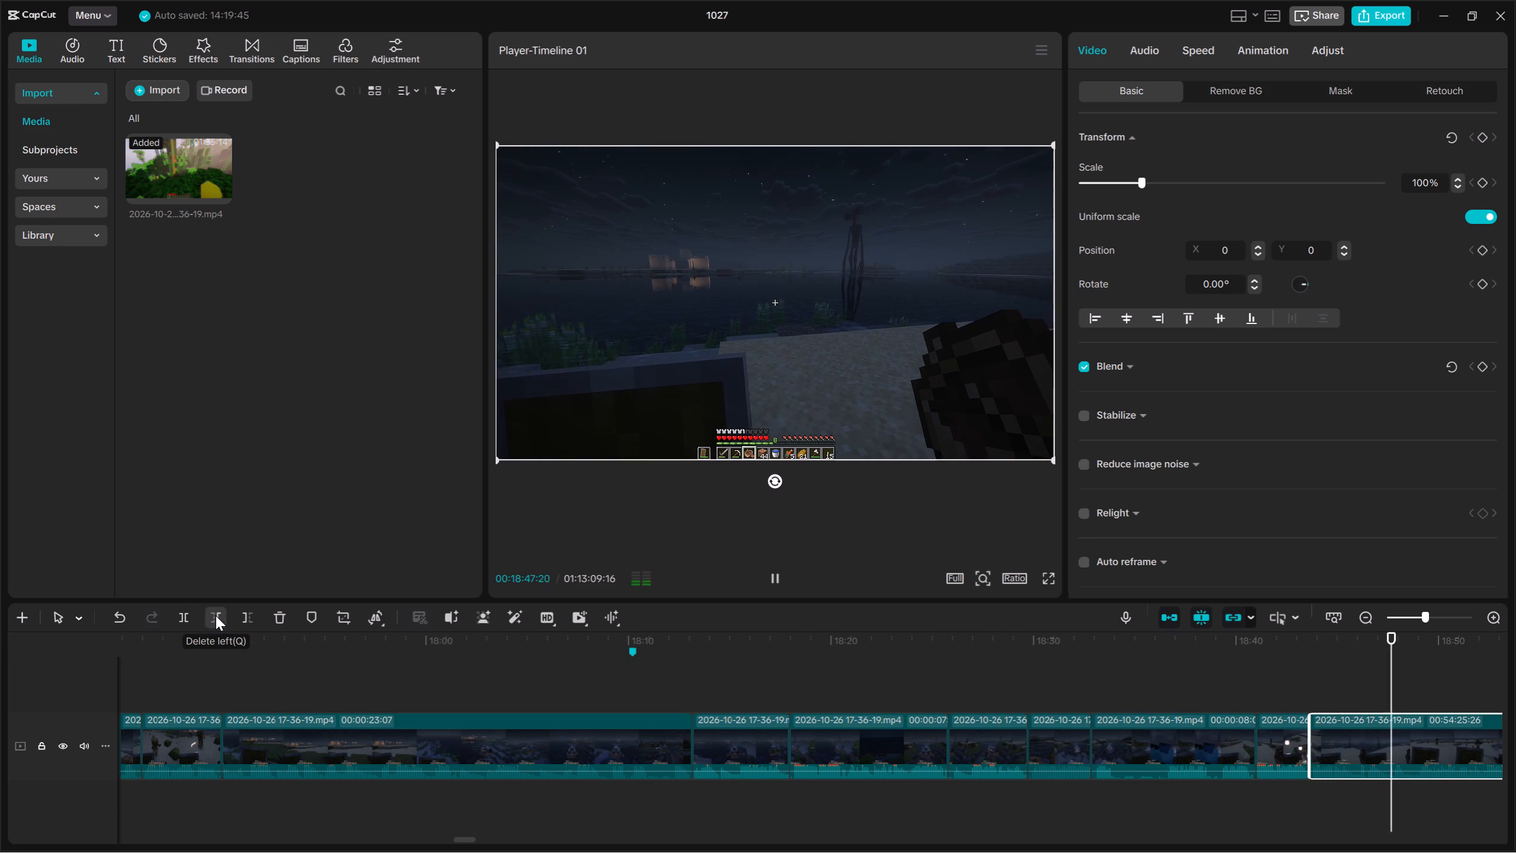
{"action": "key", "text": "space"}
{"action": "left_click", "coordinate": [191, 623]}
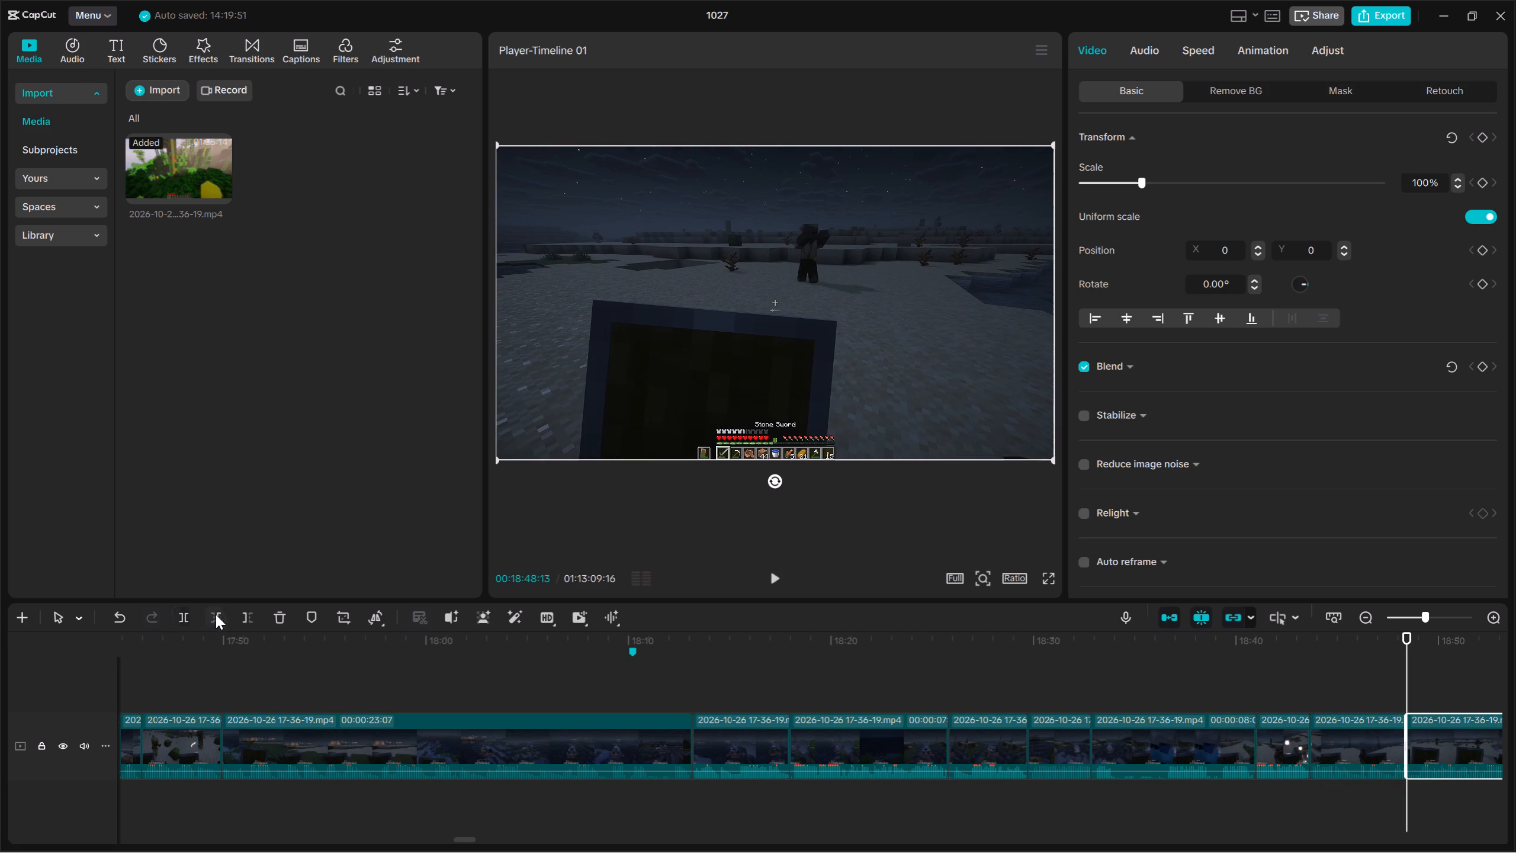
{"action": "key", "text": "space"}
{"action": "left_click", "coordinate": [216, 614]}
{"action": "key", "text": "space"}
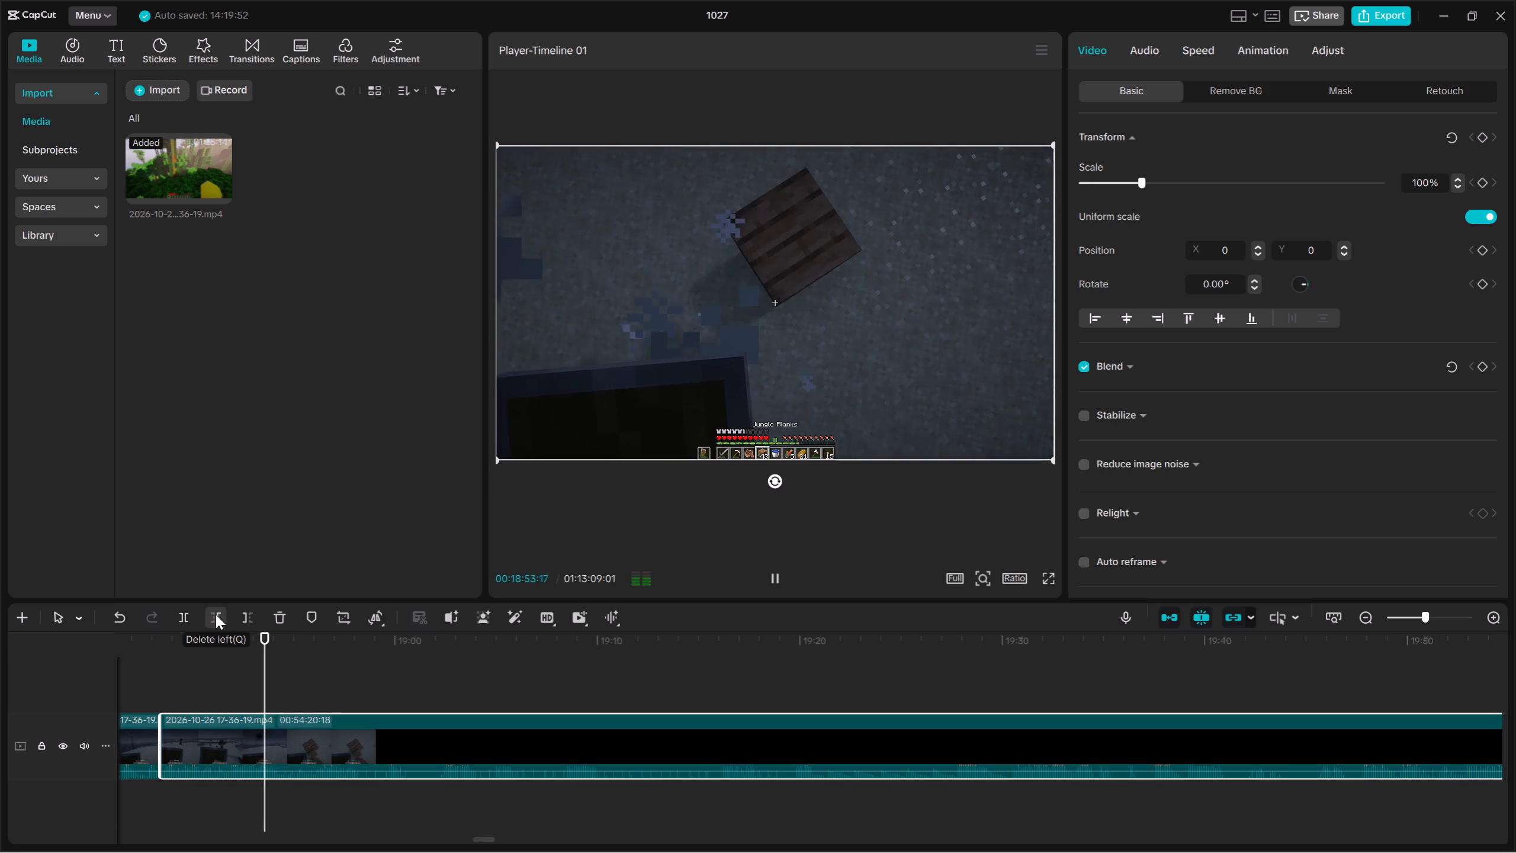
Split the long clip at 00:18:55:03 and again at 00:18:58:09.
{"action": "key", "text": "space"}
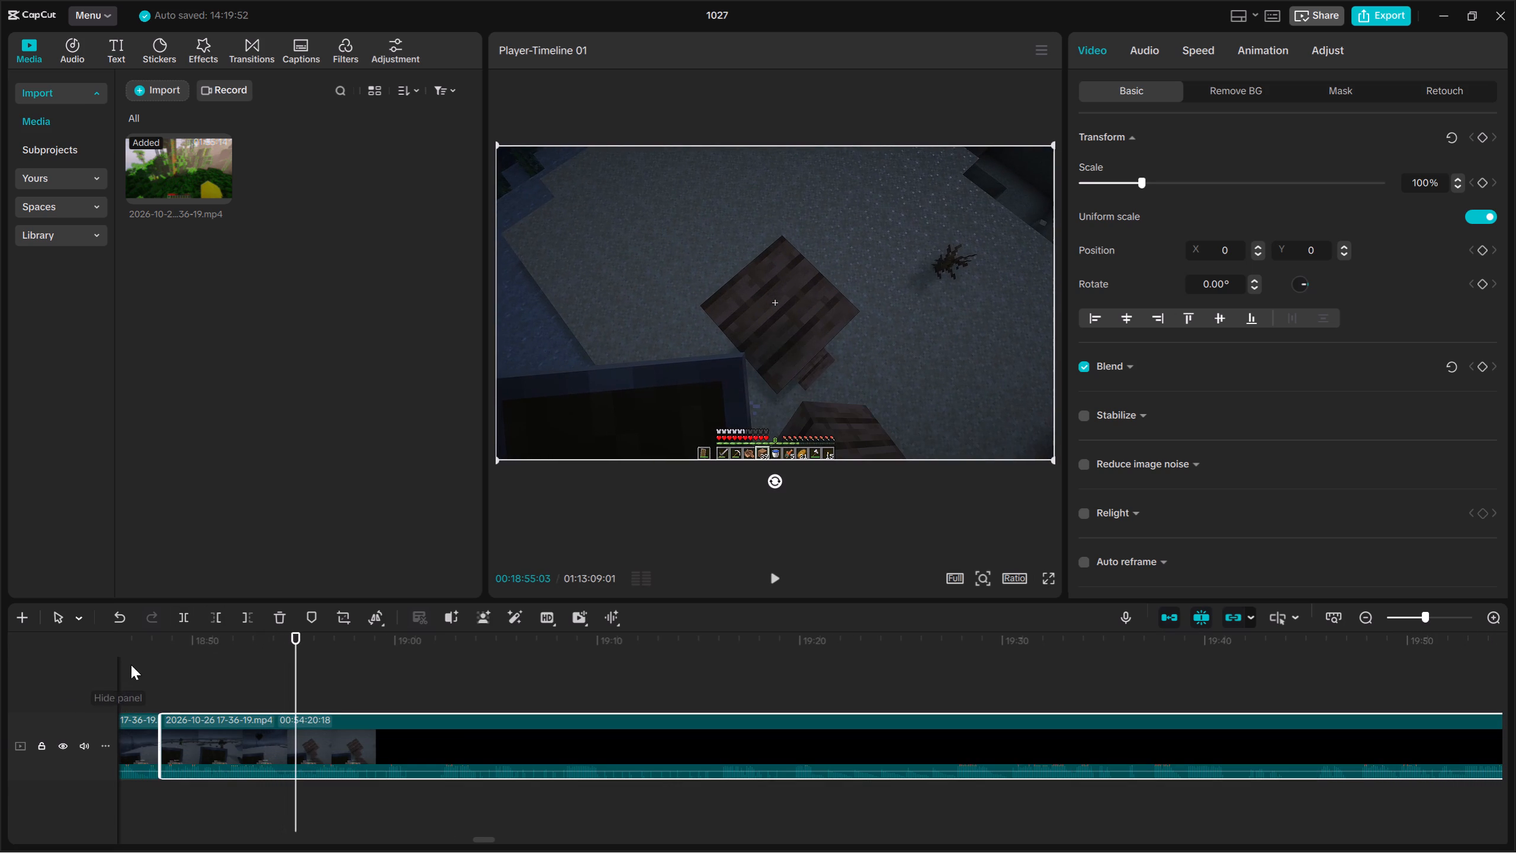
{"action": "left_click", "coordinate": [184, 621]}
{"action": "key", "text": "space"}
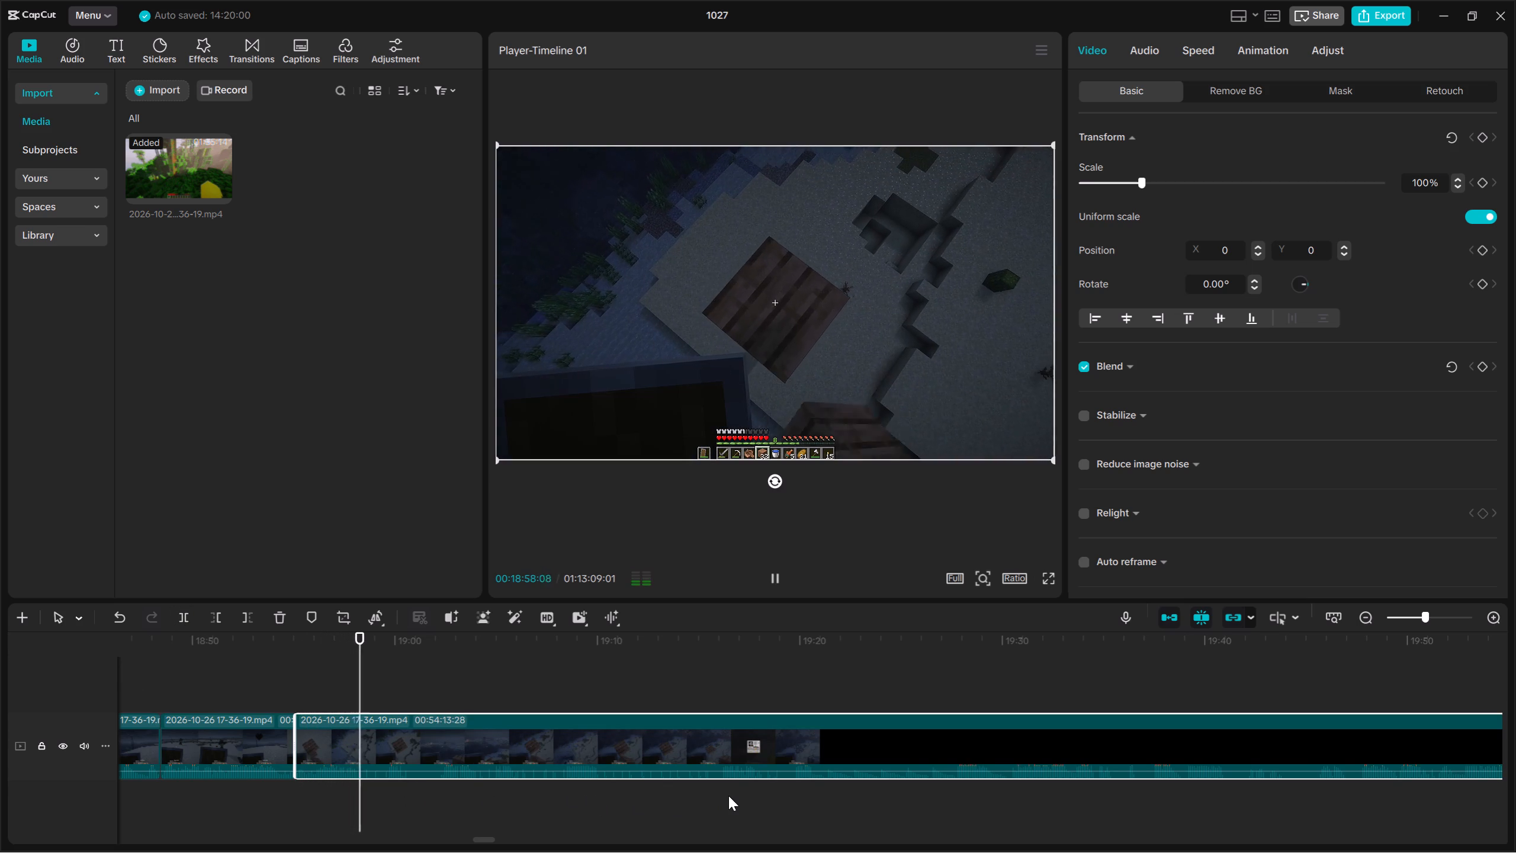
{"action": "key", "text": "space"}
{"action": "left_click", "coordinate": [361, 788]}
{"action": "left_click_drag", "start_coordinate": [394, 800], "coordinate": [402, 761]}
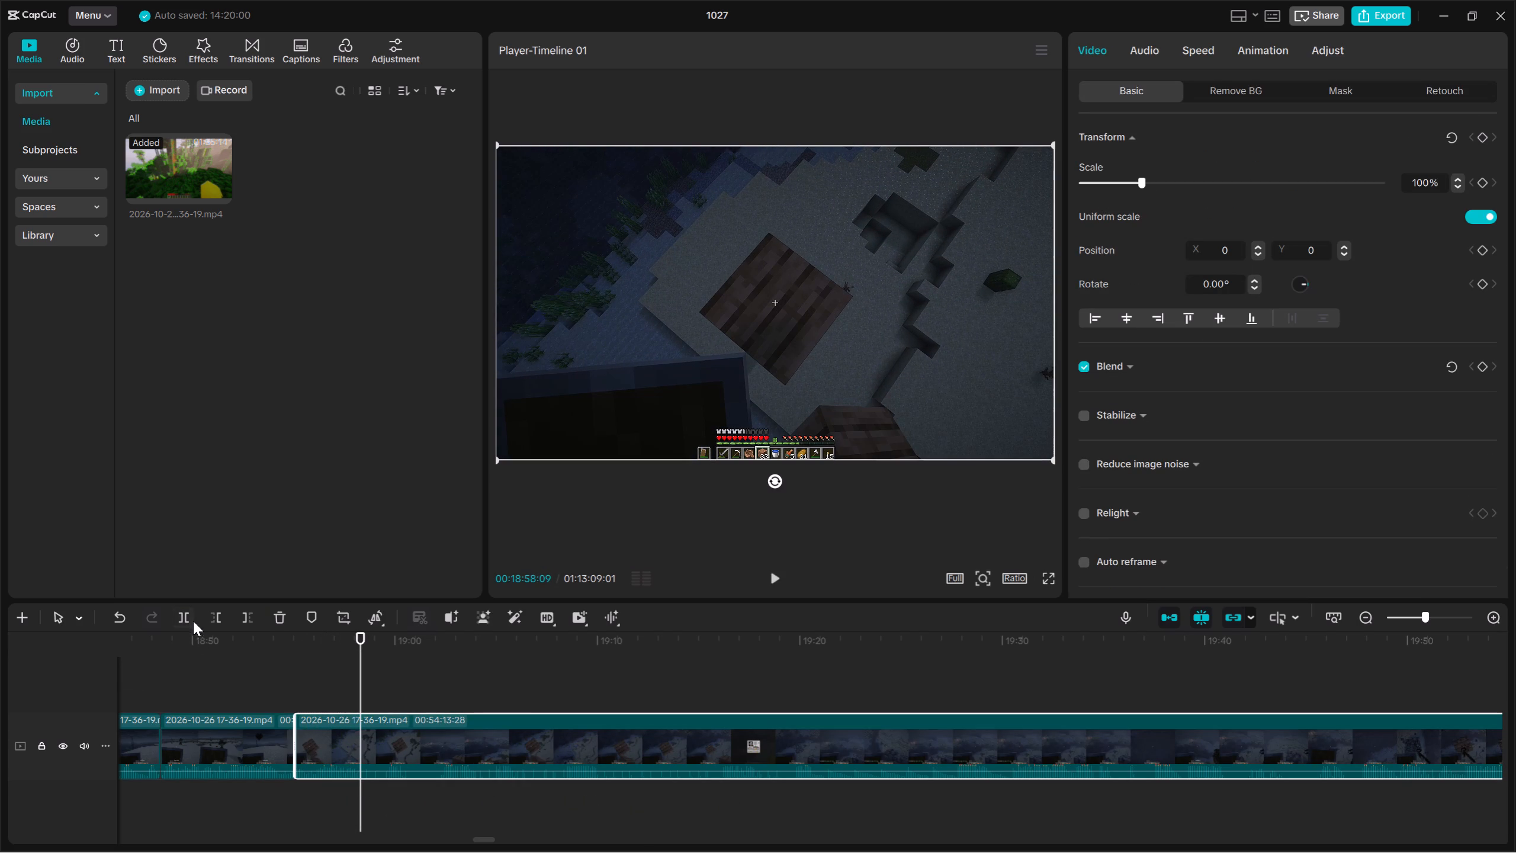
{"action": "left_click", "coordinate": [193, 620]}
Play on from the 00:18:58:09 cut and trim about four, then about six seconds off the long clip's start.
{"action": "key", "text": "space"}
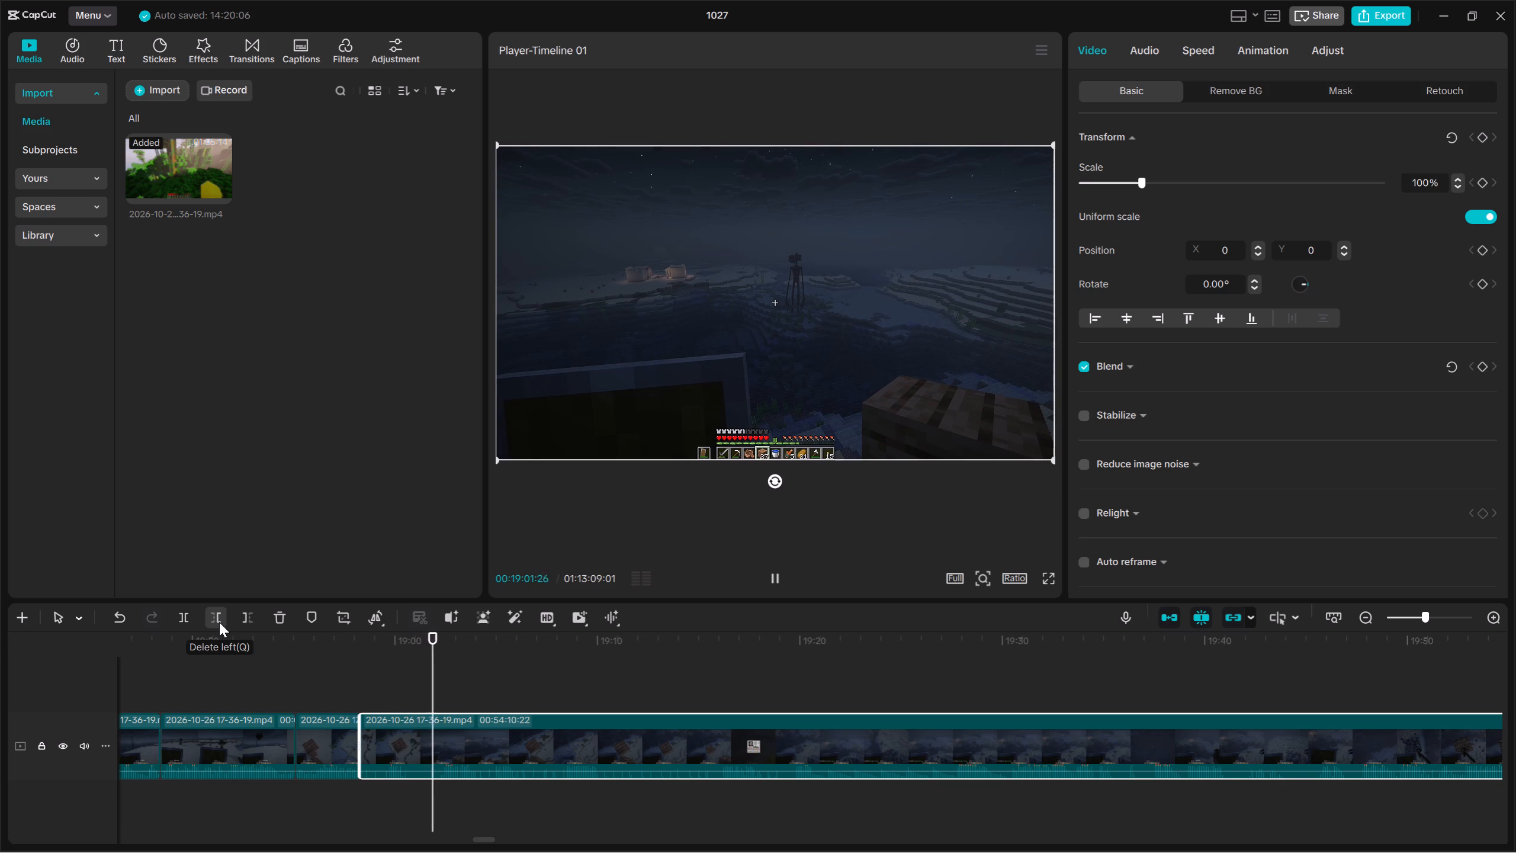
{"action": "left_click", "coordinate": [219, 622]}
{"action": "key", "text": "space"}
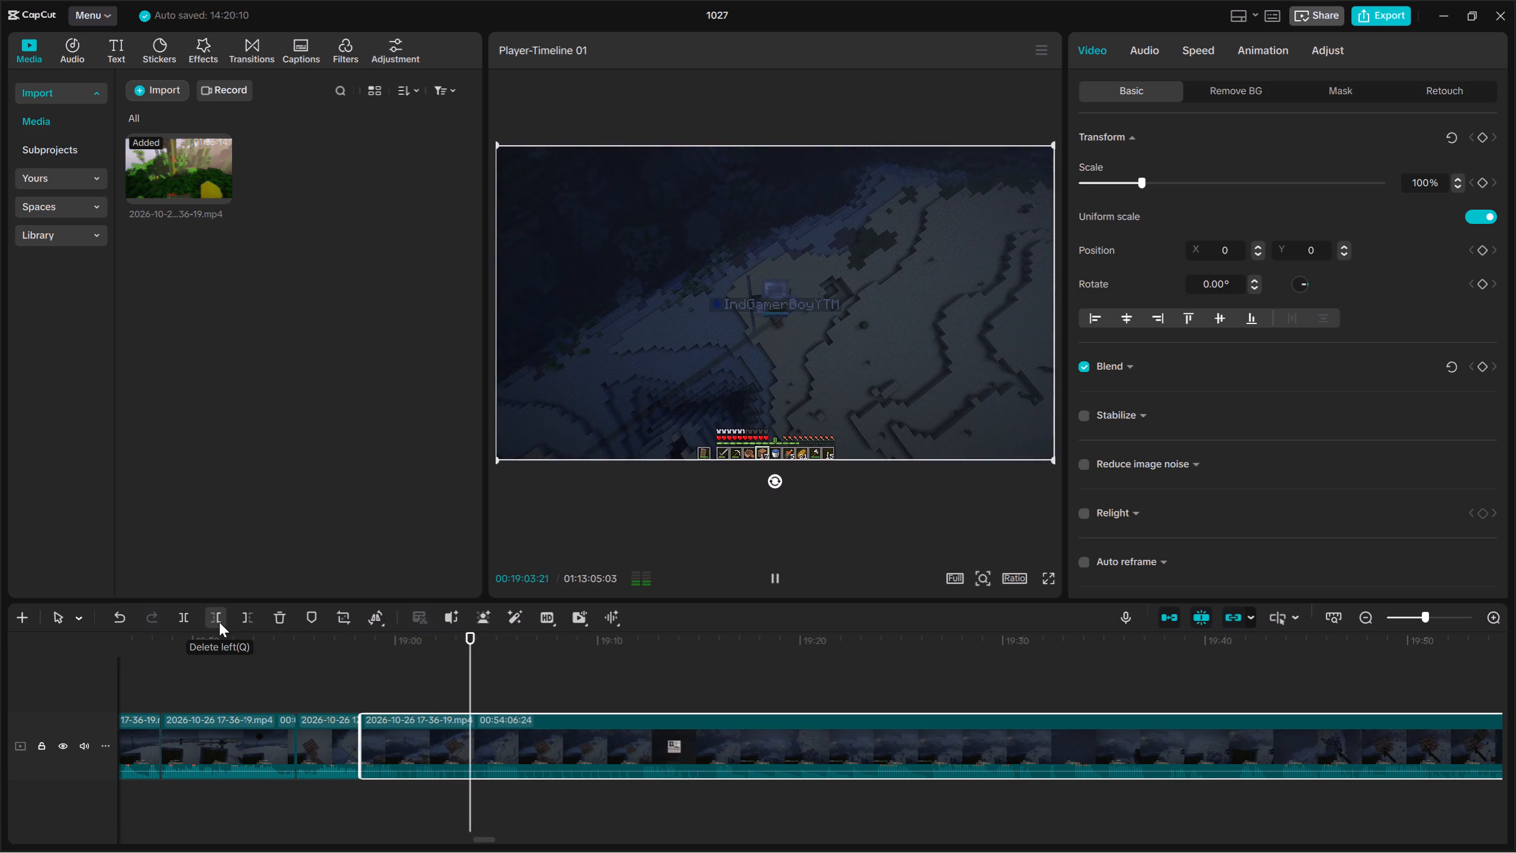
{"action": "left_click", "coordinate": [219, 622]}
{"action": "key", "text": "space"}
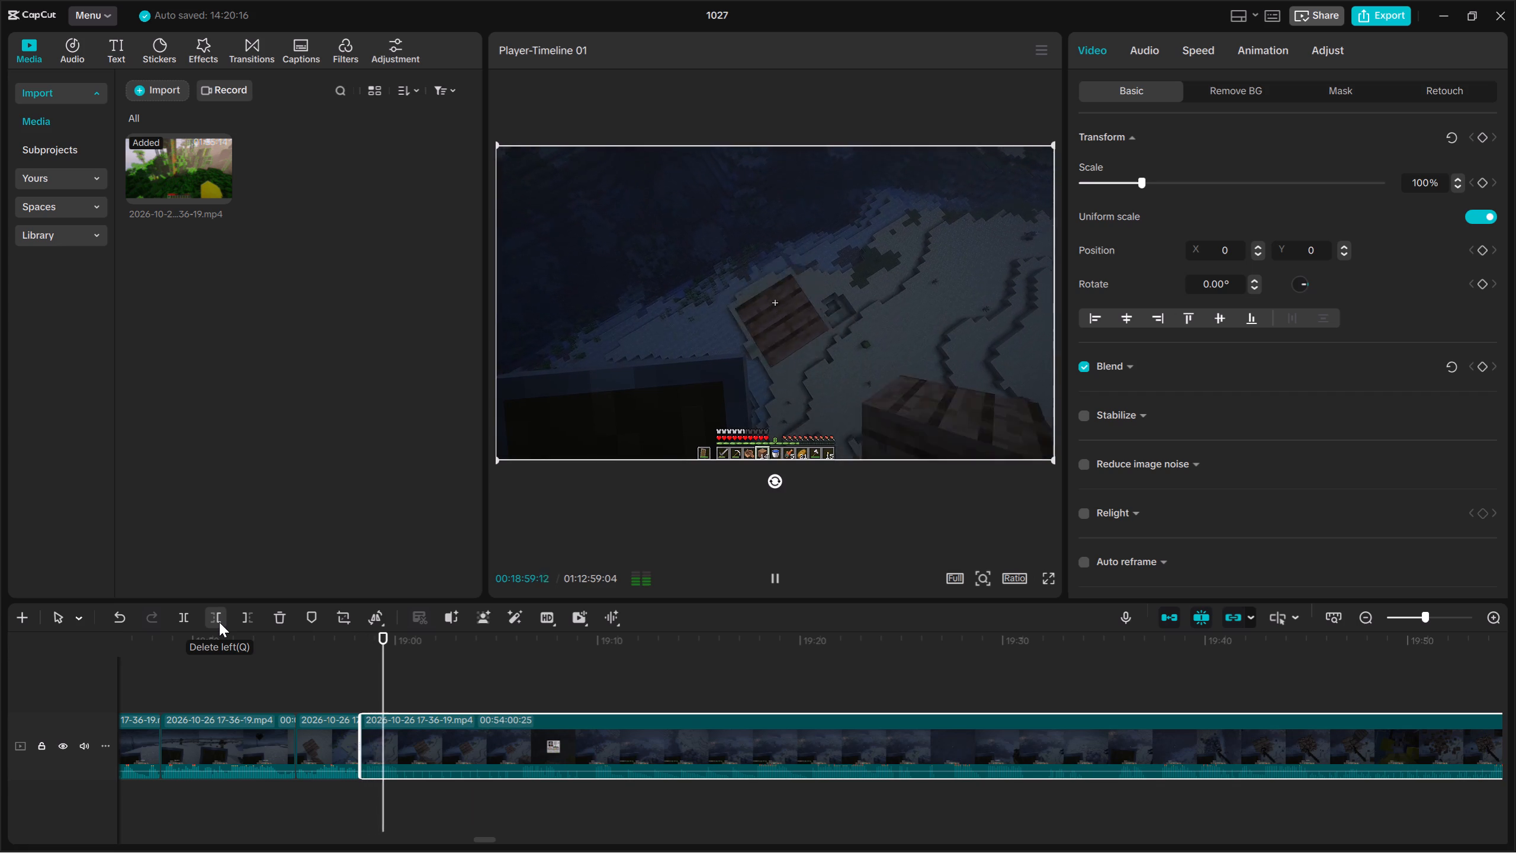
Split the long clip at 00:19:00:06 and trim about six seconds off the remainder's start.
{"action": "key", "text": "space"}
{"action": "left_click", "coordinate": [198, 613]}
{"action": "left_click", "coordinate": [185, 615]}
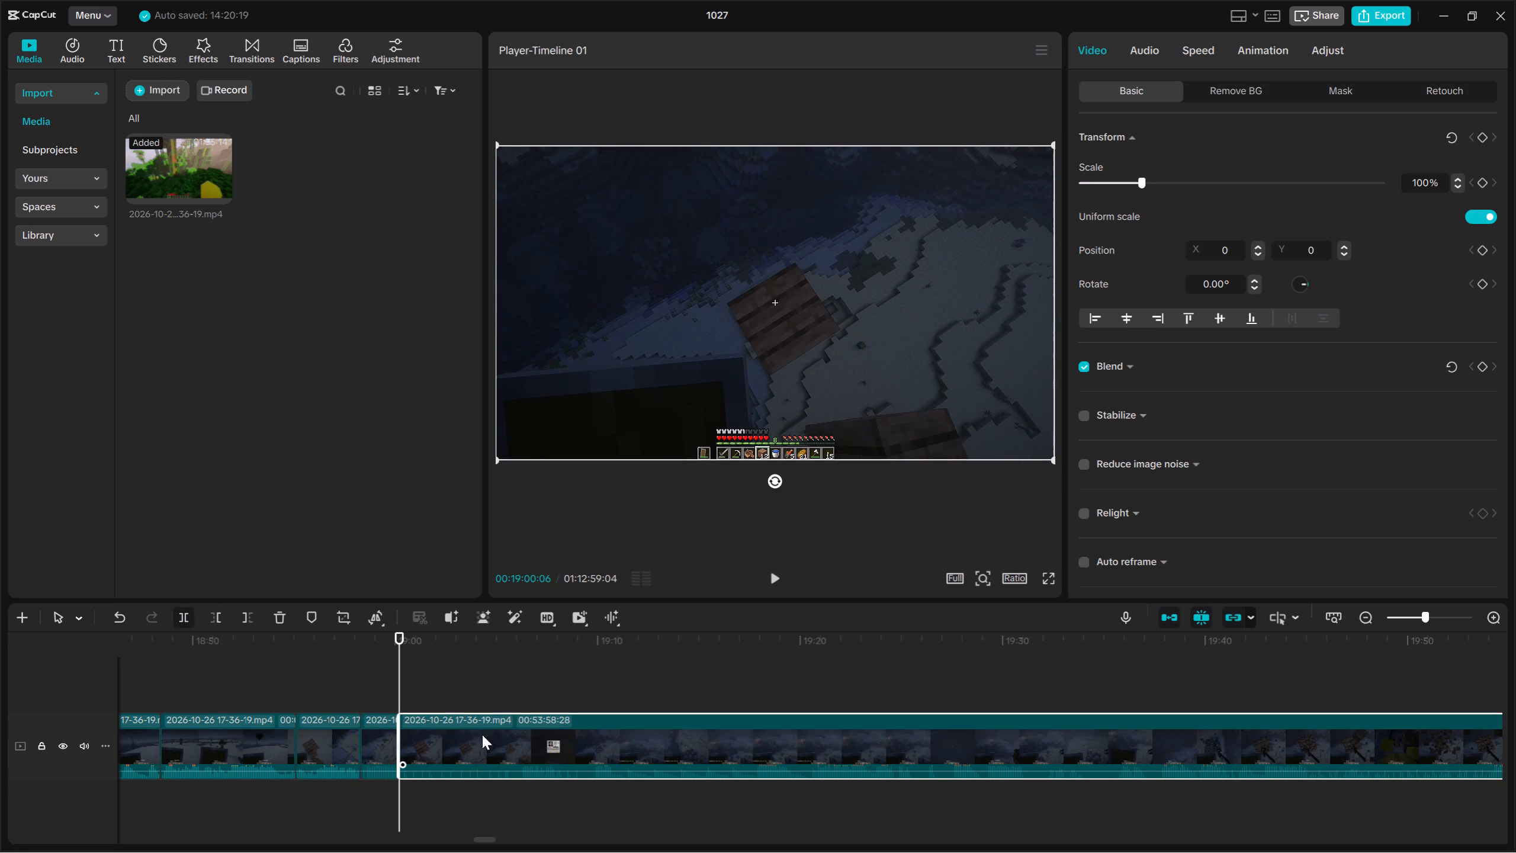
{"action": "key", "text": "space"}
{"action": "left_click", "coordinate": [516, 787]}
{"action": "left_click", "coordinate": [520, 787]}
{"action": "left_click_drag", "start_coordinate": [538, 798], "coordinate": [558, 767]}
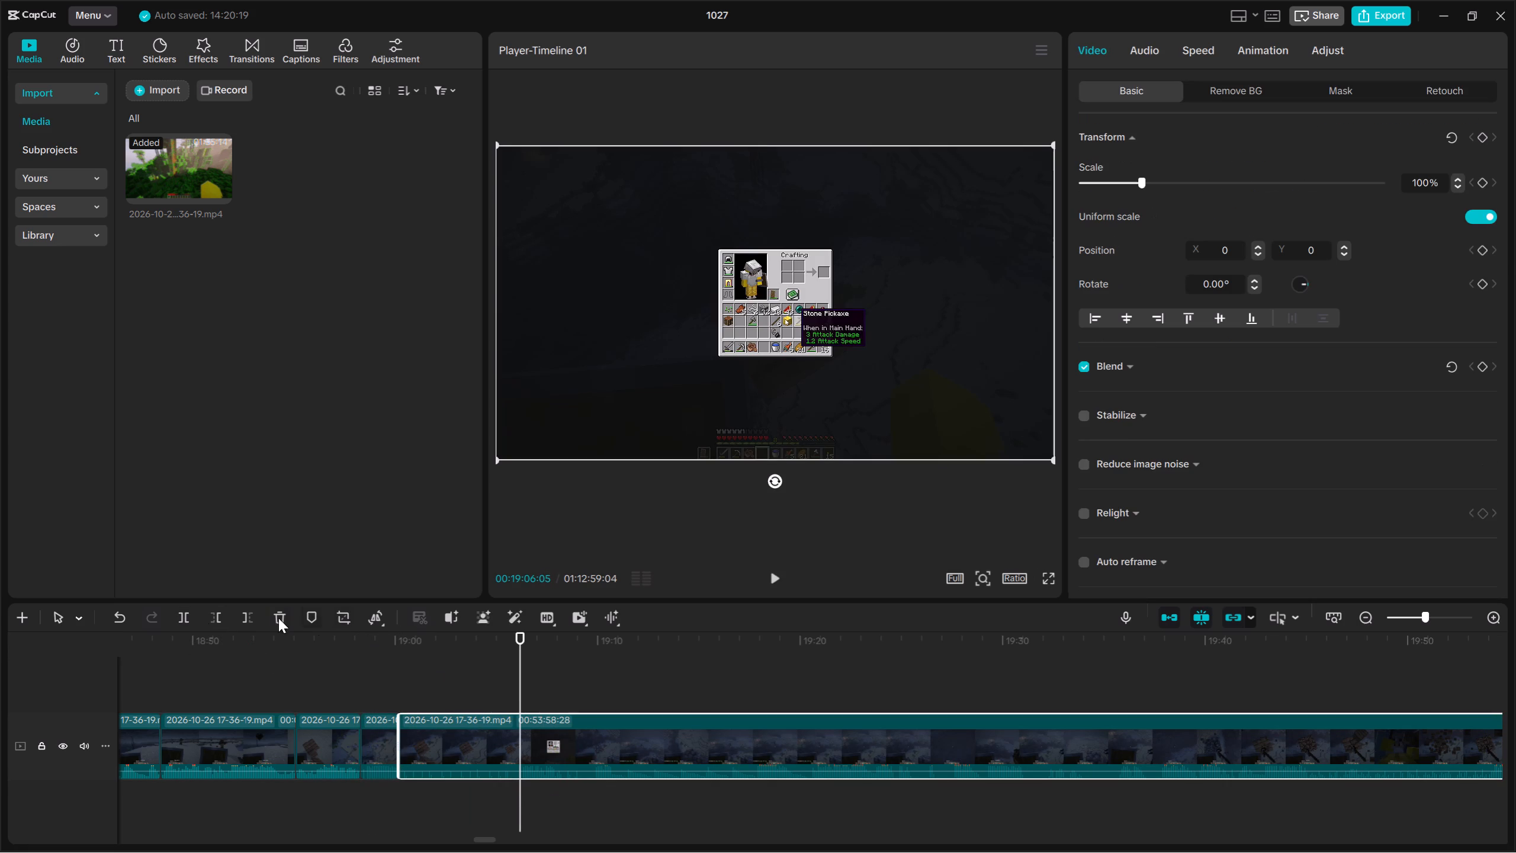
{"action": "left_click", "coordinate": [217, 612]}
{"action": "key", "text": "space"}
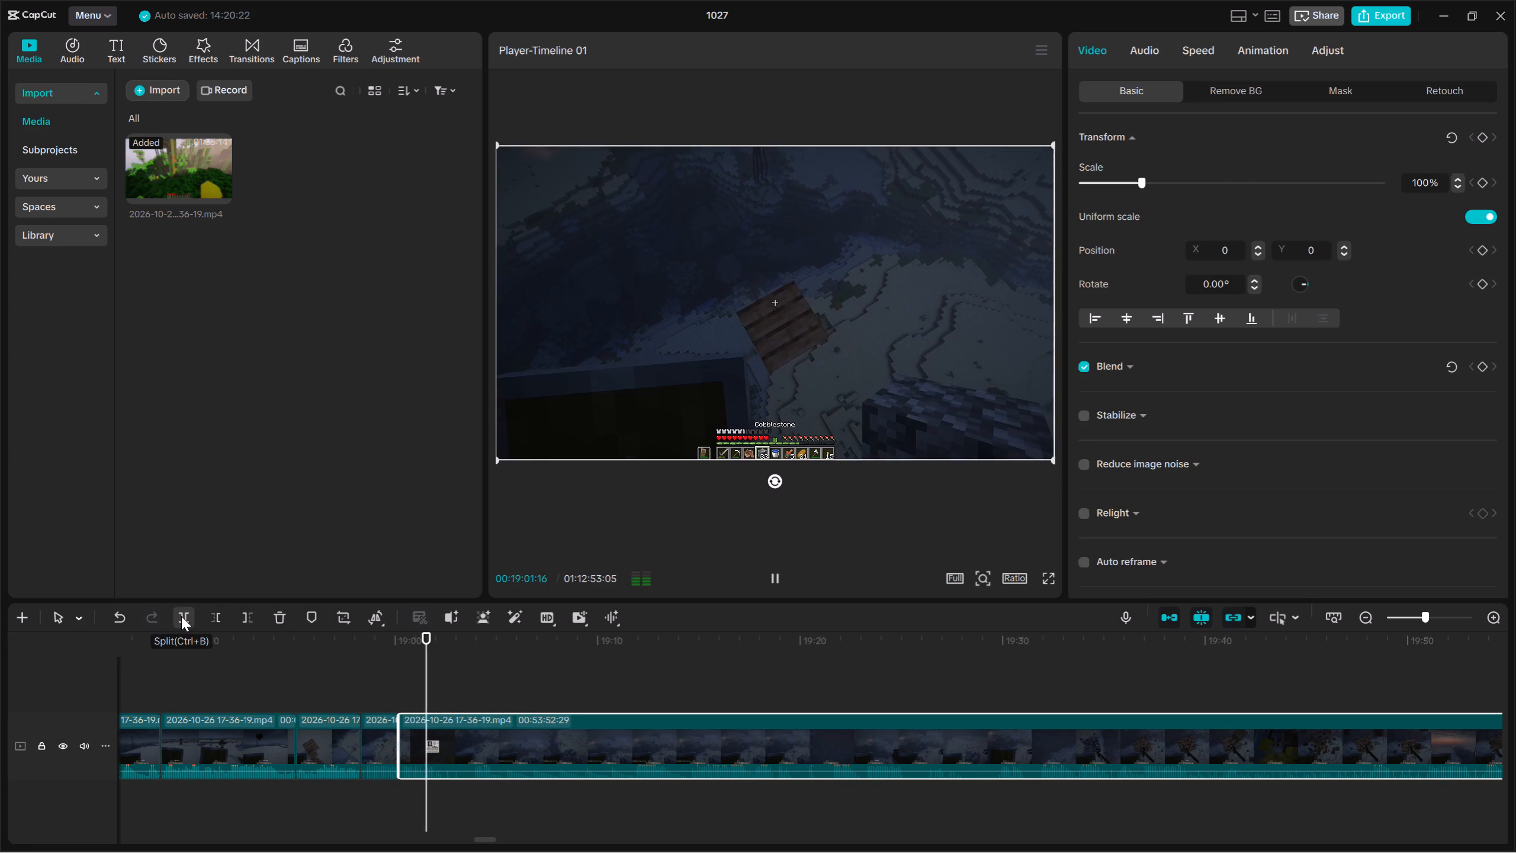
Split the long clip at about 00:19:02 and try to trim the remainder's start up to 00:19:11:29.
{"action": "key", "text": "space"}
{"action": "left_click", "coordinate": [181, 616]}
{"action": "key", "text": "space"}
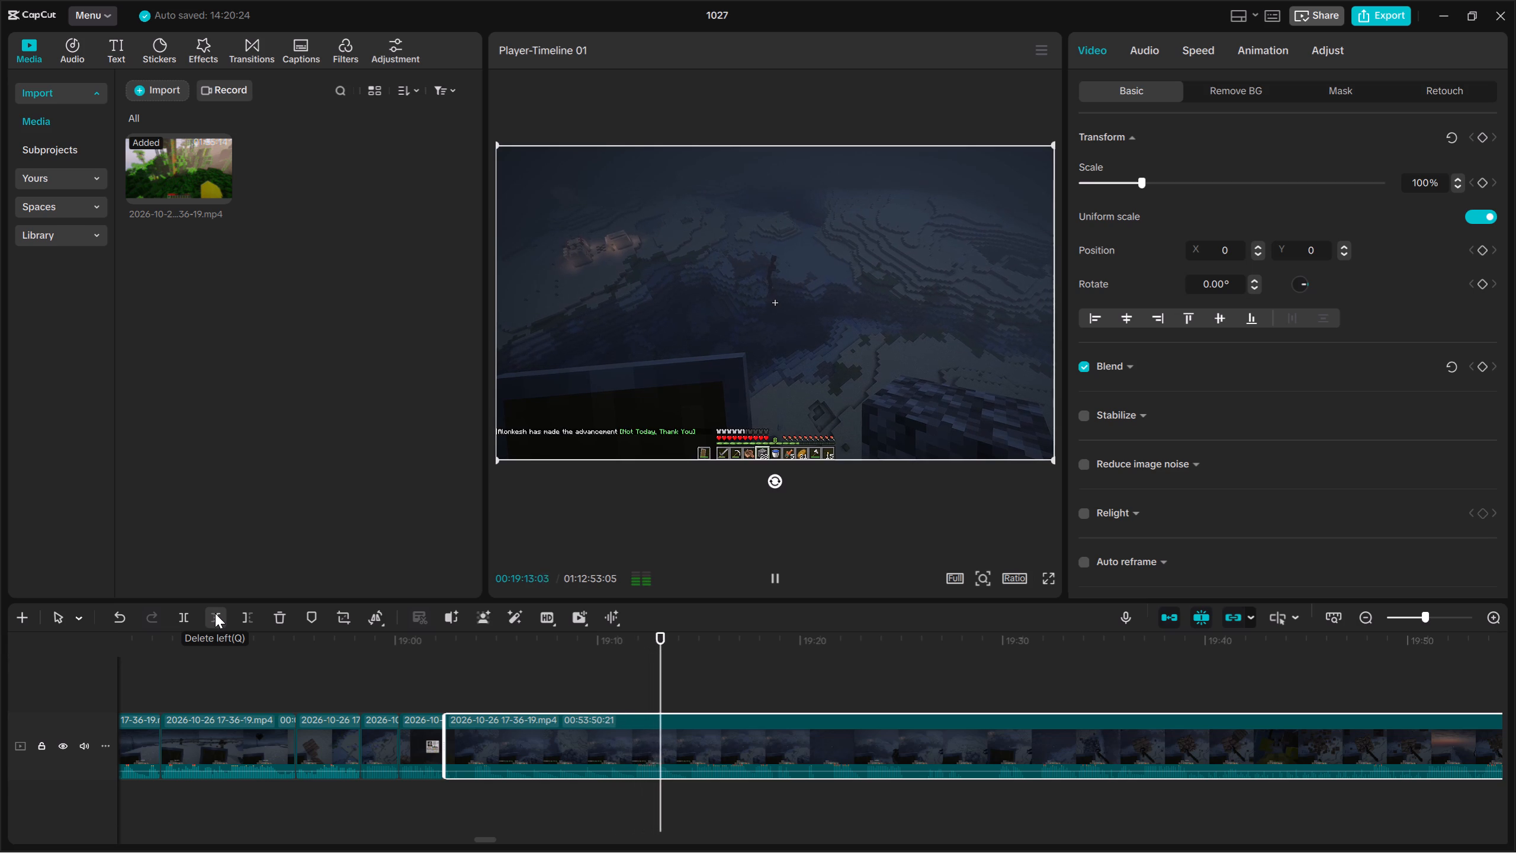
{"action": "double_click", "coordinate": [638, 790]}
{"action": "left_click_drag", "start_coordinate": [673, 799], "coordinate": [681, 784]}
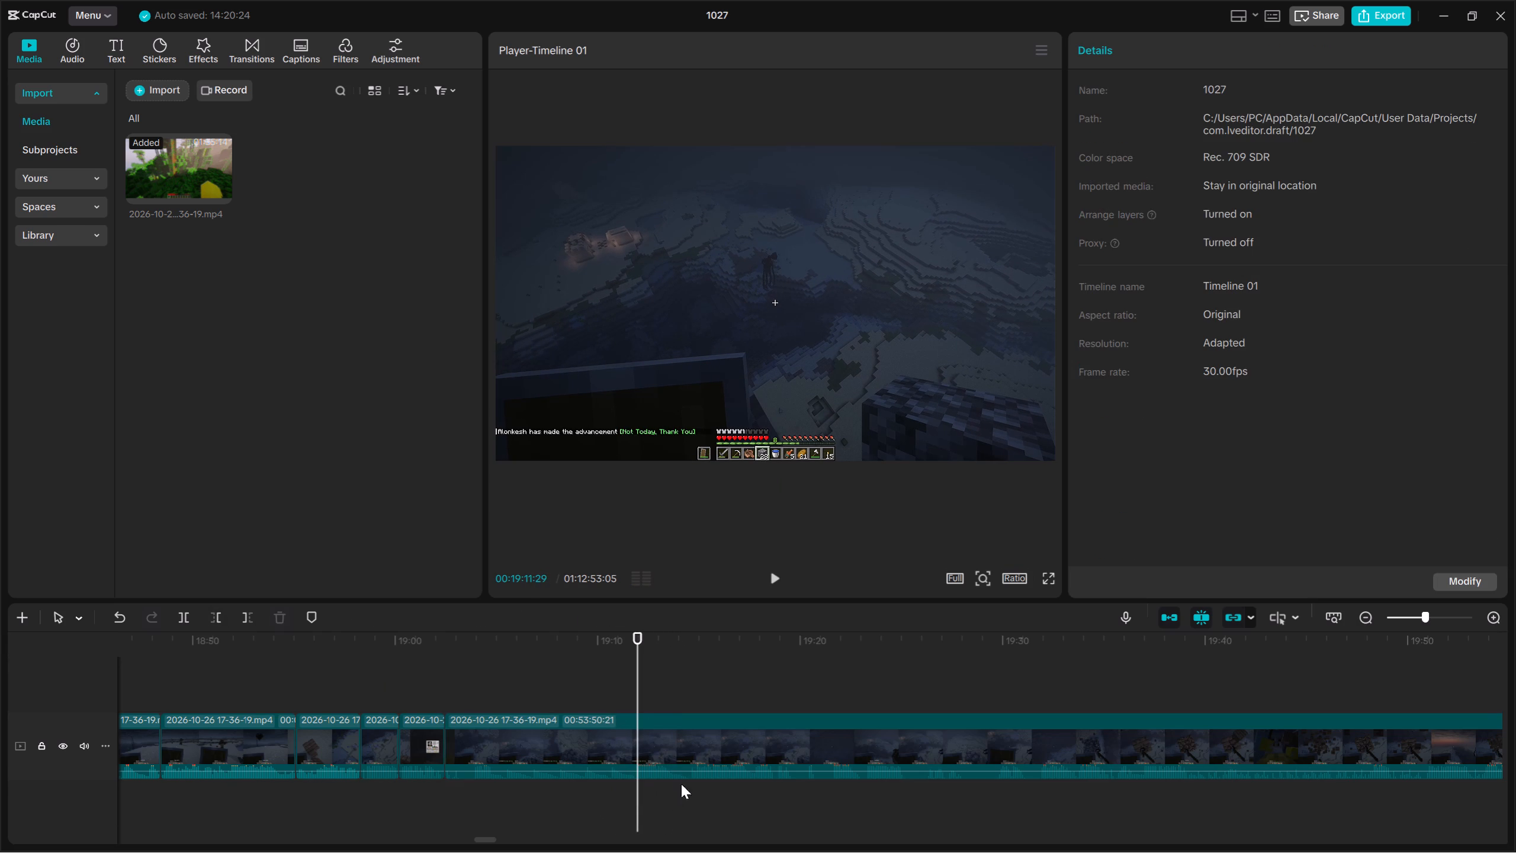
{"action": "left_click_drag", "start_coordinate": [681, 784], "coordinate": [686, 753]}
{"action": "left_click", "coordinate": [229, 621]}
{"action": "key", "text": "Up"}
{"action": "key", "text": "space"}
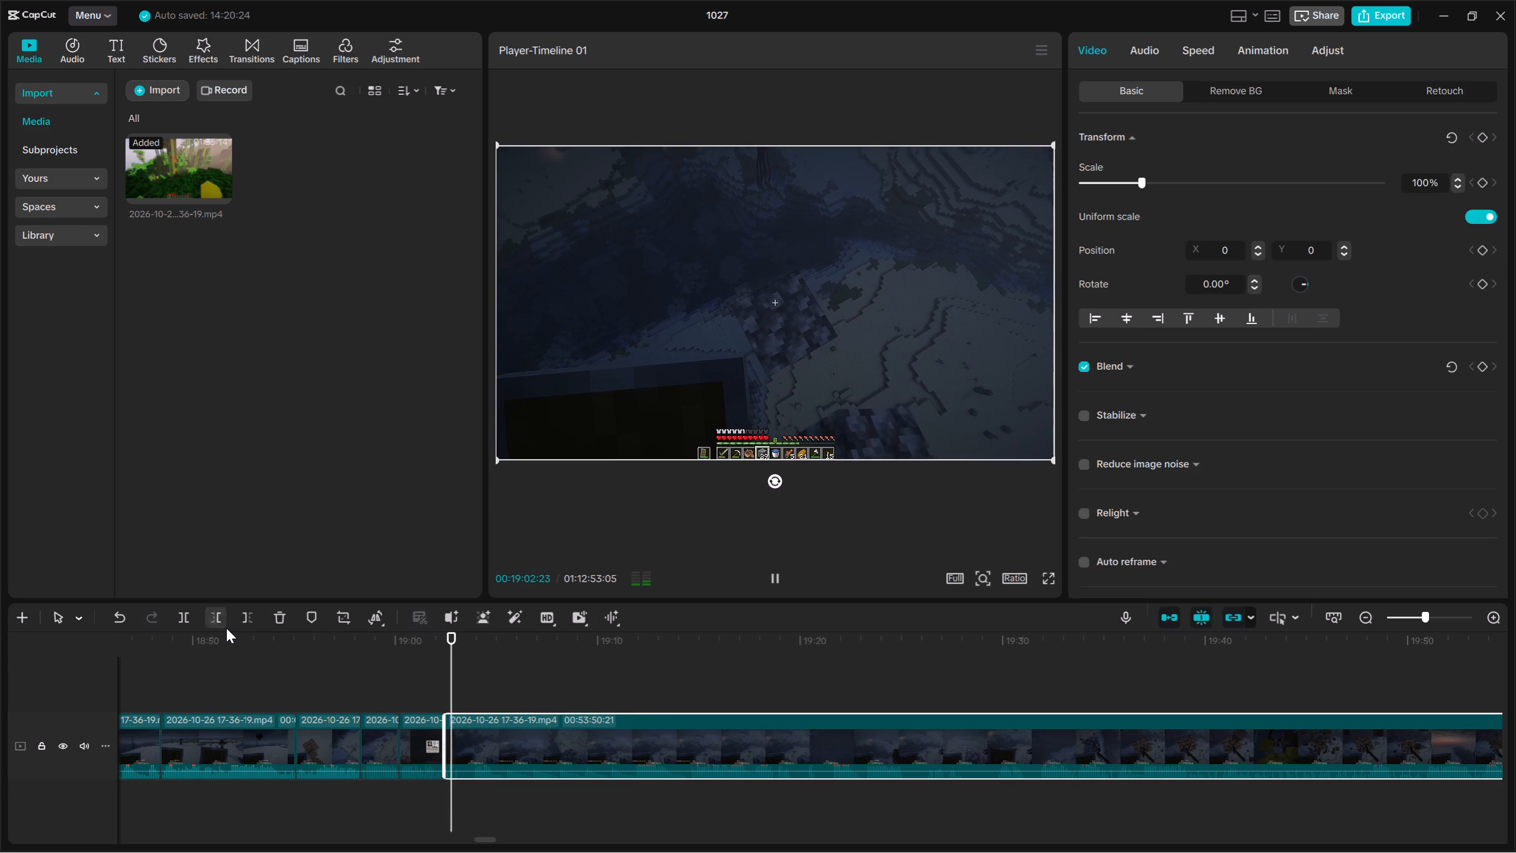
Trim just under a second off the long clip's start after the cut at about 00:19:02.
{"action": "key", "text": "space"}
{"action": "left_click", "coordinate": [227, 628]}
{"action": "left_click", "coordinate": [223, 624]}
{"action": "key", "text": "space"}
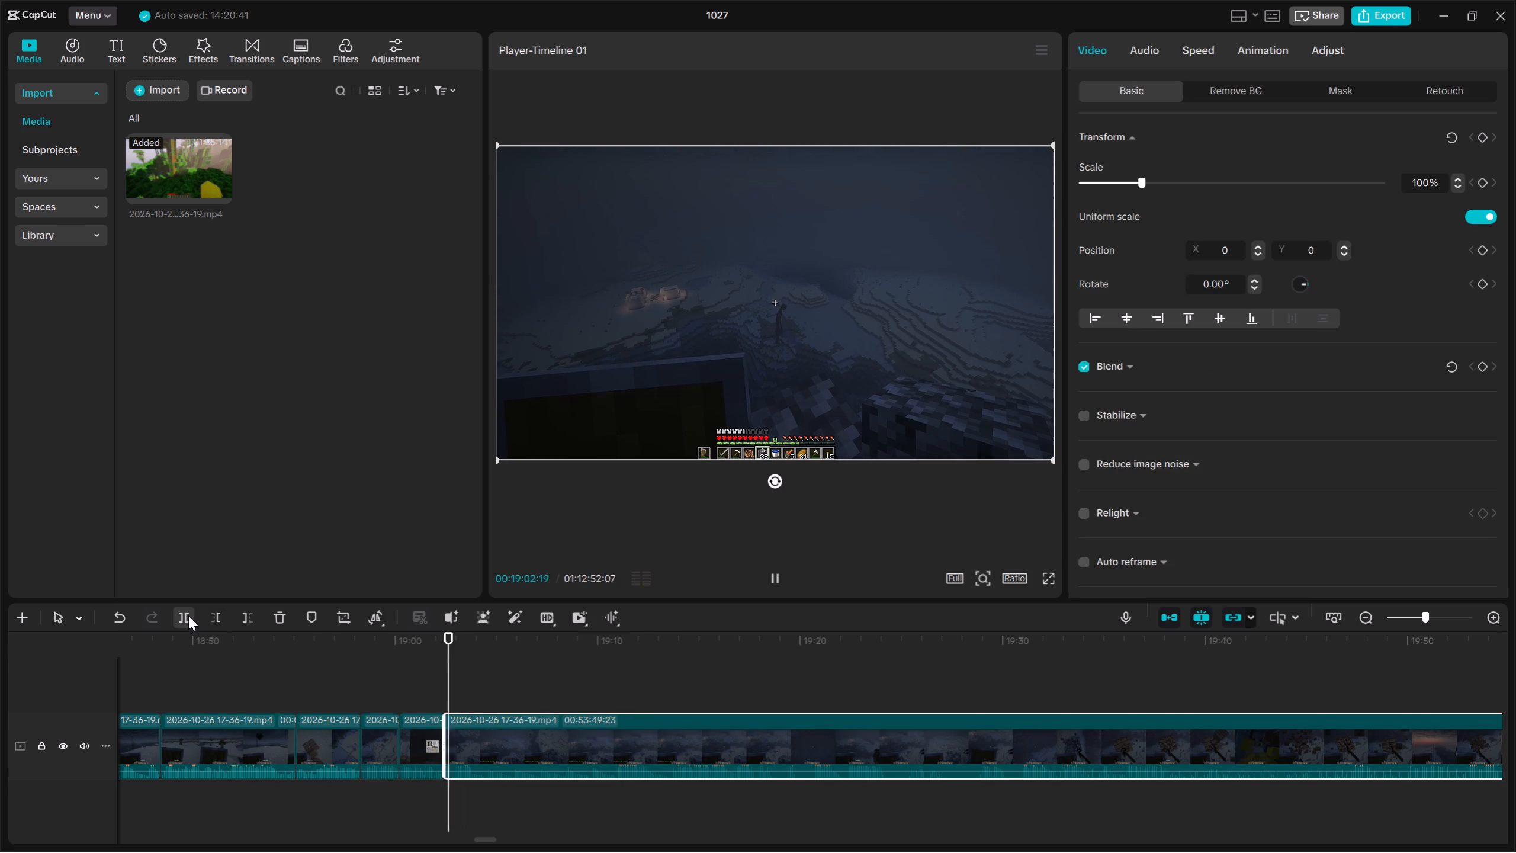
Split the long clip at 00:19:04:09 and trim about nine seconds off the remainder's start.
{"action": "key", "text": "space"}
{"action": "left_click", "coordinate": [188, 615]}
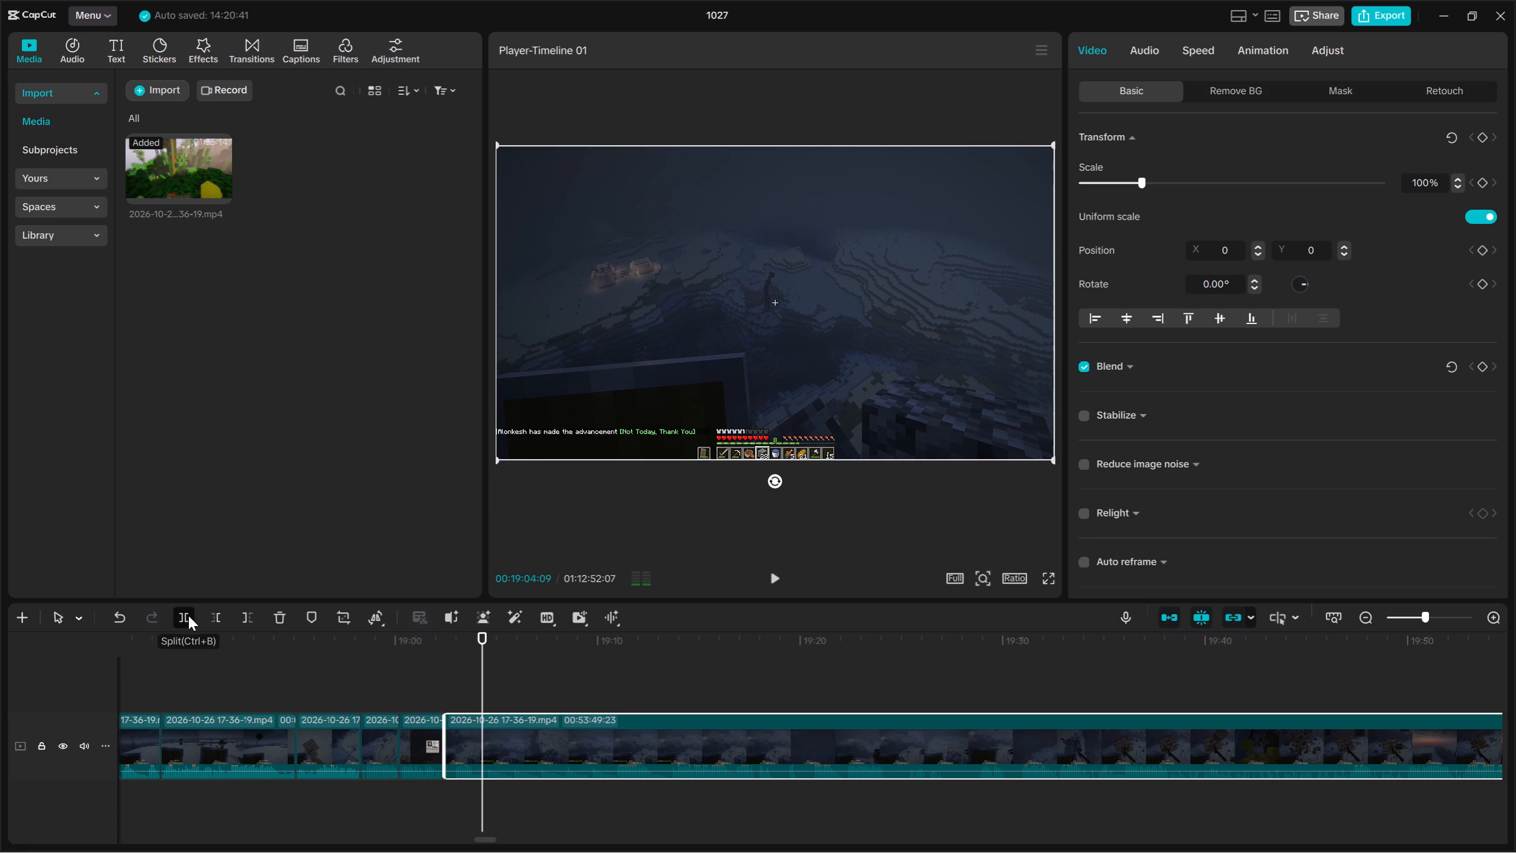
{"action": "key", "text": "space"}
{"action": "left_click", "coordinate": [670, 789]}
{"action": "left_click_drag", "start_coordinate": [697, 801], "coordinate": [721, 730]}
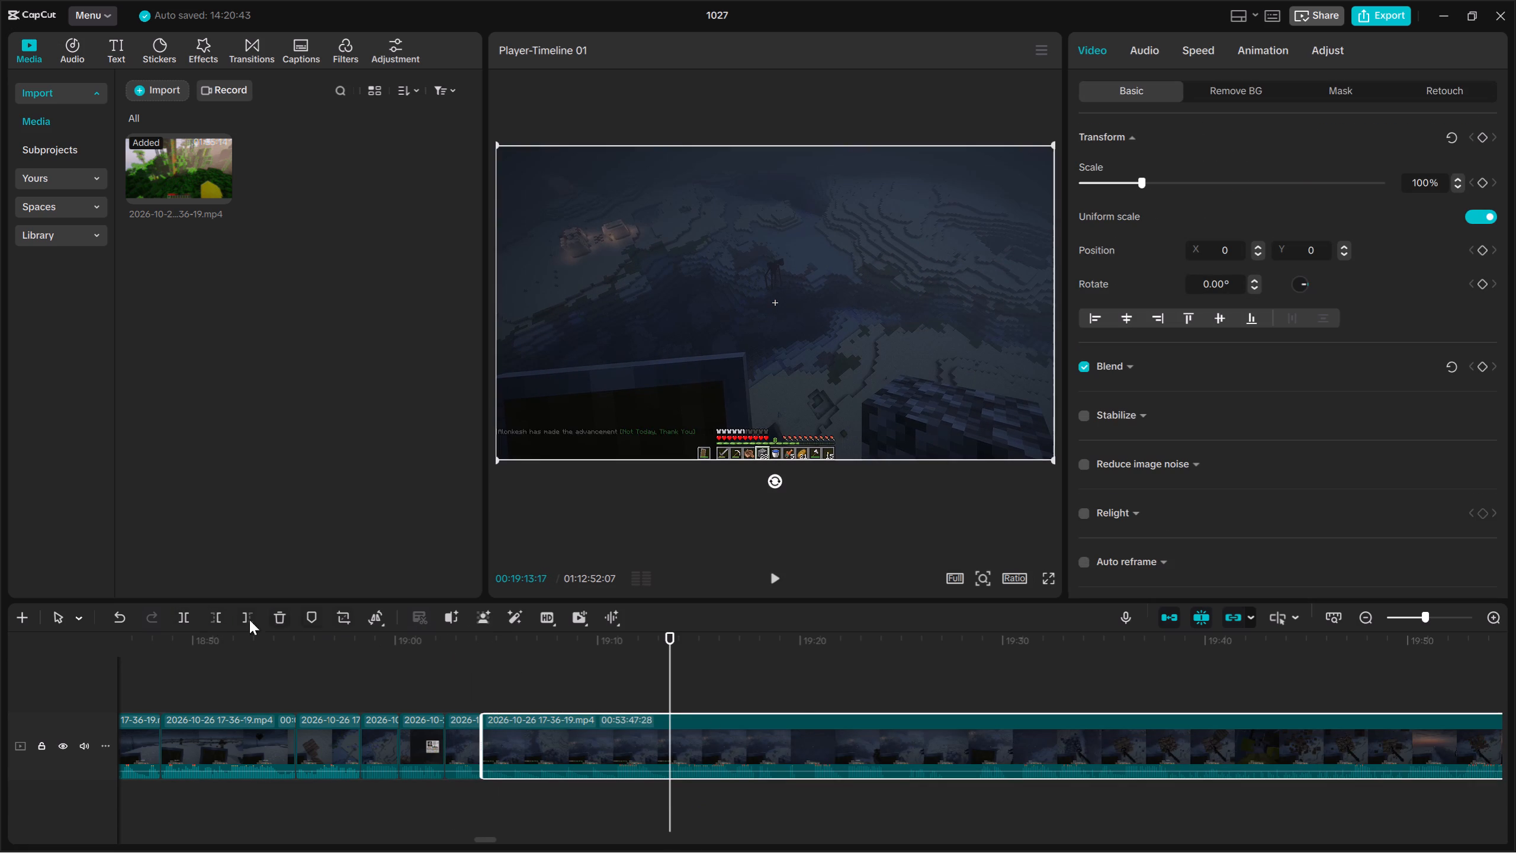
{"action": "left_click", "coordinate": [208, 610]}
{"action": "key", "text": "space"}
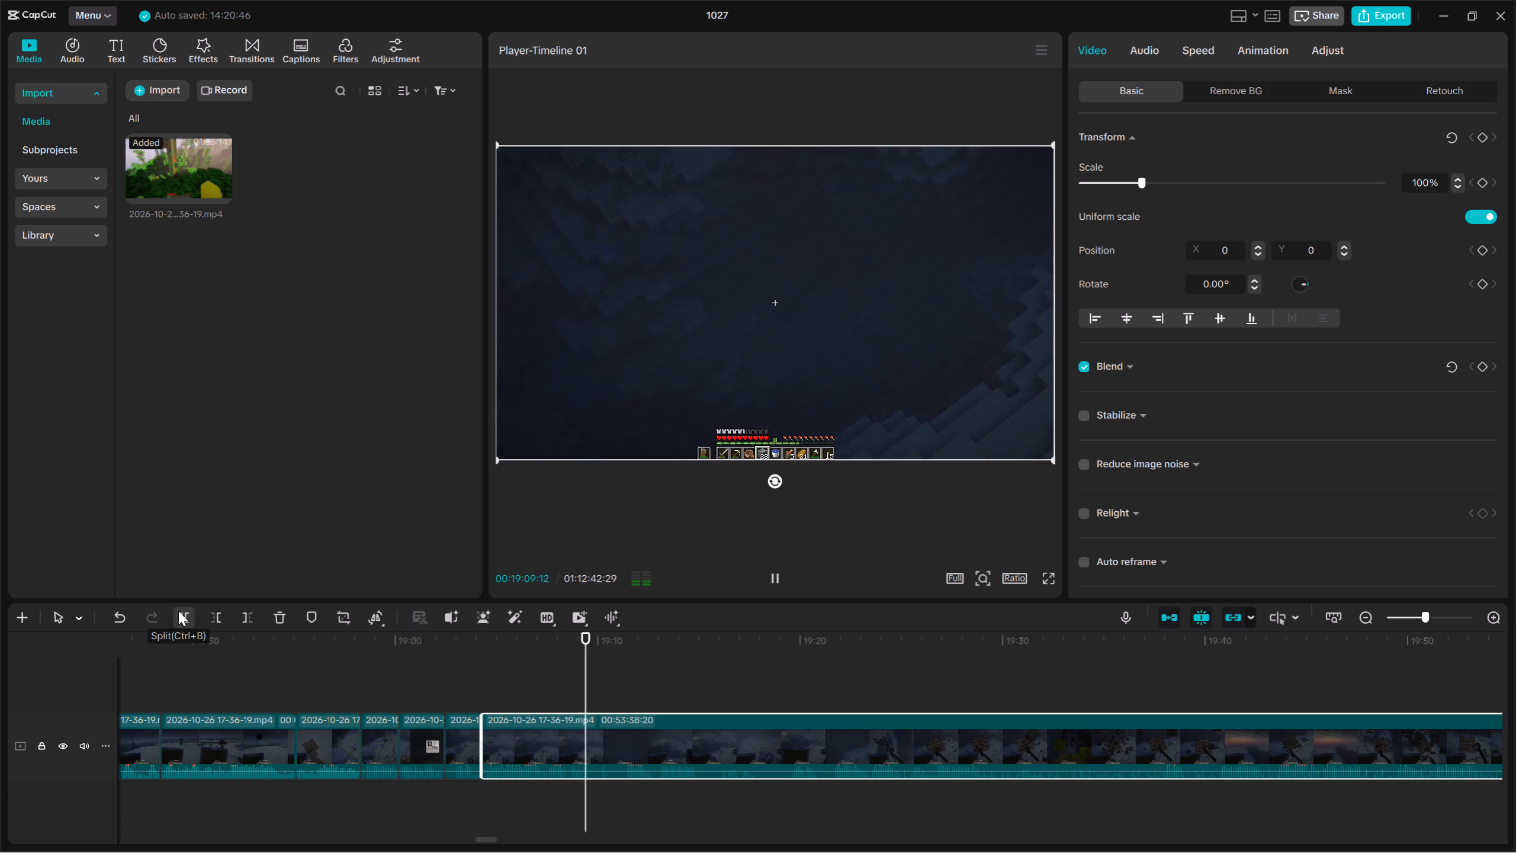
Review the footage after the 00:19:04:09 cut and split the long clip just before 00:19:11.
{"action": "key", "text": "Up"}
{"action": "key", "text": "space"}
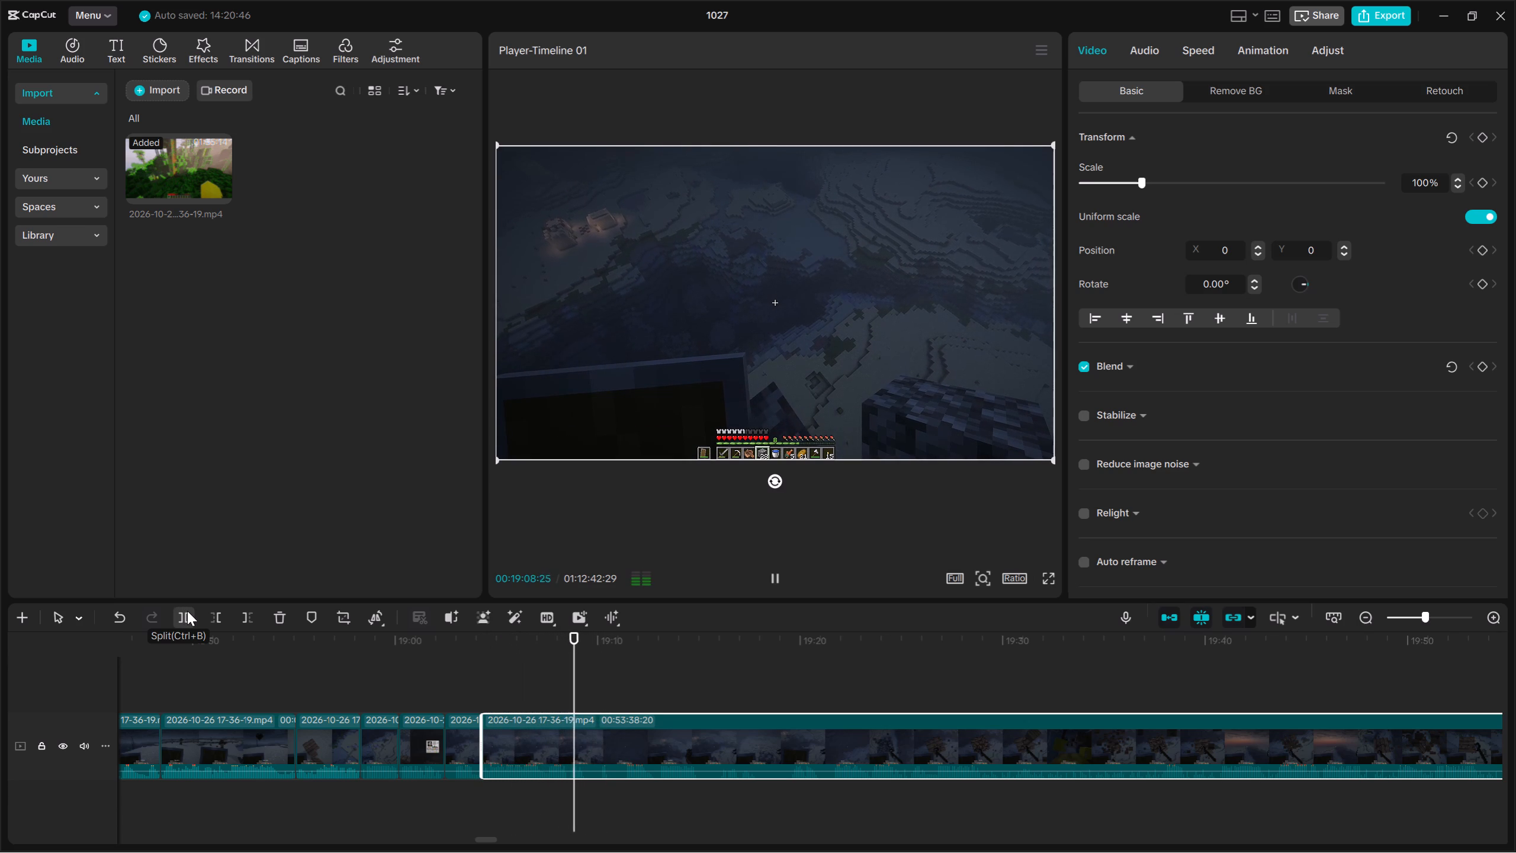
{"action": "key", "text": "space"}
{"action": "key", "text": "space"}
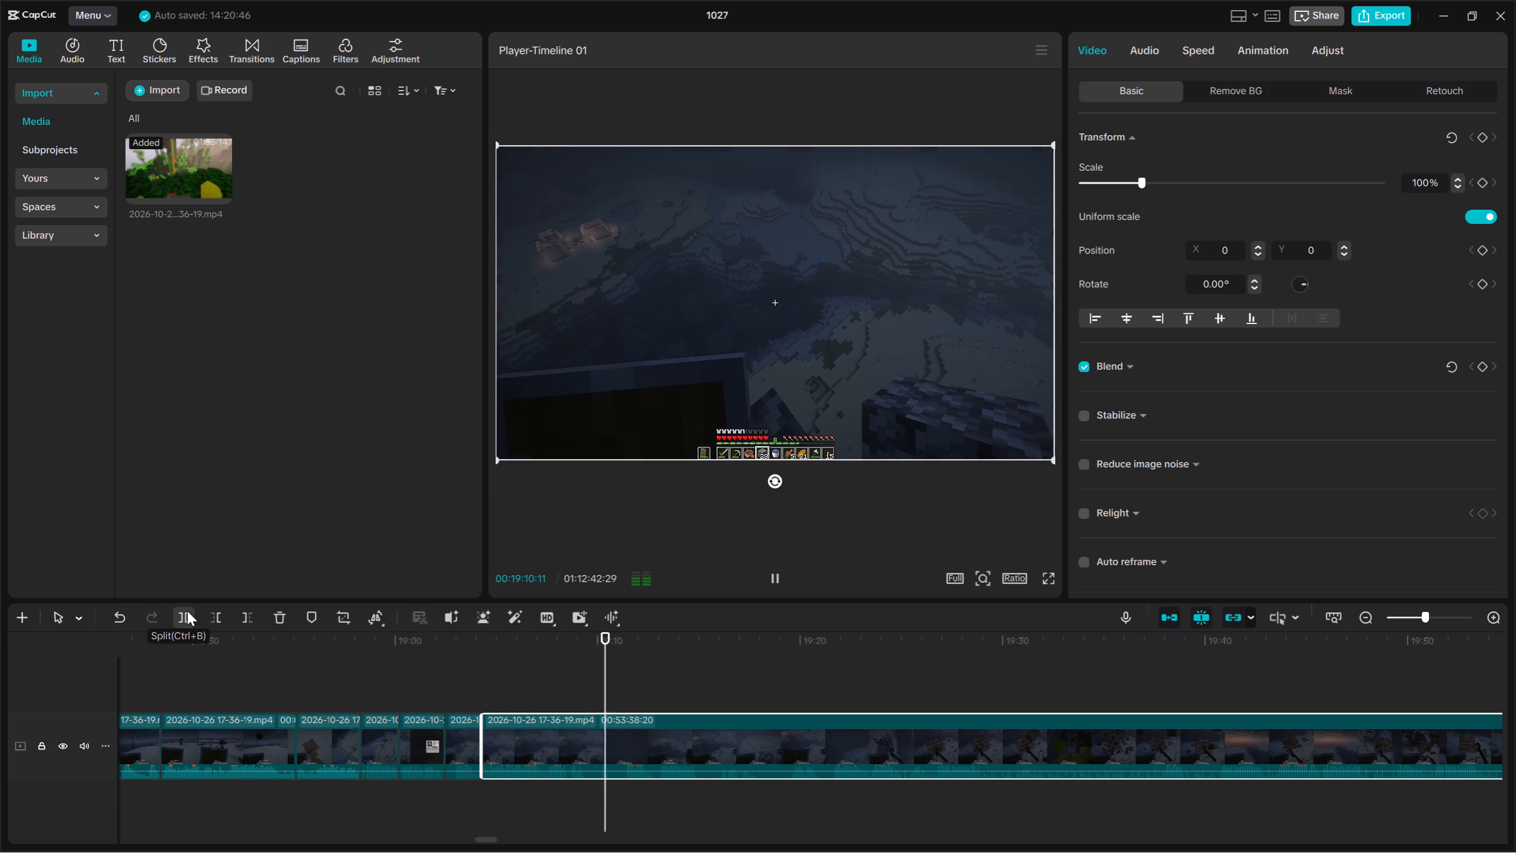
{"action": "key", "text": "space"}
{"action": "key", "text": "space"}
{"action": "key", "text": "space"}
{"action": "left_click", "coordinate": [178, 609]}
Trim about half a second off the long clip's start after the newest cut.
{"action": "key", "text": "space"}
{"action": "key", "text": "space"}
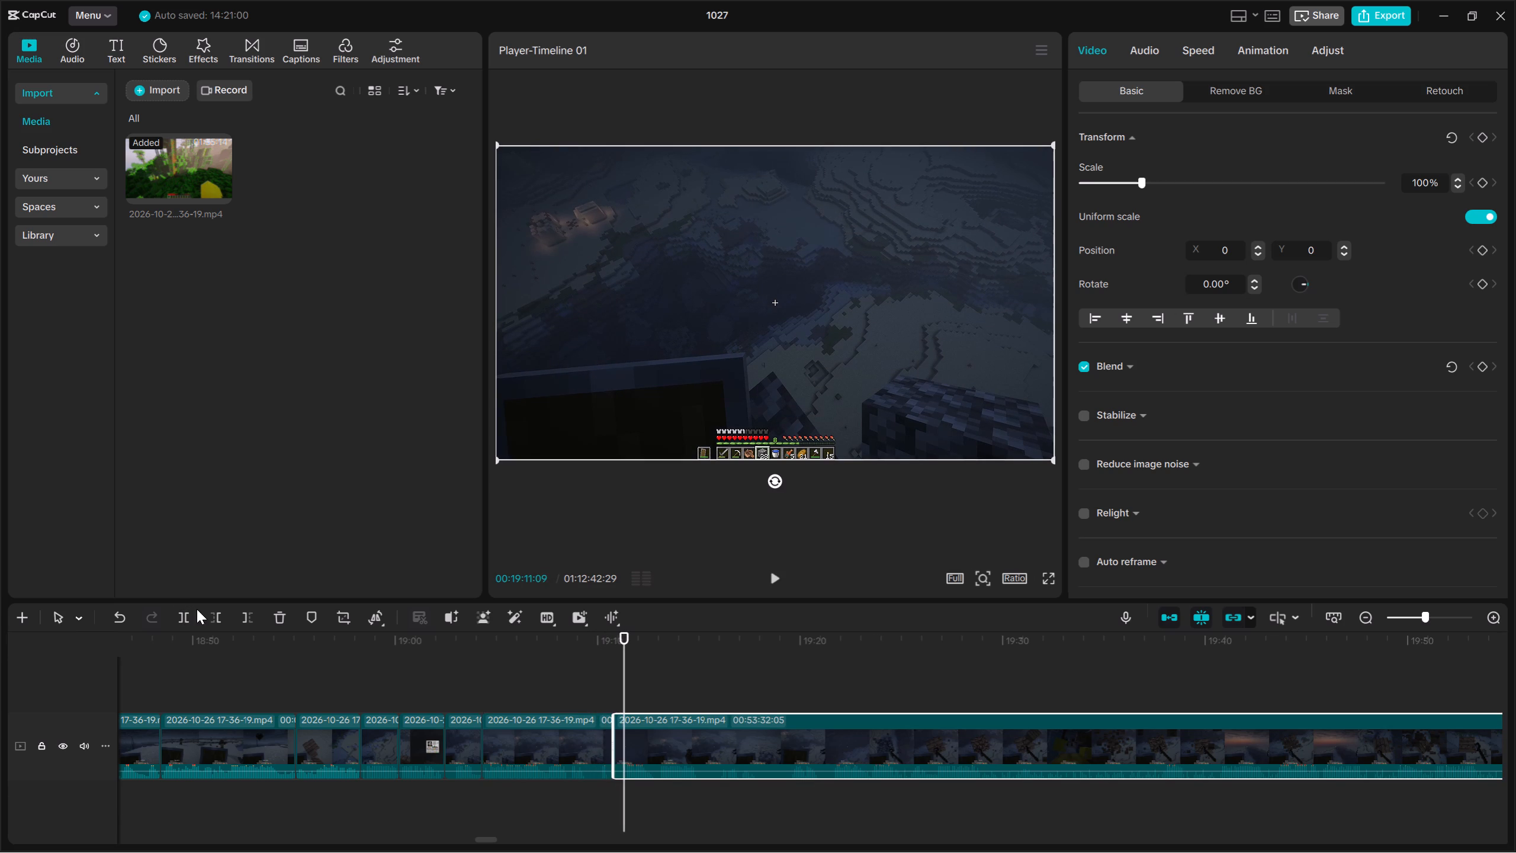
{"action": "left_click", "coordinate": [220, 611]}
{"action": "key", "text": "space"}
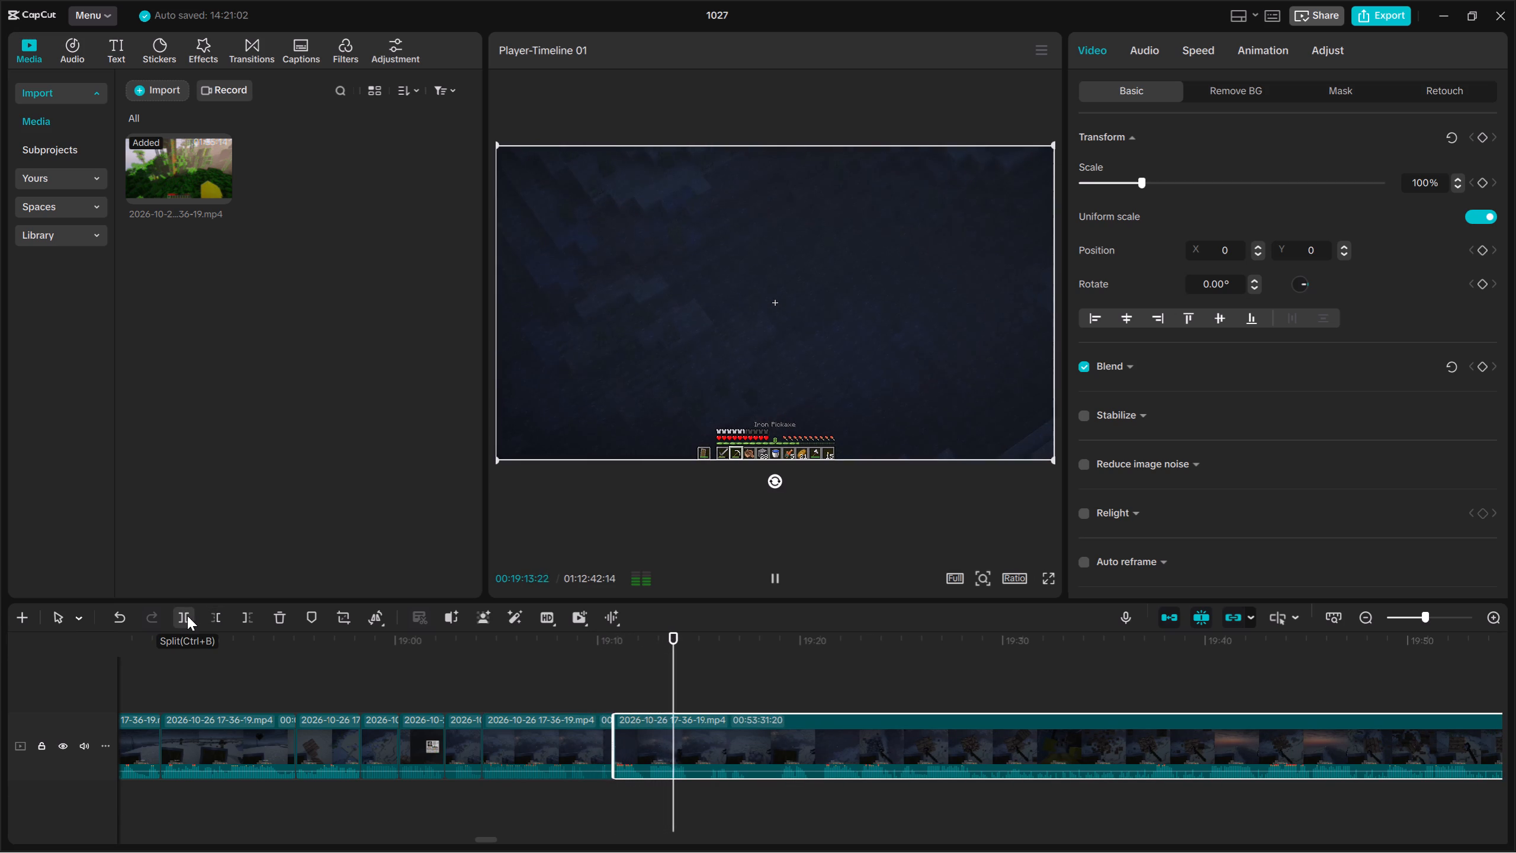
Split the long clip at about 00:19:14 and trim about six and a half seconds off the remainder's start.
{"action": "key", "text": "space"}
{"action": "left_click", "coordinate": [187, 615]}
{"action": "key", "text": "space"}
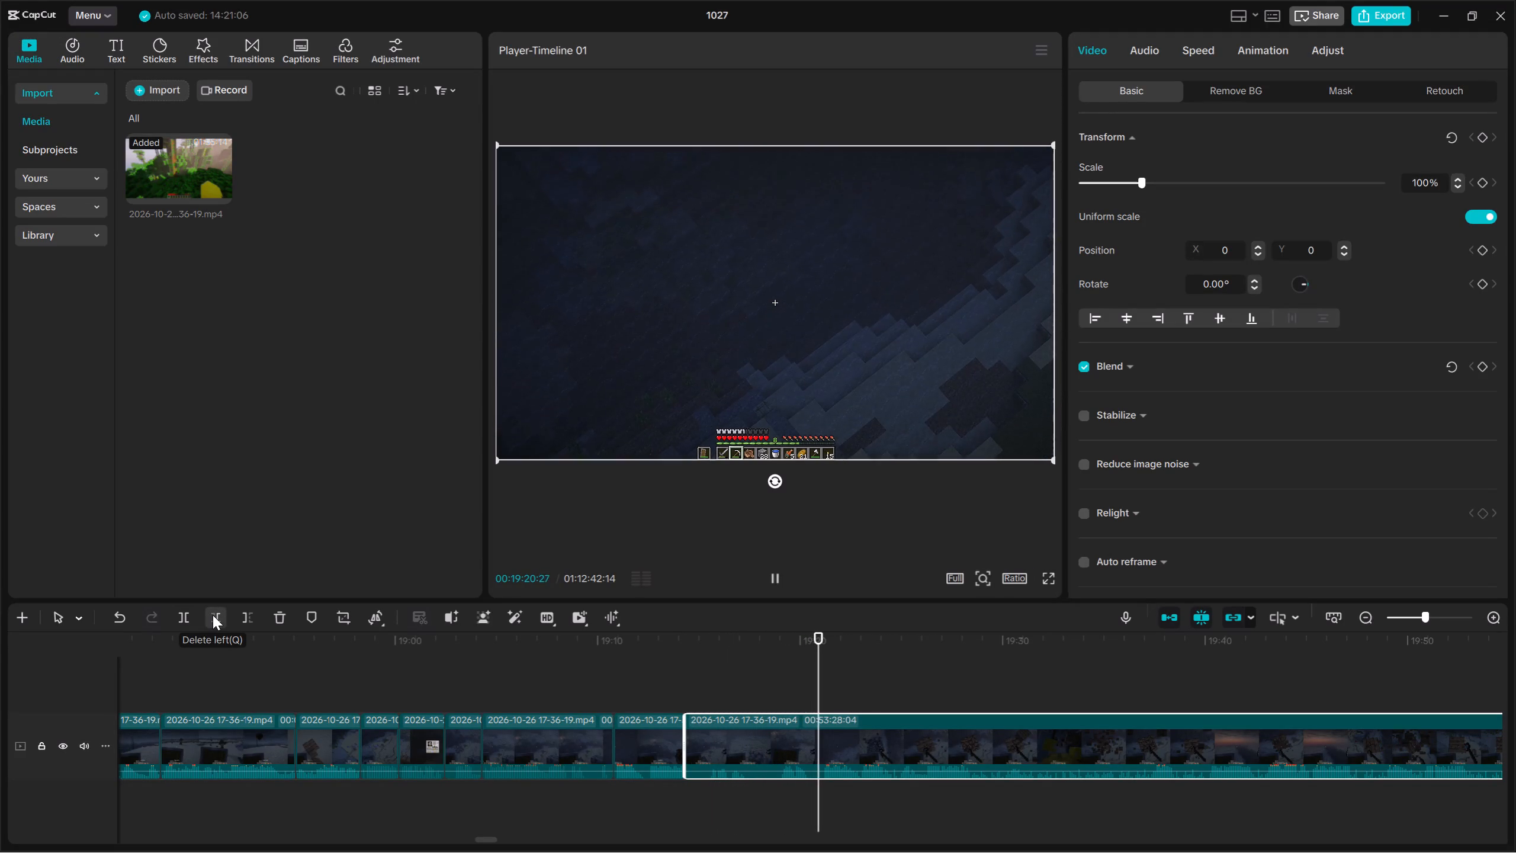
{"action": "left_click_drag", "start_coordinate": [827, 787], "coordinate": [815, 793]}
{"action": "left_click", "coordinate": [815, 793]}
{"action": "left_click_drag", "start_coordinate": [815, 793], "coordinate": [824, 796]}
{"action": "left_click", "coordinate": [824, 796]}
{"action": "left_click_drag", "start_coordinate": [855, 801], "coordinate": [876, 751]}
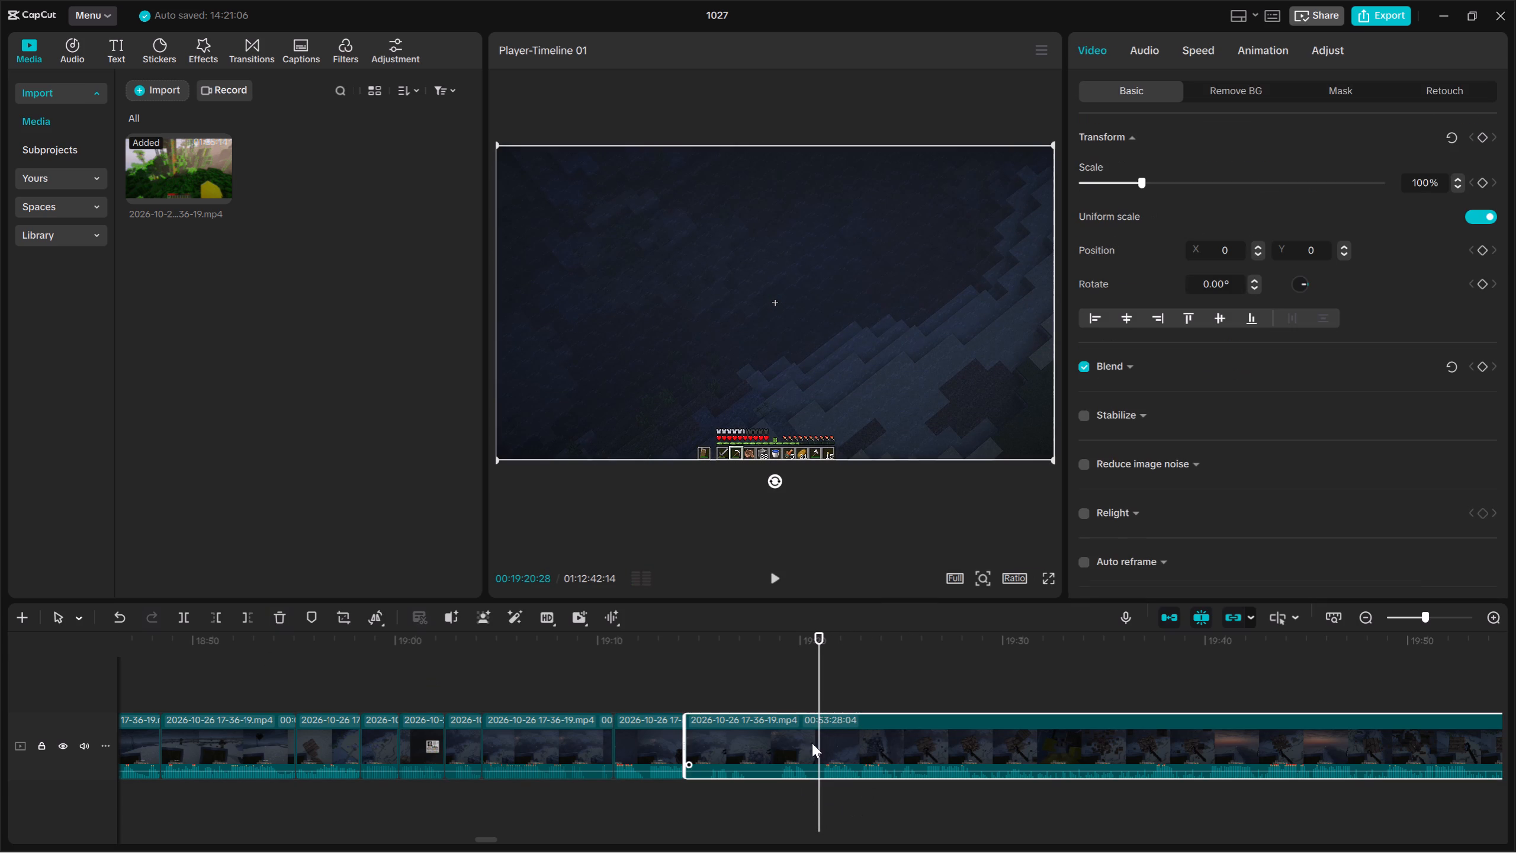
{"action": "left_click", "coordinate": [216, 615]}
{"action": "key", "text": "space"}
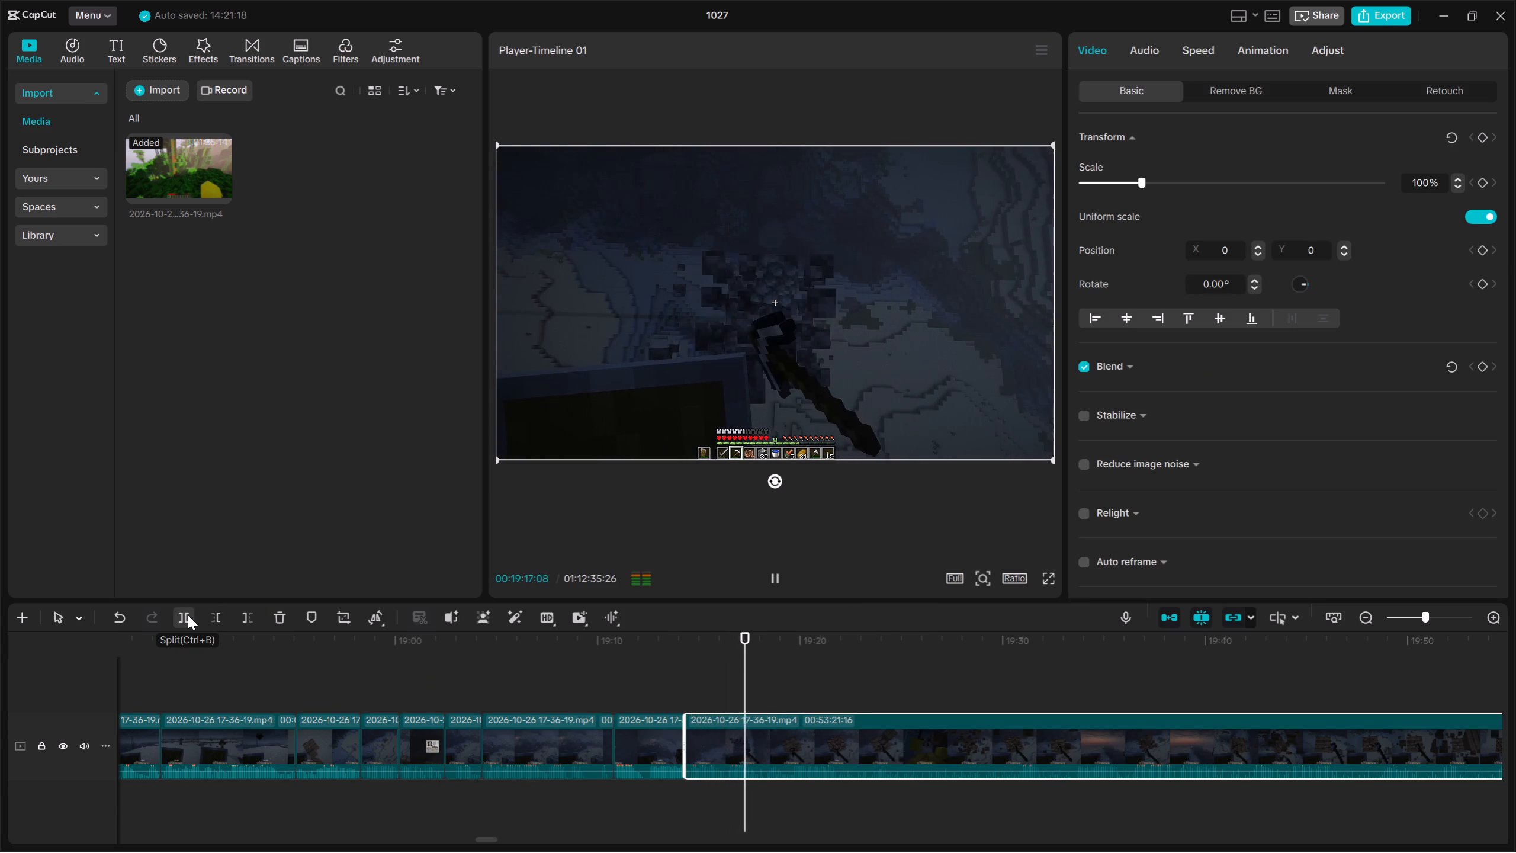
Replay from the cut at about 00:19:14 and trim just under two more seconds off the long clip's start.
{"action": "key", "text": "space"}
{"action": "key", "text": "Up"}
{"action": "key", "text": "space"}
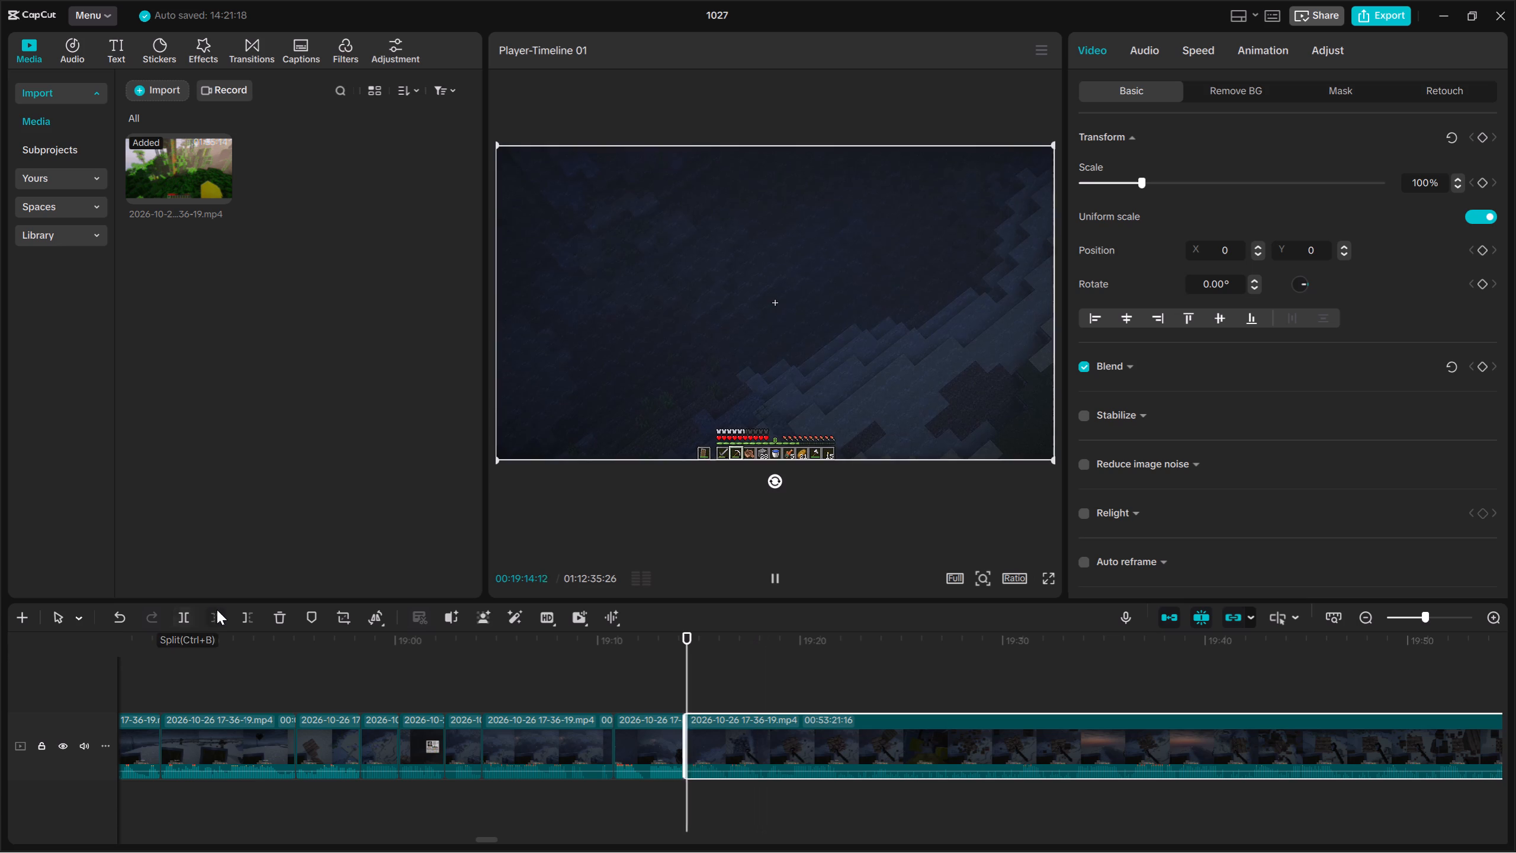
{"action": "key", "text": "space"}
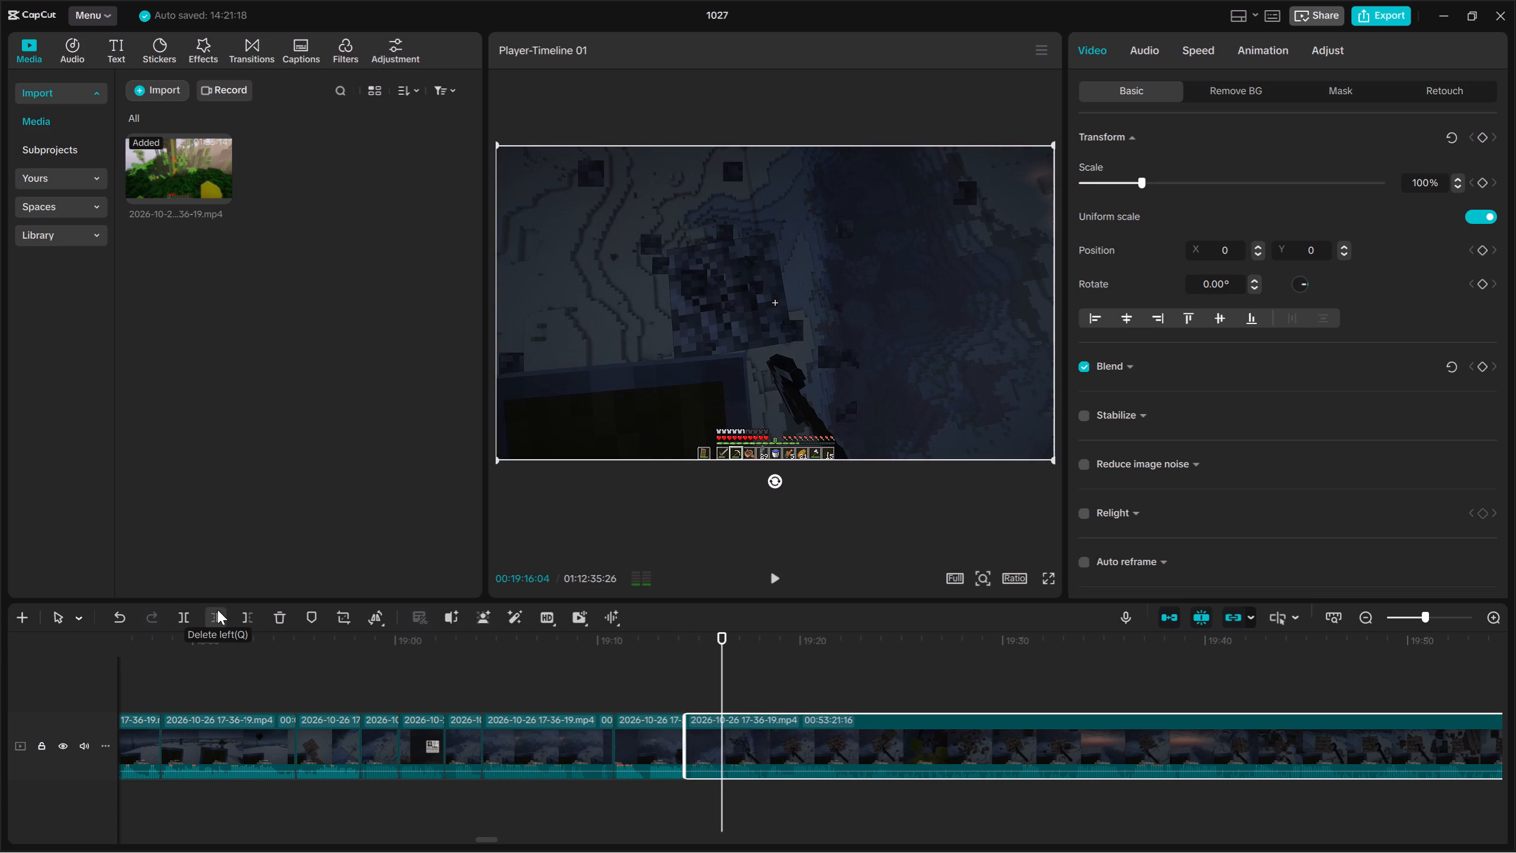
{"action": "left_click", "coordinate": [217, 610]}
{"action": "key", "text": "space"}
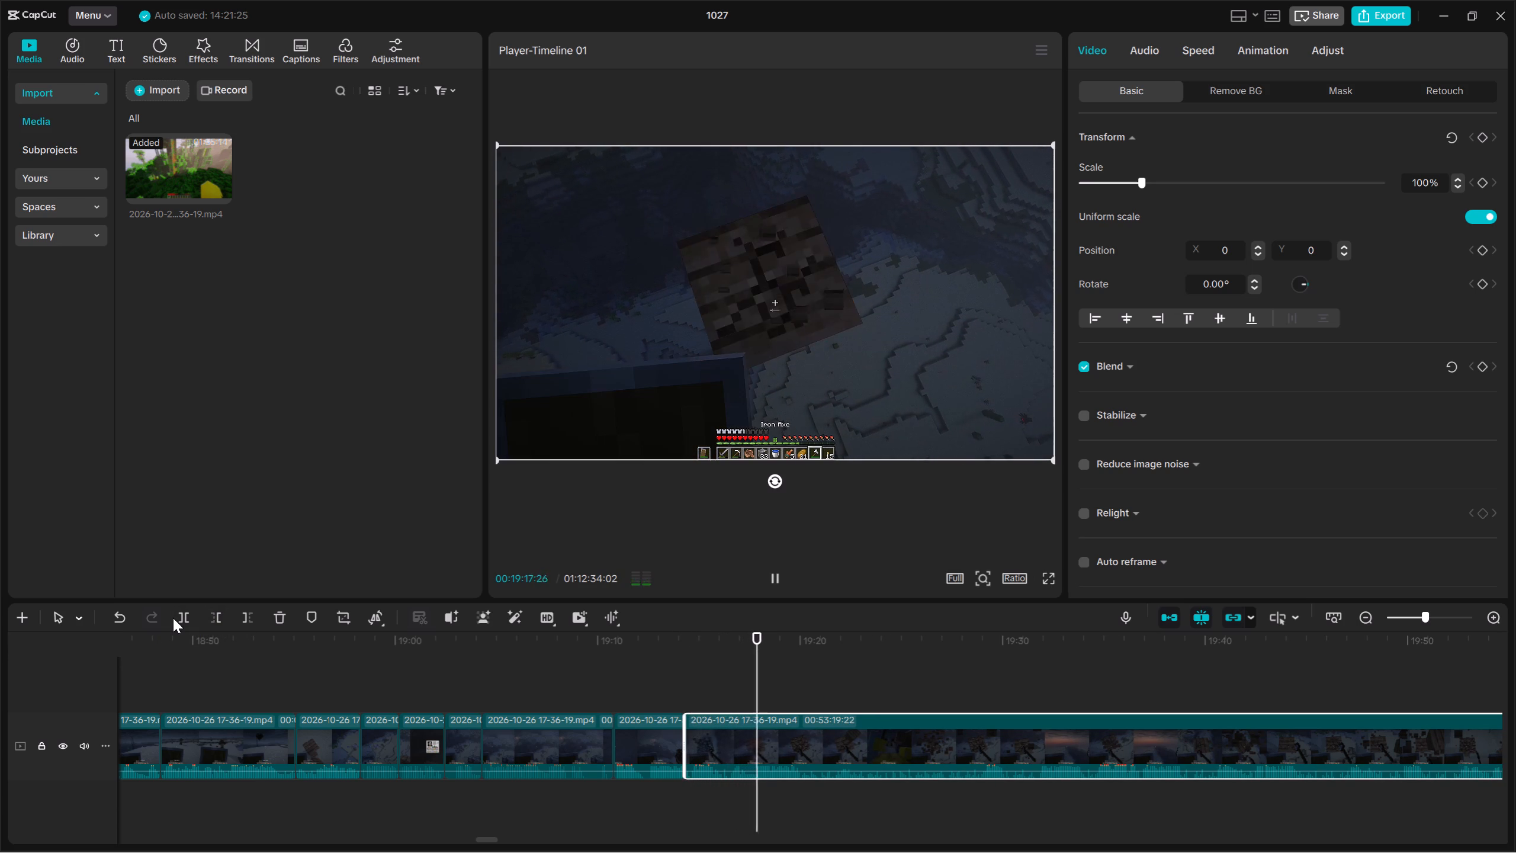
Split the long clip at about 00:19:16:10 and trim about 1.3 seconds off the remainder's start.
{"action": "triple_click", "coordinate": [726, 794]}
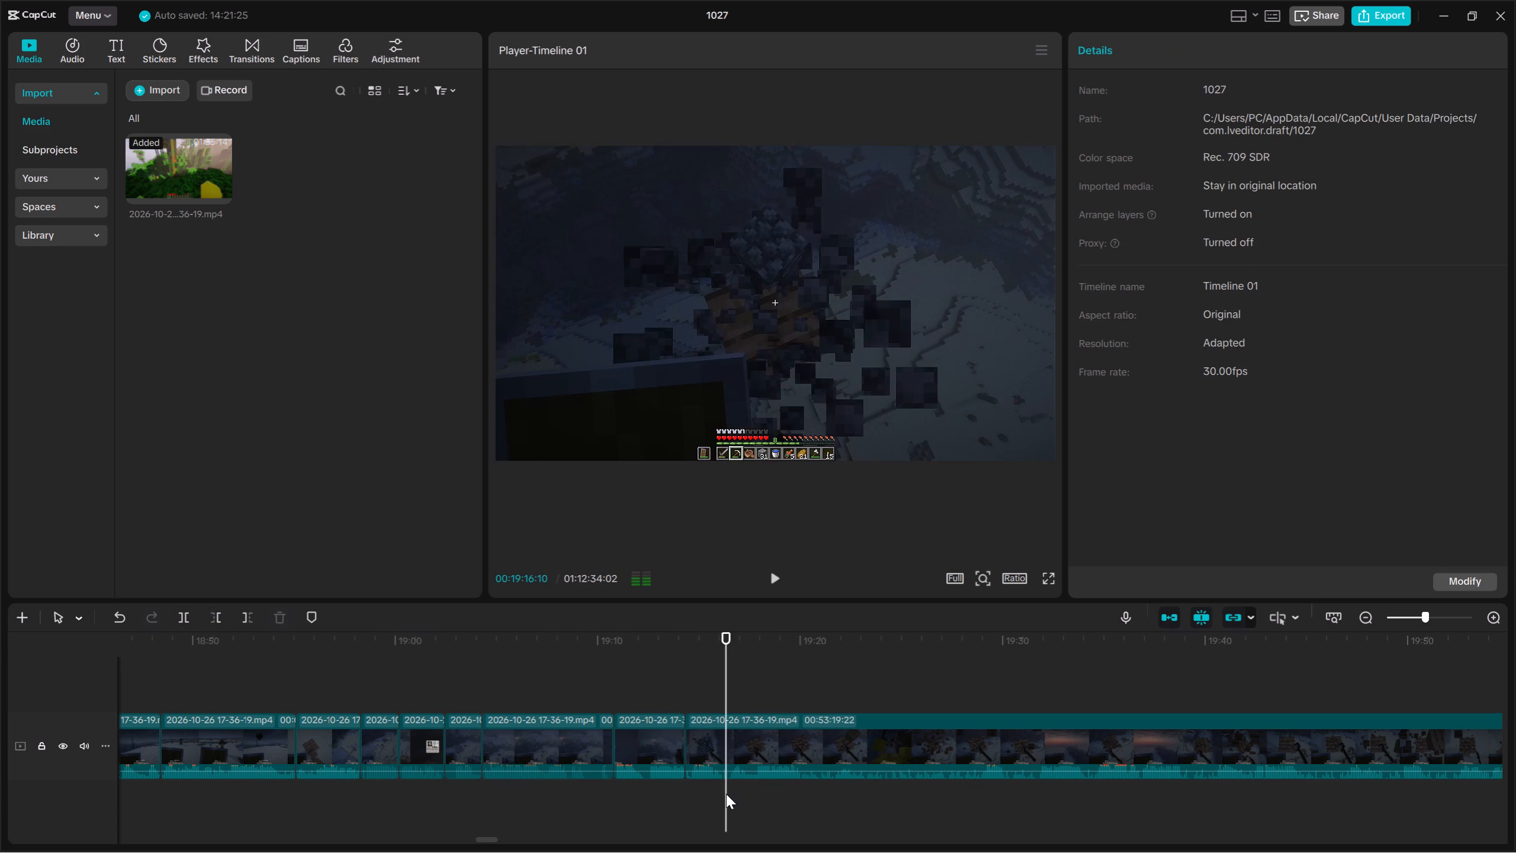
{"action": "left_click_drag", "start_coordinate": [766, 804], "coordinate": [781, 751]}
{"action": "left_click", "coordinate": [186, 614]}
{"action": "key", "text": "space"}
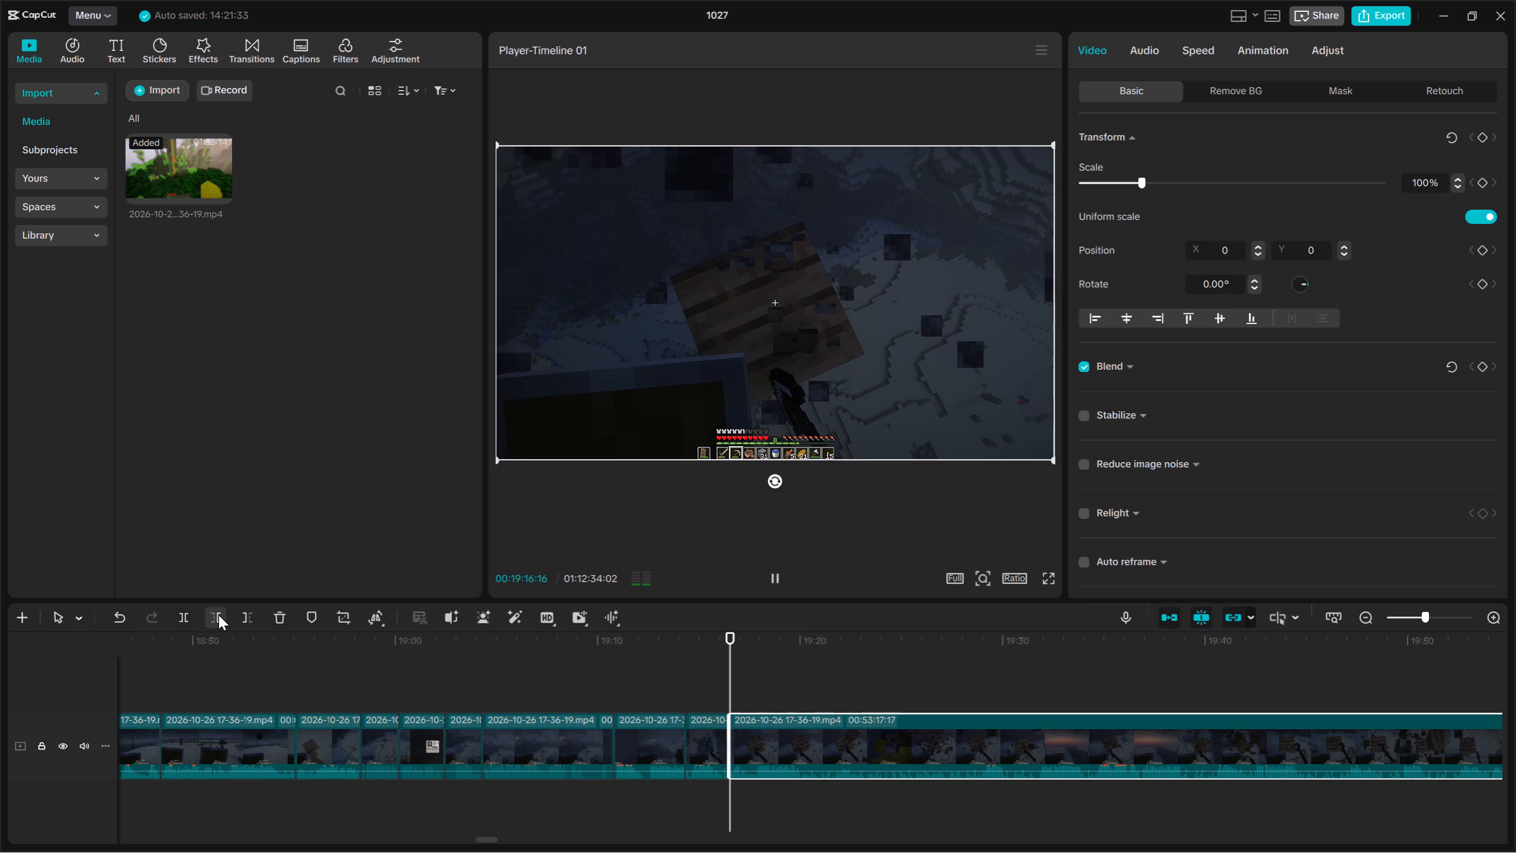
{"action": "key", "text": "space"}
{"action": "left_click", "coordinate": [218, 615]}
{"action": "key", "text": "space"}
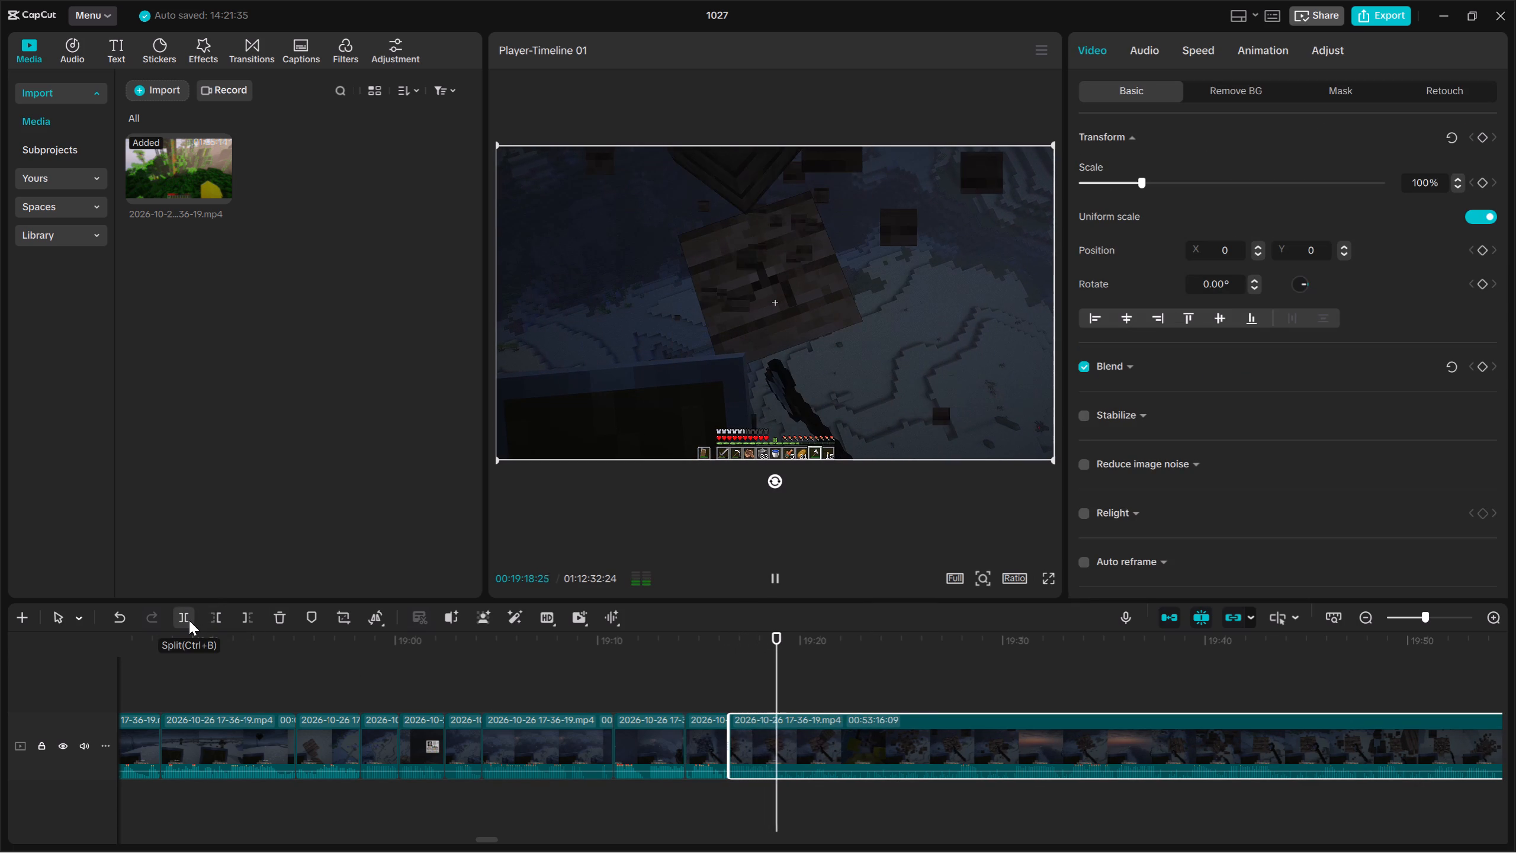
Split the long clip just before 00:19:19 and trim nearly nine seconds off the remainder's start.
{"action": "key", "text": "space"}
{"action": "left_click", "coordinate": [189, 620]}
{"action": "key", "text": "space"}
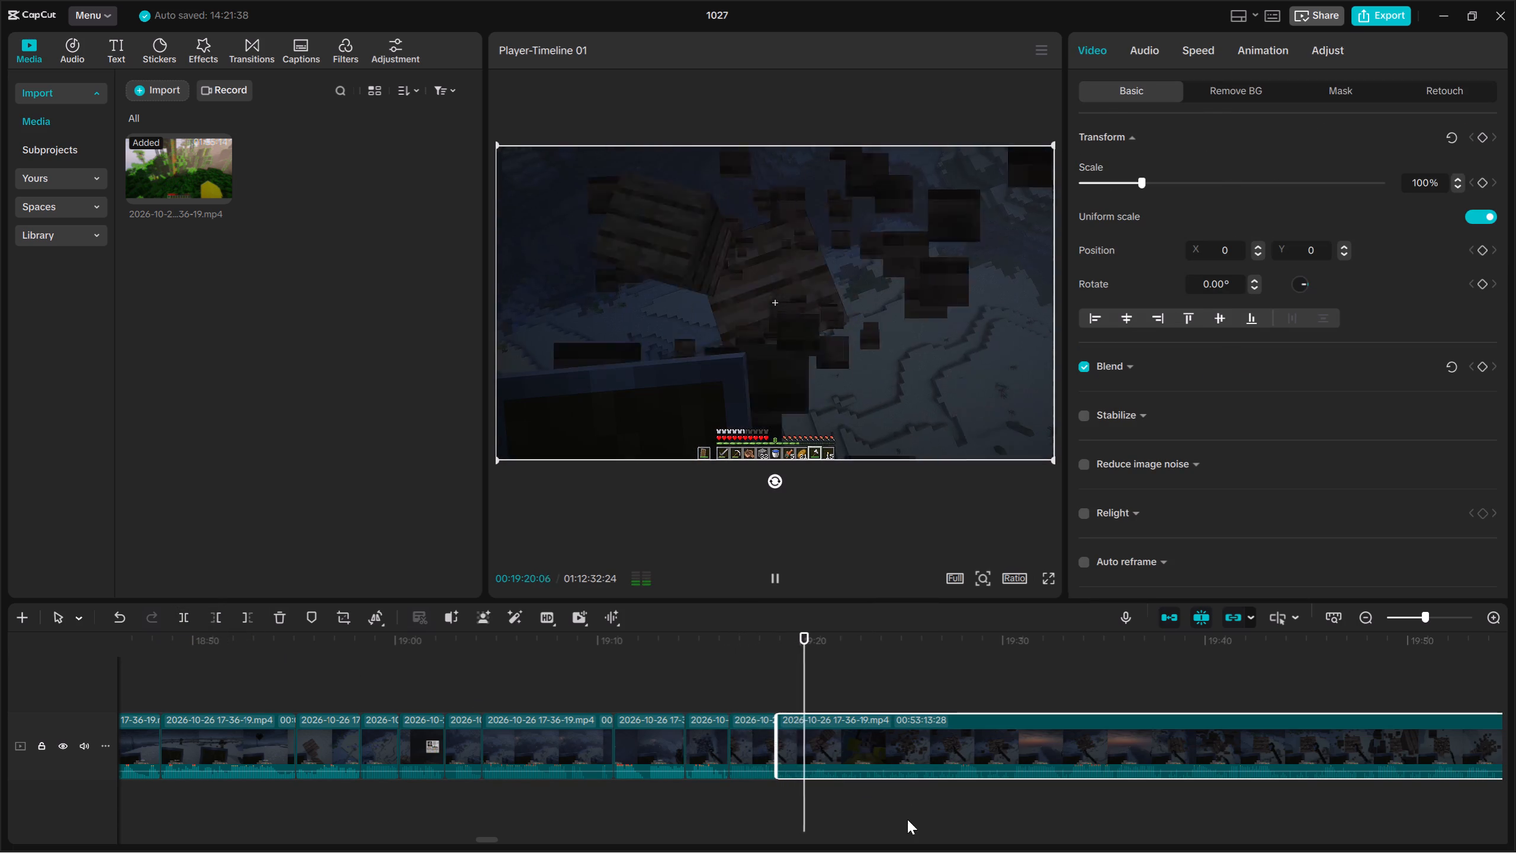
{"action": "left_click", "coordinate": [907, 819]}
{"action": "left_click_drag", "start_coordinate": [907, 819], "coordinate": [1096, 804]}
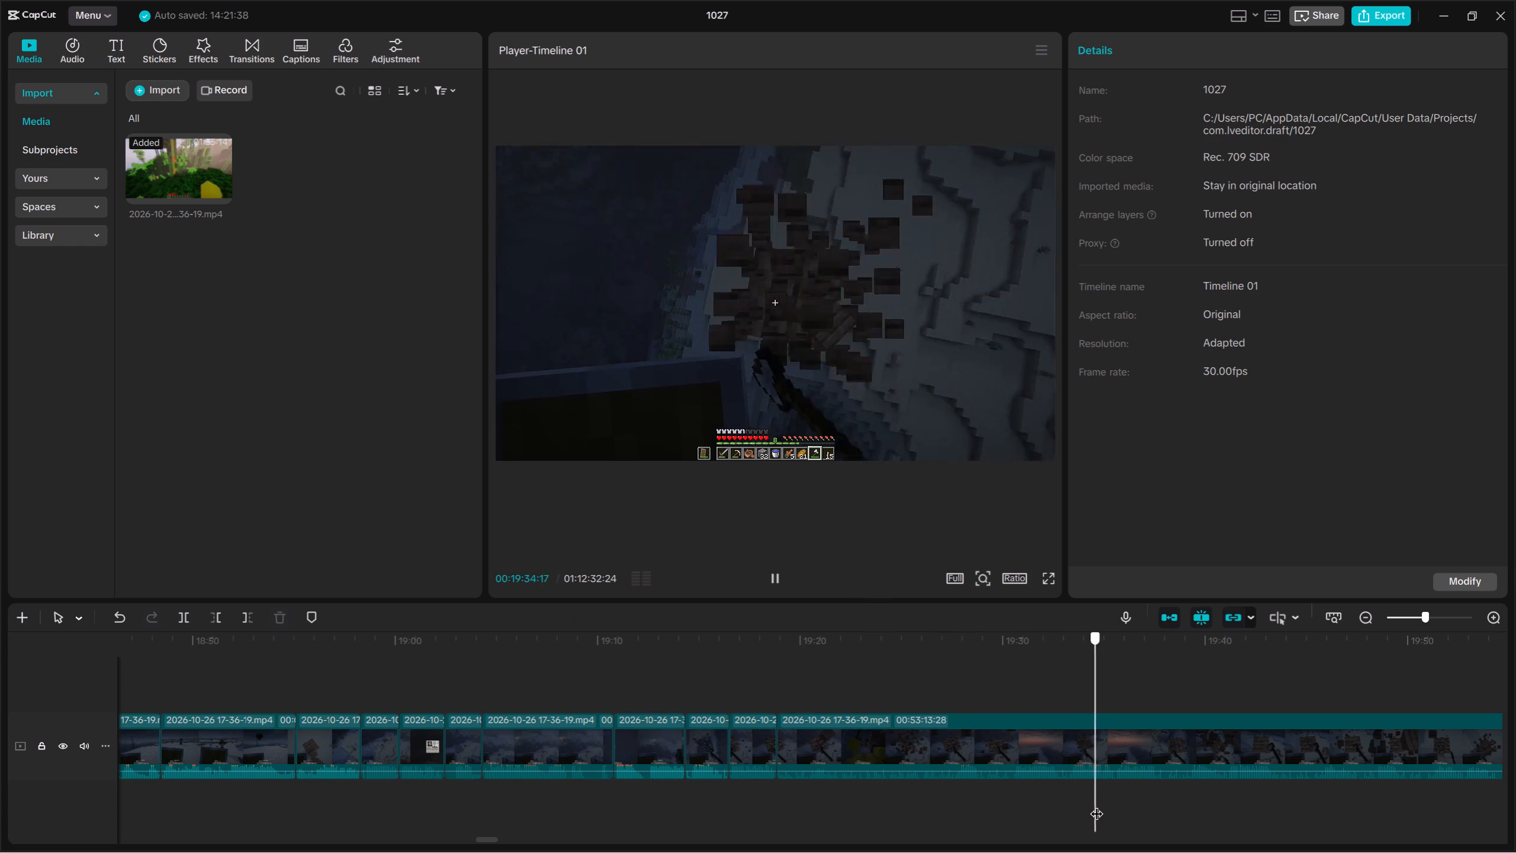
{"action": "left_click_drag", "start_coordinate": [1096, 804], "coordinate": [1104, 804]}
{"action": "key", "text": "space"}
{"action": "left_click", "coordinate": [1009, 787]}
{"action": "key", "text": "space"}
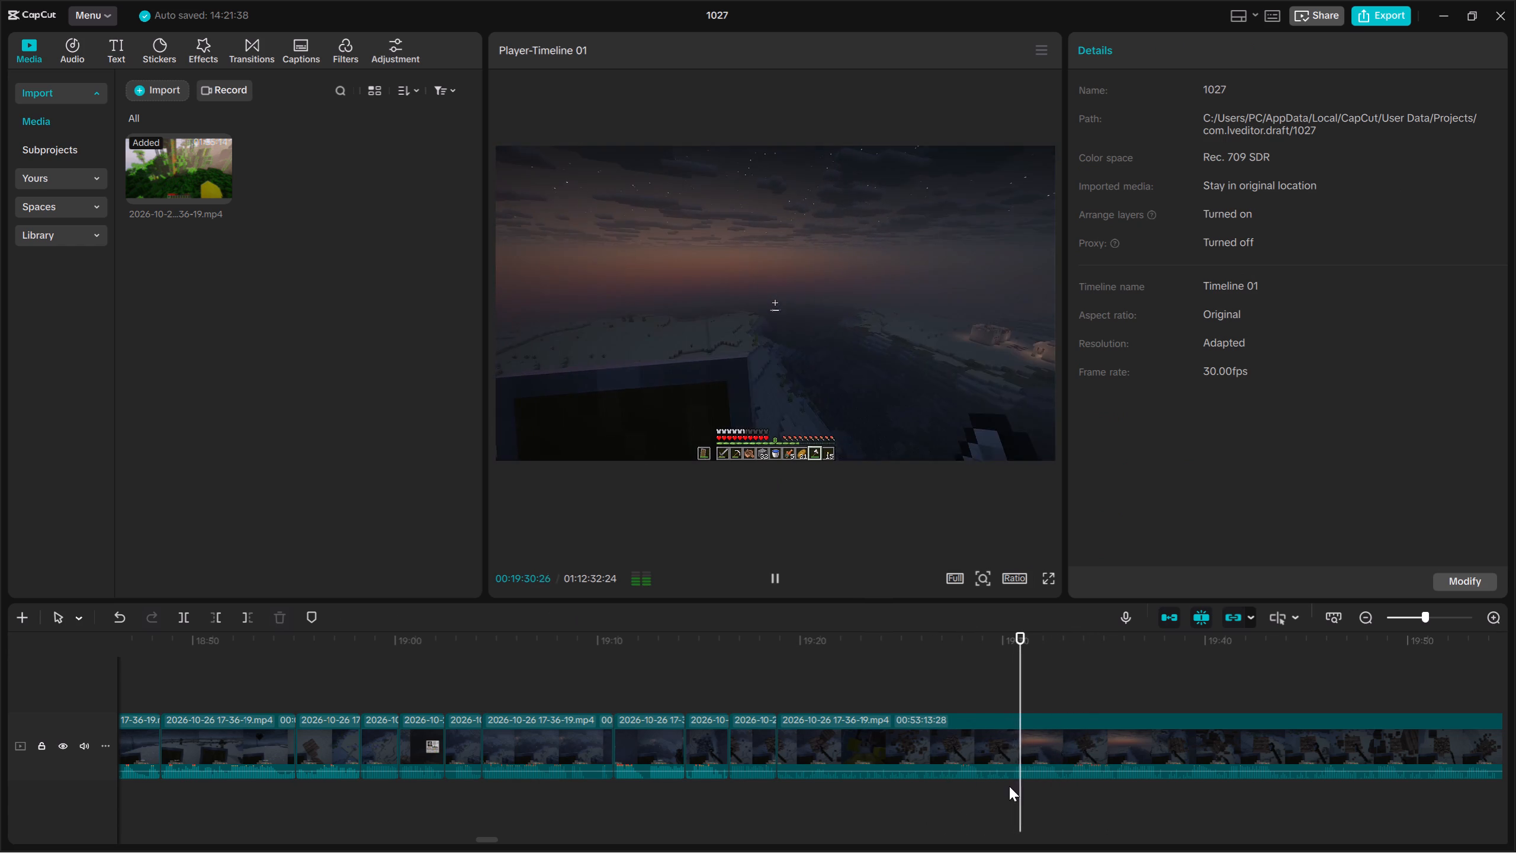
{"action": "left_click", "coordinate": [956, 783]}
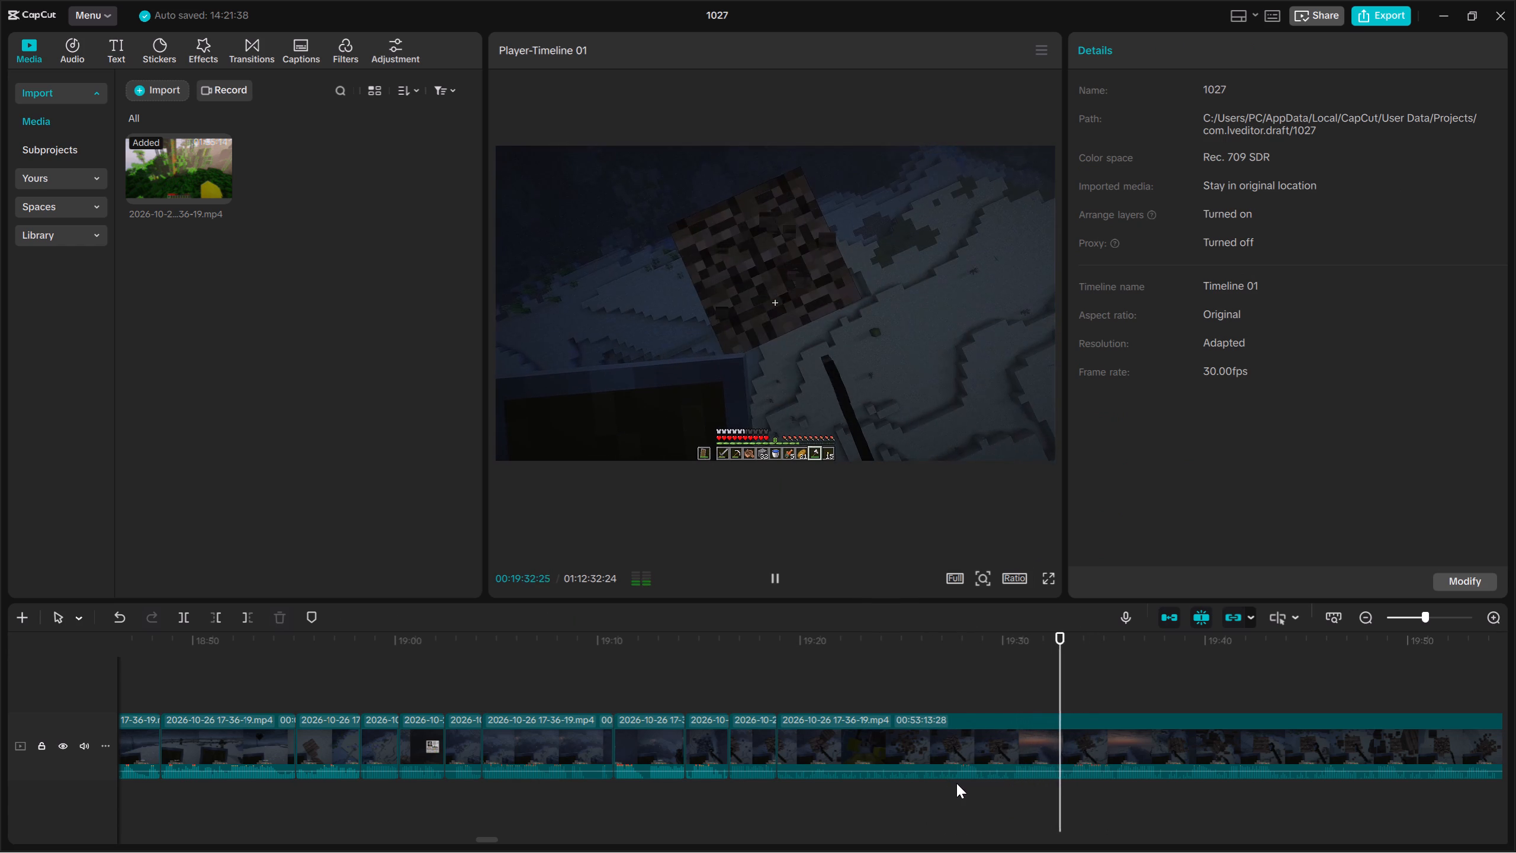
{"action": "left_click_drag", "start_coordinate": [997, 798], "coordinate": [1014, 735]}
{"action": "left_click", "coordinate": [223, 617]}
{"action": "key", "text": "space"}
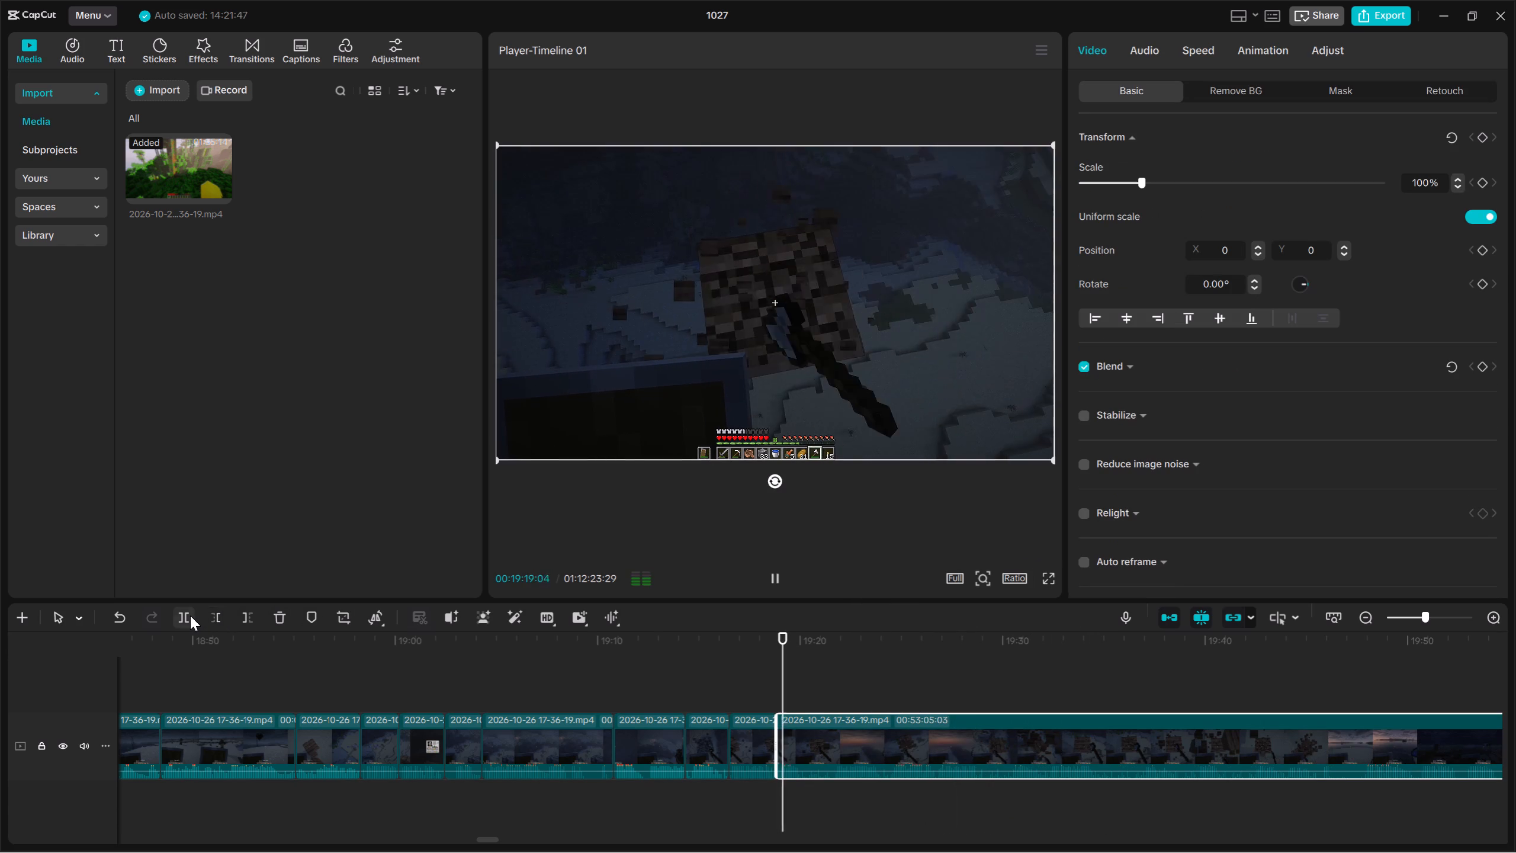
Split the long clip at about 00:19:20 and trim about 1.3 seconds off the remainder's start.
{"action": "key", "text": "space"}
{"action": "left_click", "coordinate": [189, 615]}
{"action": "key", "text": "space"}
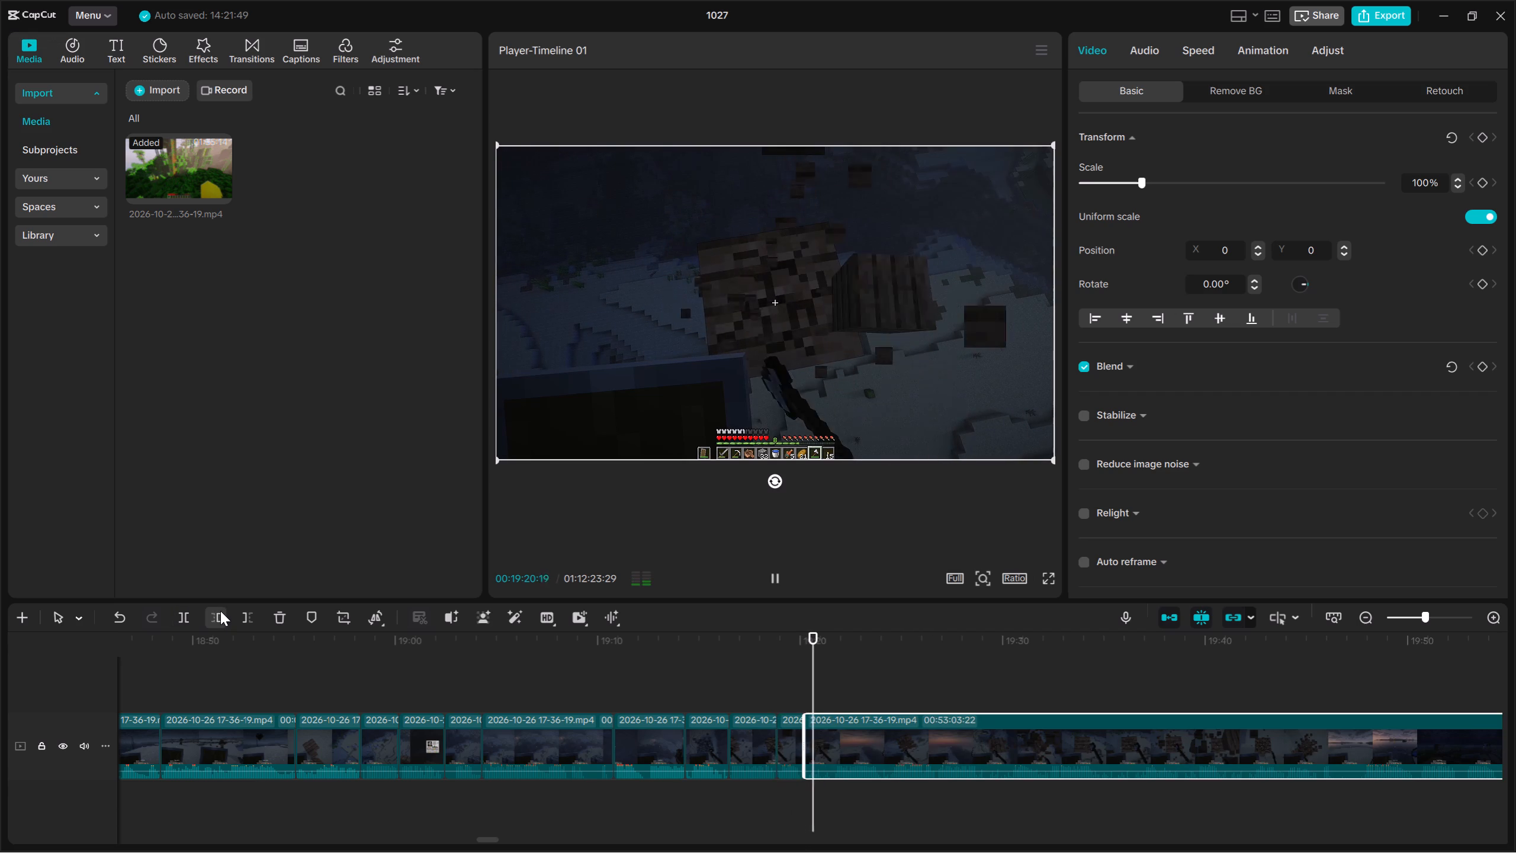
{"action": "left_click", "coordinate": [220, 611]}
{"action": "key", "text": "space"}
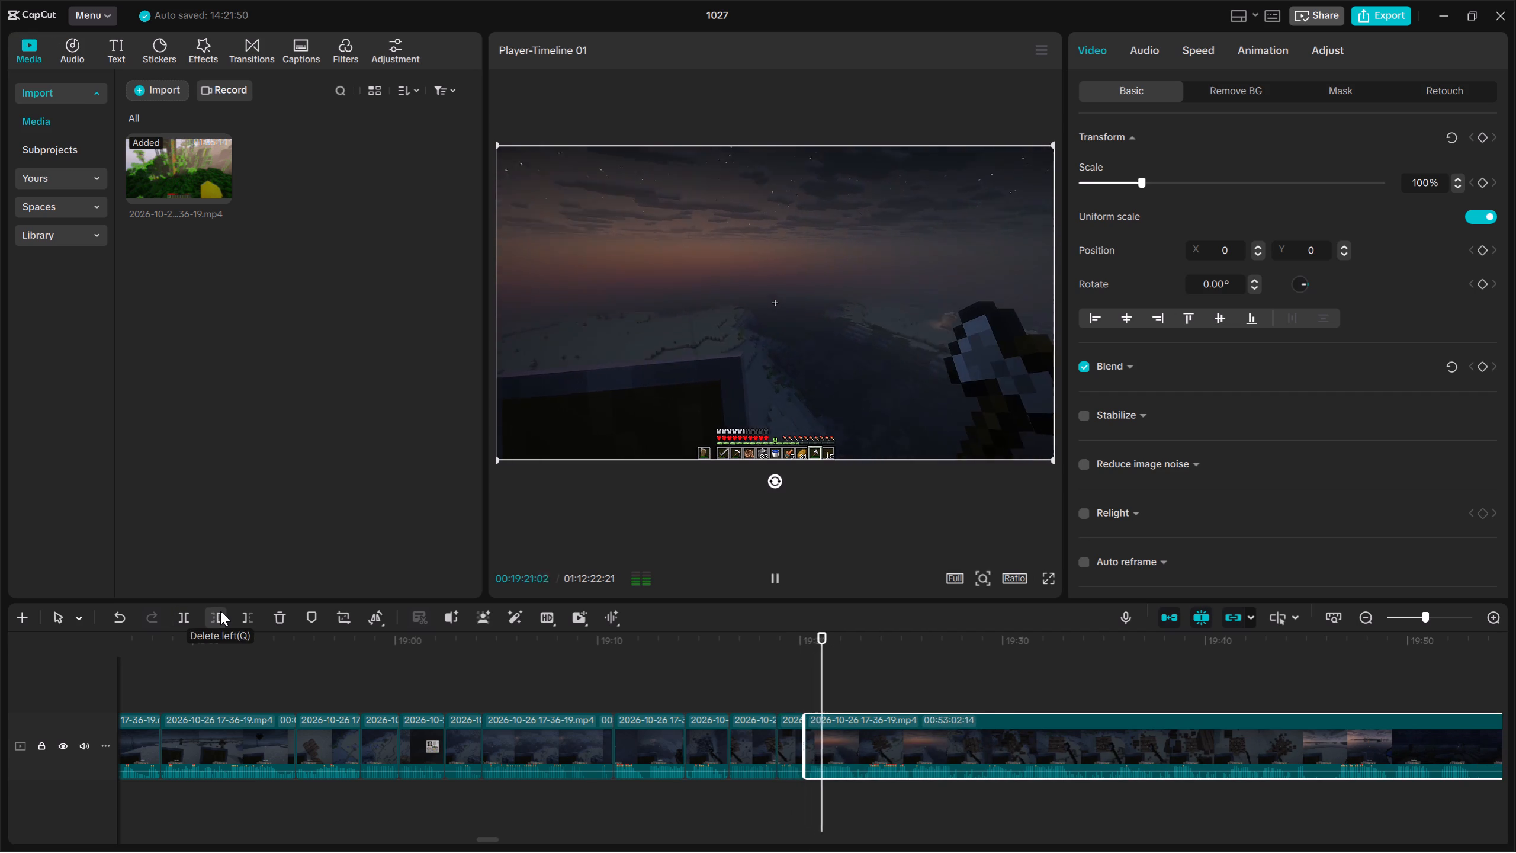
Split the long clip at 00:19:22:16 and trim about 0.6 seconds off the remainder's start.
{"action": "key", "text": "space"}
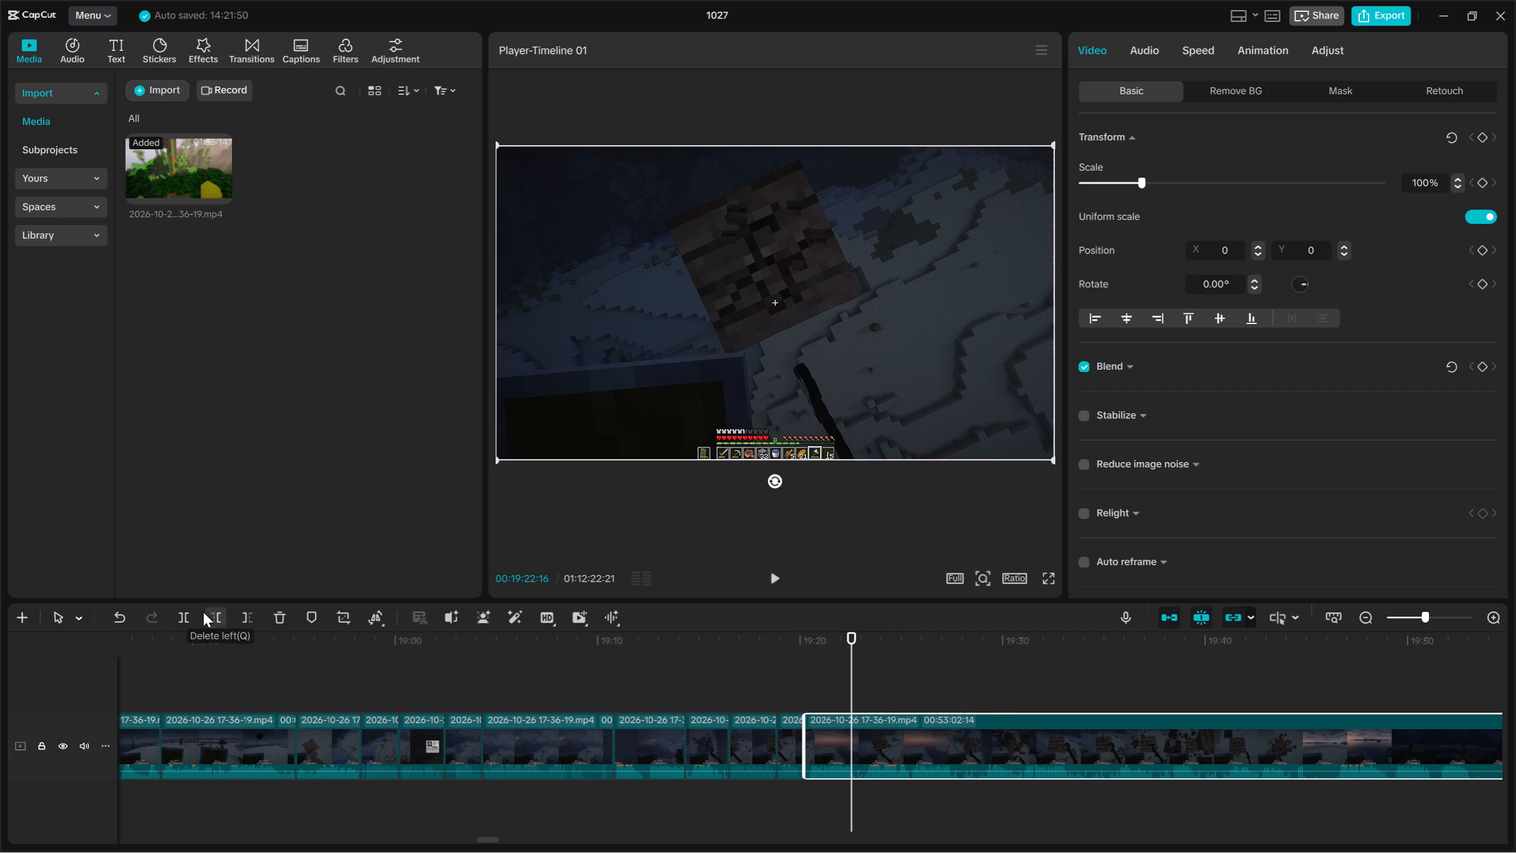
{"action": "left_click", "coordinate": [192, 614]}
{"action": "key", "text": "space"}
{"action": "left_click", "coordinate": [211, 613]}
{"action": "key", "text": "space"}
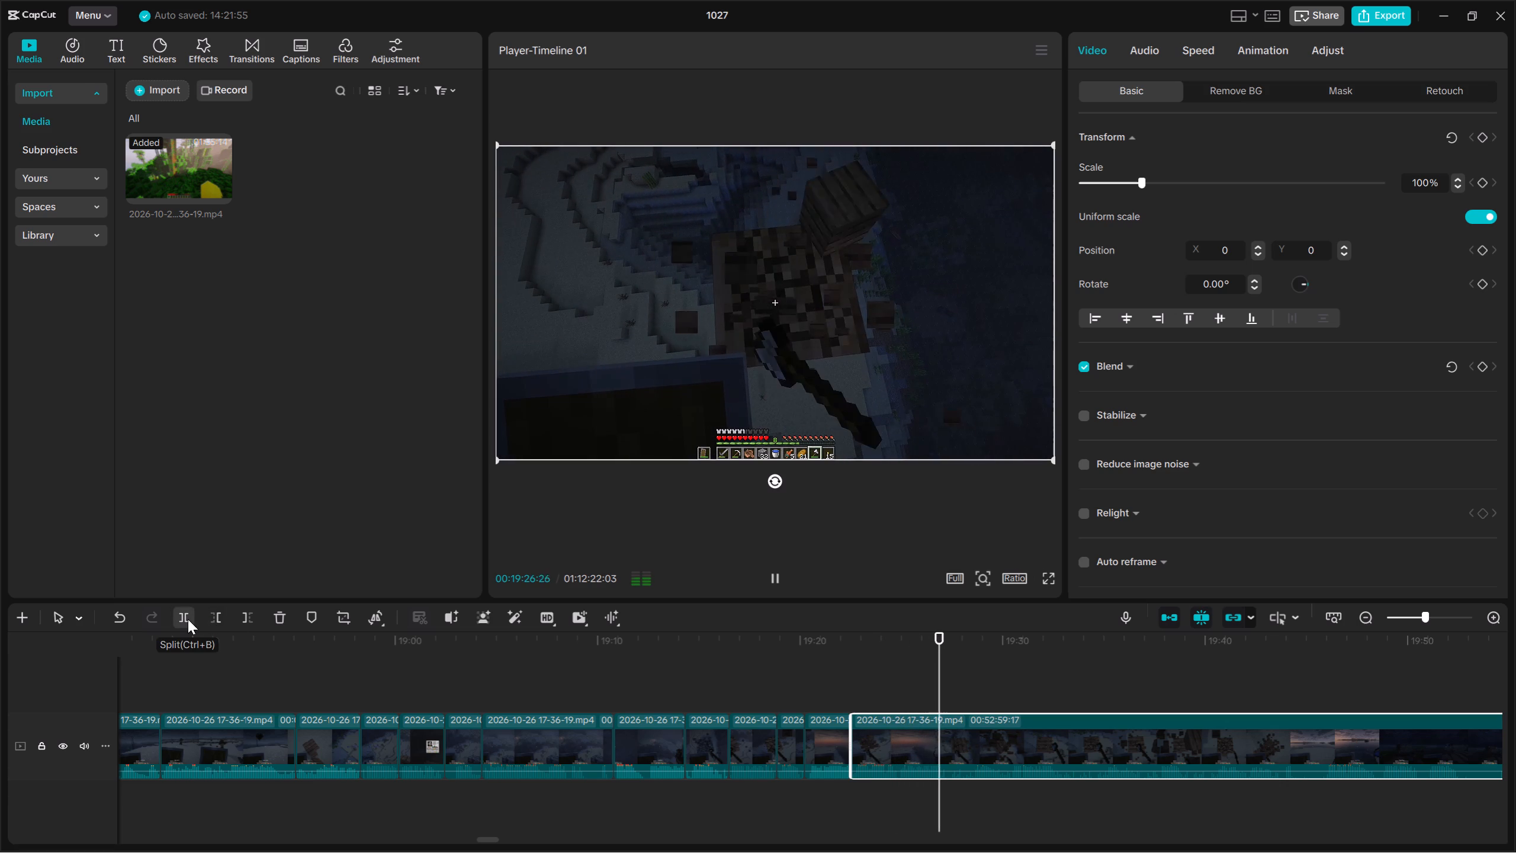
Split the long clip at about 00:19:27 and trim about 1.5 seconds off the remainder's start.
{"action": "key", "text": "space"}
{"action": "left_click", "coordinate": [188, 619]}
{"action": "key", "text": "space"}
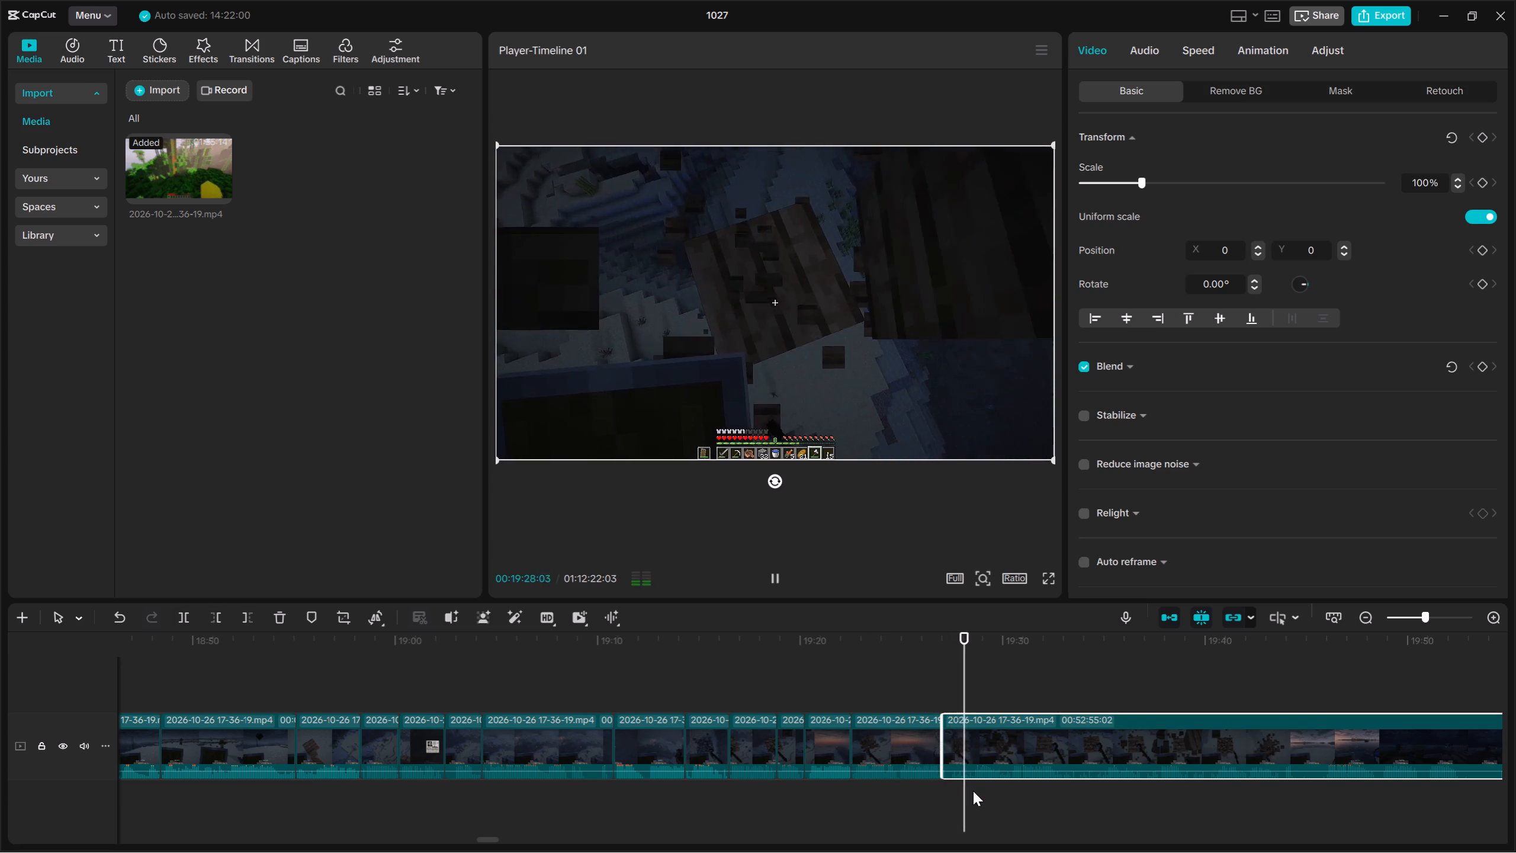
{"action": "key", "text": "space"}
{"action": "left_click", "coordinate": [218, 617]}
{"action": "key", "text": "space"}
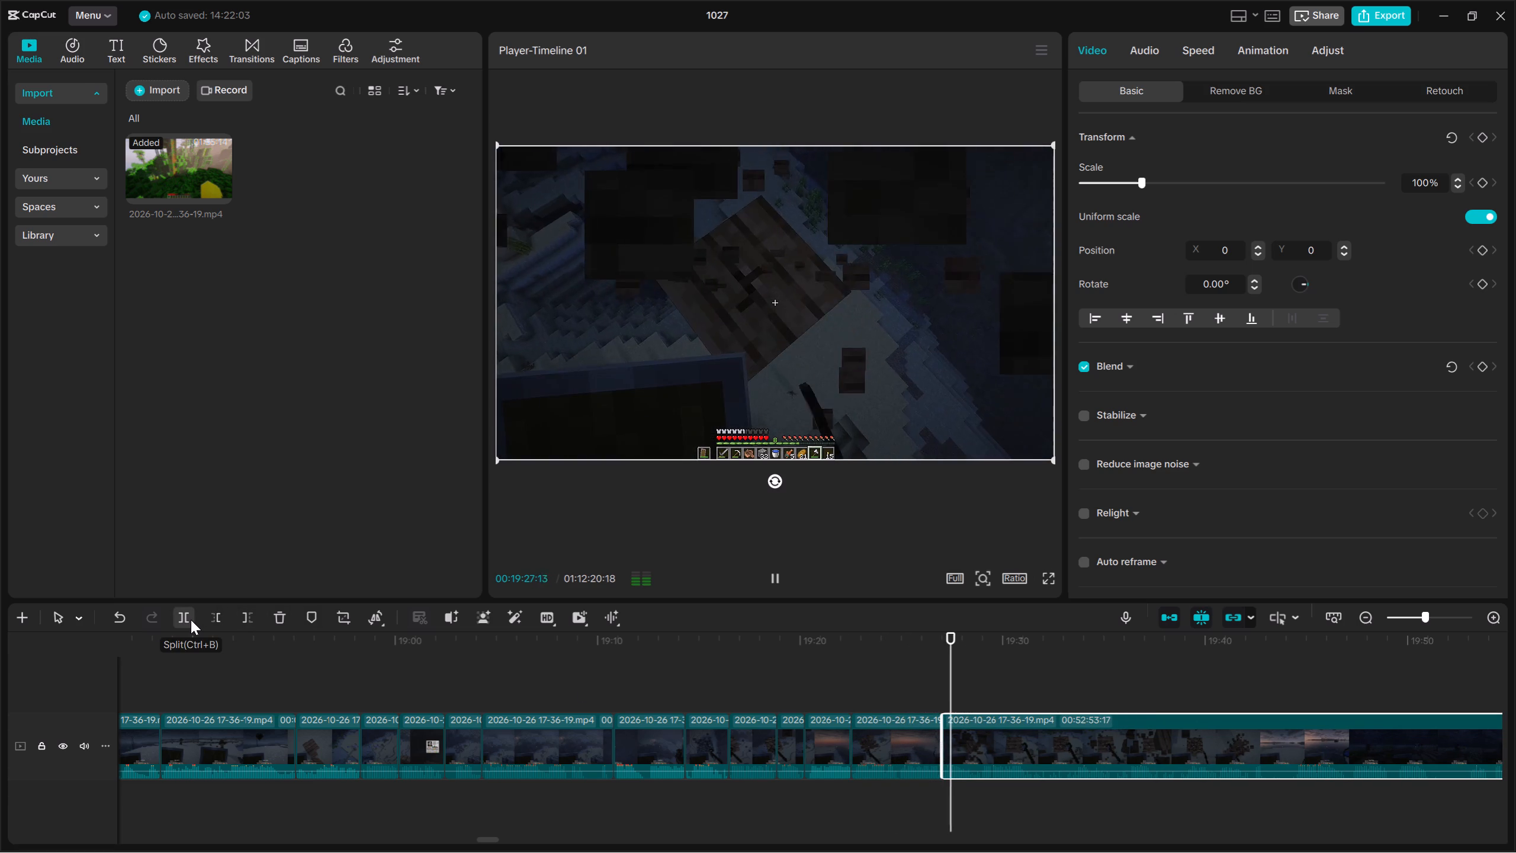
Split the long clip just before 00:19:29 and play on past the new cut.
{"action": "key", "text": "space"}
{"action": "left_click", "coordinate": [191, 620]}
{"action": "key", "text": "space"}
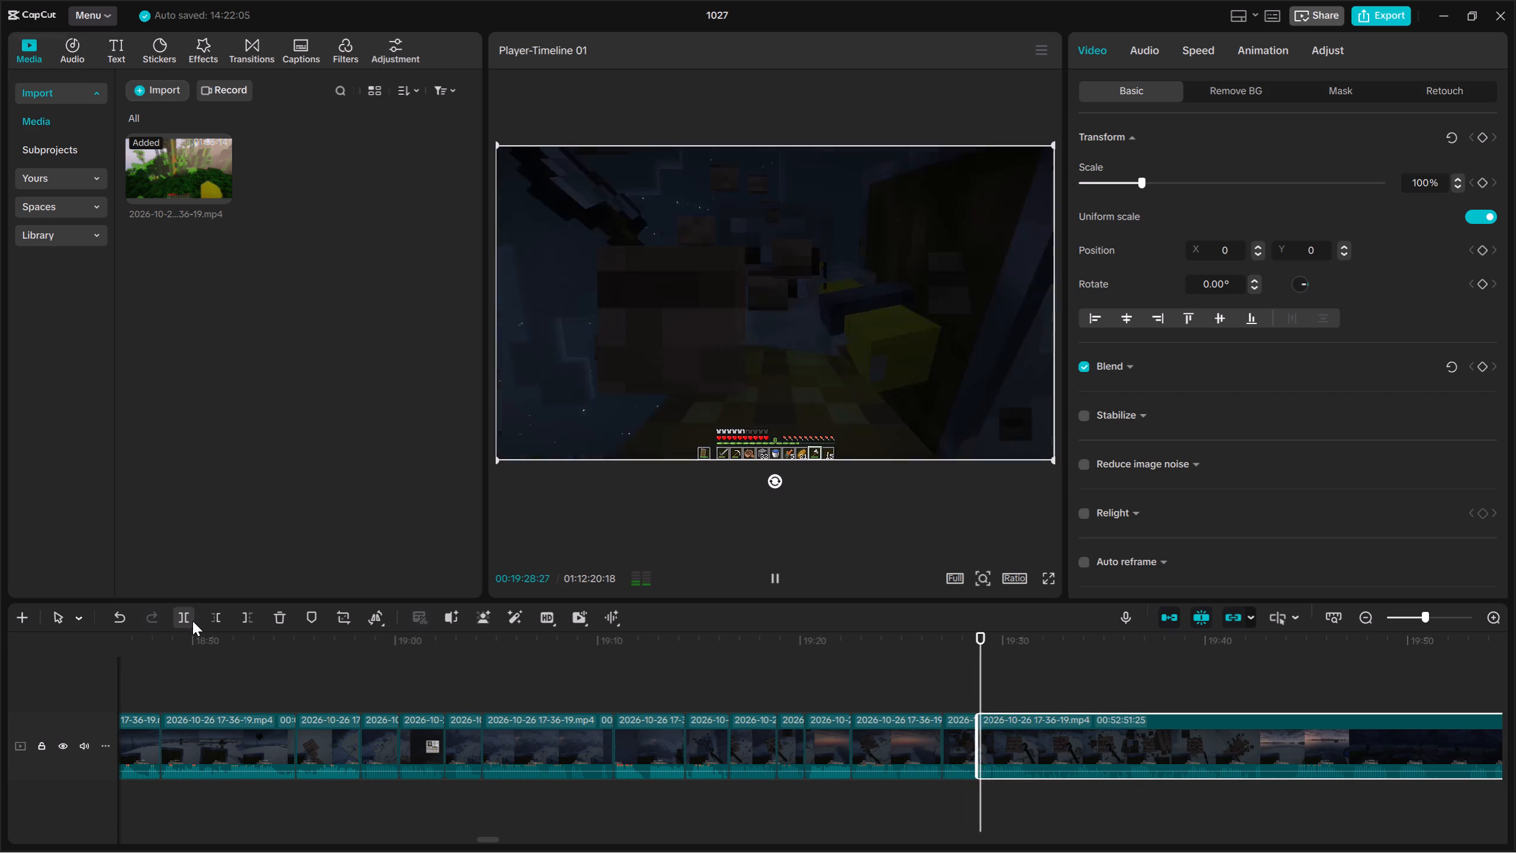
{"action": "key", "text": "space"}
{"action": "key", "text": "space"}
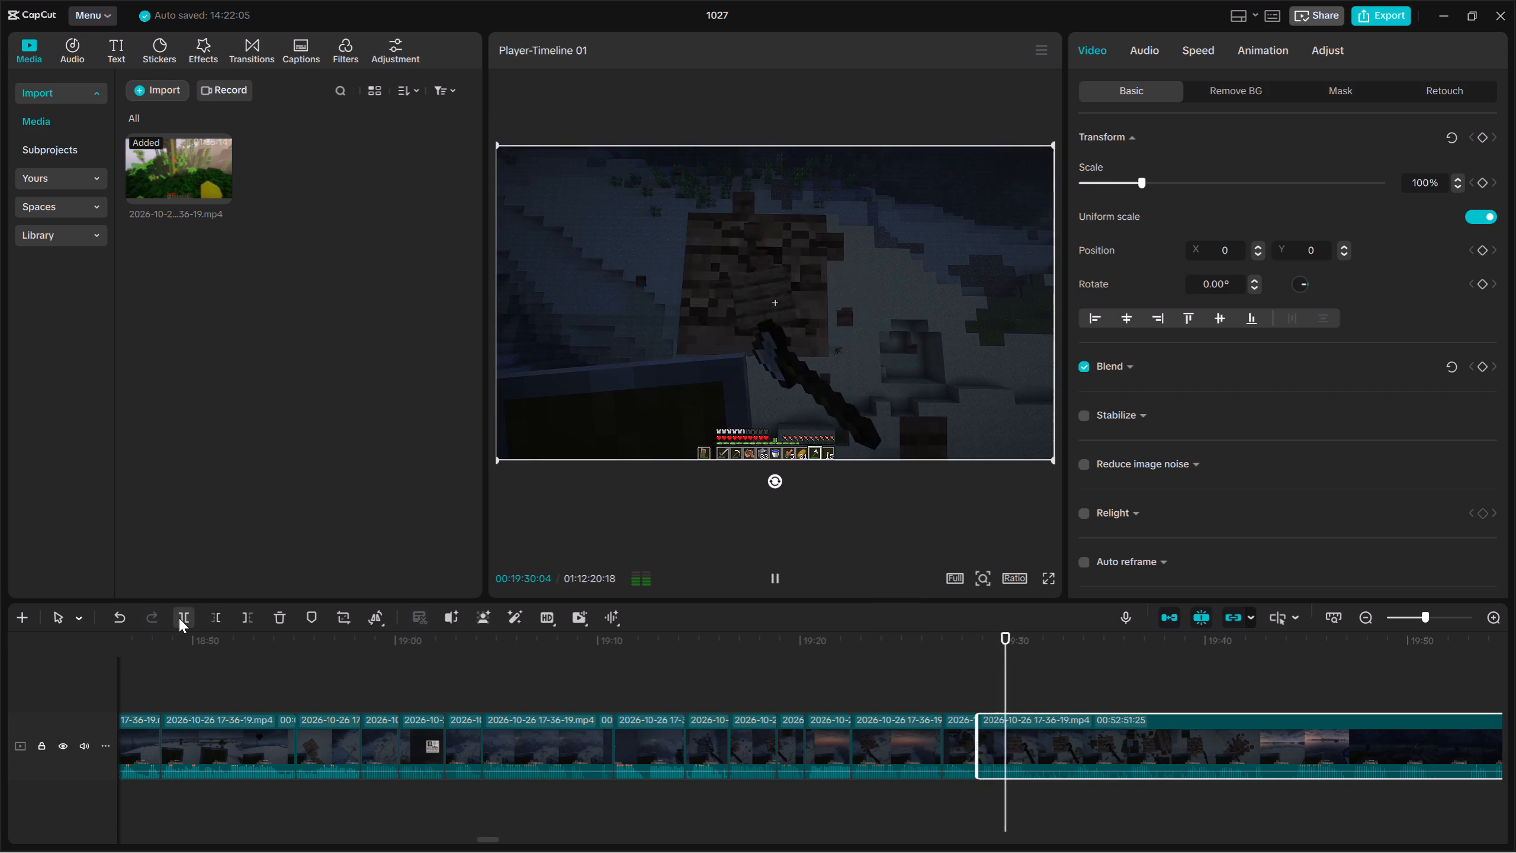
Split the long clip at about 00:19:31 and trim about 1.7 seconds off the remainder's start.
{"action": "key", "text": "space"}
{"action": "left_click", "coordinate": [179, 618]}
{"action": "key", "text": "space"}
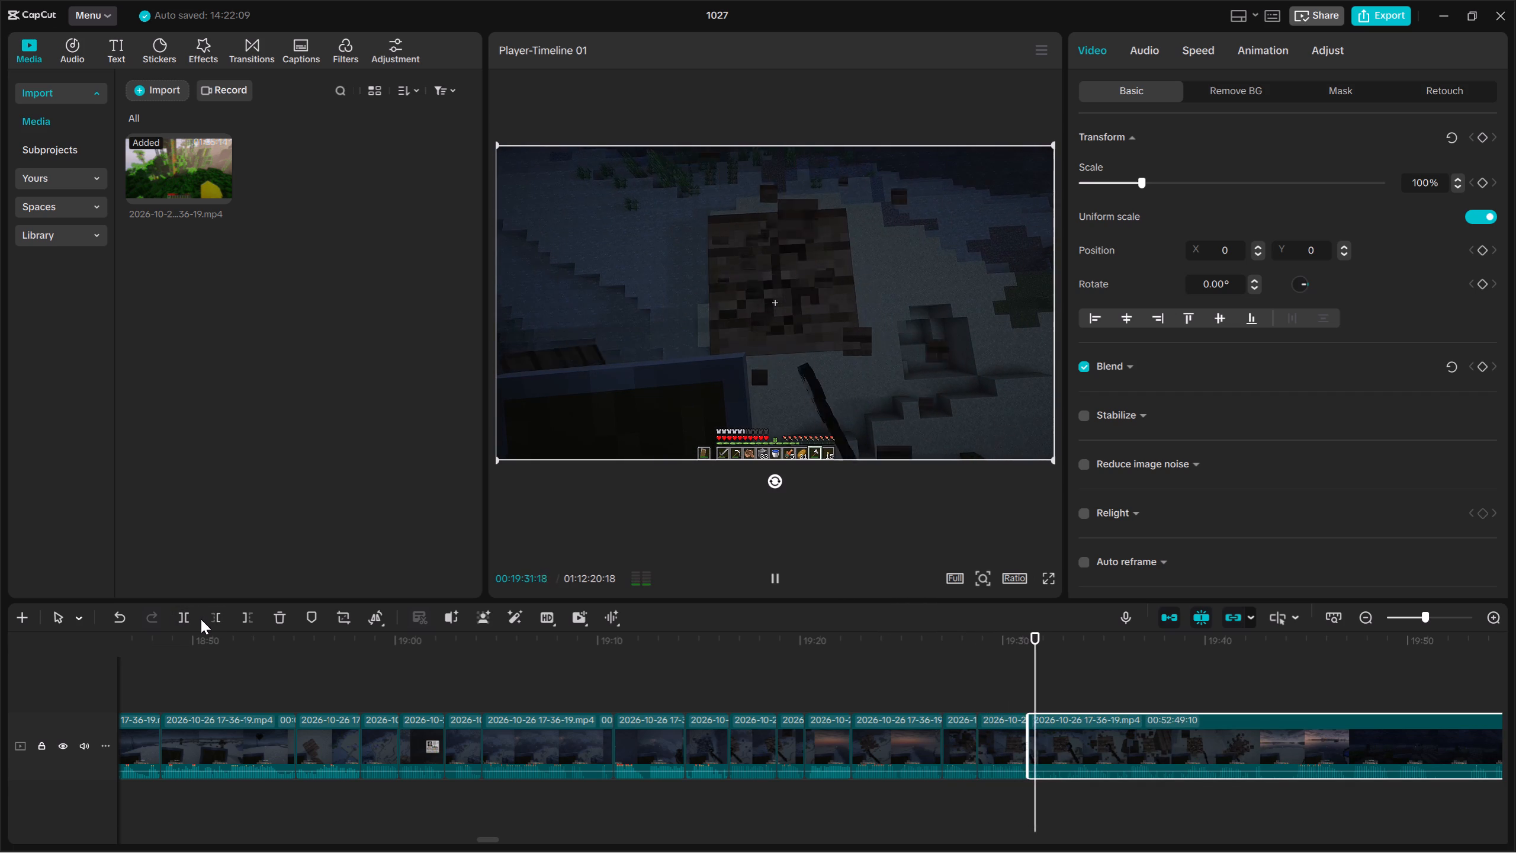
{"action": "left_click", "coordinate": [217, 615]}
{"action": "key", "text": "space"}
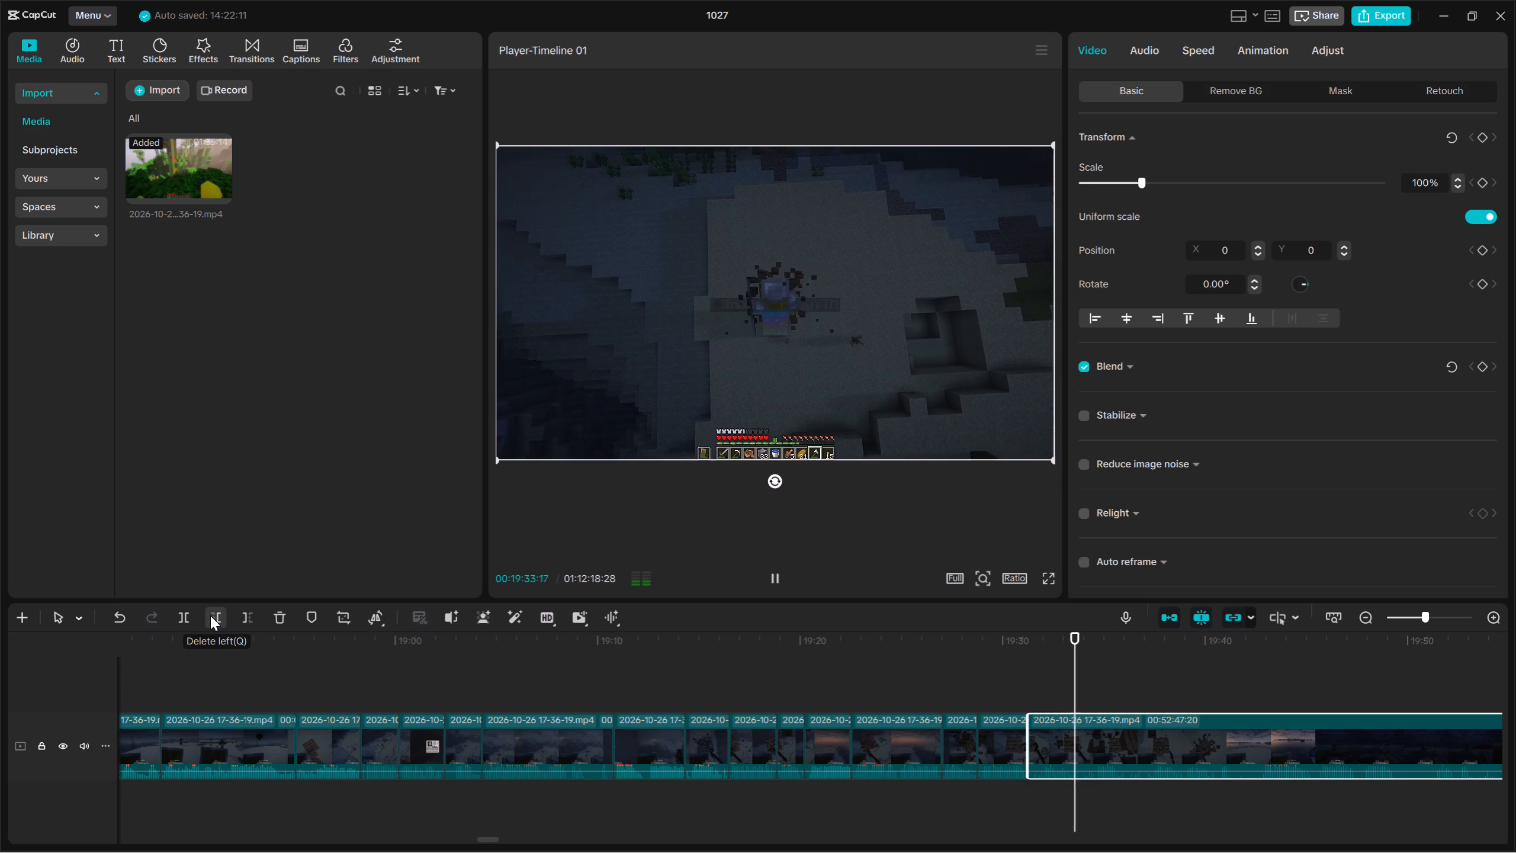
Split the long clip at about 00:19:33:20 and trim about 0.6 seconds off the remainder's start.
{"action": "key", "text": "space"}
{"action": "left_click", "coordinate": [191, 616]}
{"action": "key", "text": "space"}
{"action": "left_click", "coordinate": [213, 613]}
{"action": "key", "text": "space"}
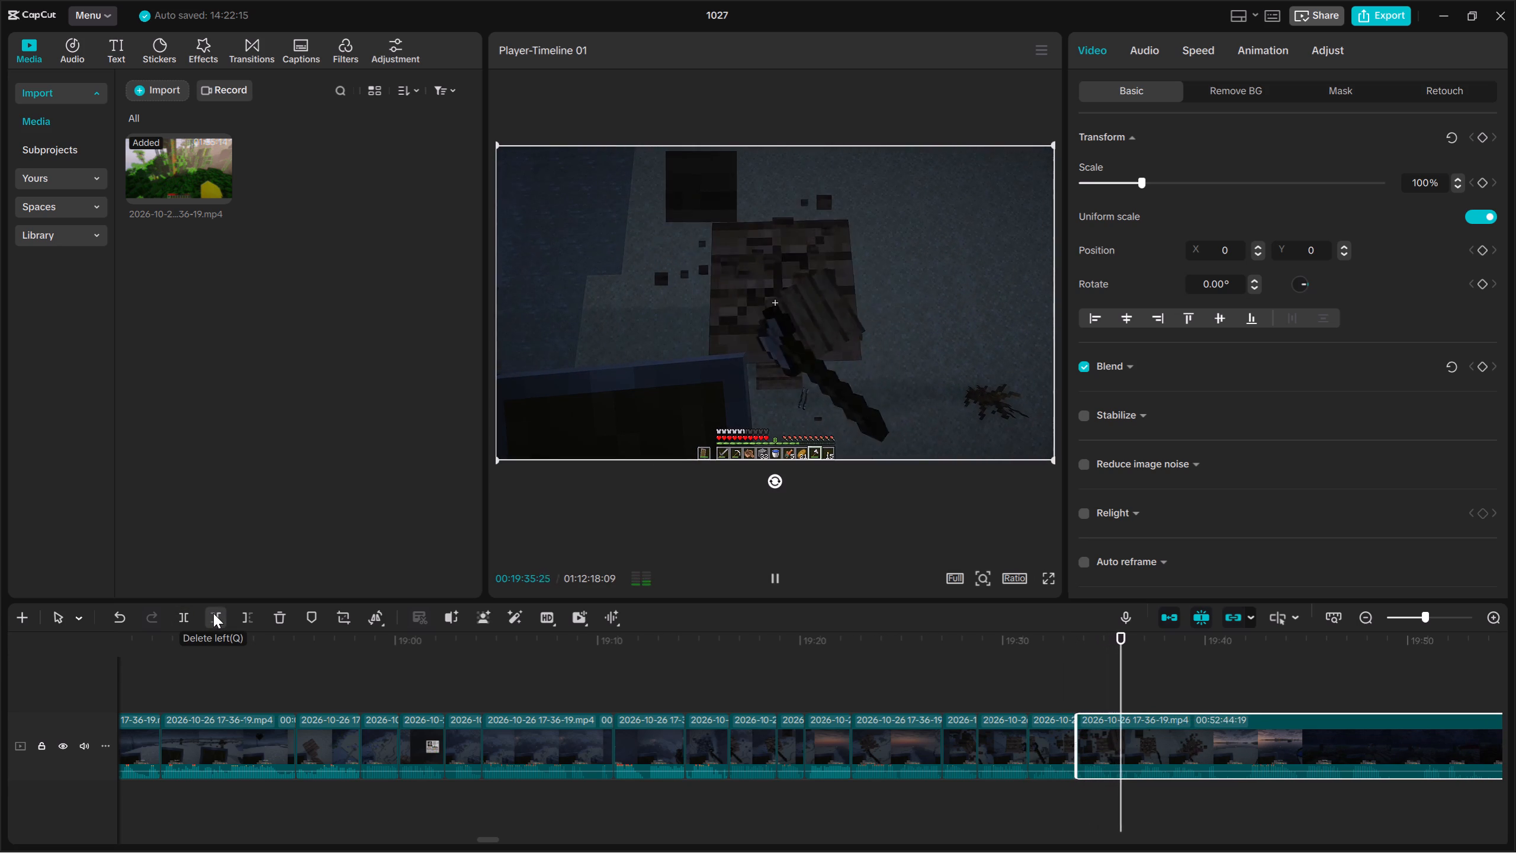
Move back to 00:19:35:11, split the long clip there and trim about 1.2 seconds off the remainder's start.
{"action": "left_click", "coordinate": [1126, 796]}
{"action": "left_click_drag", "start_coordinate": [1126, 796], "coordinate": [1112, 790]}
{"action": "left_click_drag", "start_coordinate": [1161, 808], "coordinate": [1173, 767]}
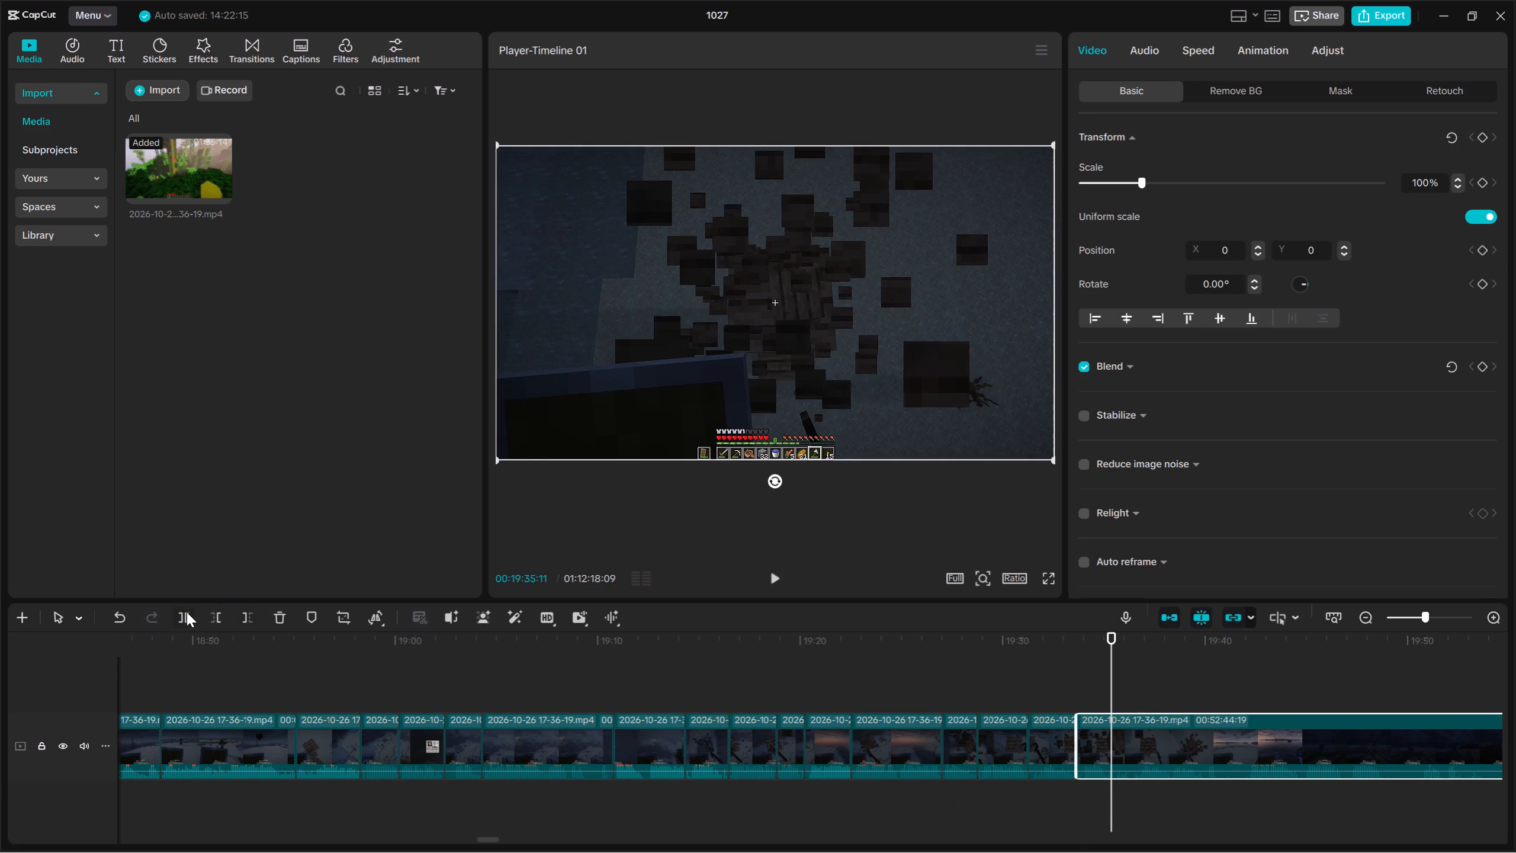
{"action": "left_click", "coordinate": [187, 612]}
{"action": "key", "text": "space"}
{"action": "left_click", "coordinate": [212, 614]}
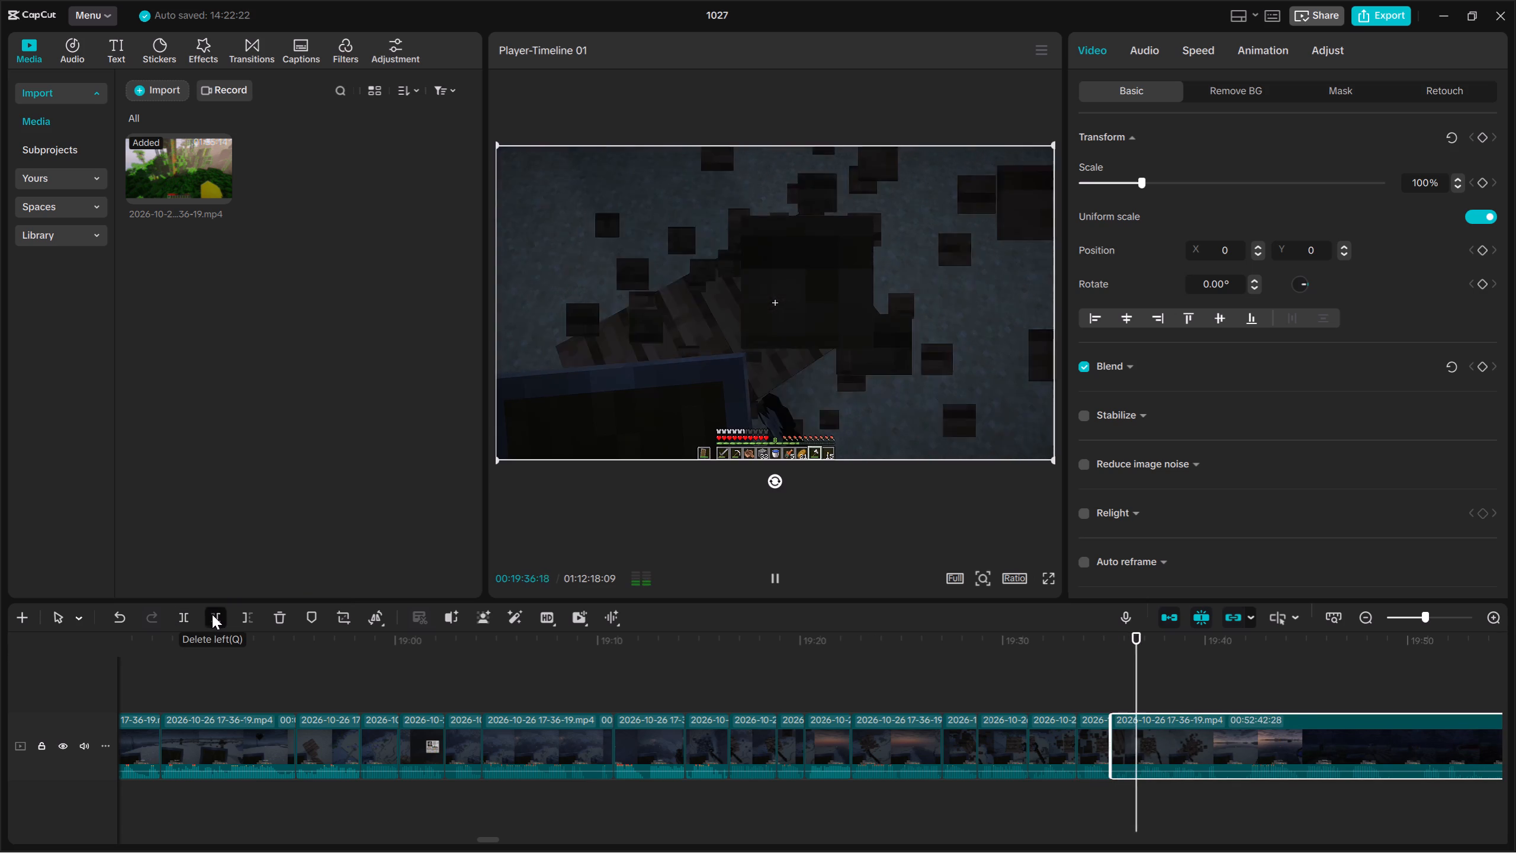
{"action": "key", "text": "space"}
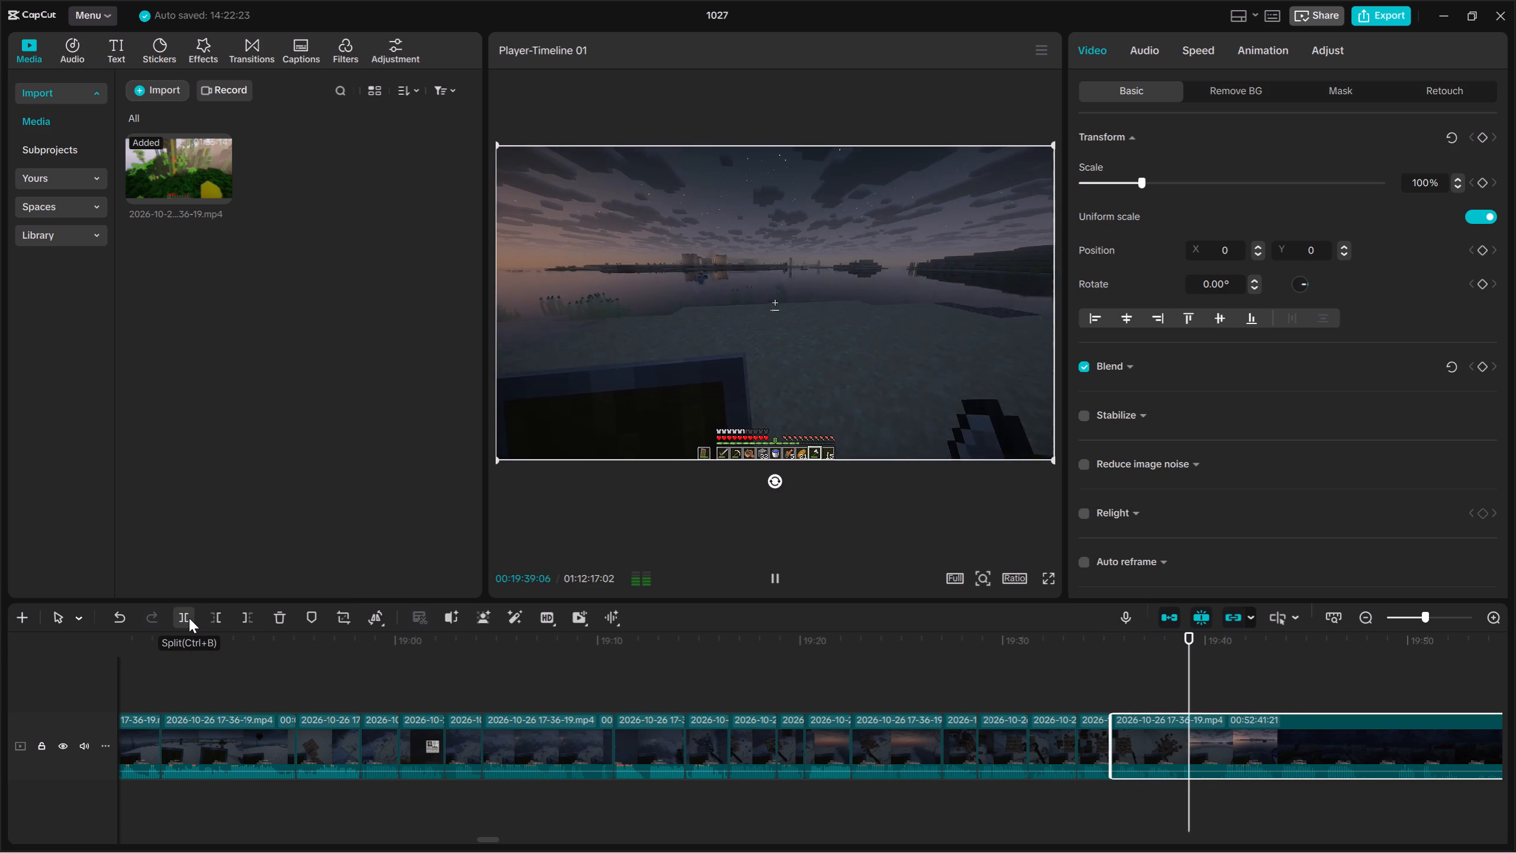
Split the long clip at 00:19:38:22 and trim about two seconds off the remainder's start.
{"action": "left_click", "coordinate": [1170, 783]}
{"action": "left_click_drag", "start_coordinate": [1170, 783], "coordinate": [1180, 785]}
{"action": "left_click_drag", "start_coordinate": [1219, 797], "coordinate": [1242, 744]}
{"action": "left_click", "coordinate": [194, 617]}
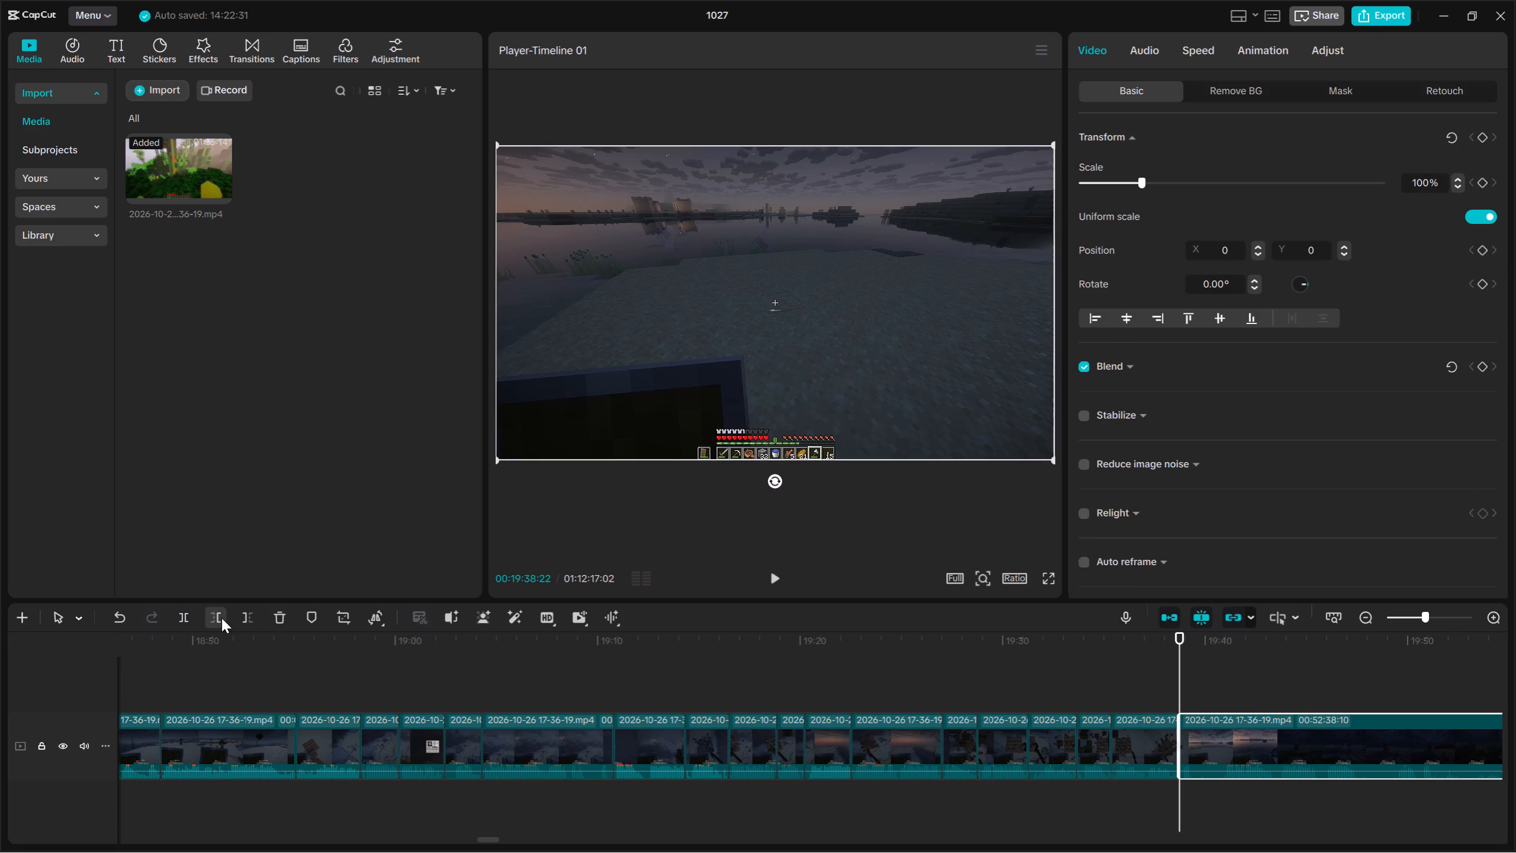
{"action": "key", "text": "space"}
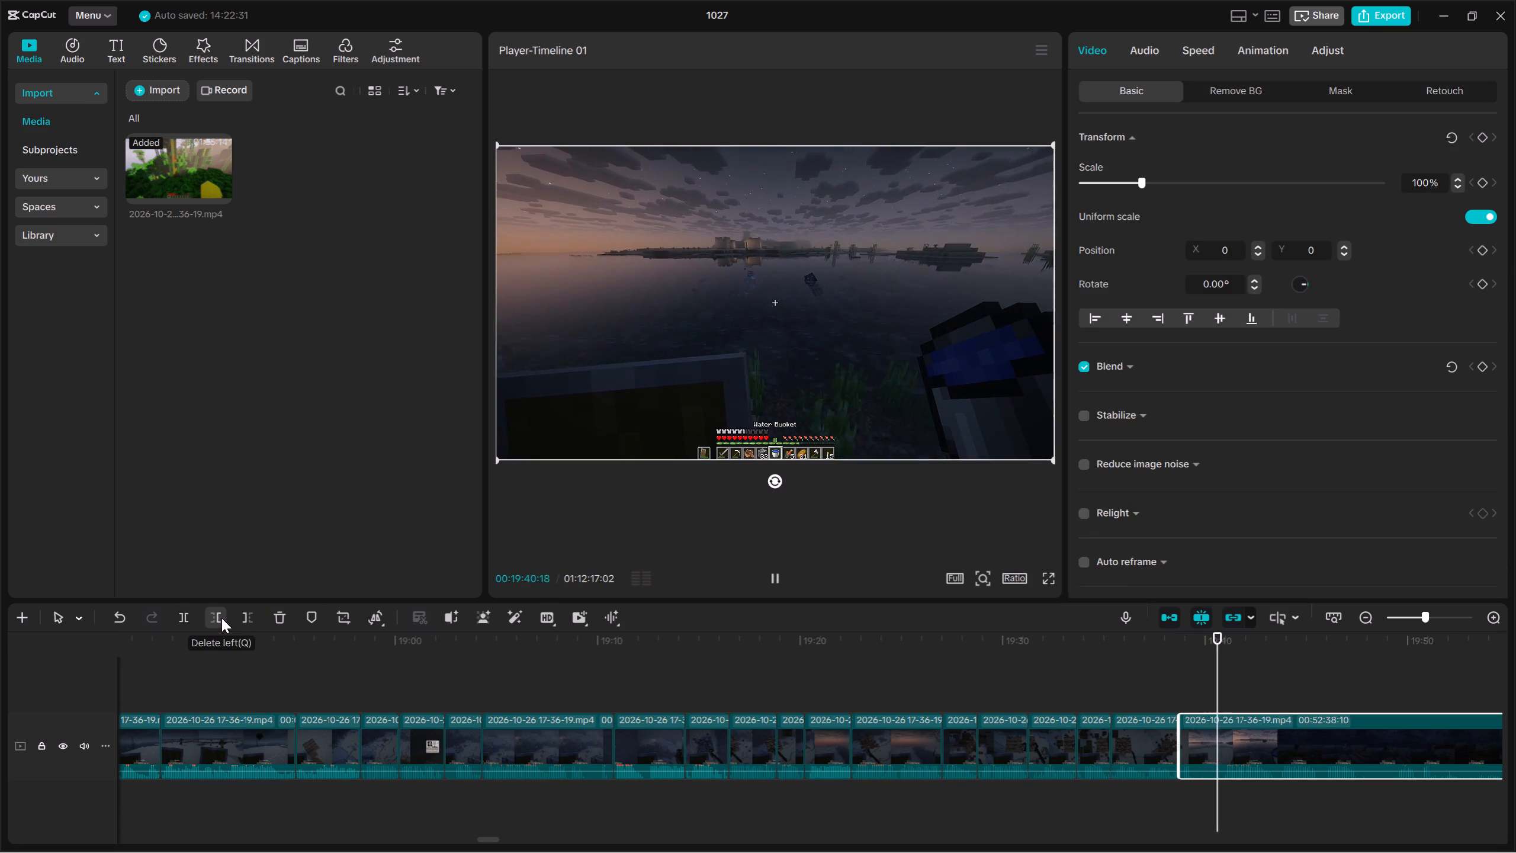
{"action": "left_click", "coordinate": [221, 618]}
{"action": "key", "text": "space"}
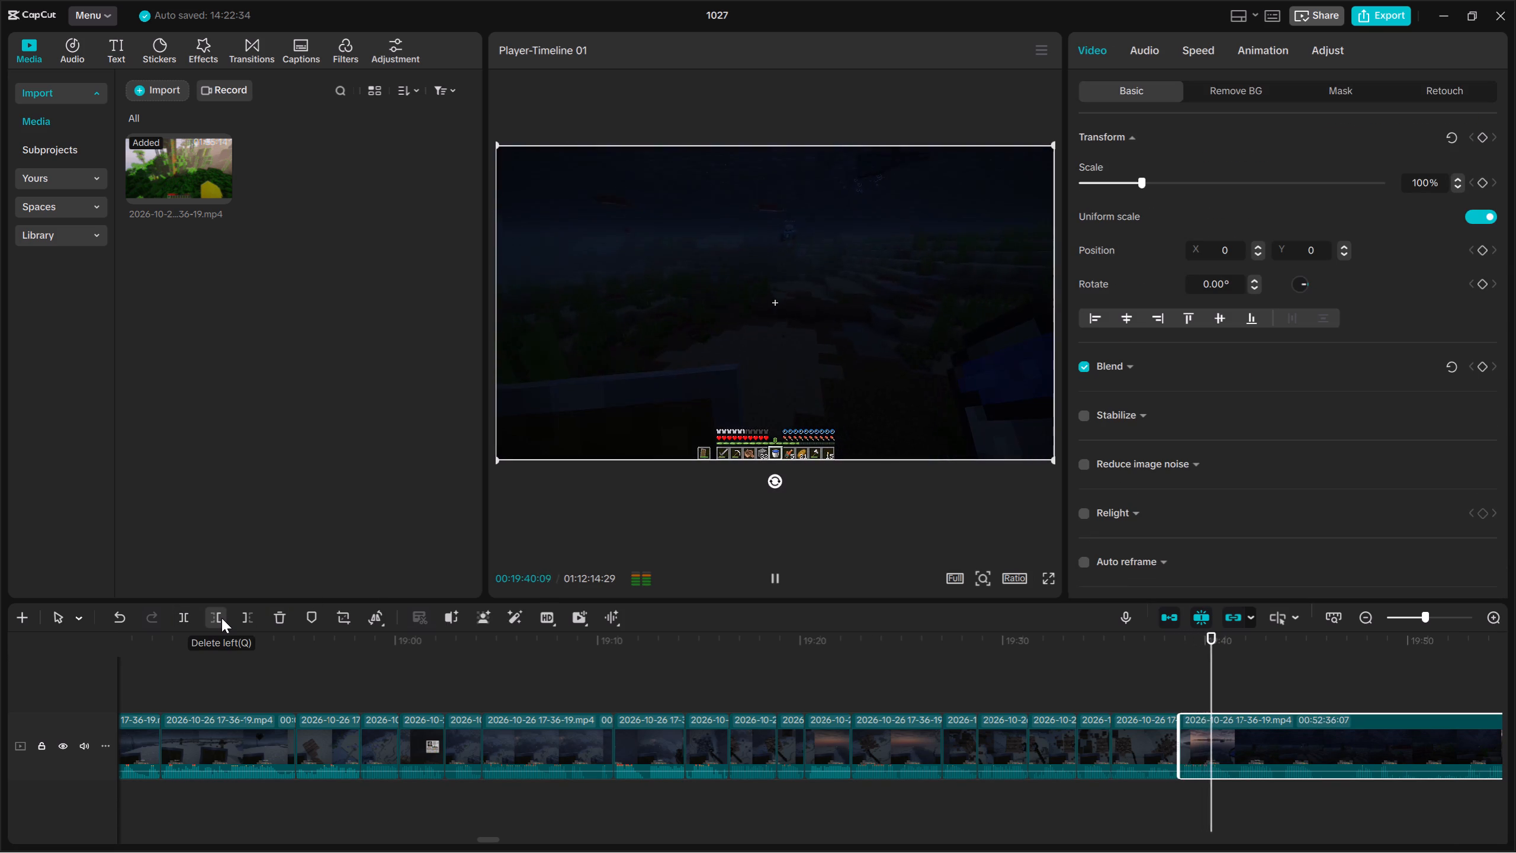
Split the long clip at about 00:19:41 and trim about 0.4 seconds off the remainder's start.
{"action": "key", "text": "space"}
{"action": "left_click", "coordinate": [179, 617]}
{"action": "key", "text": "space"}
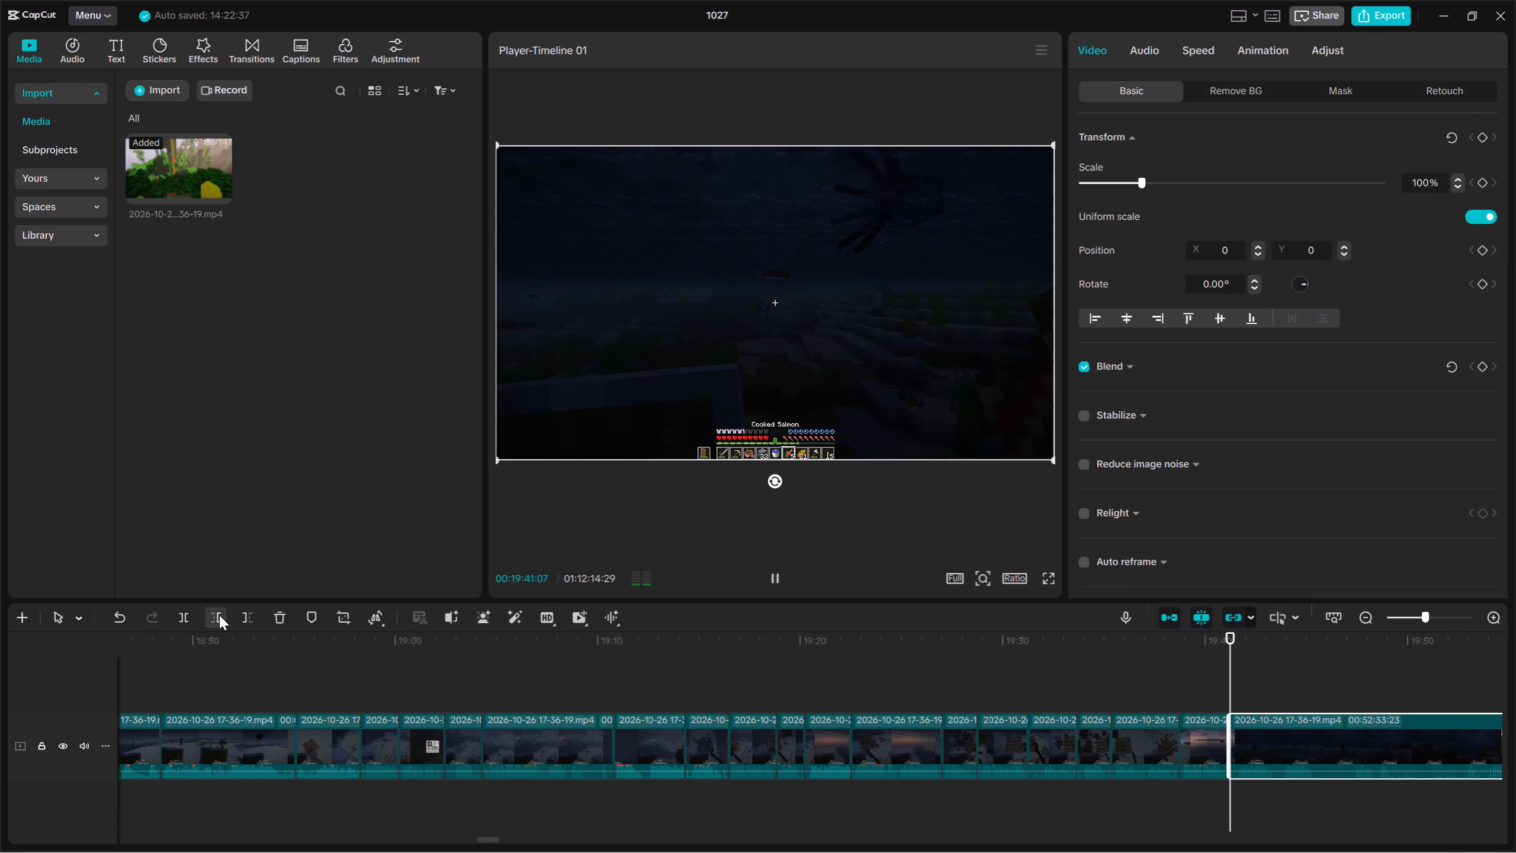
{"action": "left_click", "coordinate": [219, 615]}
{"action": "key", "text": "space"}
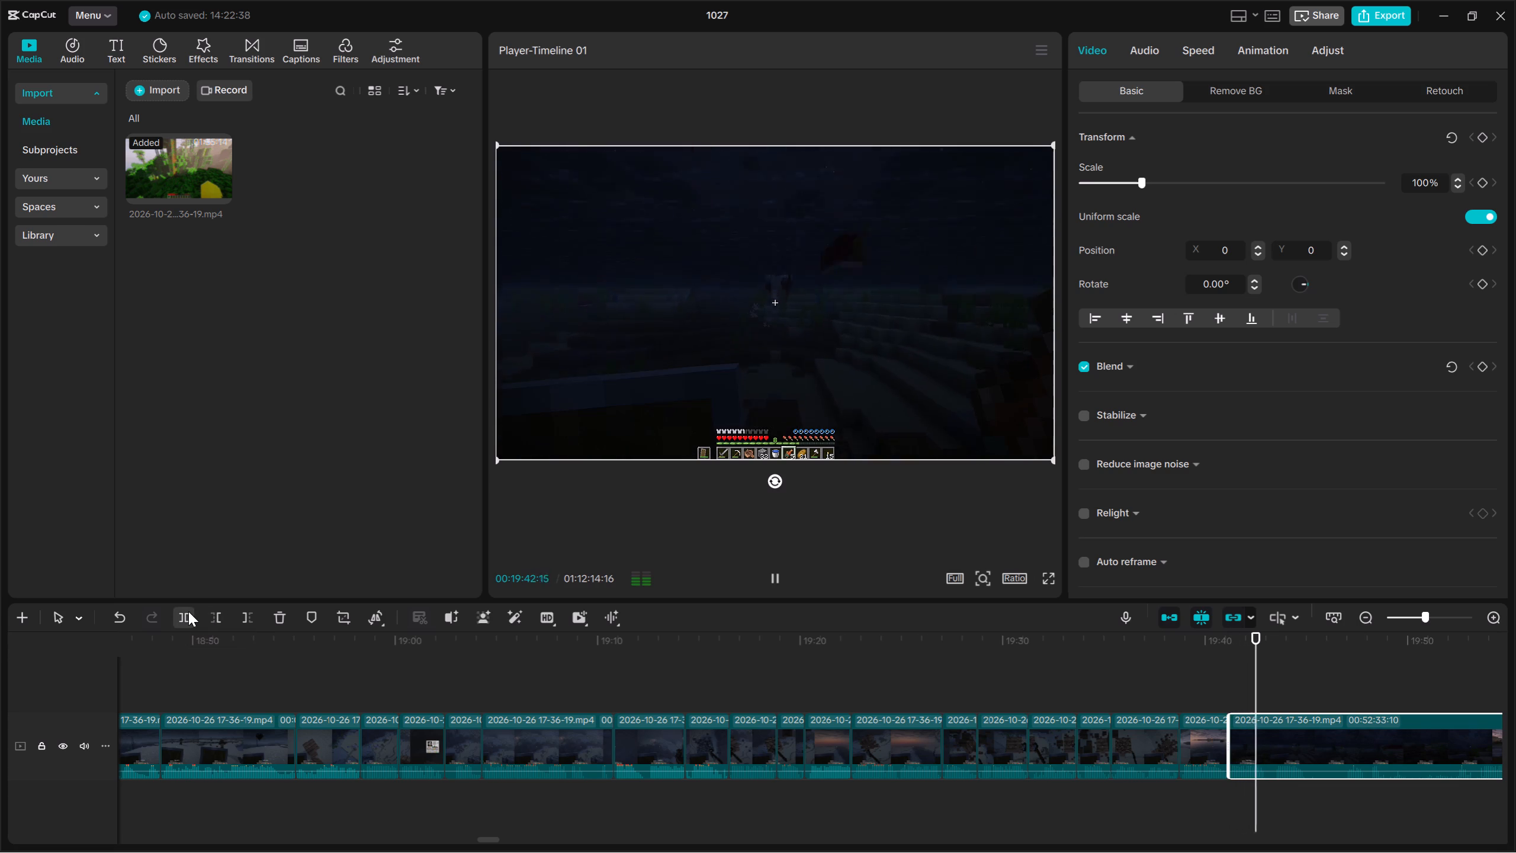
Split the long clip just before 00:19:43 and trim about 0.6 seconds off the remainder's start.
{"action": "key", "text": "space"}
{"action": "left_click", "coordinate": [188, 611]}
{"action": "key", "text": "space"}
{"action": "key", "text": "space"}
{"action": "left_click", "coordinate": [214, 612]}
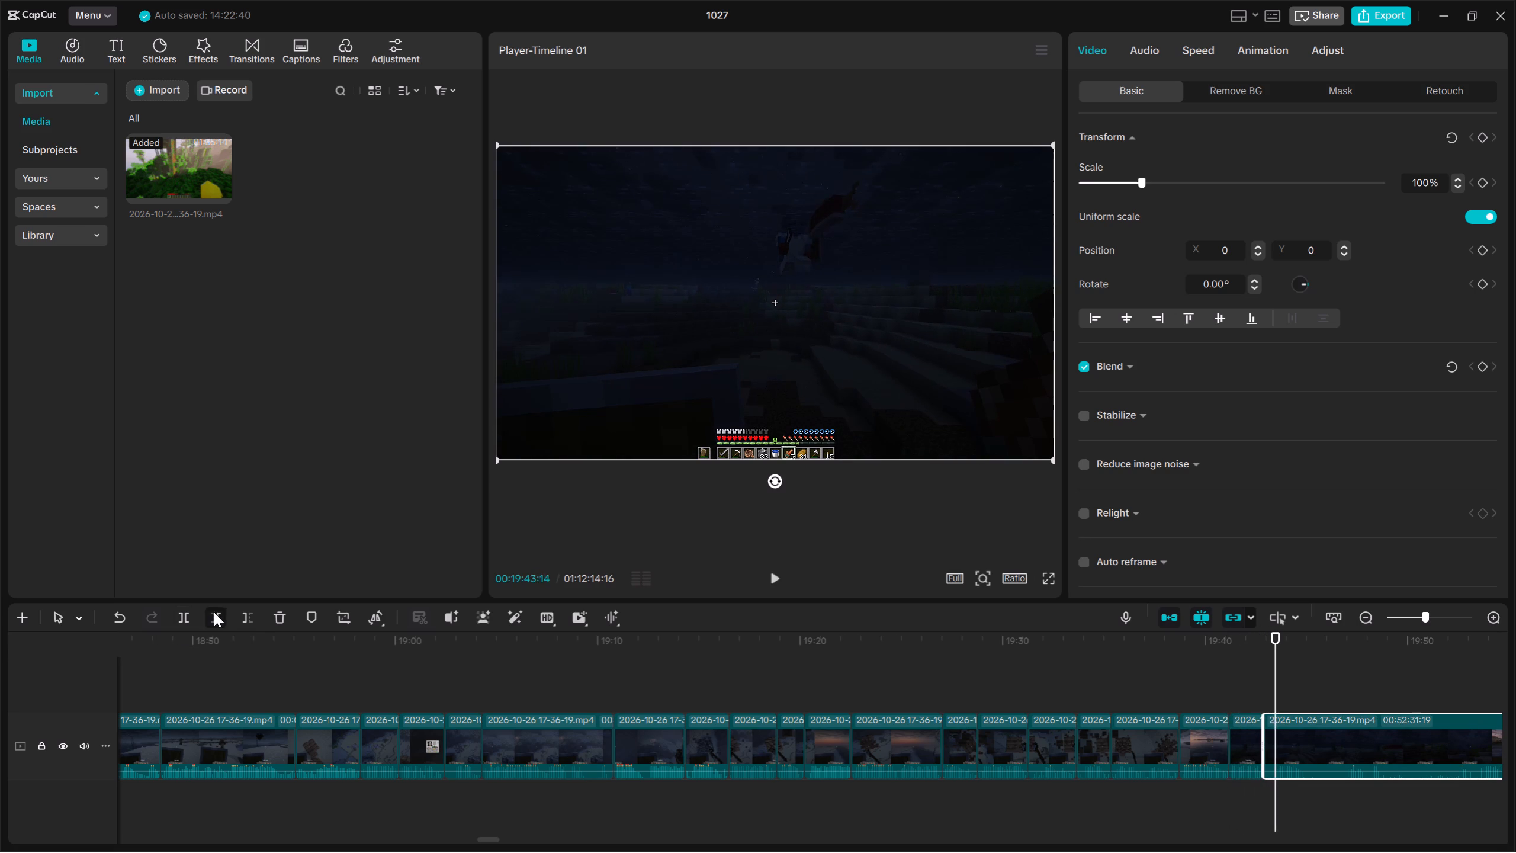
{"action": "key", "text": "space"}
Split the long clip at 00:19:44:11.
{"action": "key", "text": "space"}
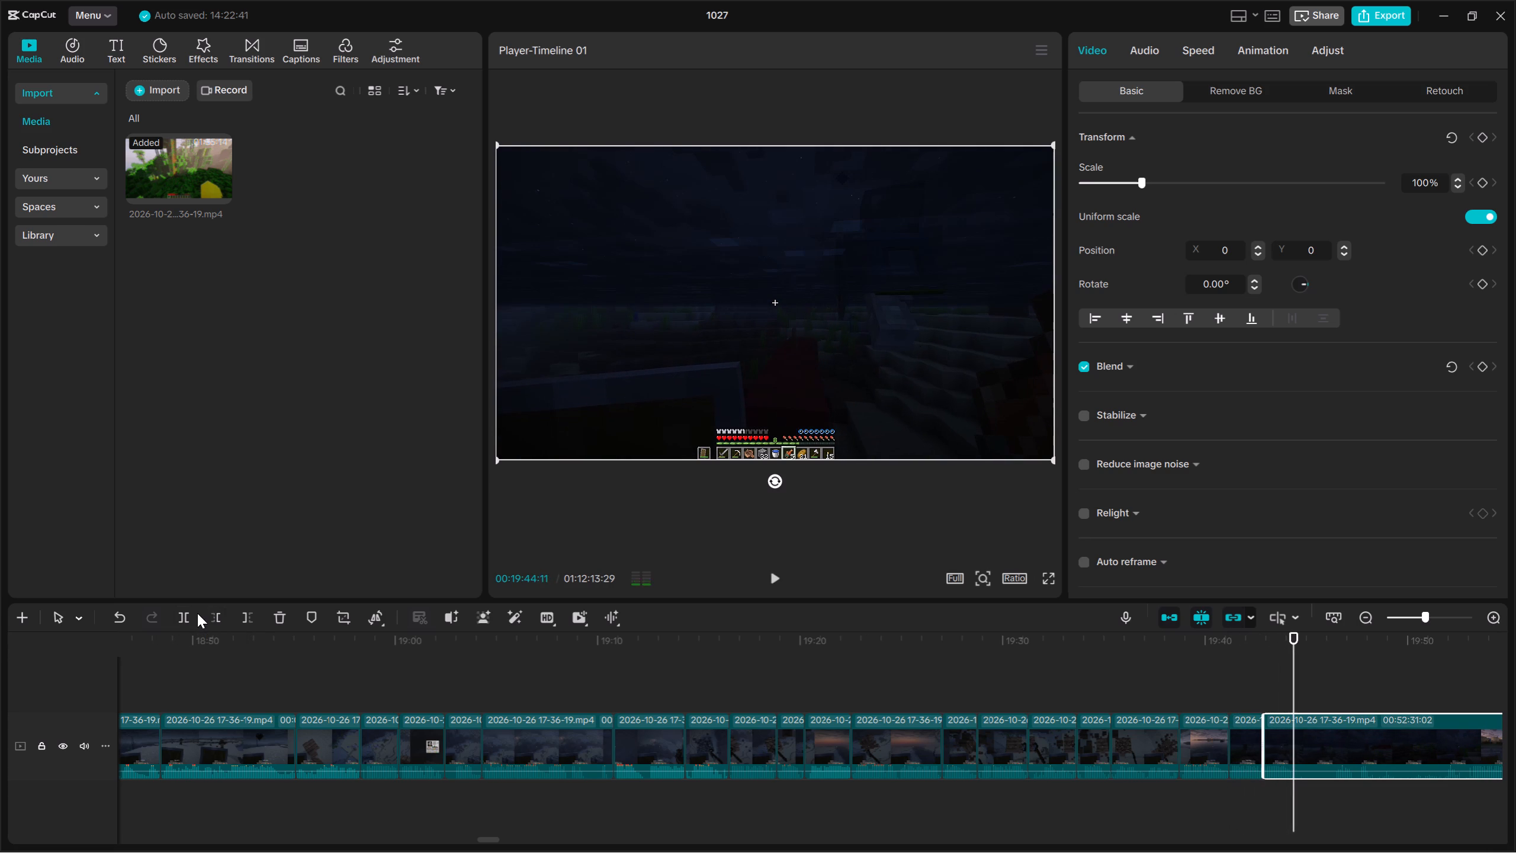
{"action": "left_click", "coordinate": [197, 613]}
{"action": "left_click", "coordinate": [181, 613]}
{"action": "key", "text": "space"}
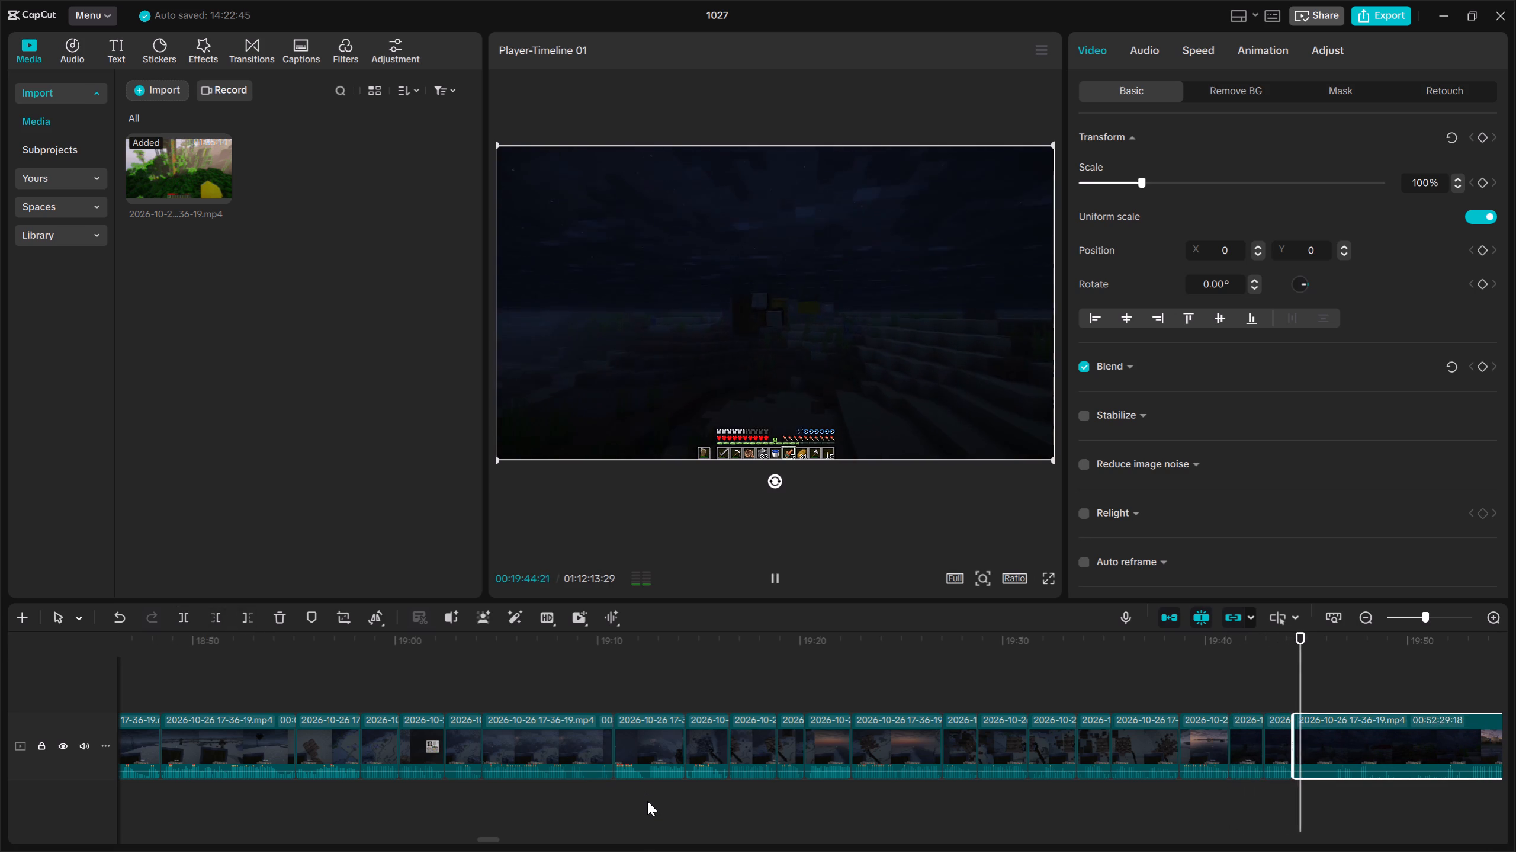
Replay the earlier footage from about 00:15:36, split the clip at 00:15:56:00 and trim about 1.4 seconds off its second part's start.
{"action": "left_click", "coordinate": [651, 802]}
{"action": "left_click_drag", "start_coordinate": [652, 802], "coordinate": [2, 694]}
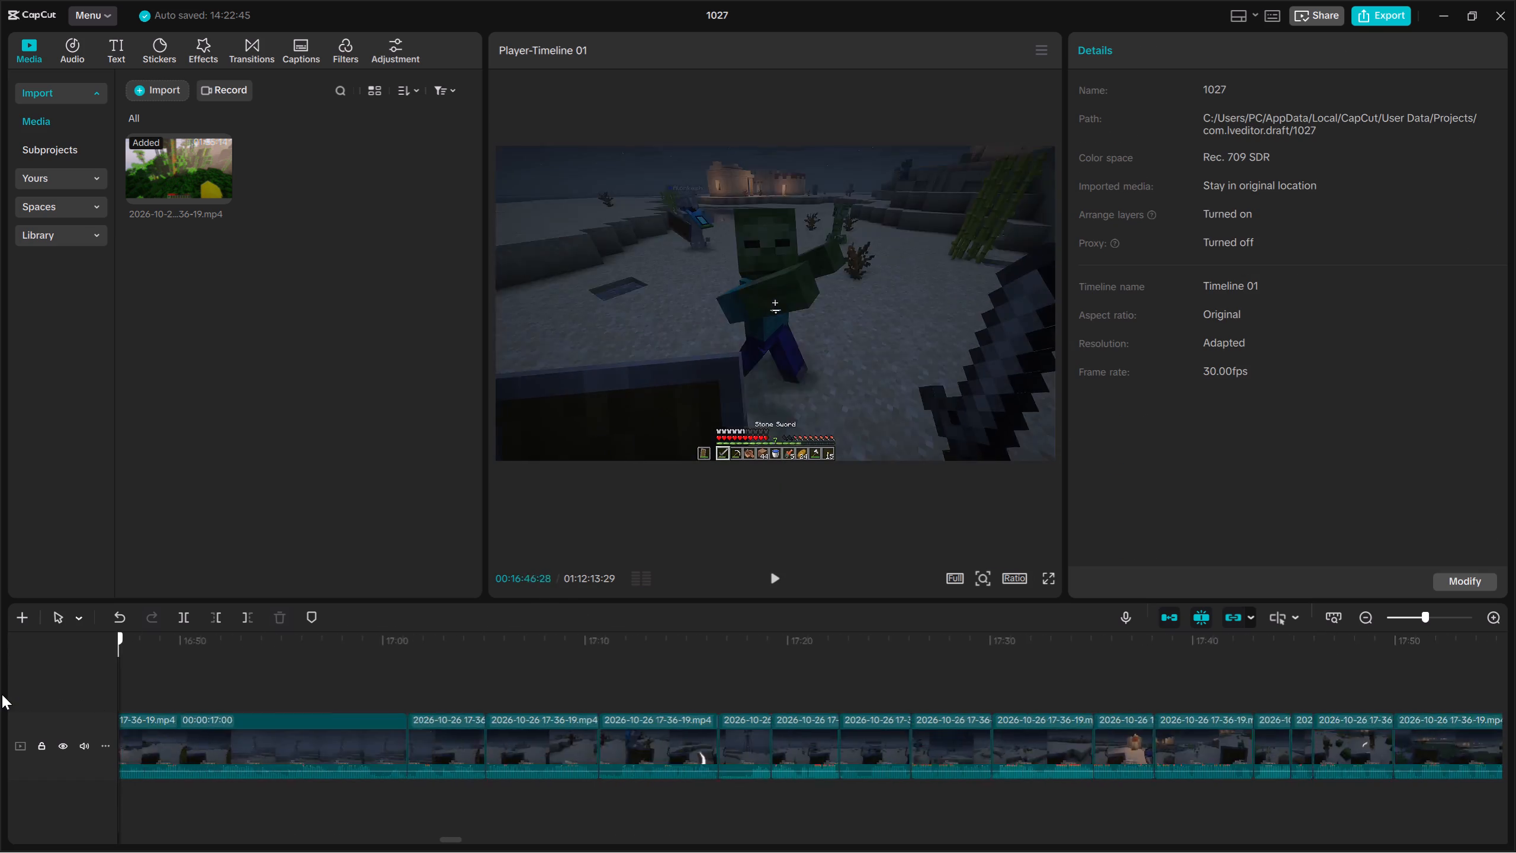
{"action": "left_click_drag", "start_coordinate": [2, 694], "coordinate": [400, 755]}
{"action": "key", "text": "space"}
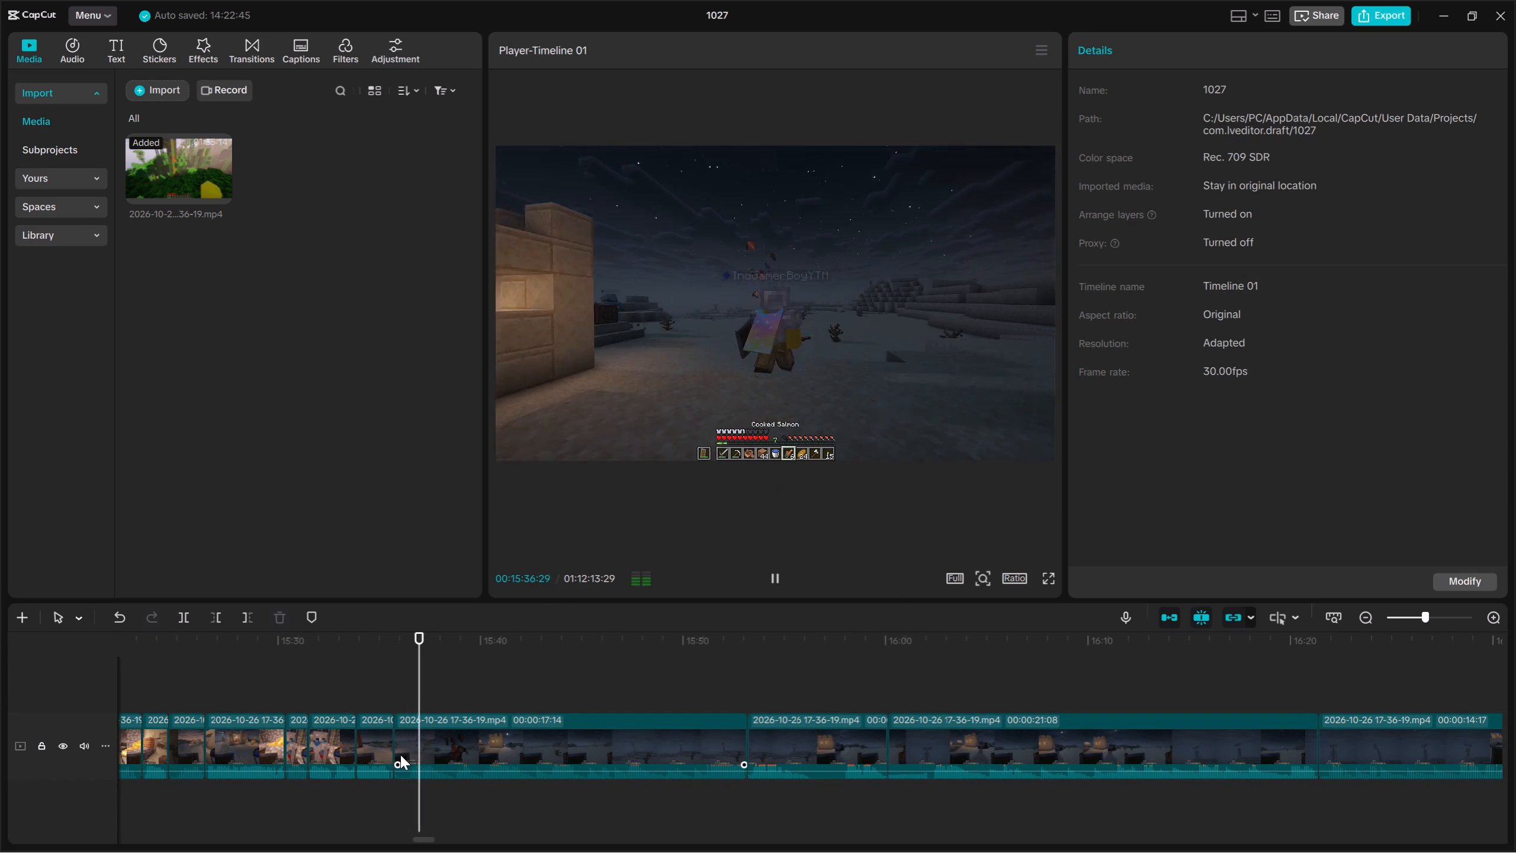
{"action": "key", "text": "Down"}
{"action": "key", "text": "space"}
{"action": "key", "text": "space"}
{"action": "key", "text": "space"}
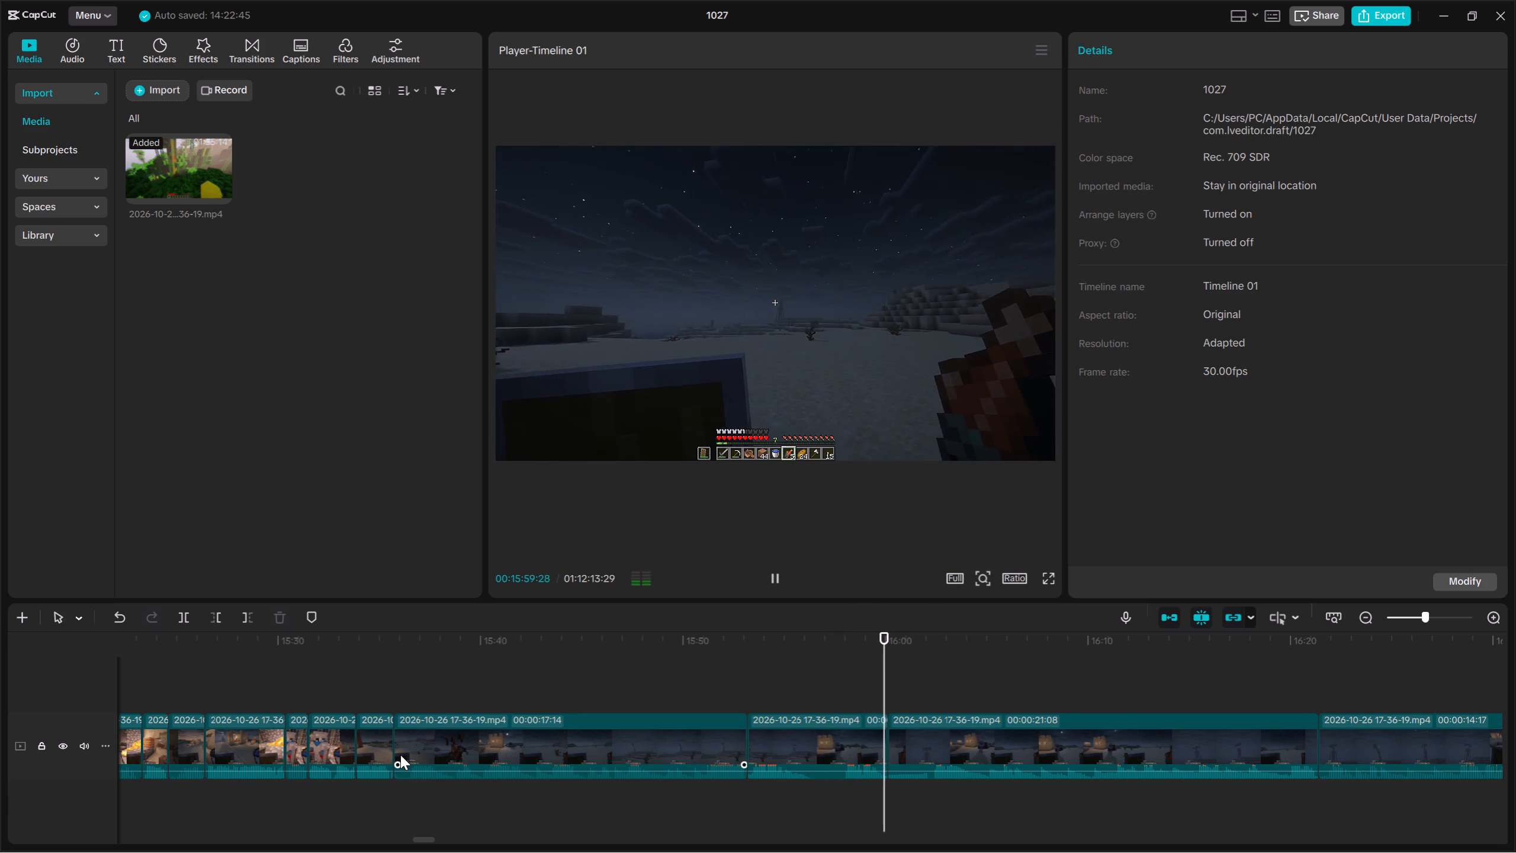
{"action": "double_click", "coordinate": [801, 794]}
{"action": "left_click_drag", "start_coordinate": [844, 785], "coordinate": [852, 718]}
{"action": "left_click", "coordinate": [187, 617]}
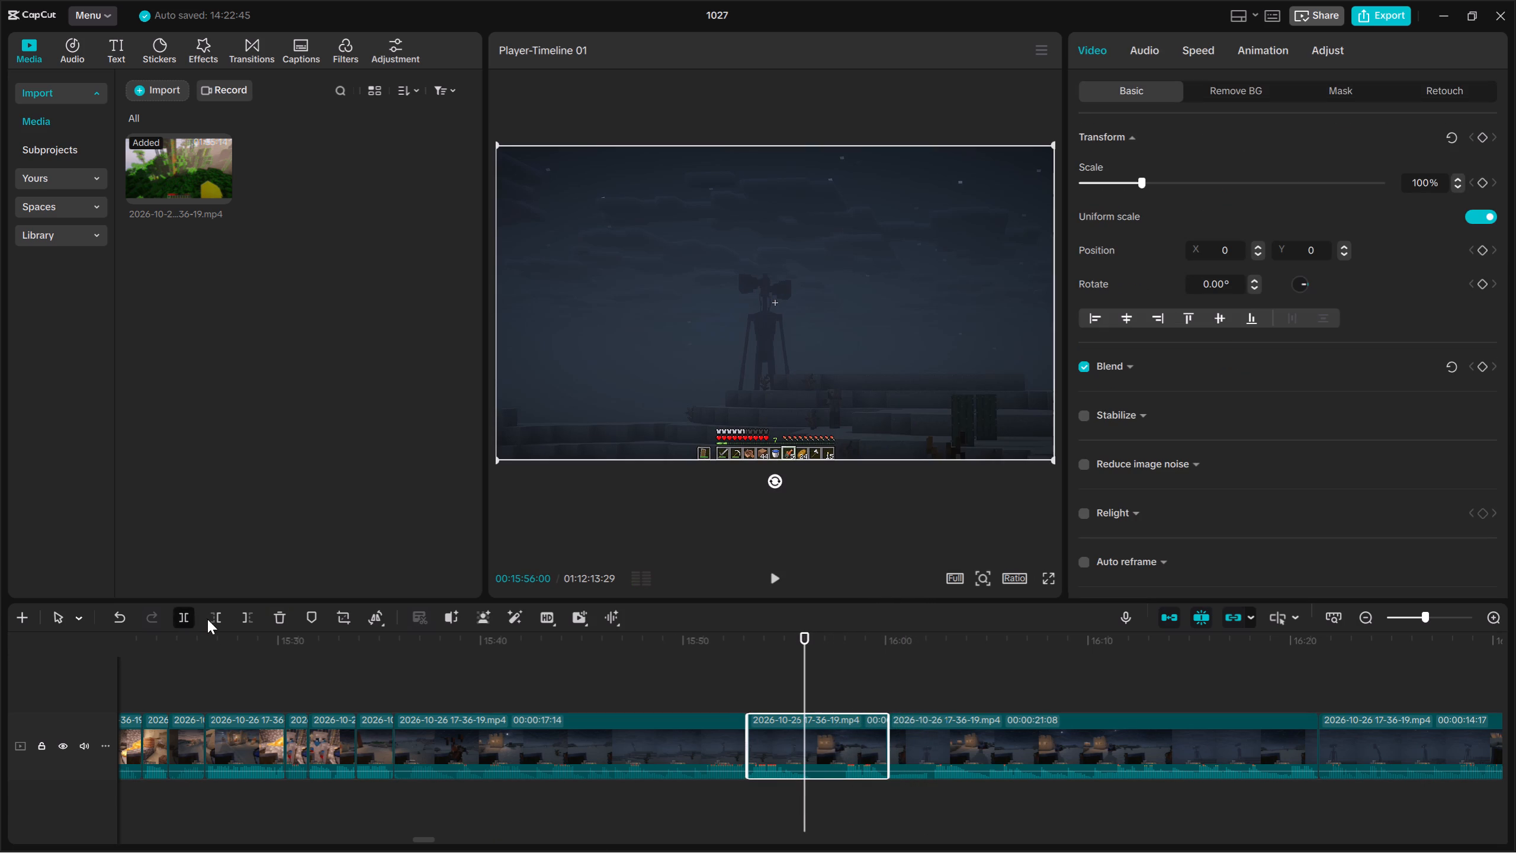
{"action": "key", "text": "space"}
{"action": "left_click", "coordinate": [216, 619]}
{"action": "key", "text": "space"}
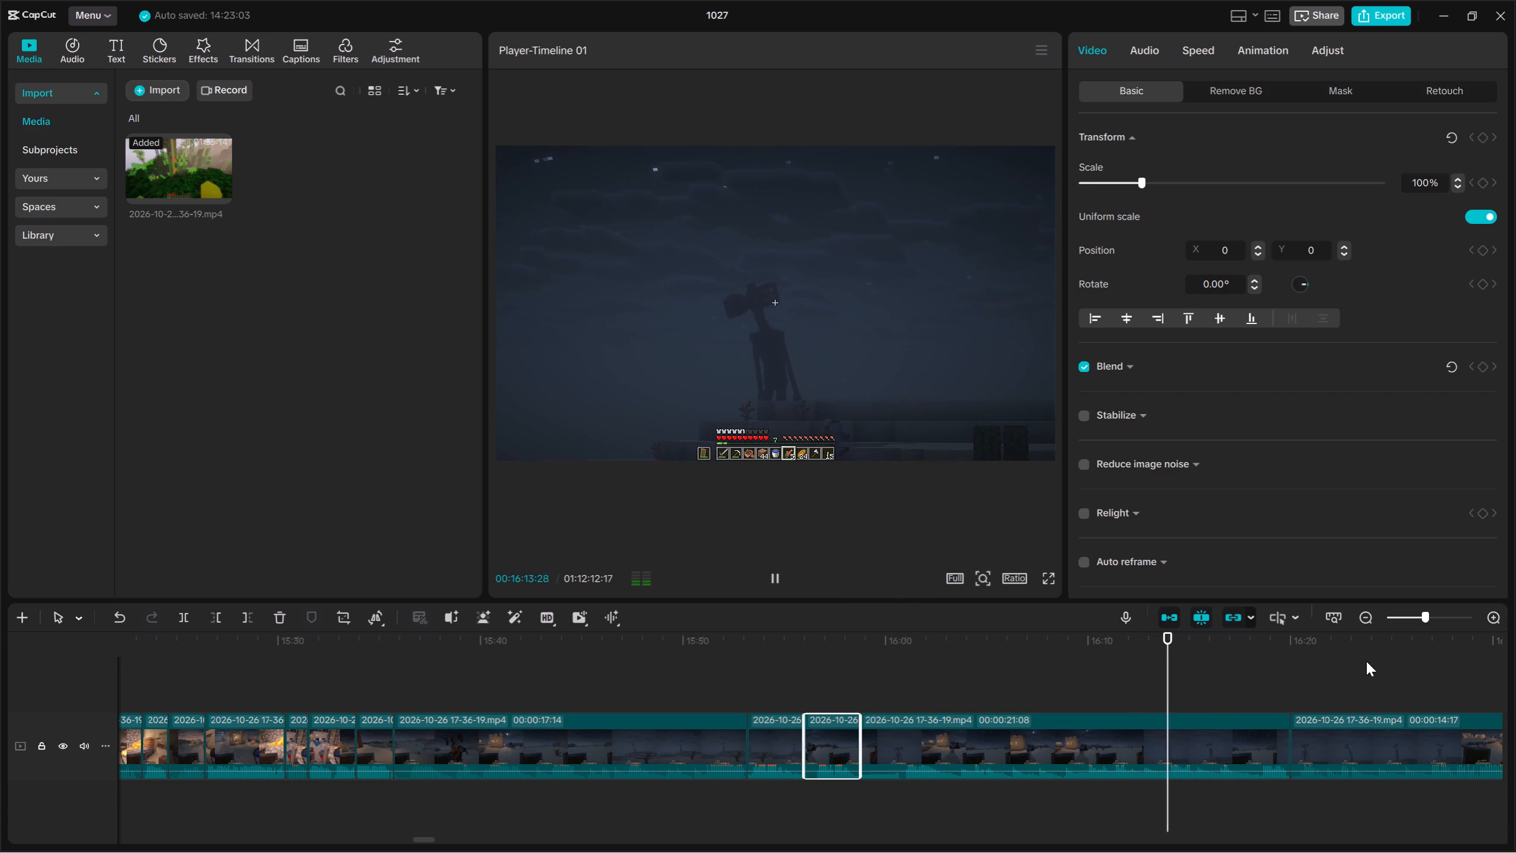
Return to the long final clip starting at about 00:19:43 and trim about 1.9 seconds off its start.
{"action": "left_click", "coordinate": [1369, 622]}
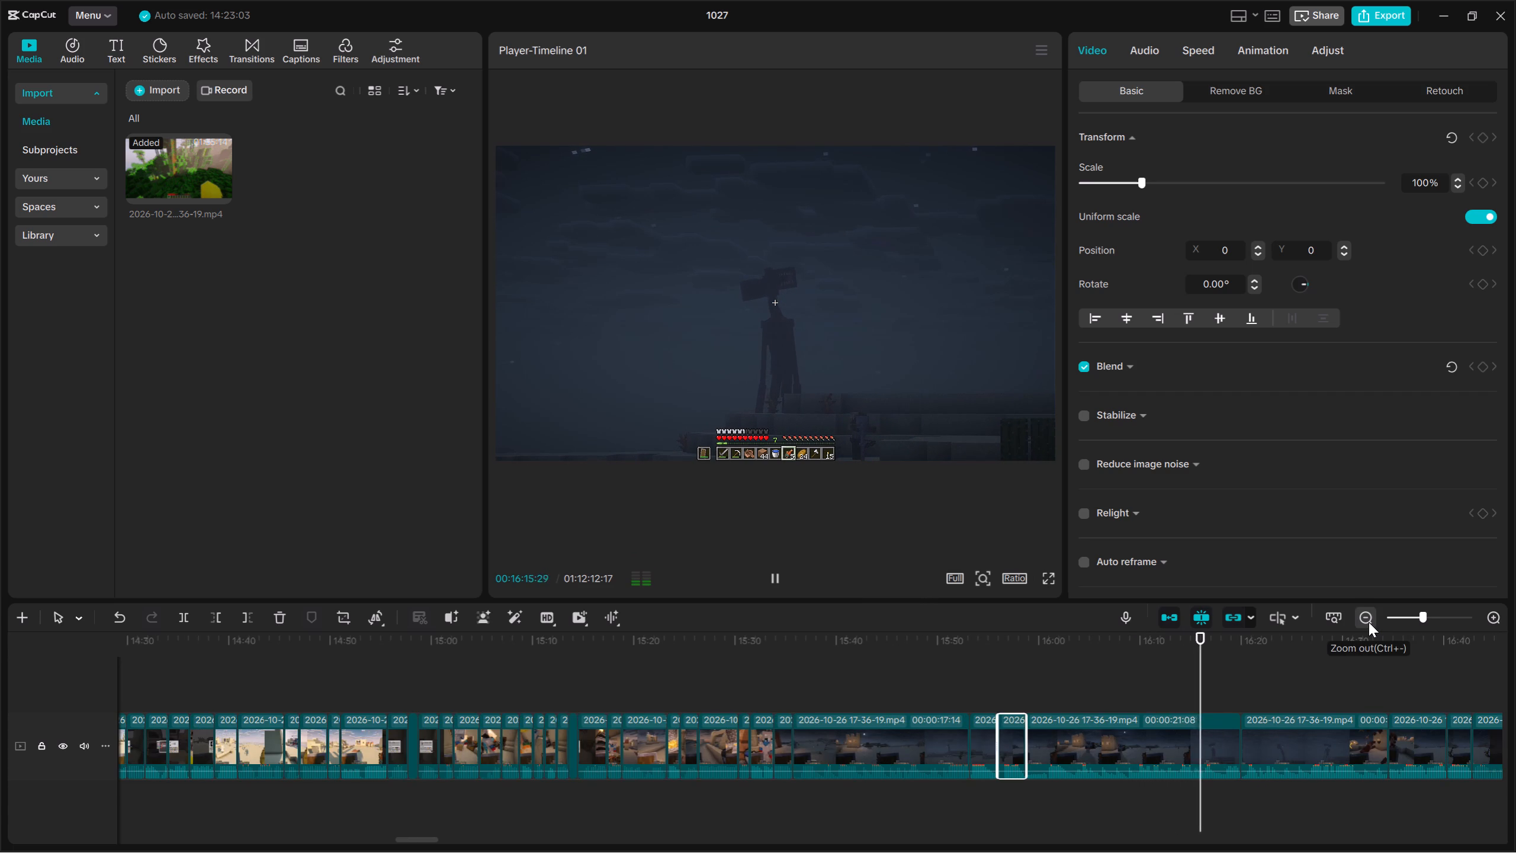
{"action": "left_click", "coordinate": [1369, 622]}
{"action": "triple_click", "coordinate": [1369, 622]}
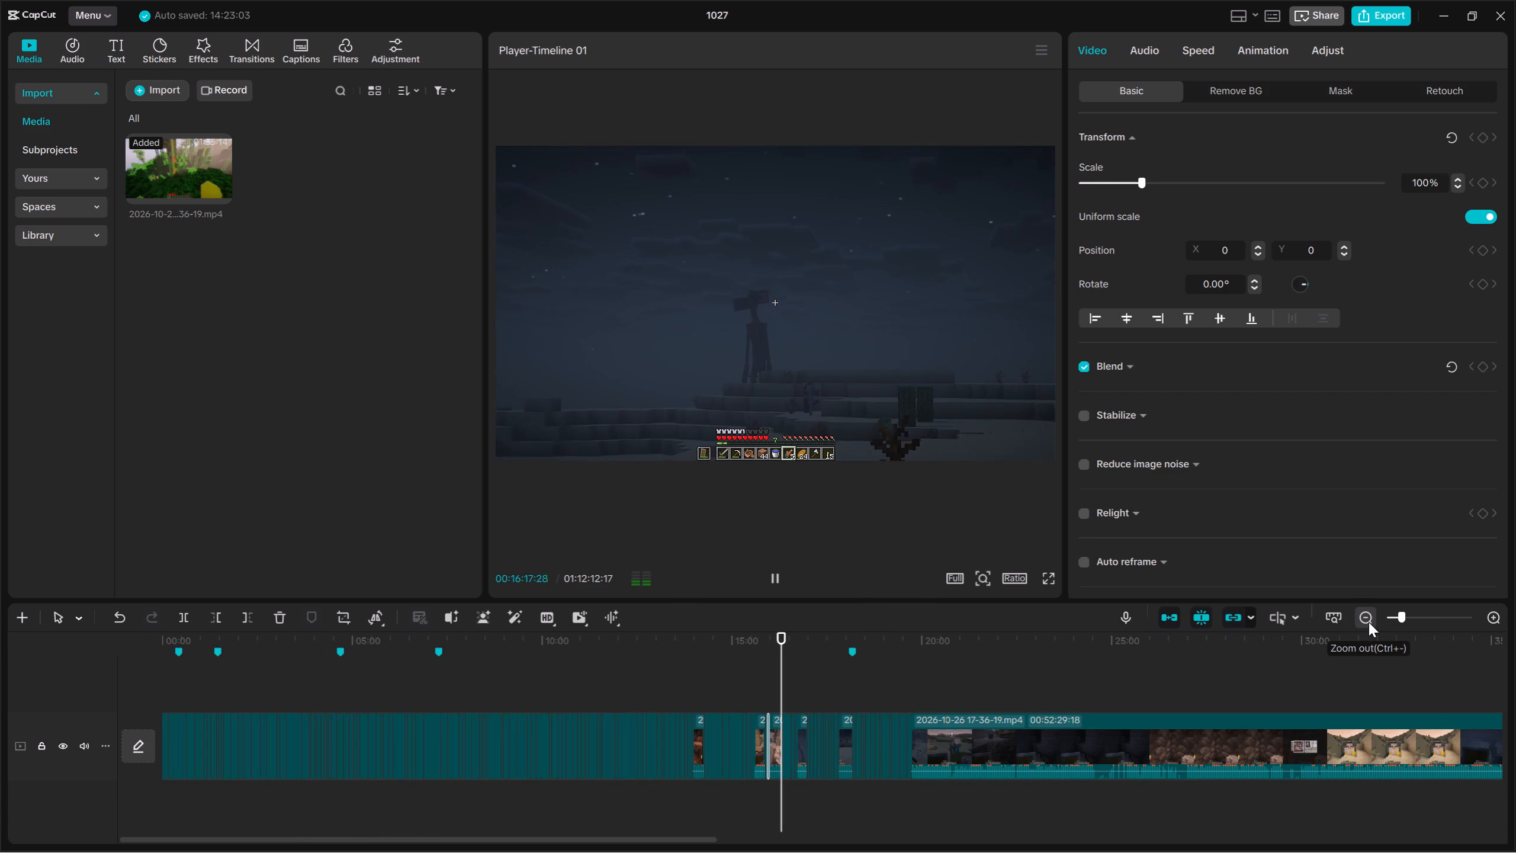
{"action": "double_click", "coordinate": [1496, 613]}
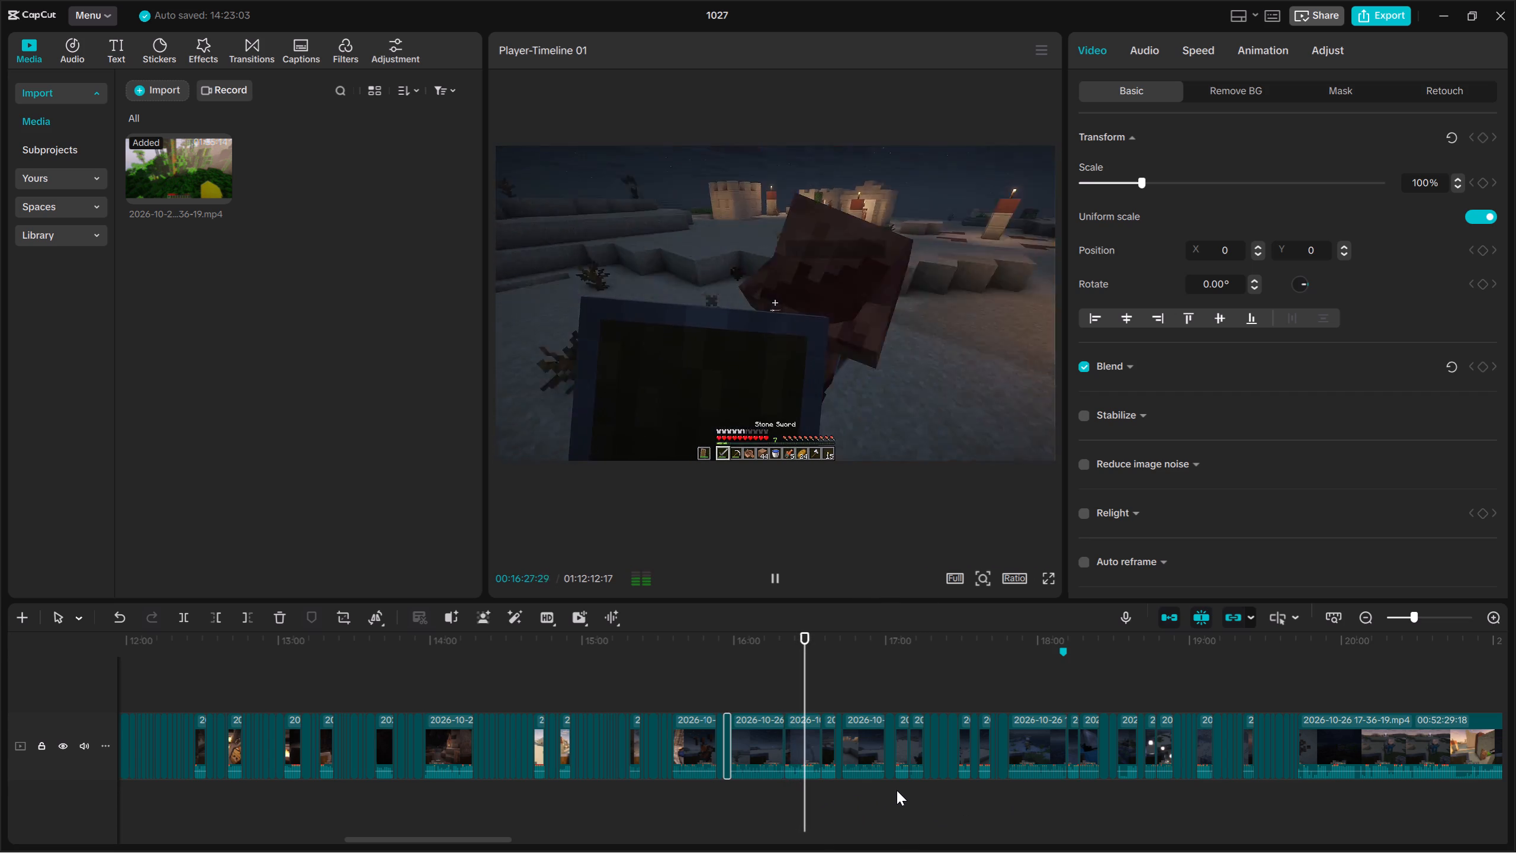
{"action": "left_click", "coordinate": [1309, 800]}
{"action": "key", "text": "Up"}
{"action": "left_click", "coordinate": [1324, 752]}
{"action": "key", "text": "space"}
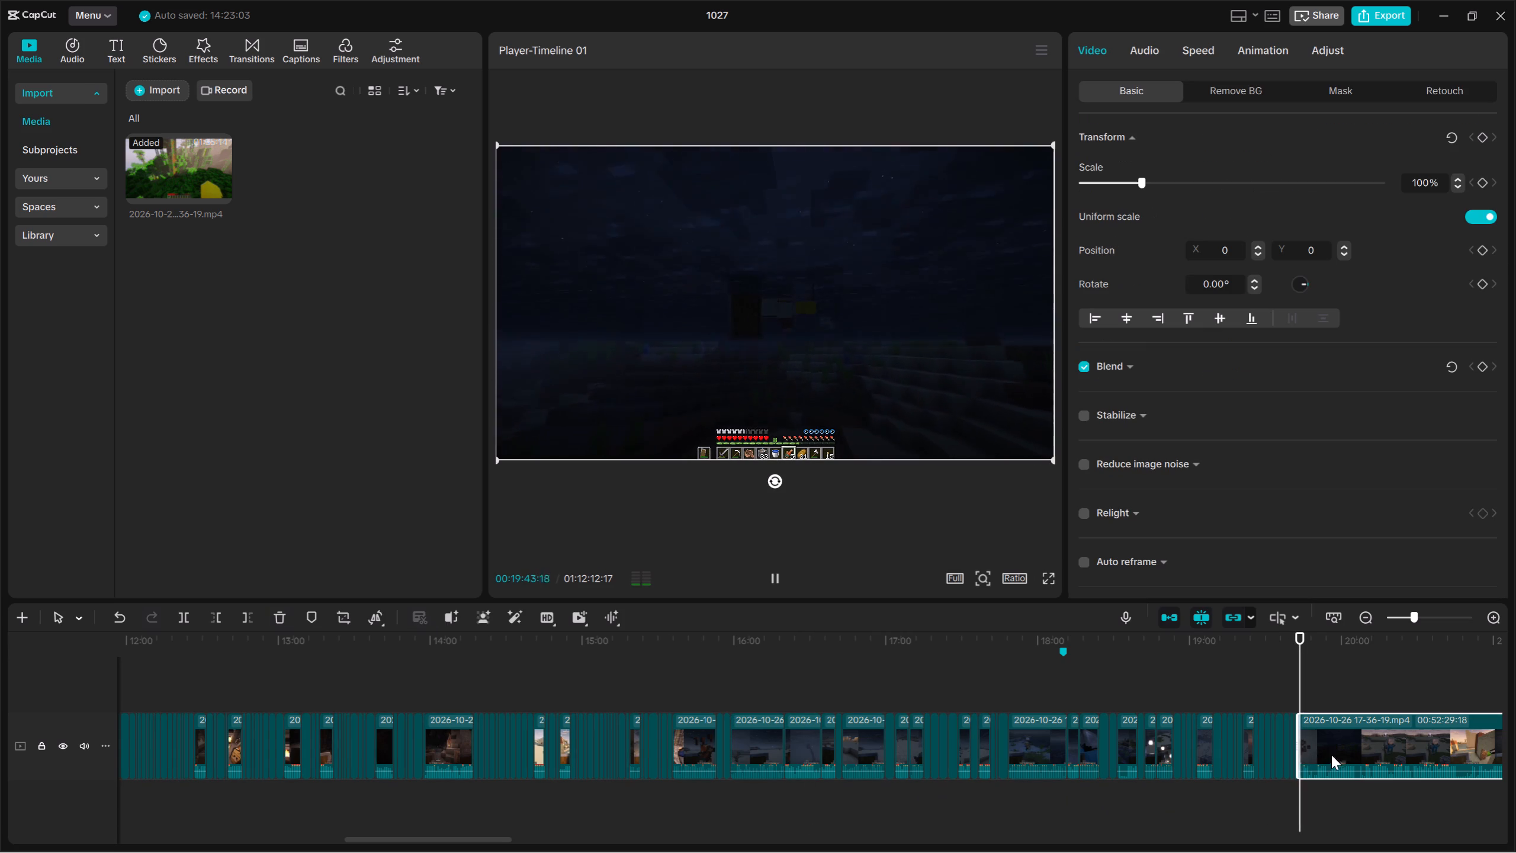
{"action": "left_click", "coordinate": [1496, 618]}
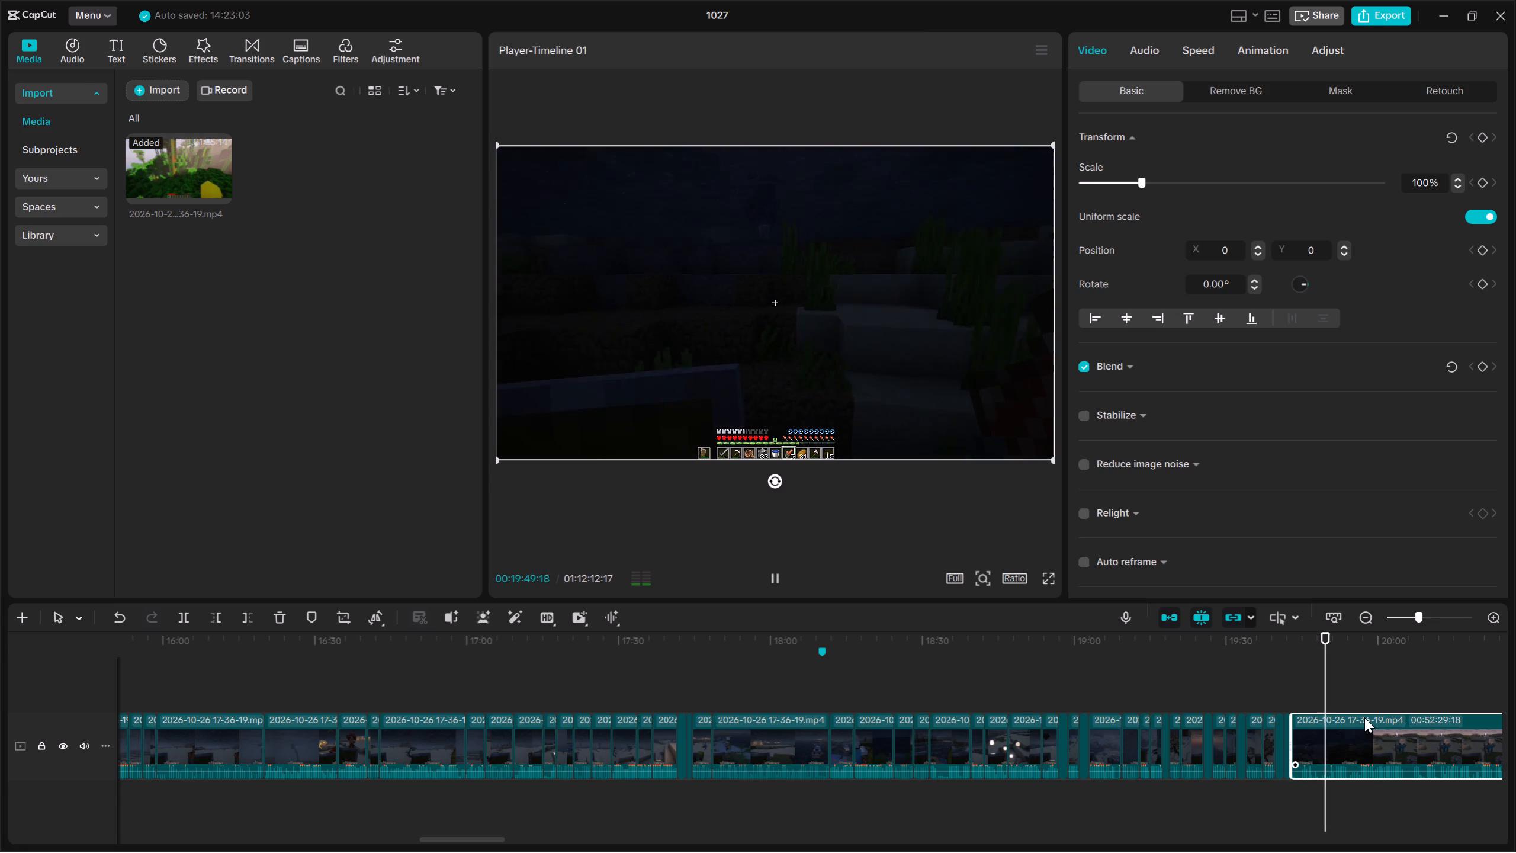
{"action": "key", "text": "Up"}
{"action": "key", "text": "Up"}
{"action": "key", "text": "space"}
{"action": "double_click", "coordinate": [1490, 620]}
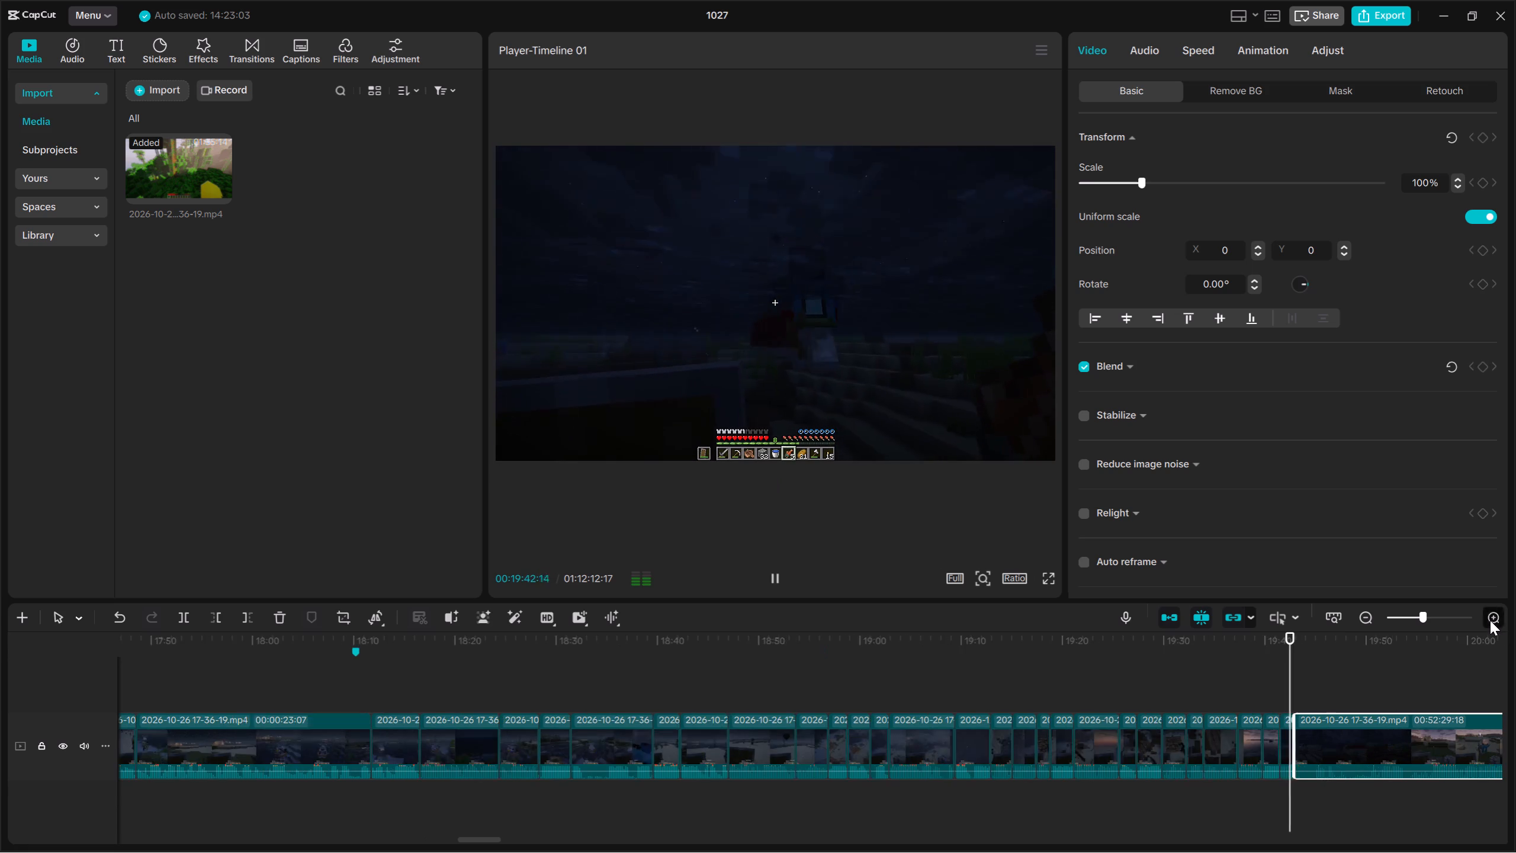
{"action": "left_click", "coordinate": [1337, 784]}
{"action": "left_click", "coordinate": [1342, 784]}
{"action": "left_click_drag", "start_coordinate": [1344, 785], "coordinate": [1338, 785]}
{"action": "left_click_drag", "start_coordinate": [1382, 803], "coordinate": [1383, 785]}
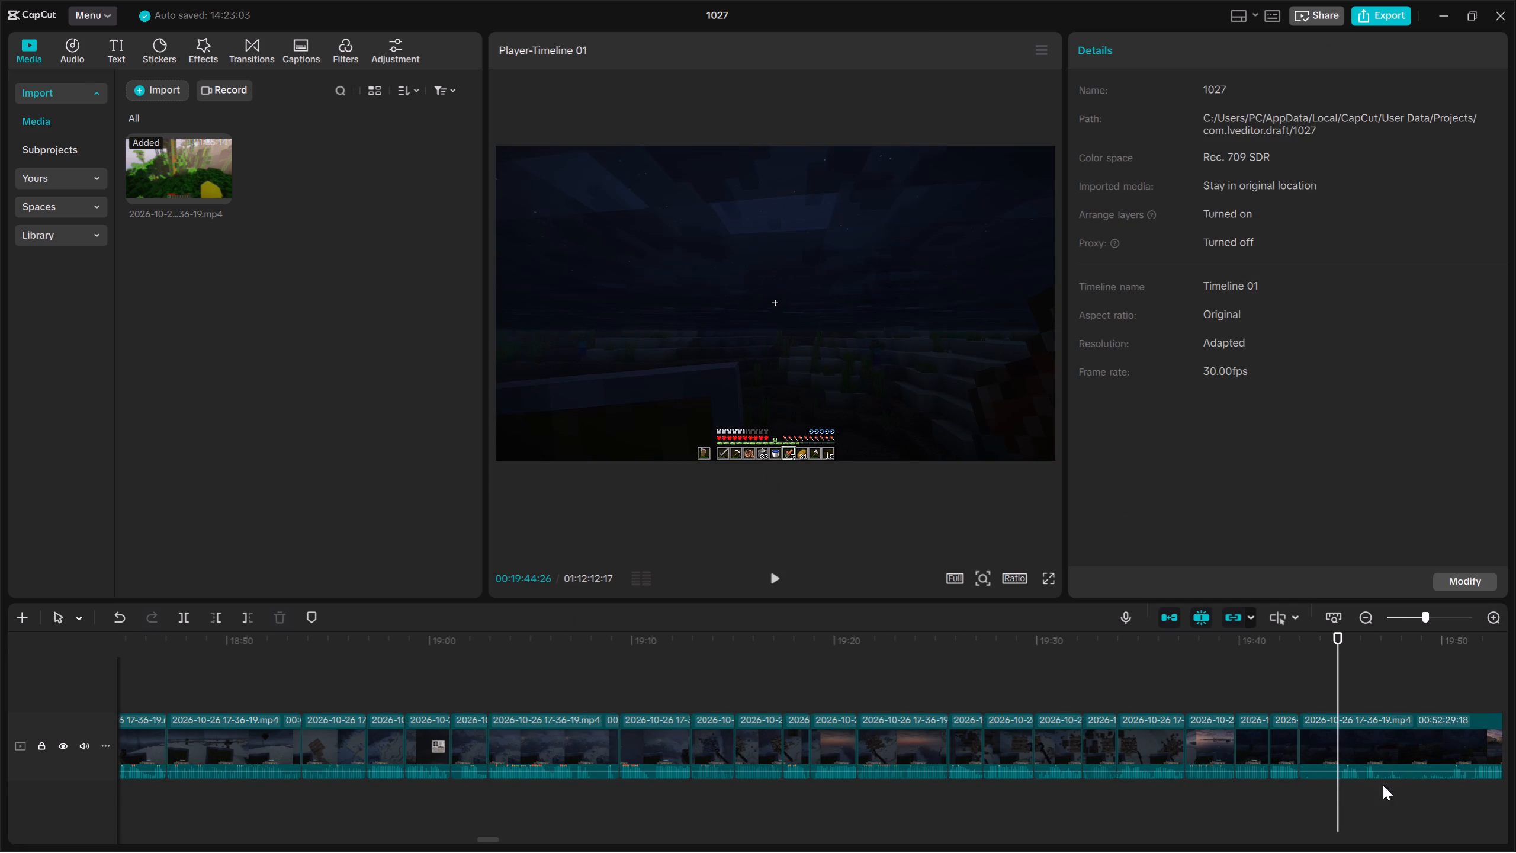
{"action": "left_click_drag", "start_coordinate": [1383, 785], "coordinate": [1385, 732]}
{"action": "left_click", "coordinate": [217, 614]}
Split the long clip at 00:19:45:07 and trim about 4.4 seconds off the remainder's start.
{"action": "key", "text": "space"}
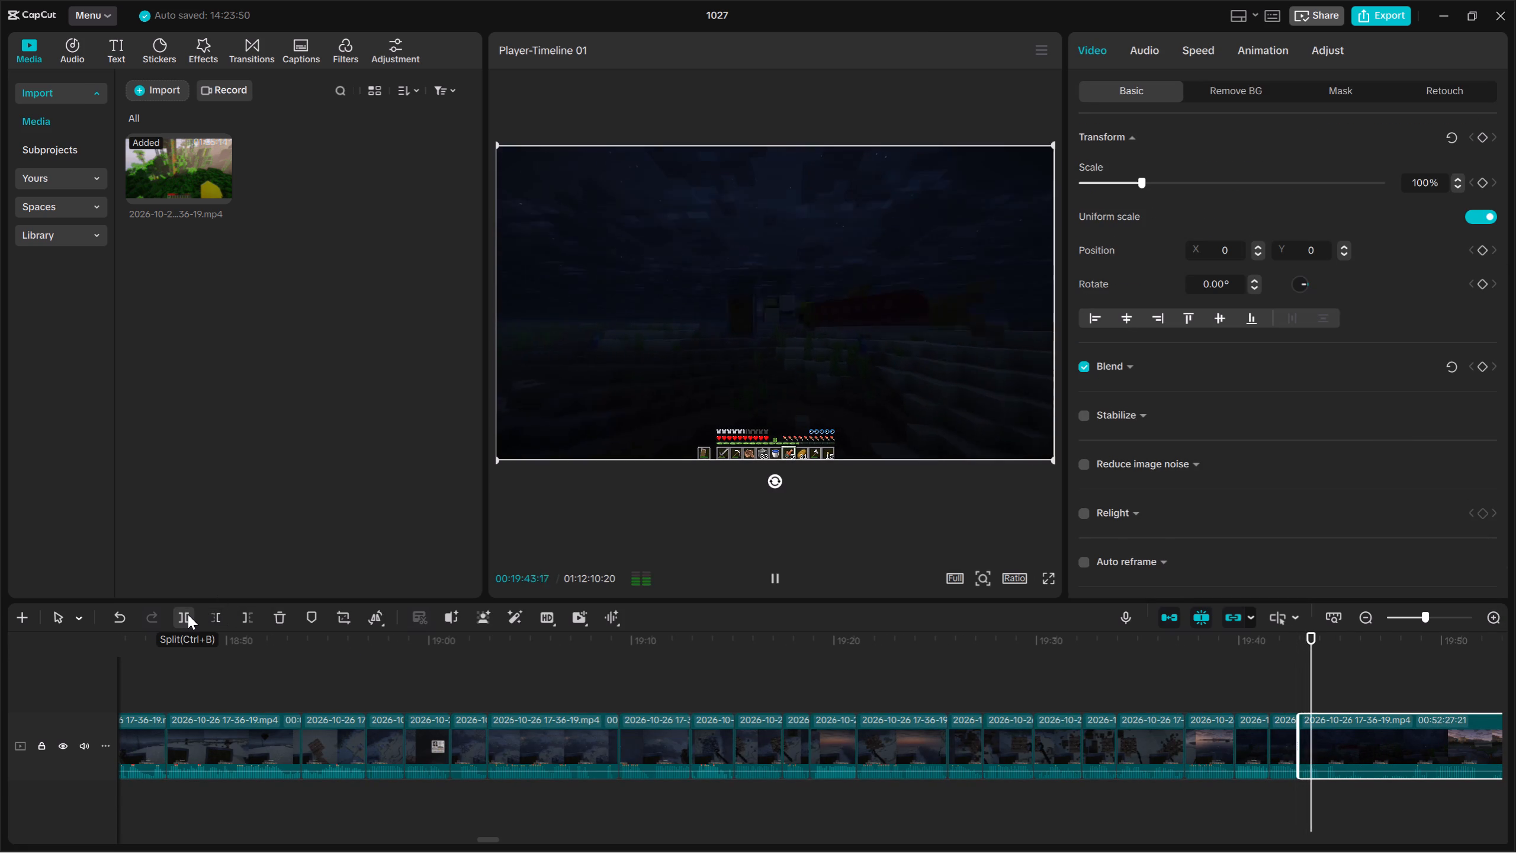
{"action": "key", "text": "space"}
{"action": "left_click", "coordinate": [188, 614]}
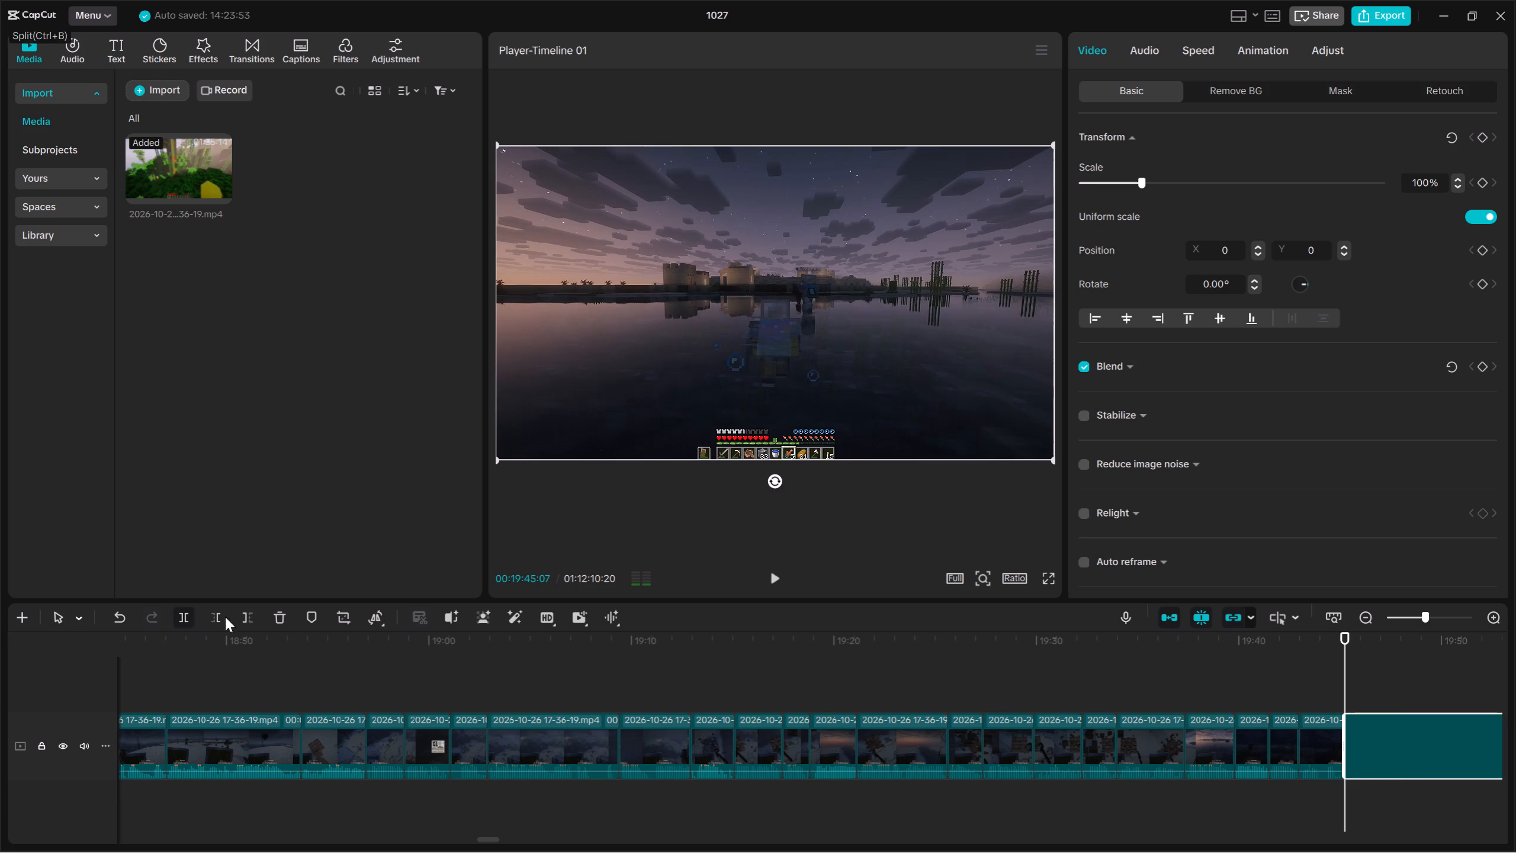
{"action": "key", "text": "space"}
{"action": "left_click", "coordinate": [1412, 785]}
{"action": "key", "text": "space"}
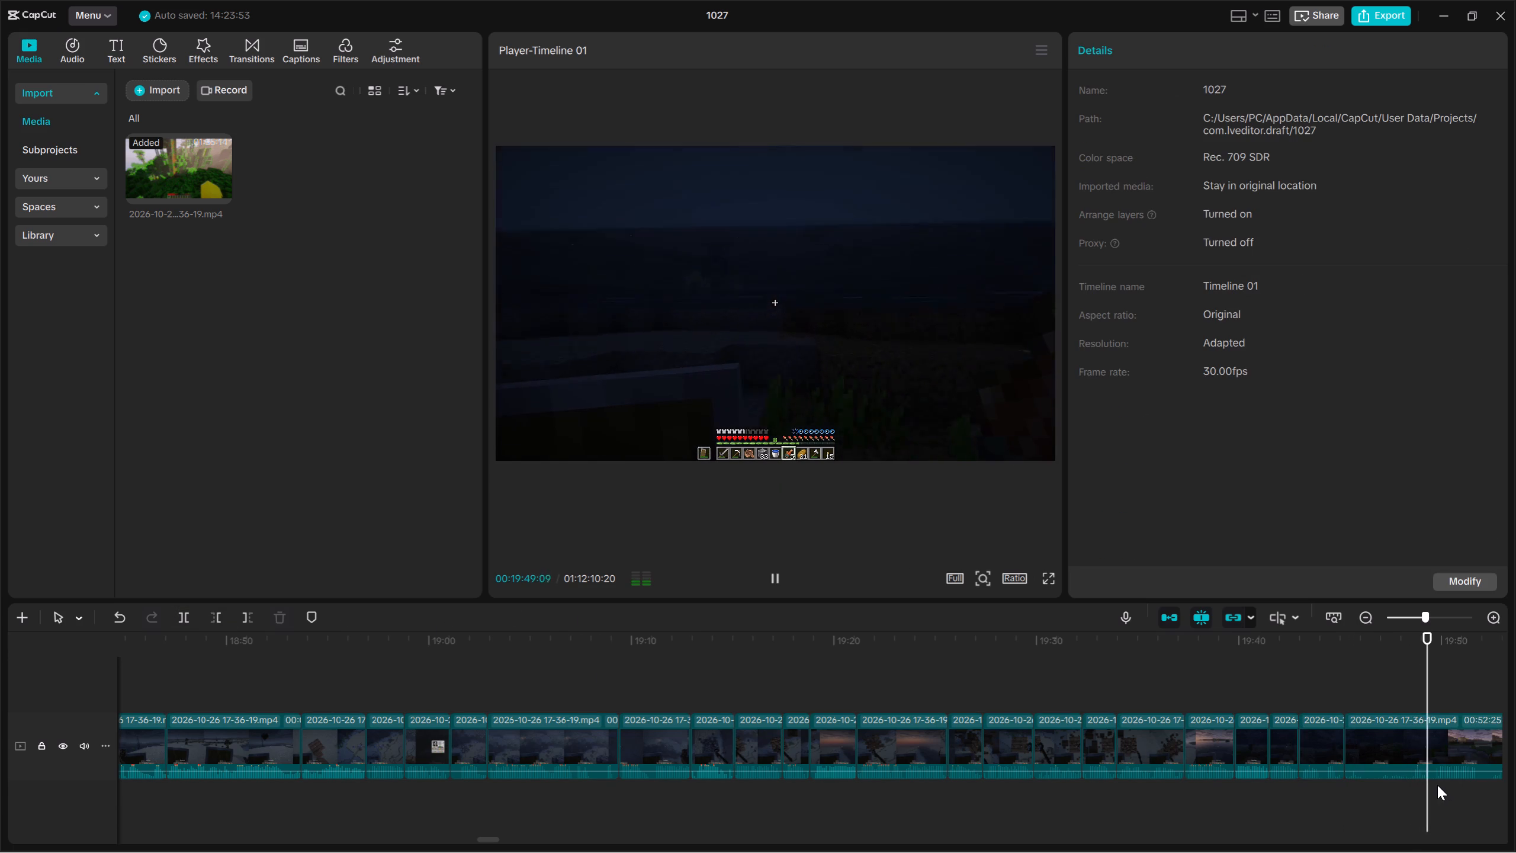
{"action": "key", "text": "space"}
{"action": "key", "text": "space"}
{"action": "left_click_drag", "start_coordinate": [1395, 812], "coordinate": [1515, 814]}
{"action": "double_click", "coordinate": [779, 785]}
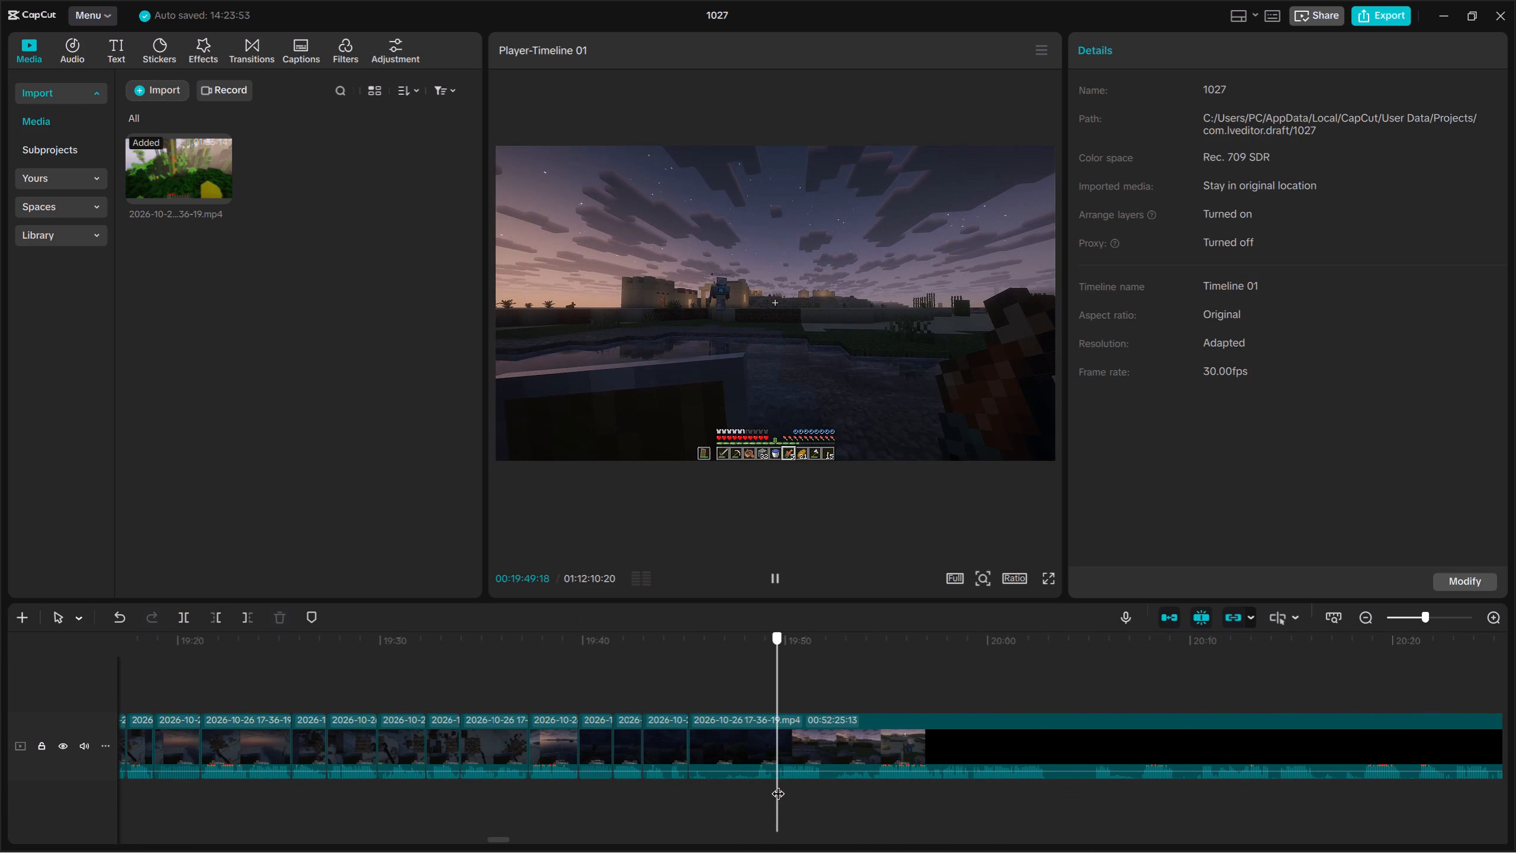
{"action": "left_click_drag", "start_coordinate": [817, 801], "coordinate": [834, 740]}
{"action": "left_click", "coordinate": [215, 615]}
Split the long clip at 00:19:47:10 and trim about 2.5 seconds off the remainder's start.
{"action": "key", "text": "space"}
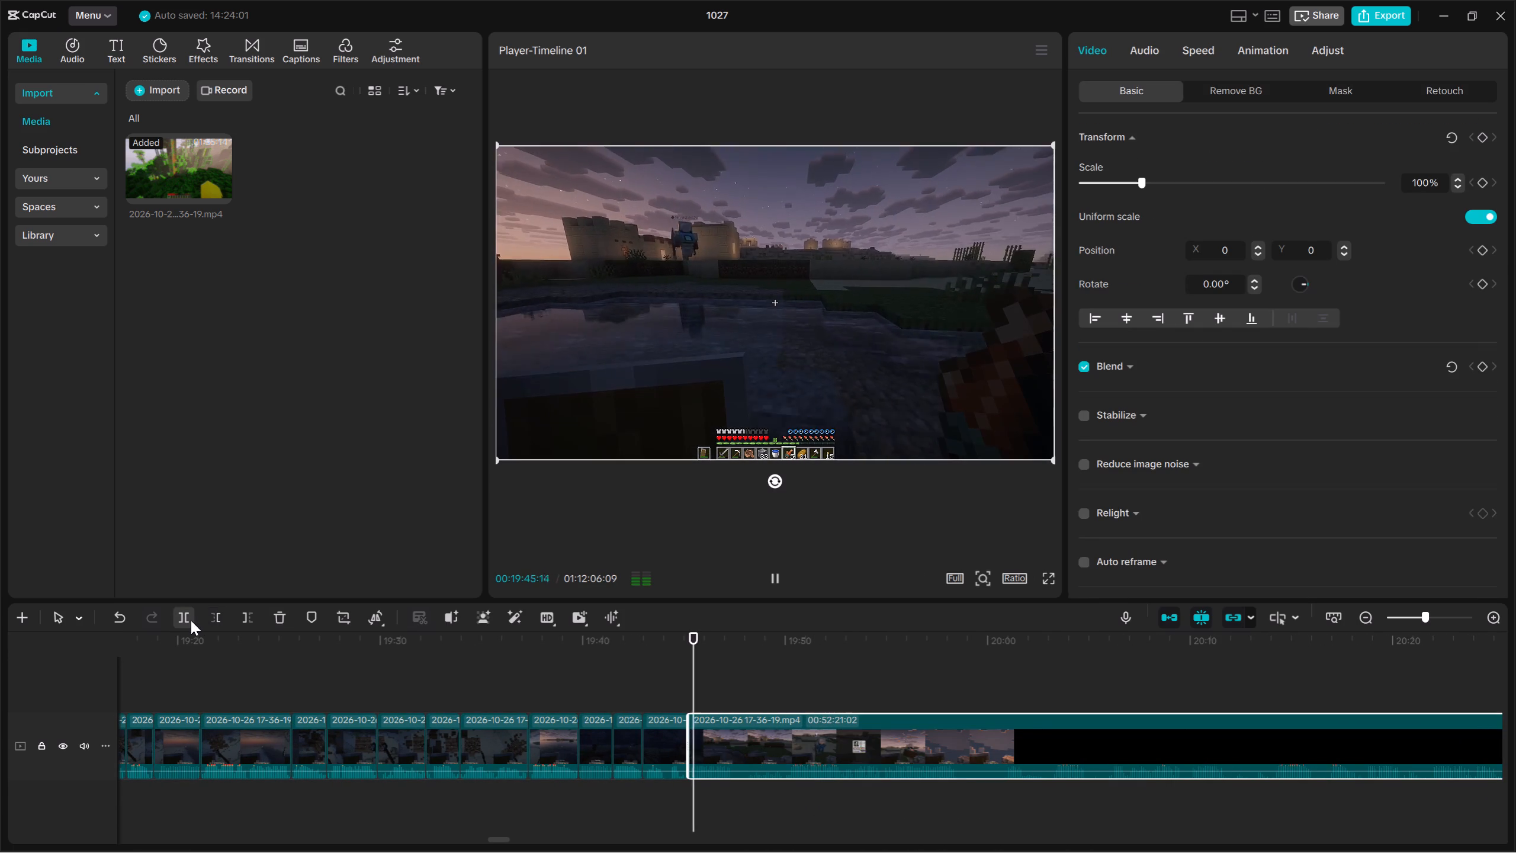
{"action": "key", "text": "space"}
{"action": "left_click", "coordinate": [190, 620]}
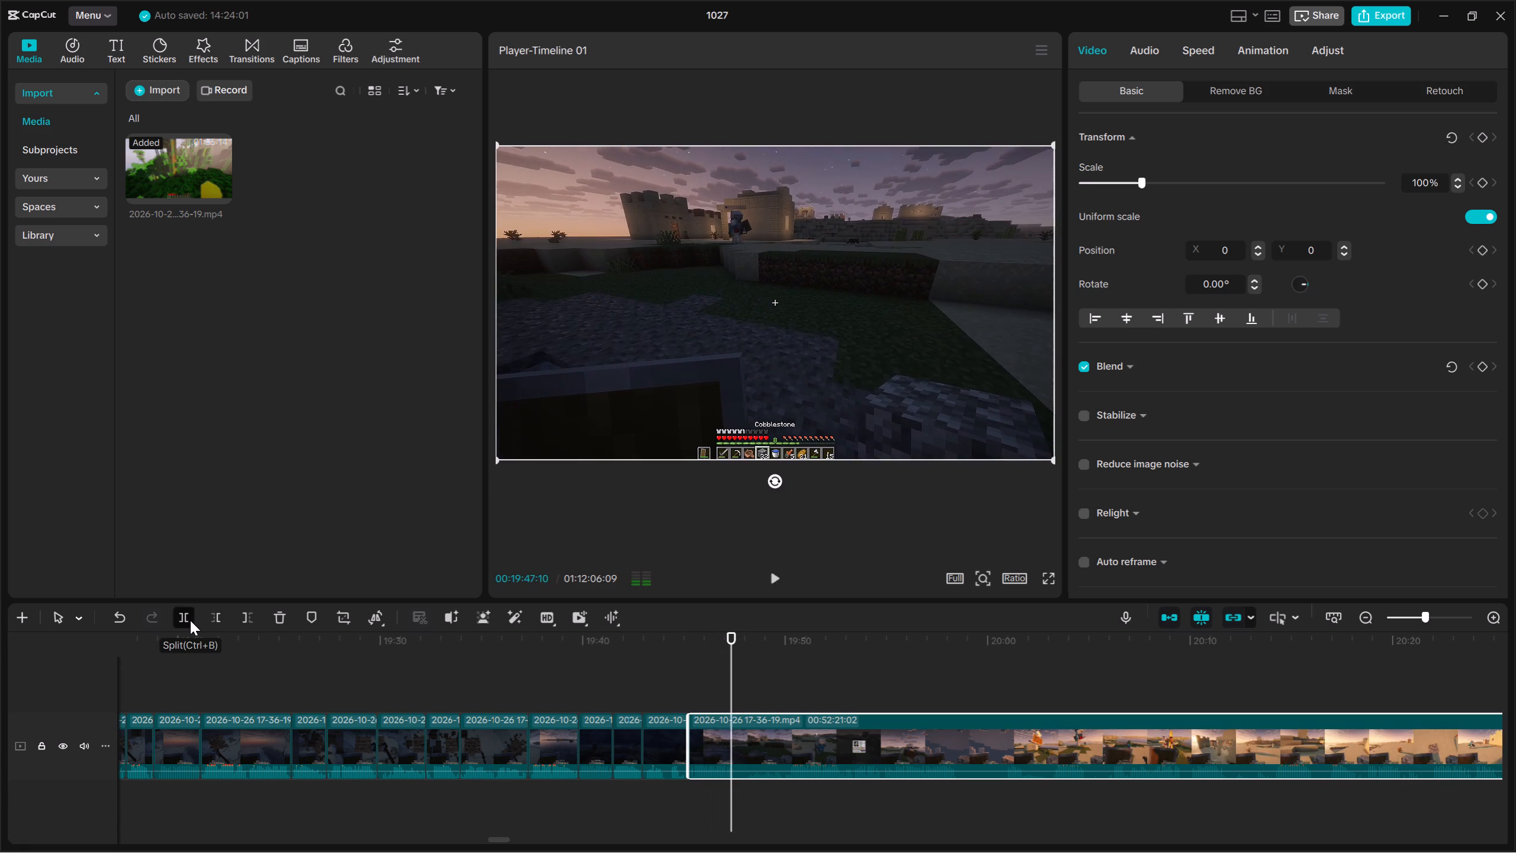
{"action": "key", "text": "space"}
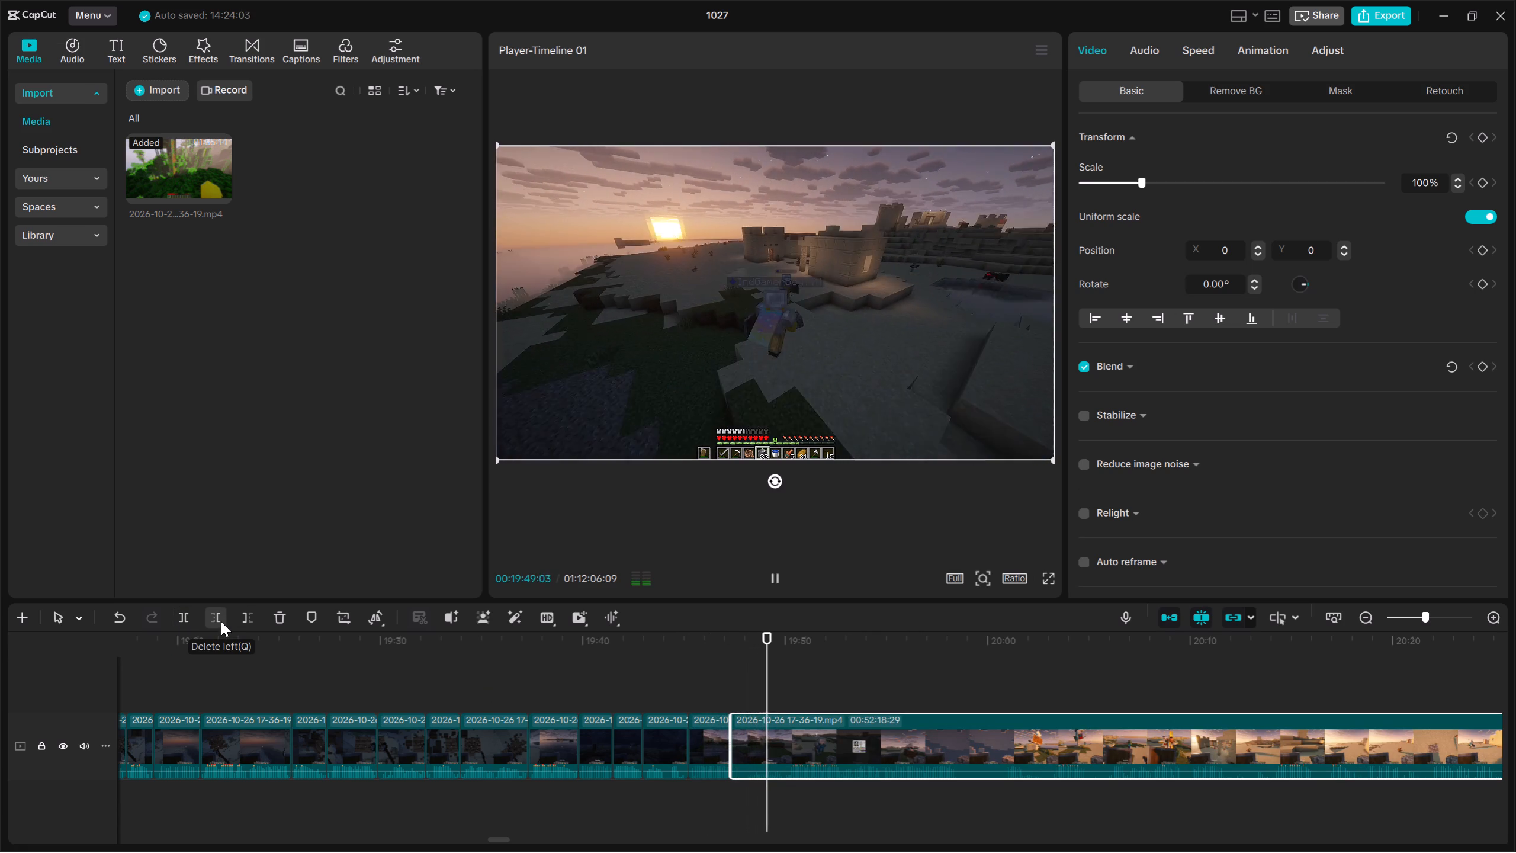
{"action": "left_click", "coordinate": [221, 621]}
Review the footage after 00:19:47:10 and trim about 5 more seconds off the long clip's start.
{"action": "key", "text": "space"}
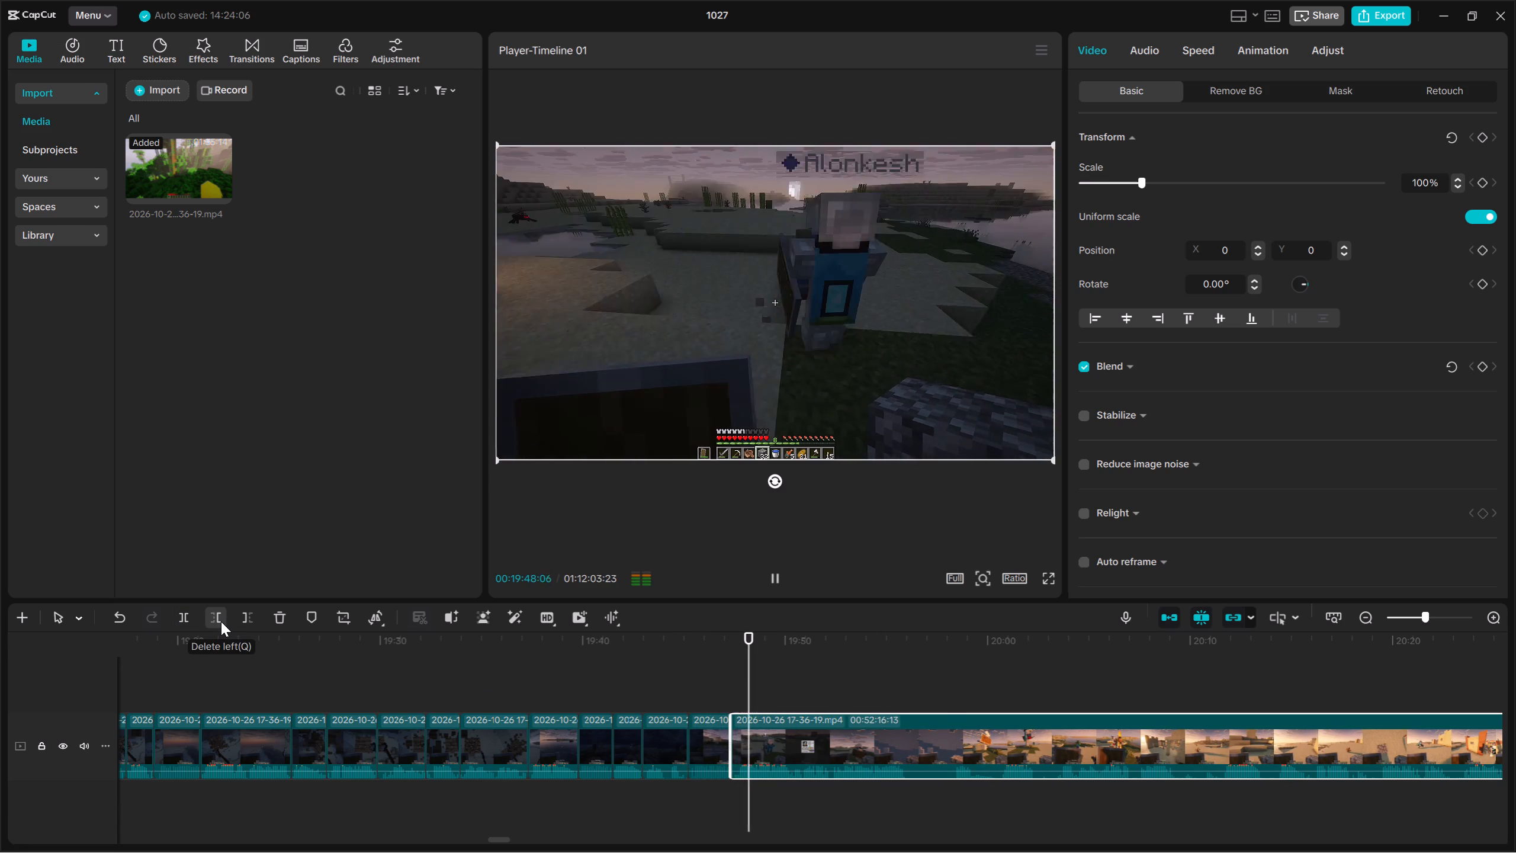
{"action": "key", "text": "Up"}
{"action": "key", "text": "space"}
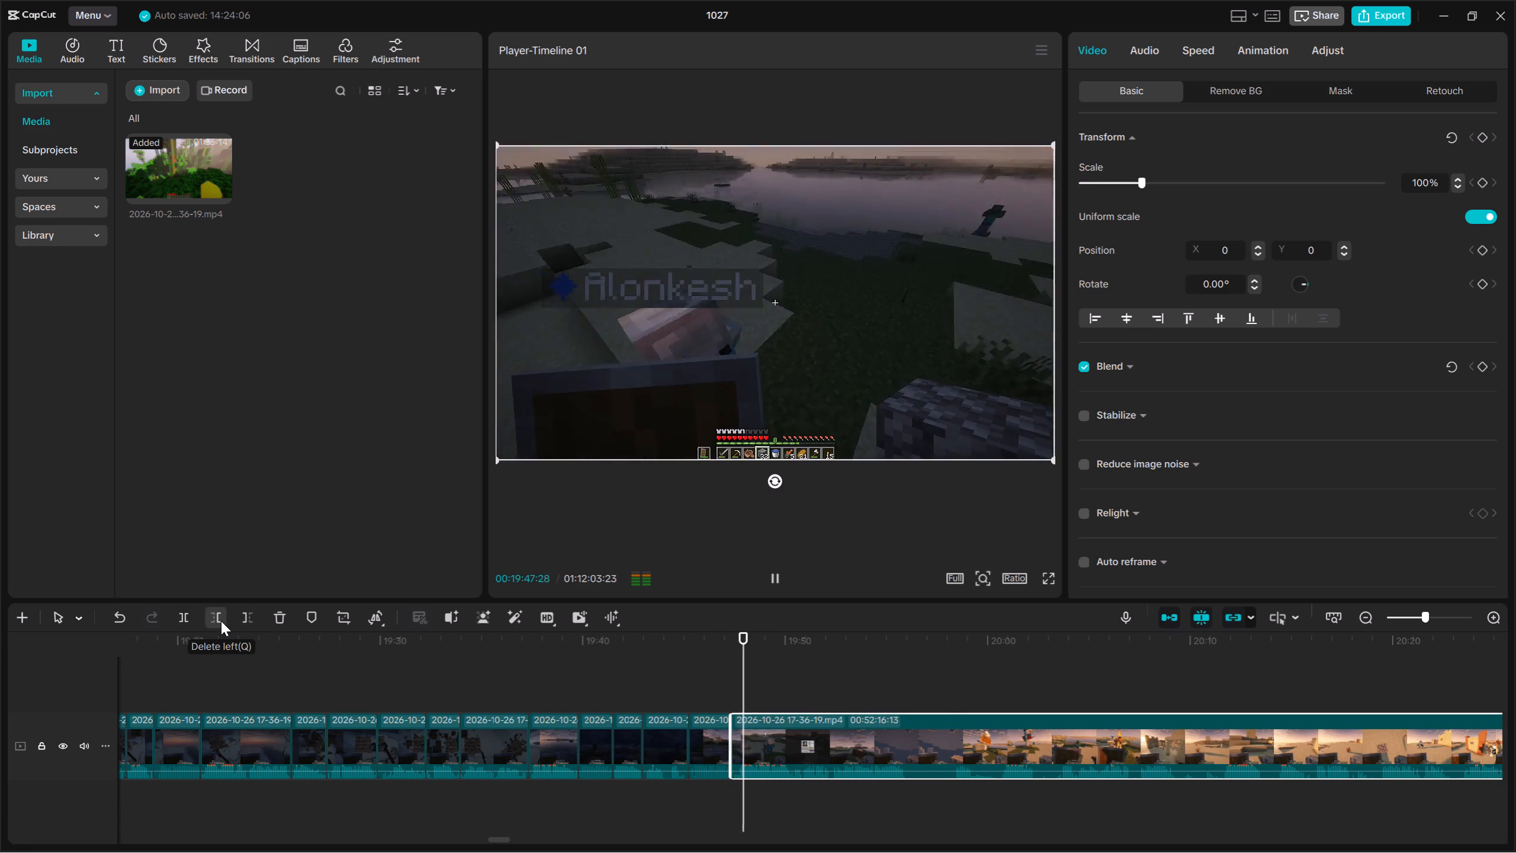
{"action": "key", "text": "space"}
{"action": "key", "text": "space"}
{"action": "key", "text": "space"}
{"action": "key", "text": "space"}
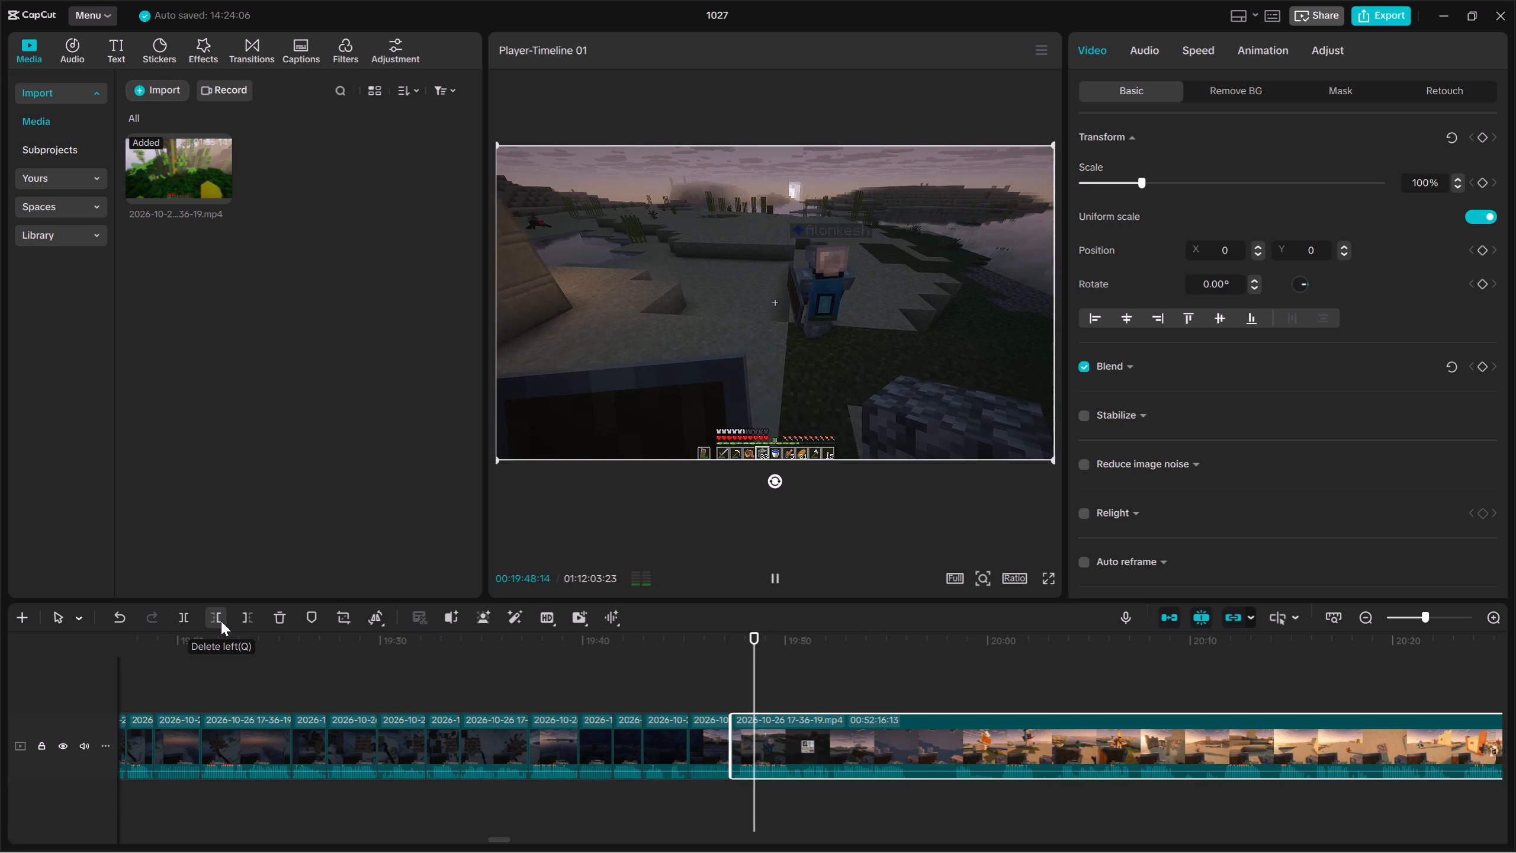
{"action": "key", "text": "space"}
{"action": "key", "text": "space"}
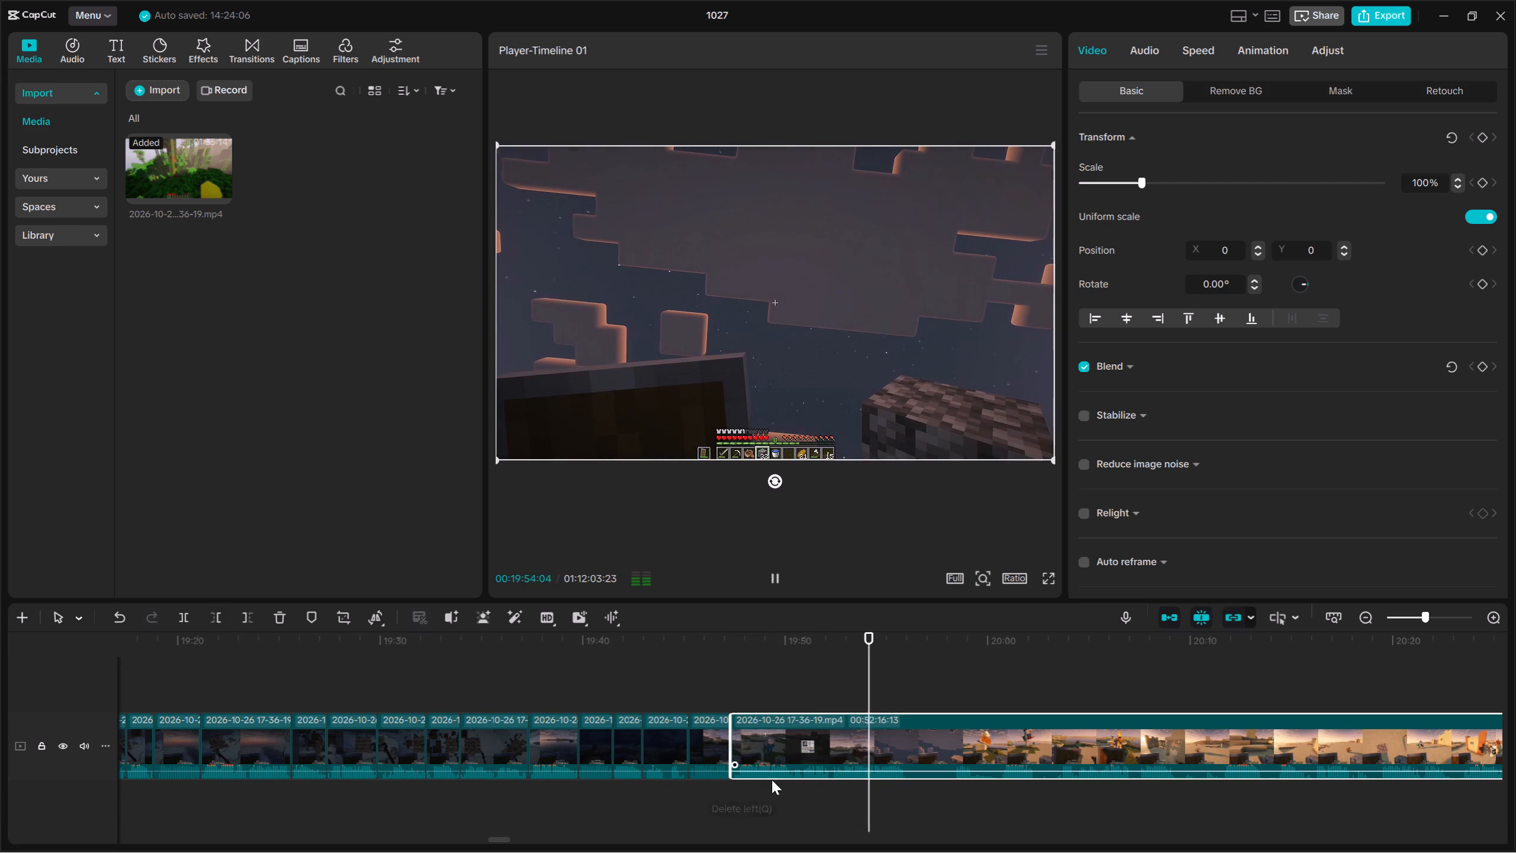
{"action": "key", "text": "space"}
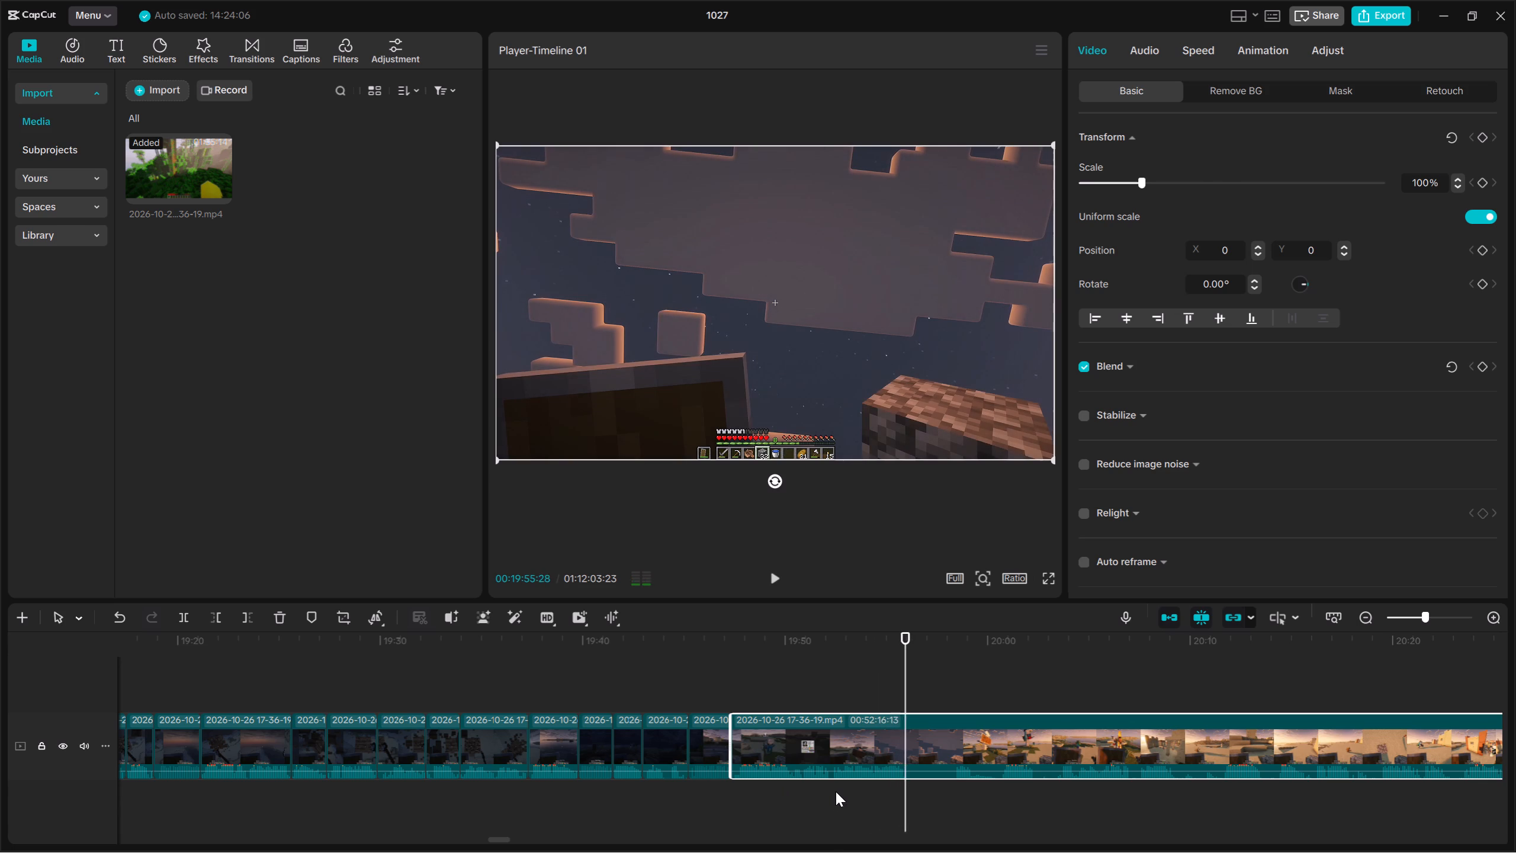
{"action": "double_click", "coordinate": [836, 791]}
{"action": "left_click_drag", "start_coordinate": [885, 799], "coordinate": [902, 752]}
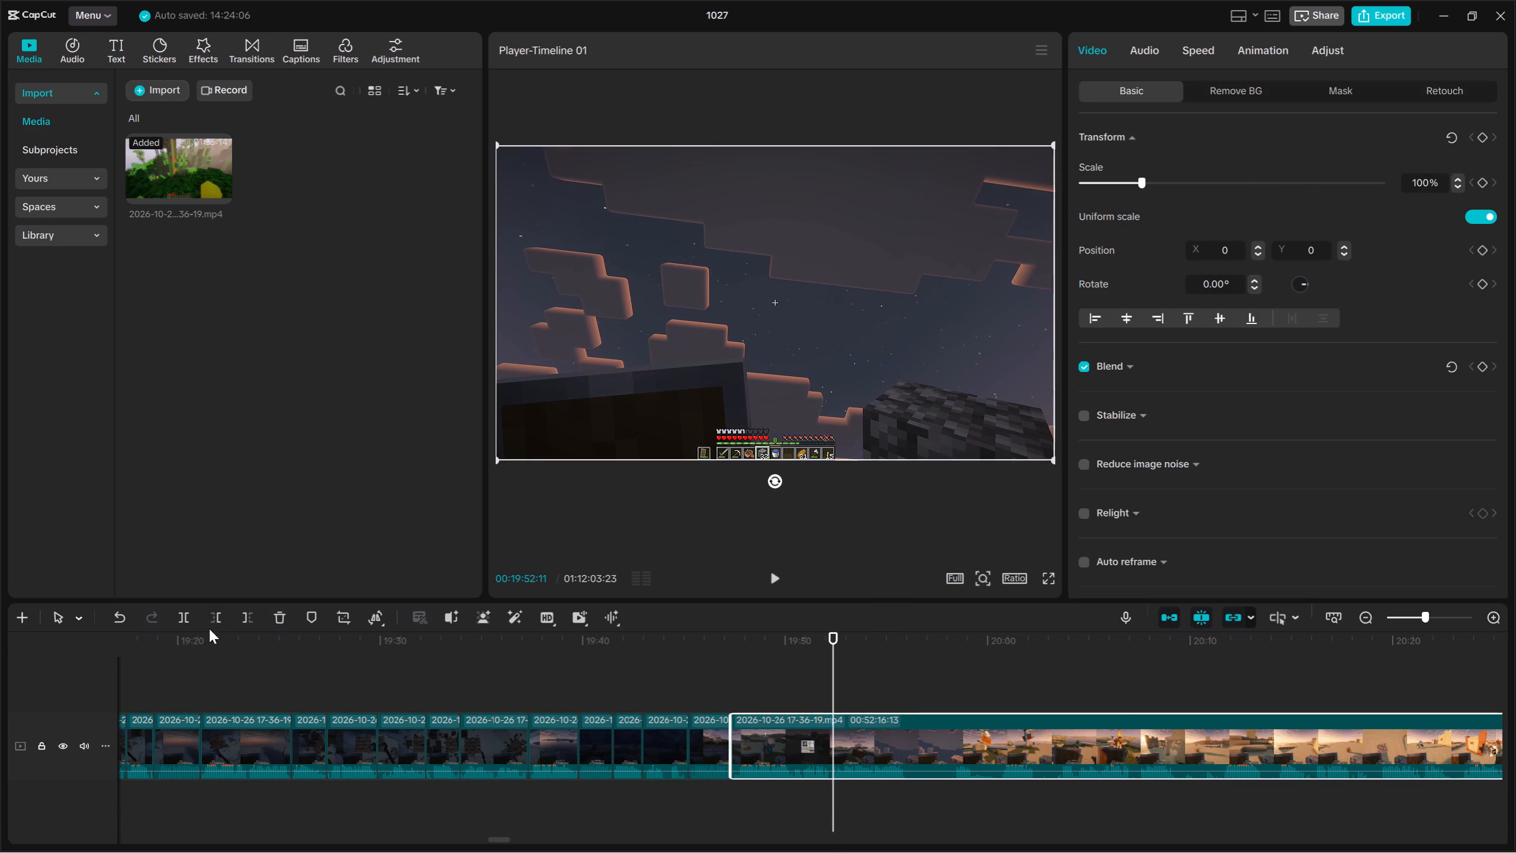
{"action": "left_click", "coordinate": [217, 613]}
Add a timeline marker at 00:19:47:10, where the long clip begins.
{"action": "left_click", "coordinate": [741, 689]}
{"action": "key", "text": "Up"}
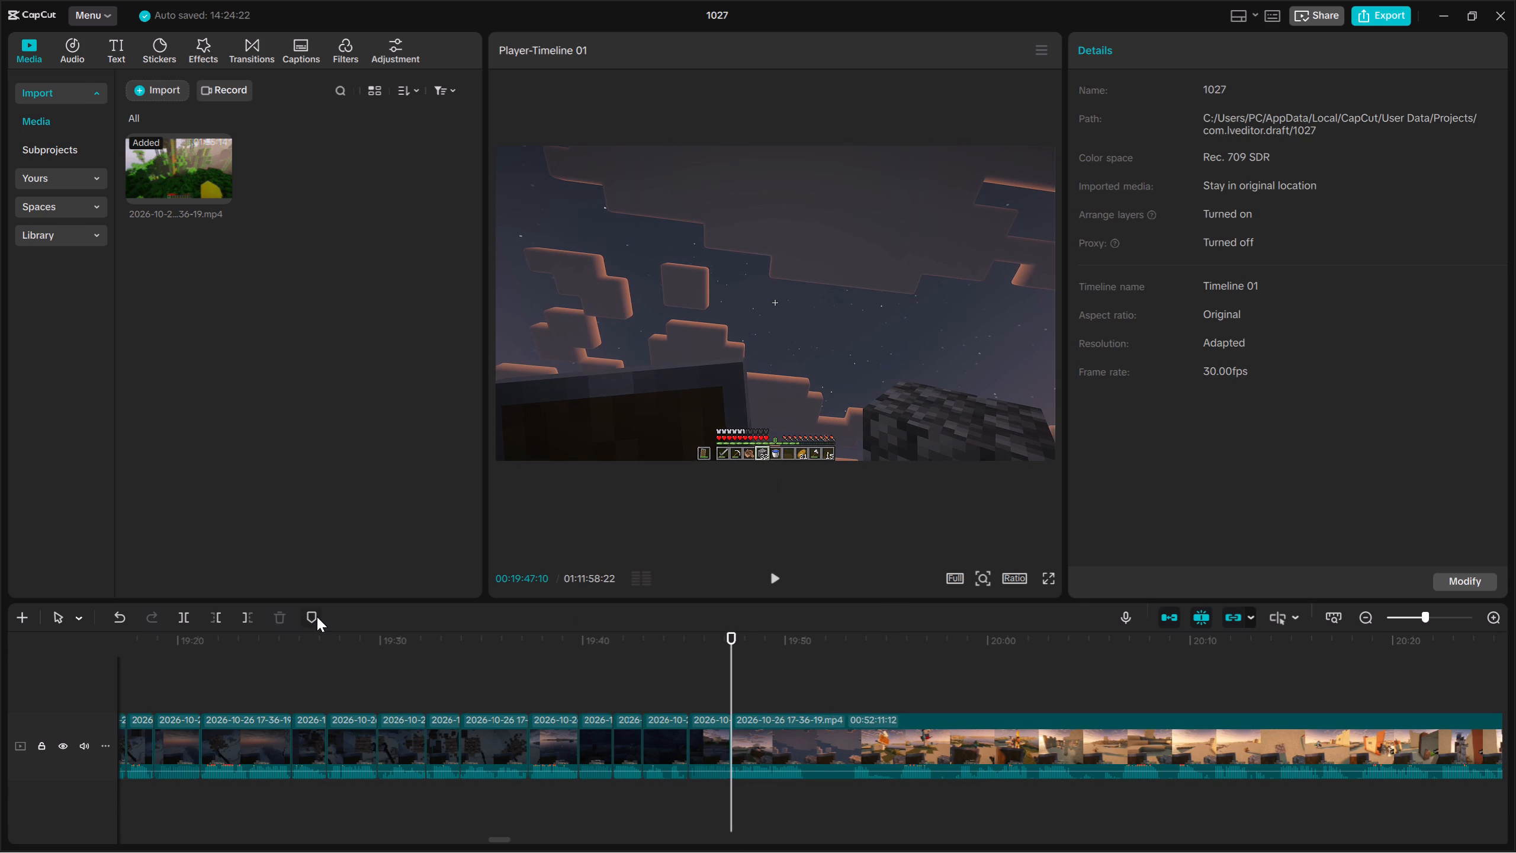
{"action": "left_click", "coordinate": [317, 617]}
Split the long clip just before 00:19:51.
{"action": "key", "text": "space"}
{"action": "left_click", "coordinate": [843, 743]}
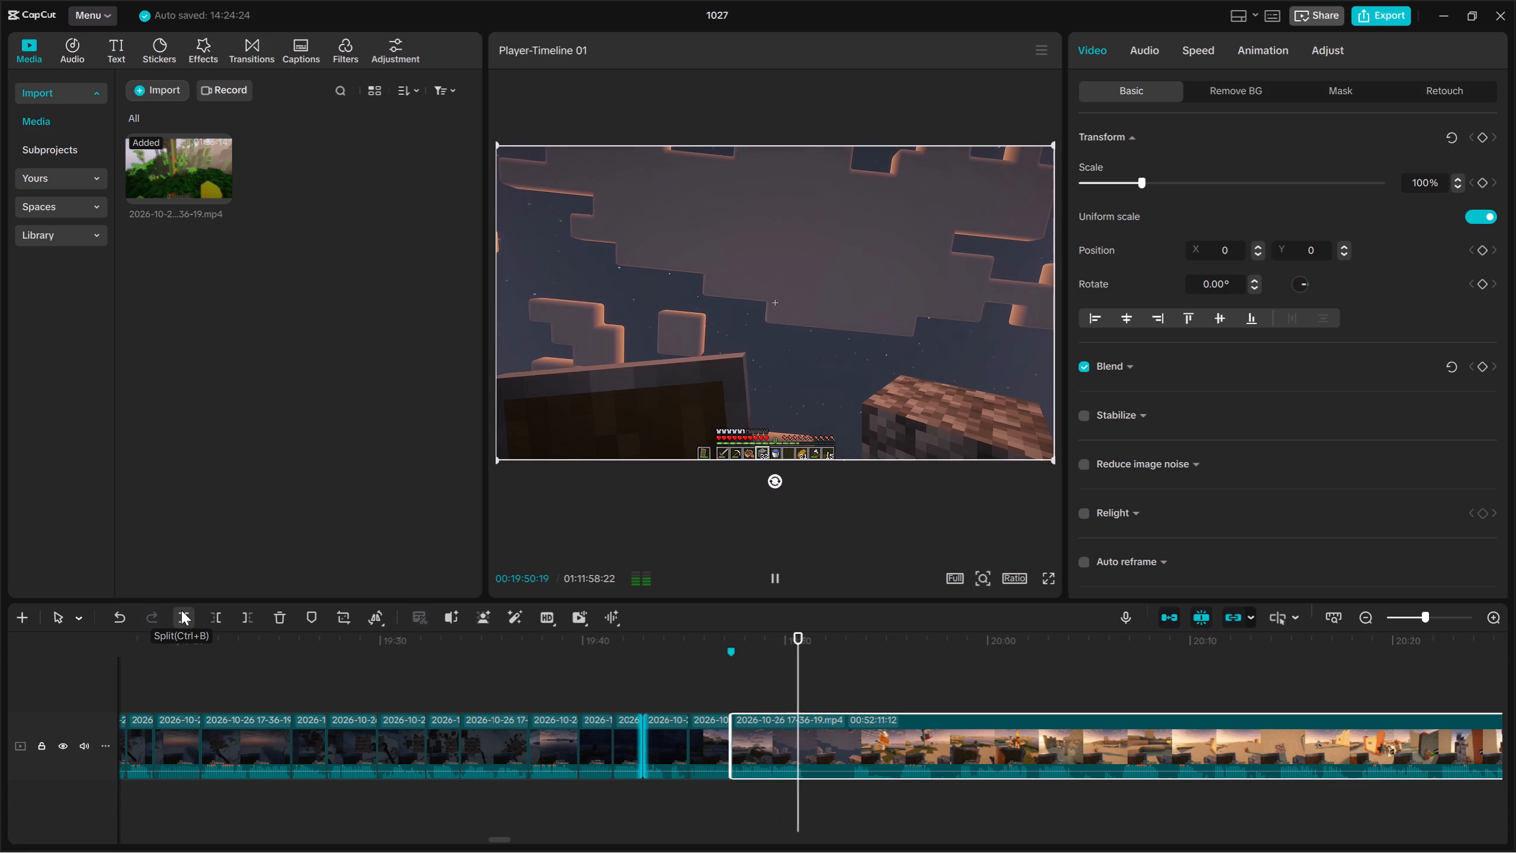
{"action": "key", "text": "space"}
{"action": "left_click", "coordinate": [181, 610]}
Replay the newly separated clip from the marker at about 00:19:47.
{"action": "key", "text": "space"}
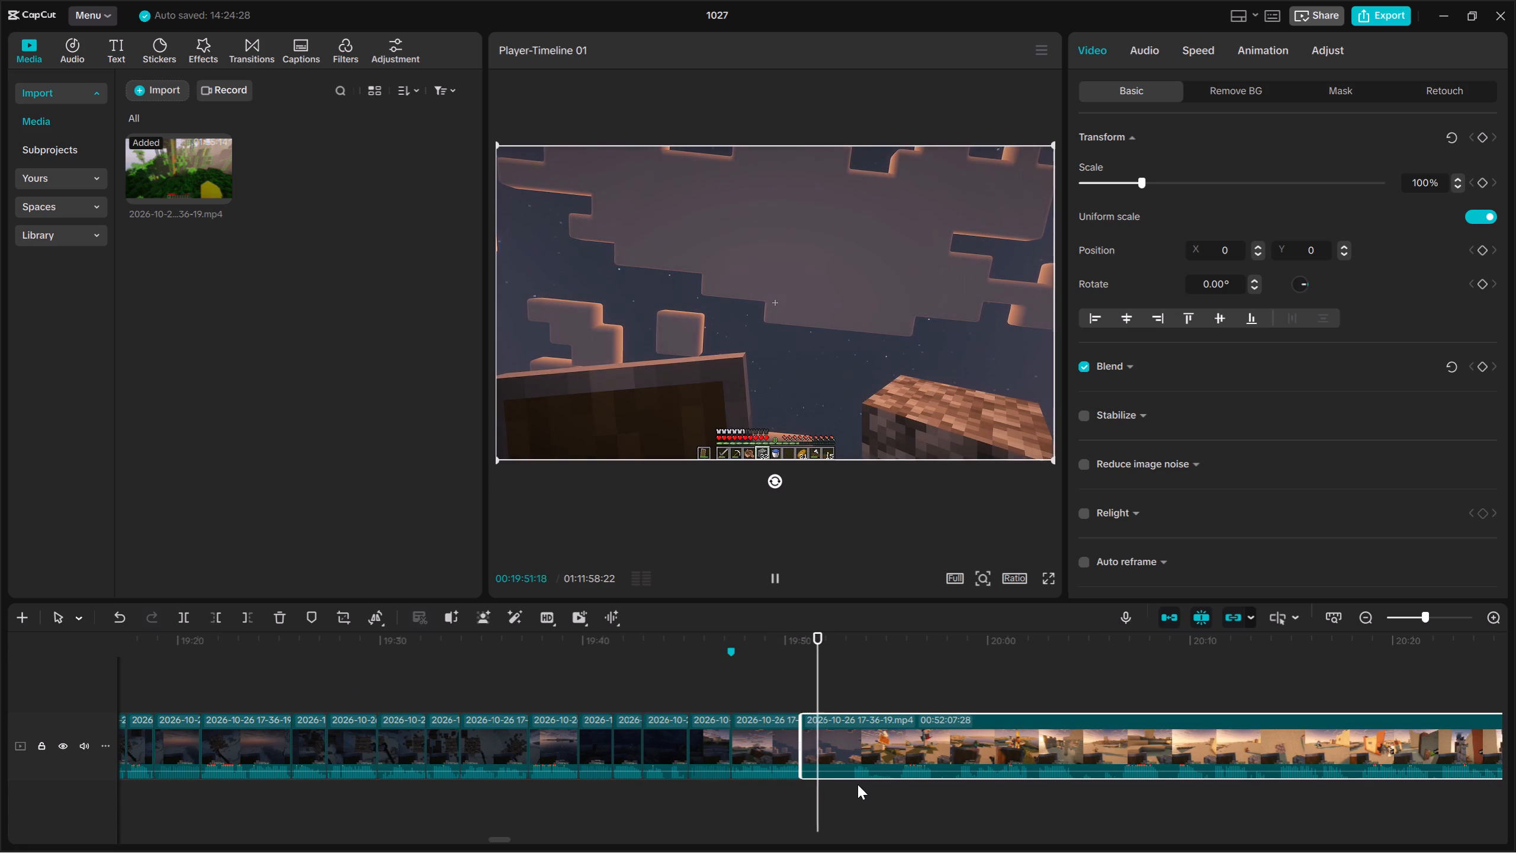
{"action": "left_click", "coordinate": [855, 785]}
{"action": "left_click", "coordinate": [855, 785]}
{"action": "left_click_drag", "start_coordinate": [853, 785], "coordinate": [729, 783]}
{"action": "key", "text": "space"}
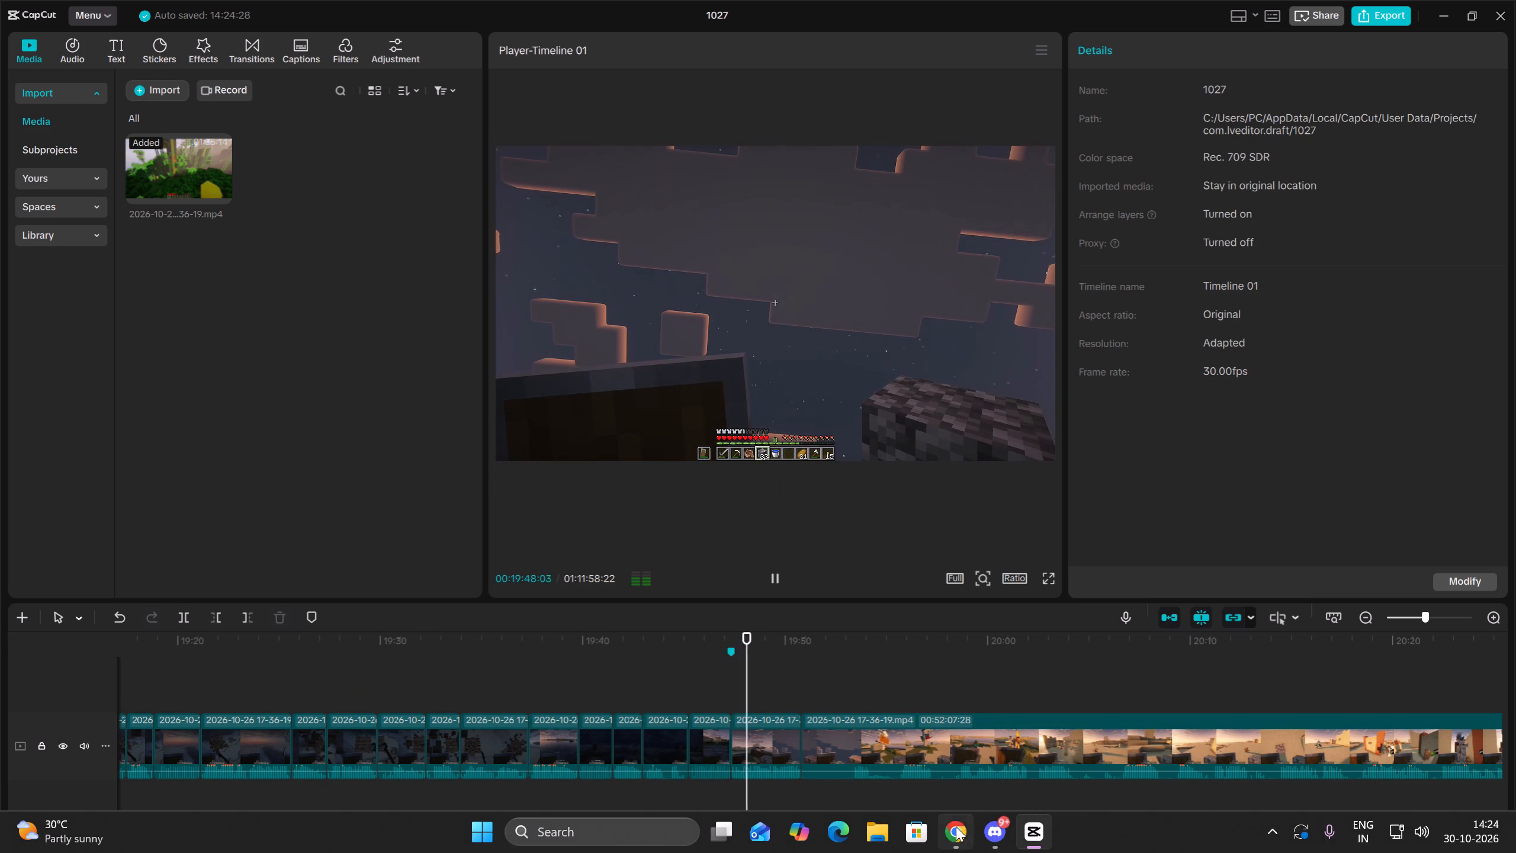
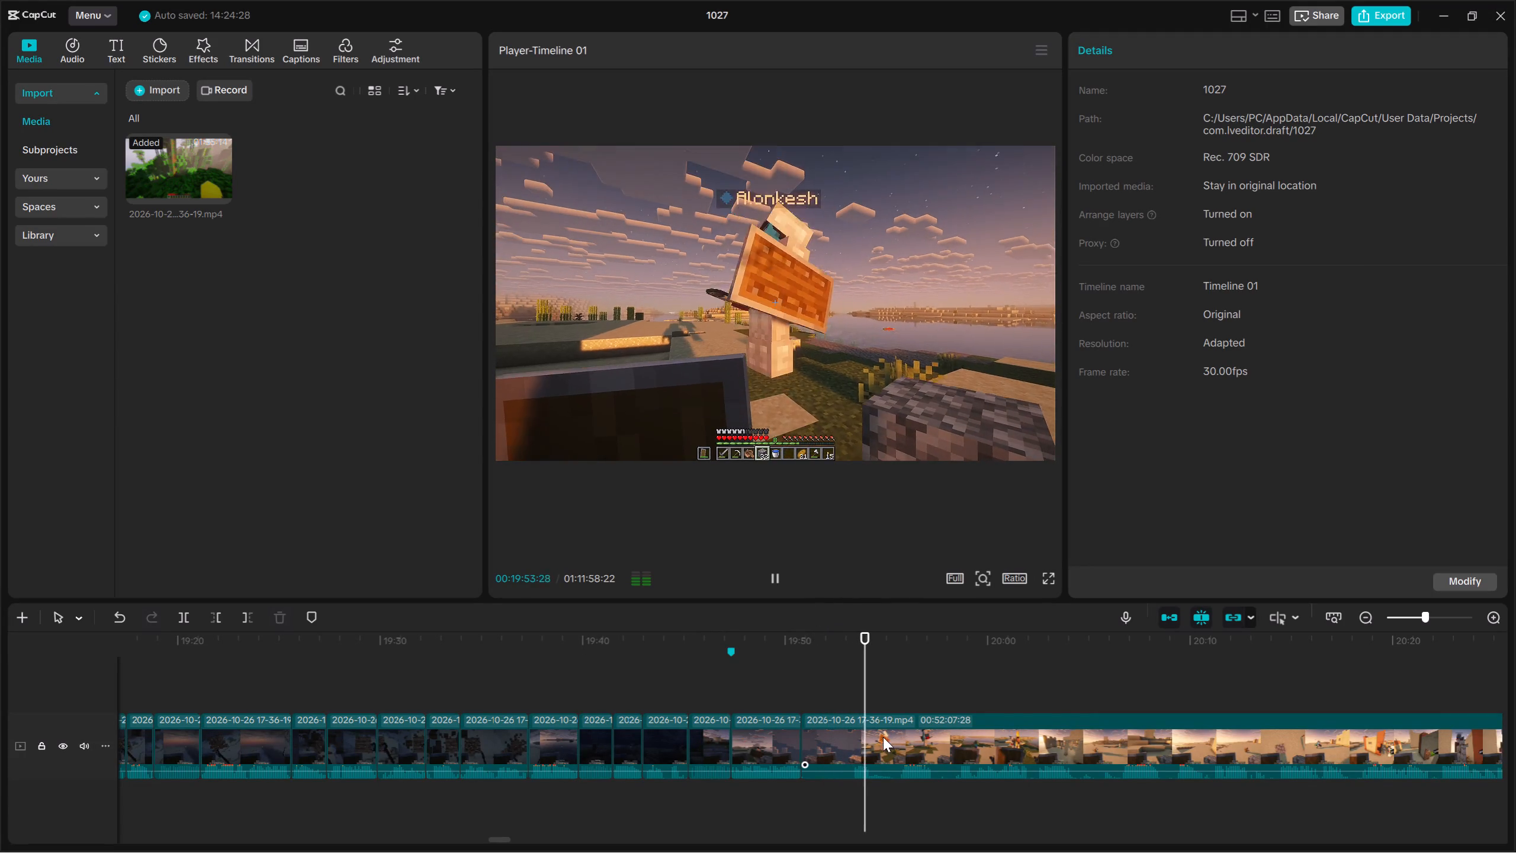
Trim the start of the long clip up to 00:19:53:08.
{"action": "double_click", "coordinate": [852, 796]}
{"action": "left_click_drag", "start_coordinate": [927, 801], "coordinate": [925, 771]}
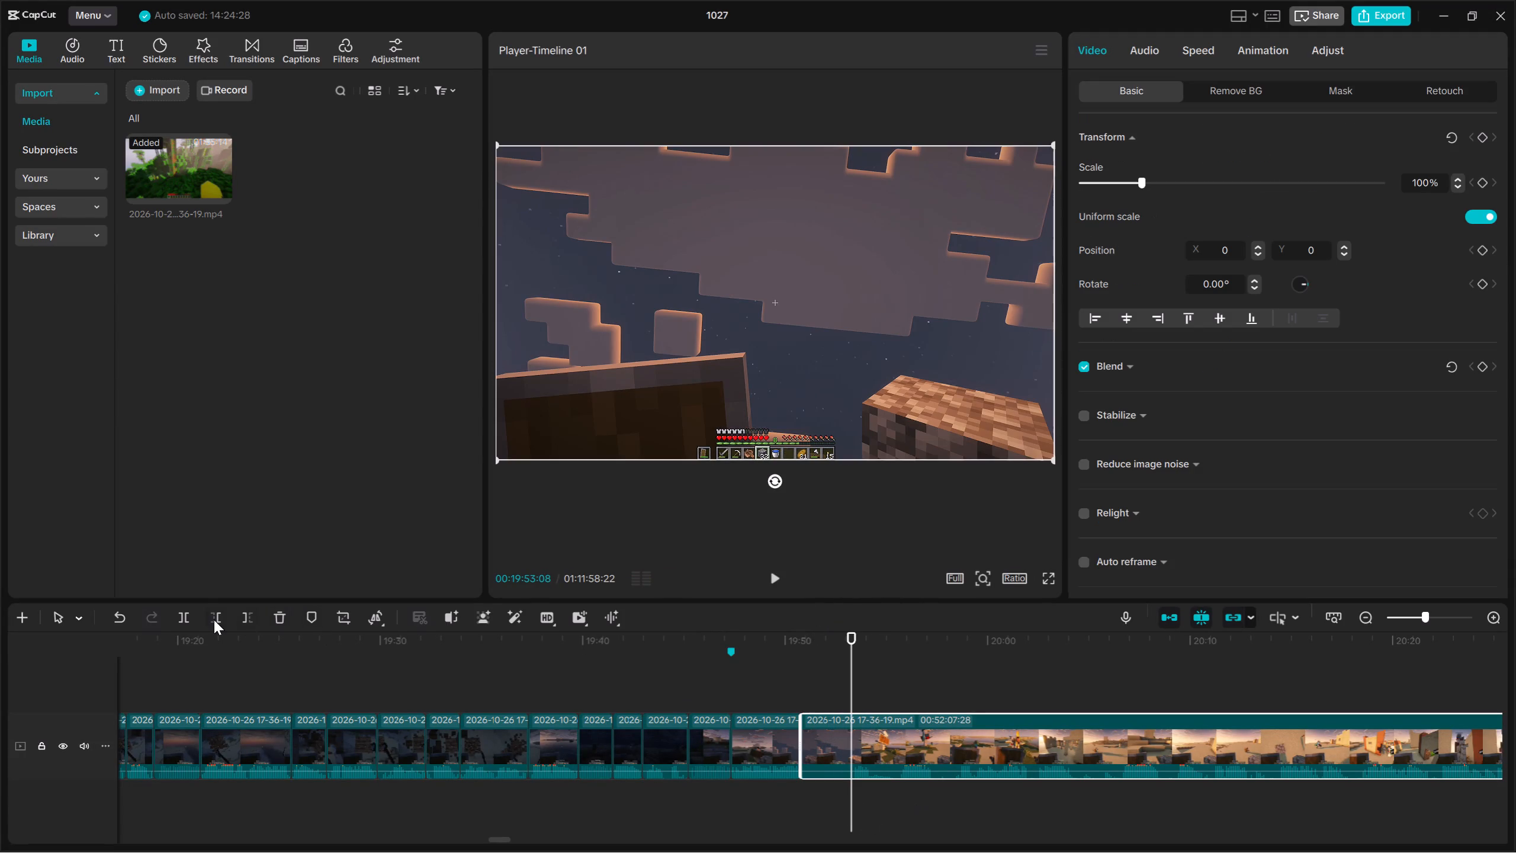
{"action": "left_click", "coordinate": [214, 618]}
Split the long clip at about 00:19:51:23 and trim about 1 second off the start of the remaining part.
{"action": "key", "text": "space"}
{"action": "key", "text": "space"}
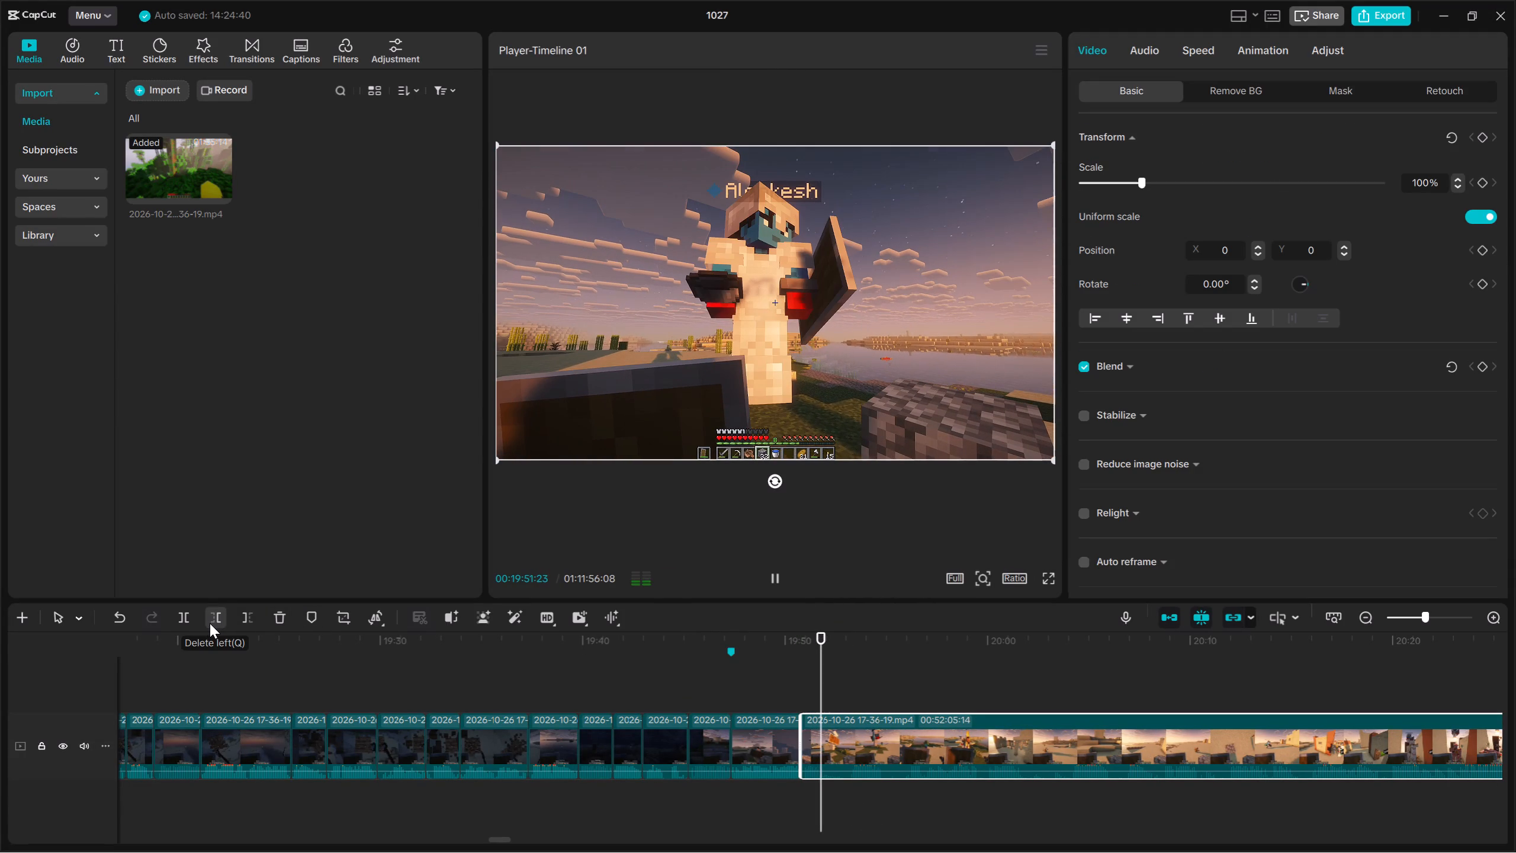
{"action": "left_click", "coordinate": [193, 623]}
{"action": "key", "text": "space"}
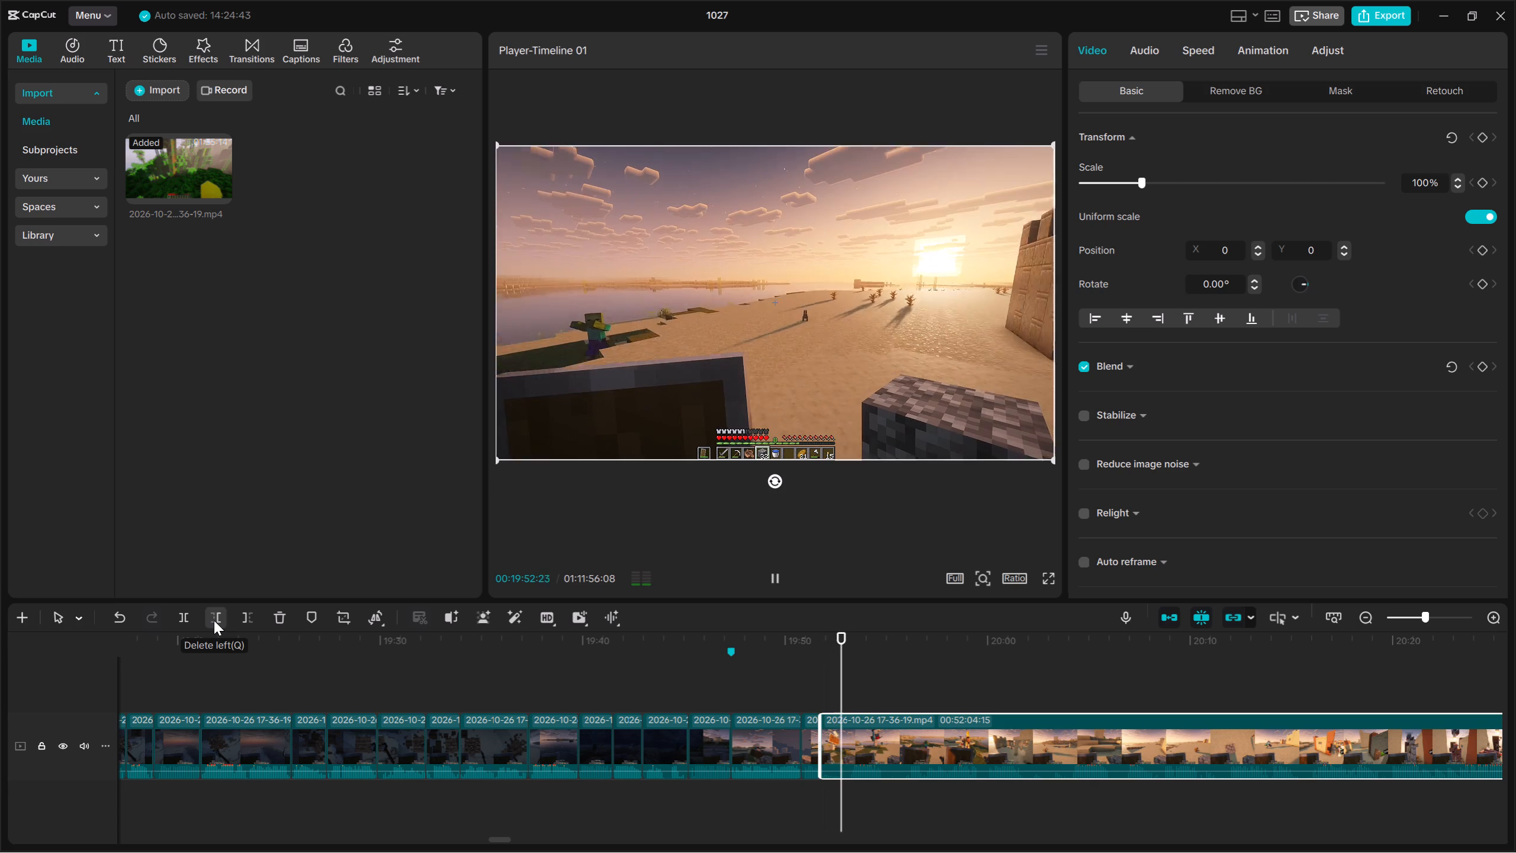
{"action": "left_click", "coordinate": [214, 620]}
Split the long clip at about 00:19:53:18 and trim about 1 second off the start of the remaining part.
{"action": "key", "text": "space"}
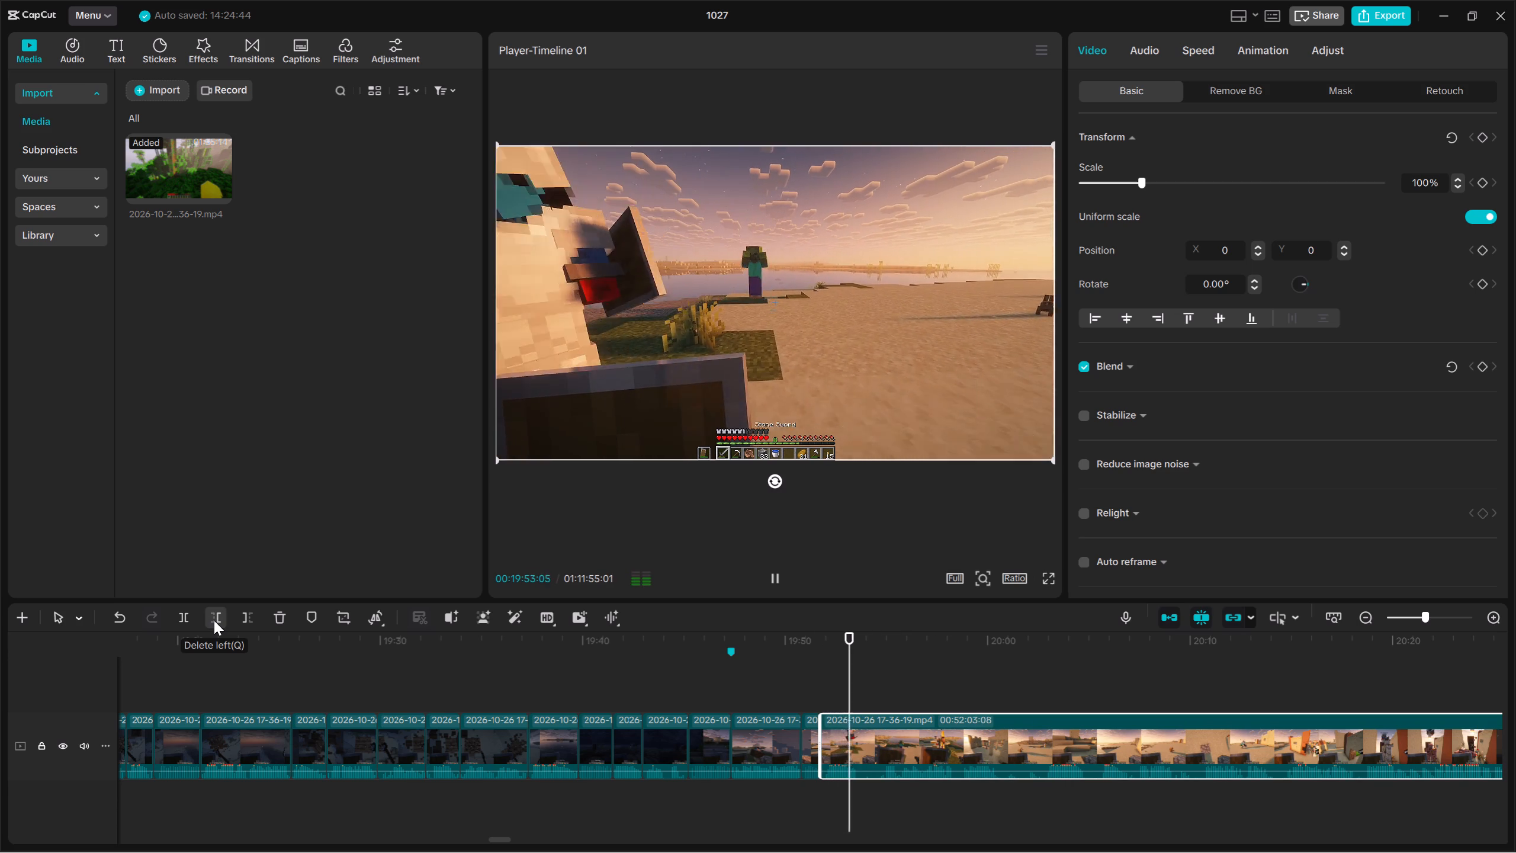
{"action": "key", "text": "space"}
{"action": "left_click", "coordinate": [190, 615]}
{"action": "key", "text": "space"}
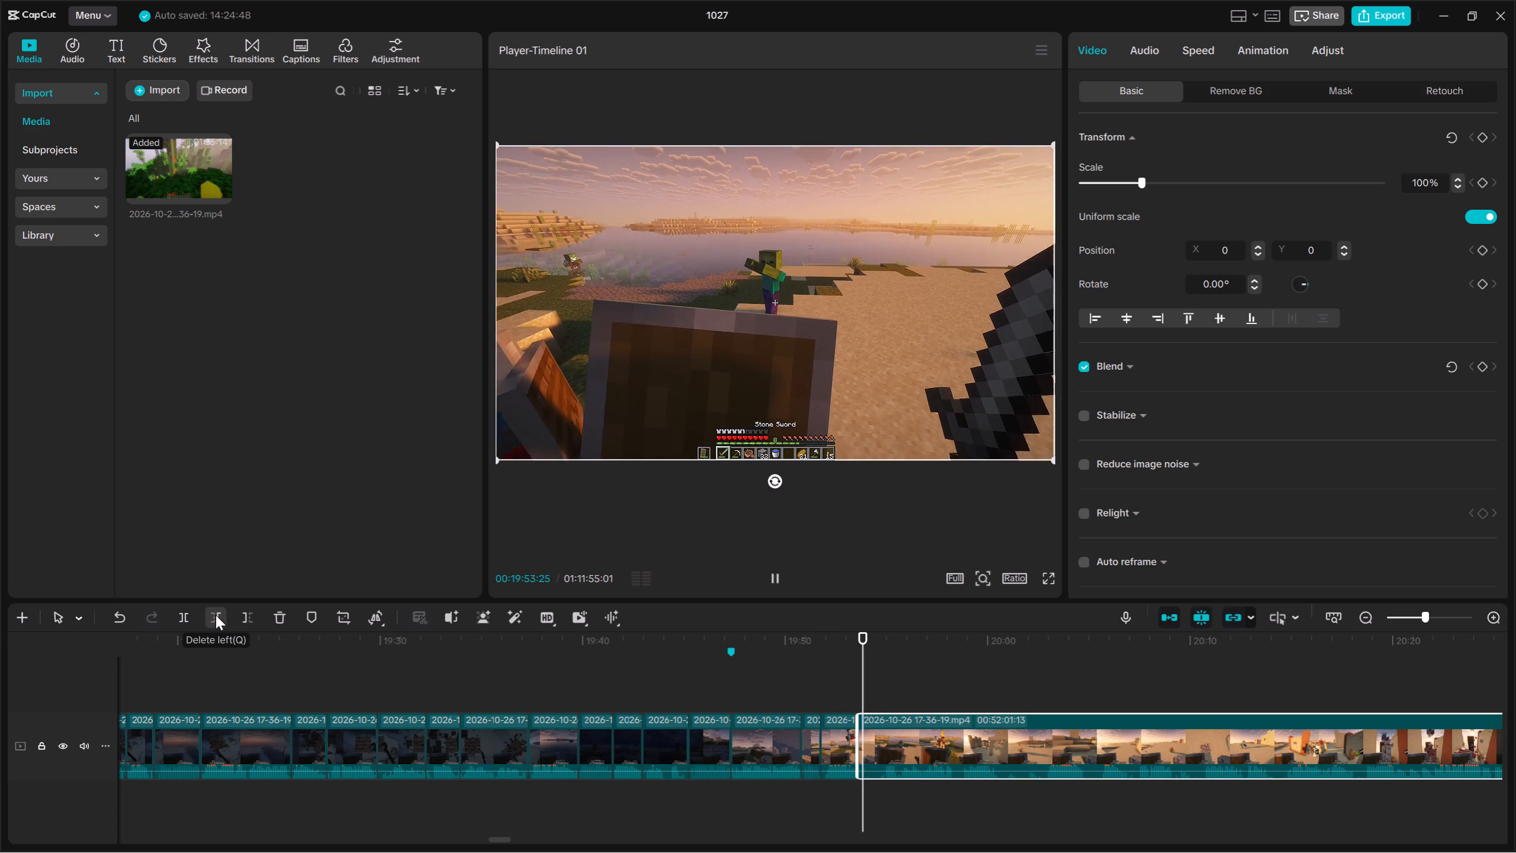
{"action": "left_click", "coordinate": [216, 615]}
Split the long clip at 00:19:57:05 and trim about half a second off the start of the remaining part.
{"action": "key", "text": "space"}
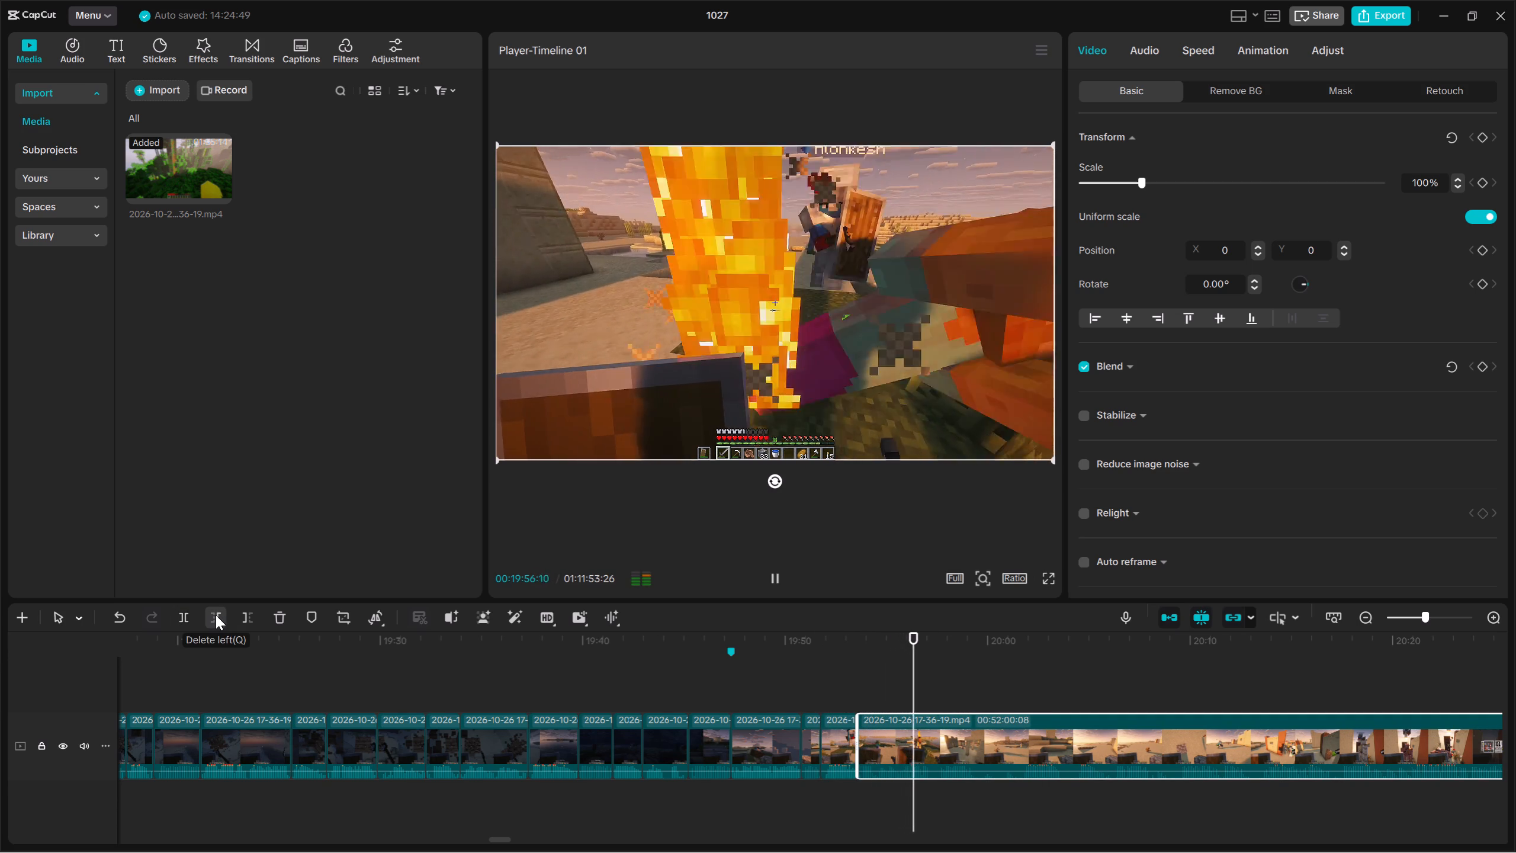
{"action": "key", "text": "space"}
{"action": "left_click", "coordinate": [196, 617]}
{"action": "left_click", "coordinate": [185, 618]}
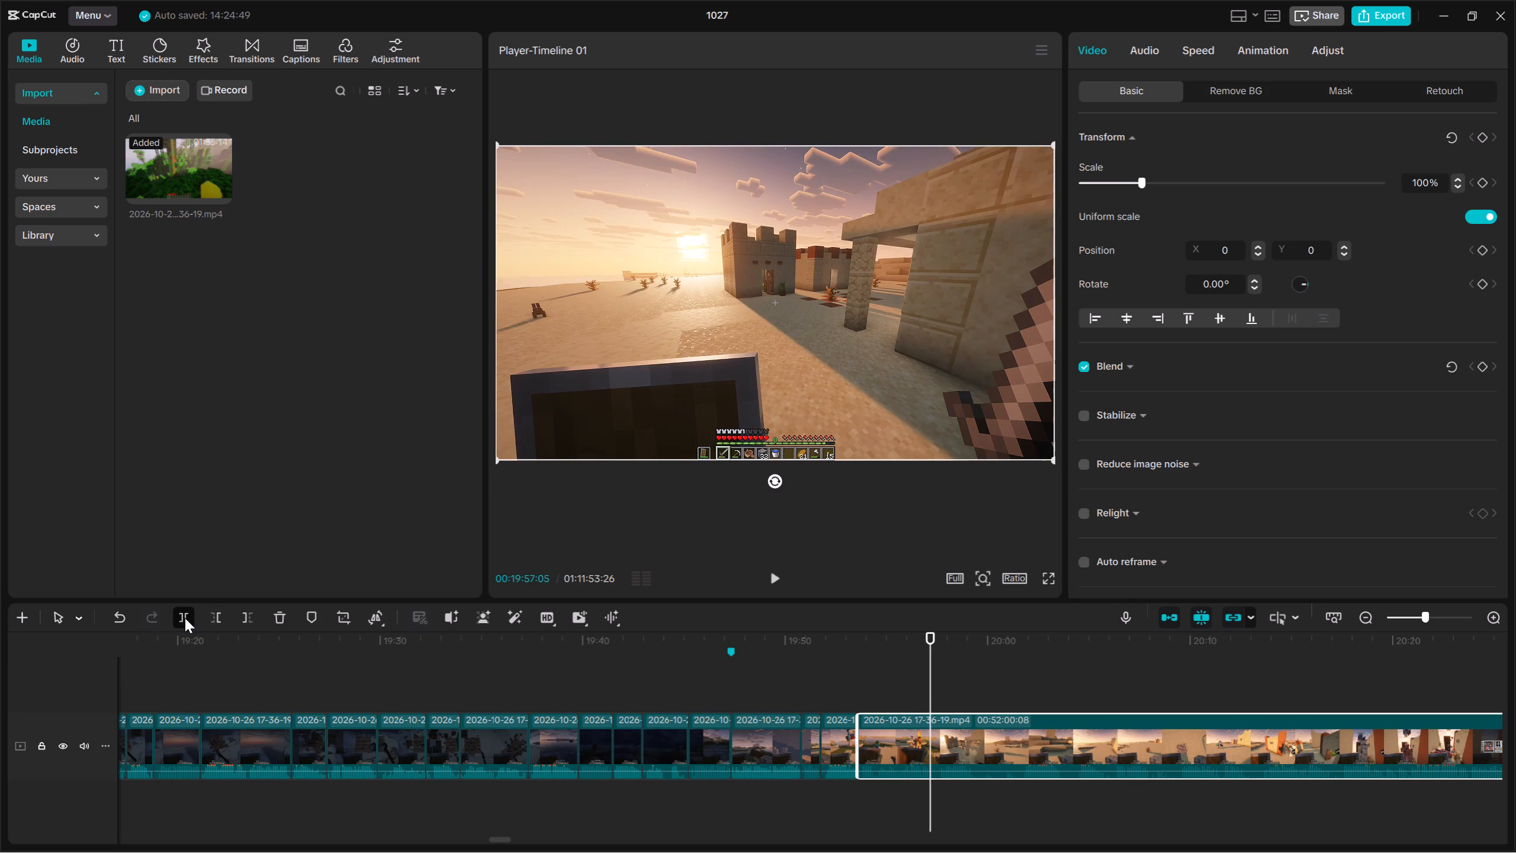
{"action": "key", "text": "space"}
{"action": "left_click", "coordinate": [218, 616]}
Split the long clip at about 00:19:58:22, where the desert hill comes into view.
{"action": "key", "text": "space"}
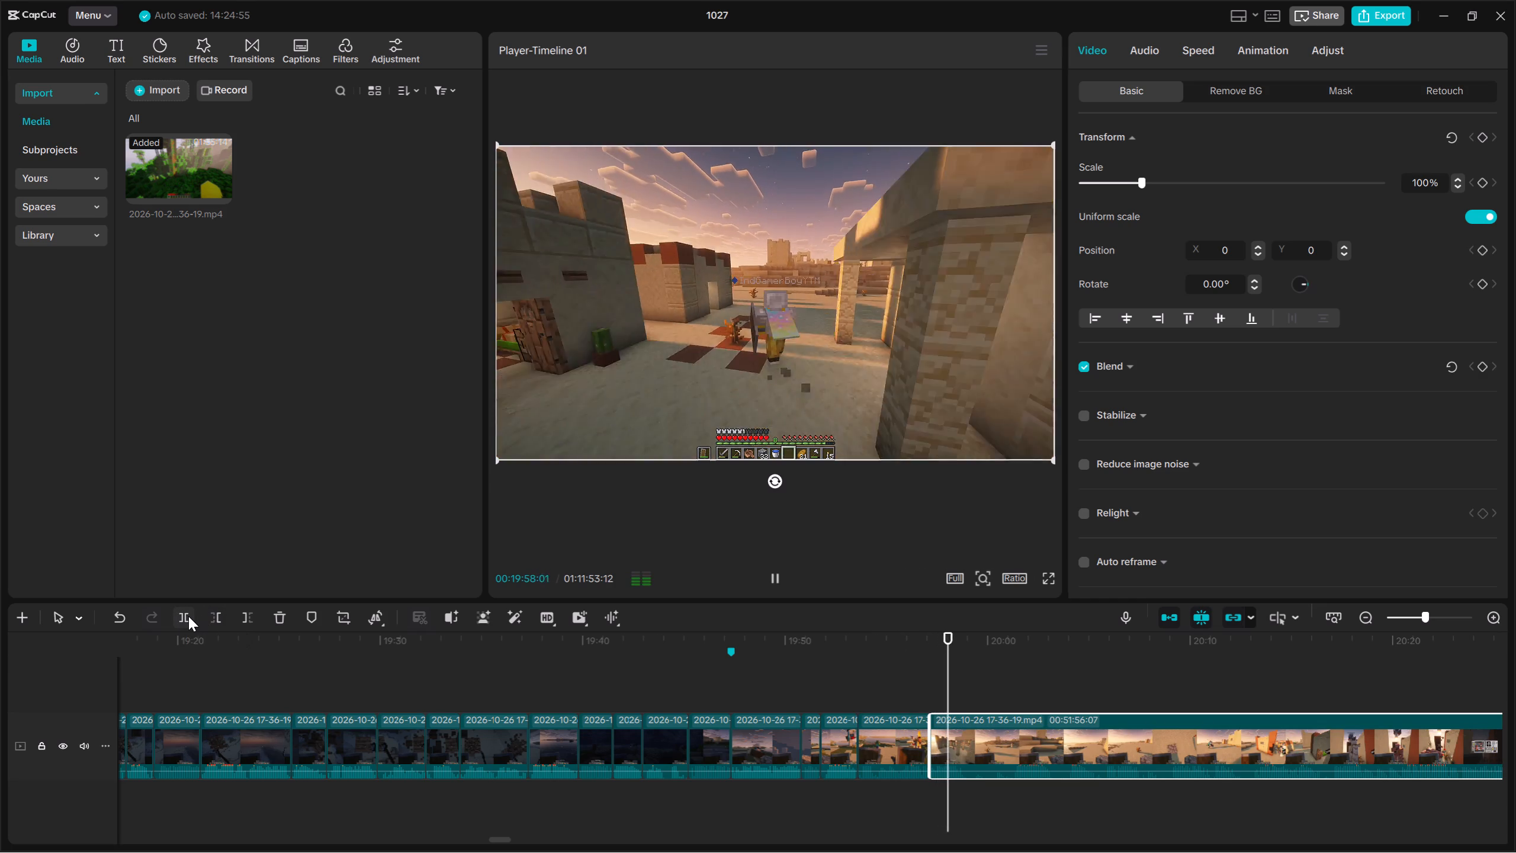
{"action": "key", "text": "space"}
{"action": "left_click", "coordinate": [188, 616]}
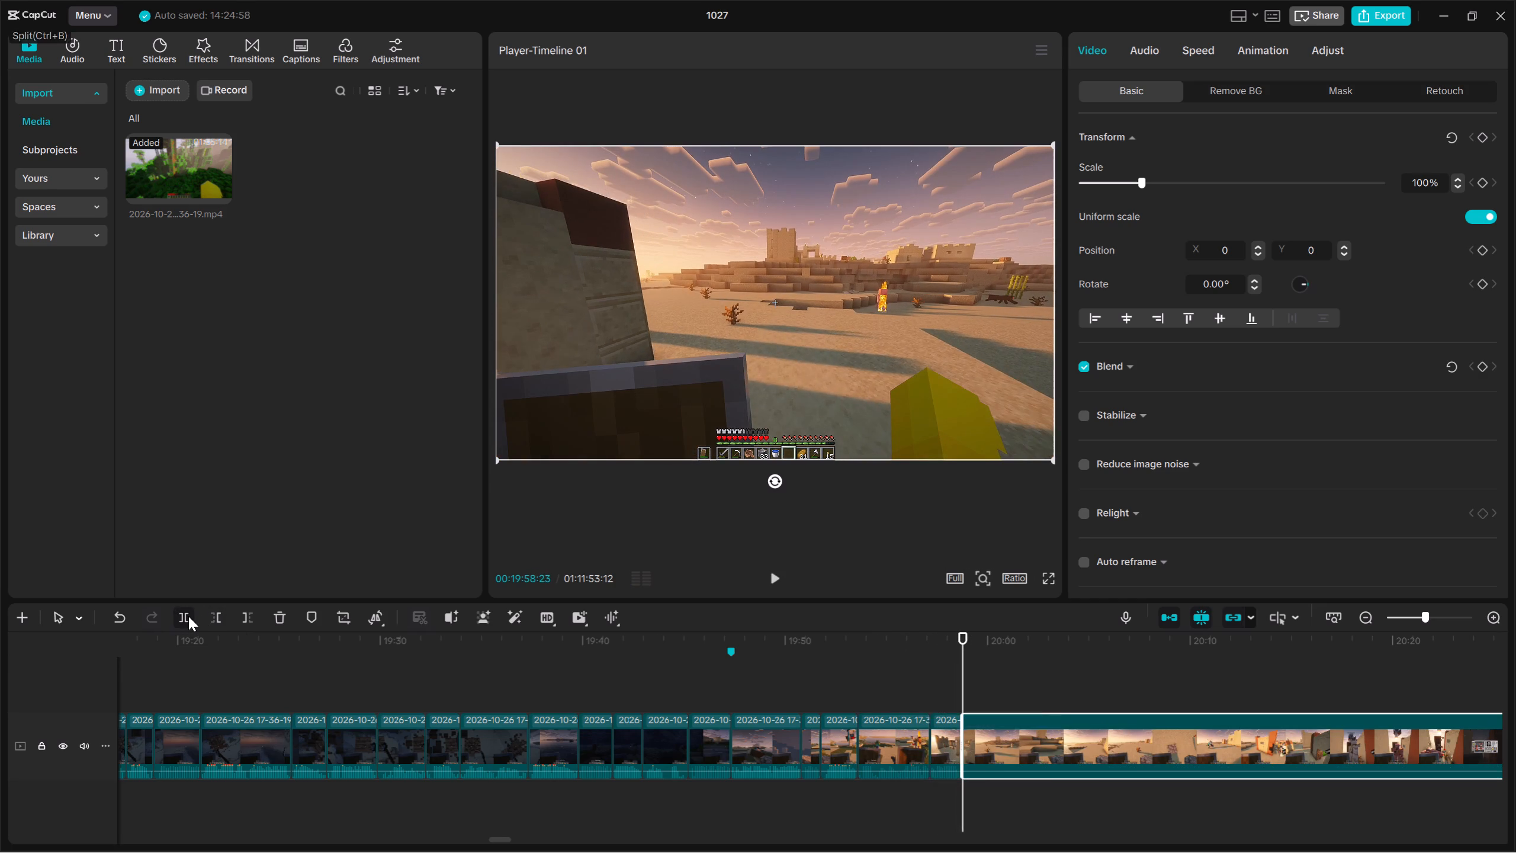
Review the footage after the new split and trim about 5 seconds off the long clip's start in two cuts.
{"action": "key", "text": "Up"}
{"action": "key", "text": "space"}
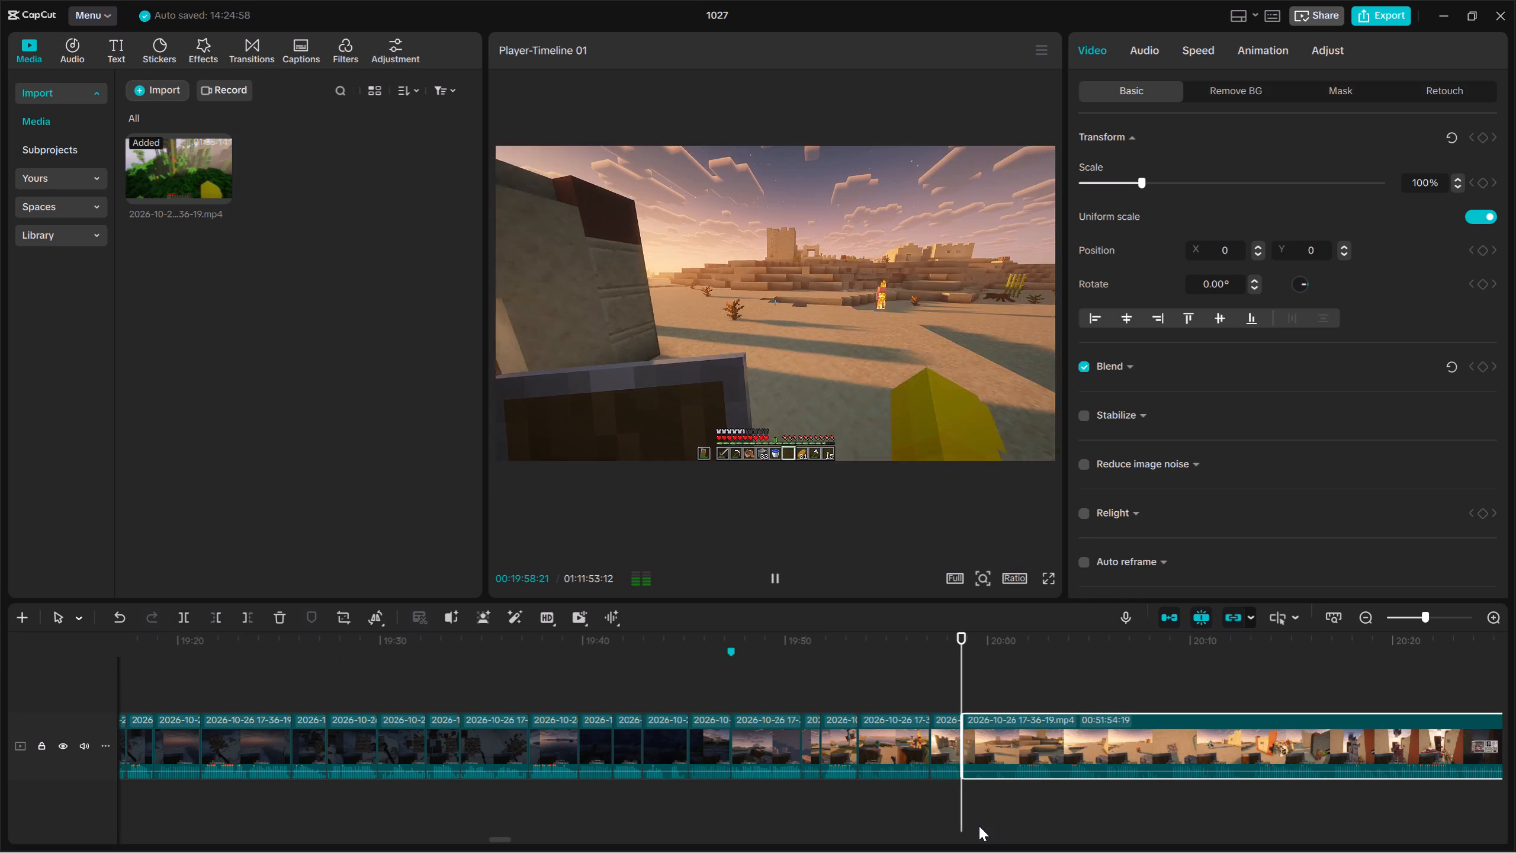
{"action": "key", "text": "space"}
{"action": "key", "text": "Up"}
{"action": "key", "text": "space"}
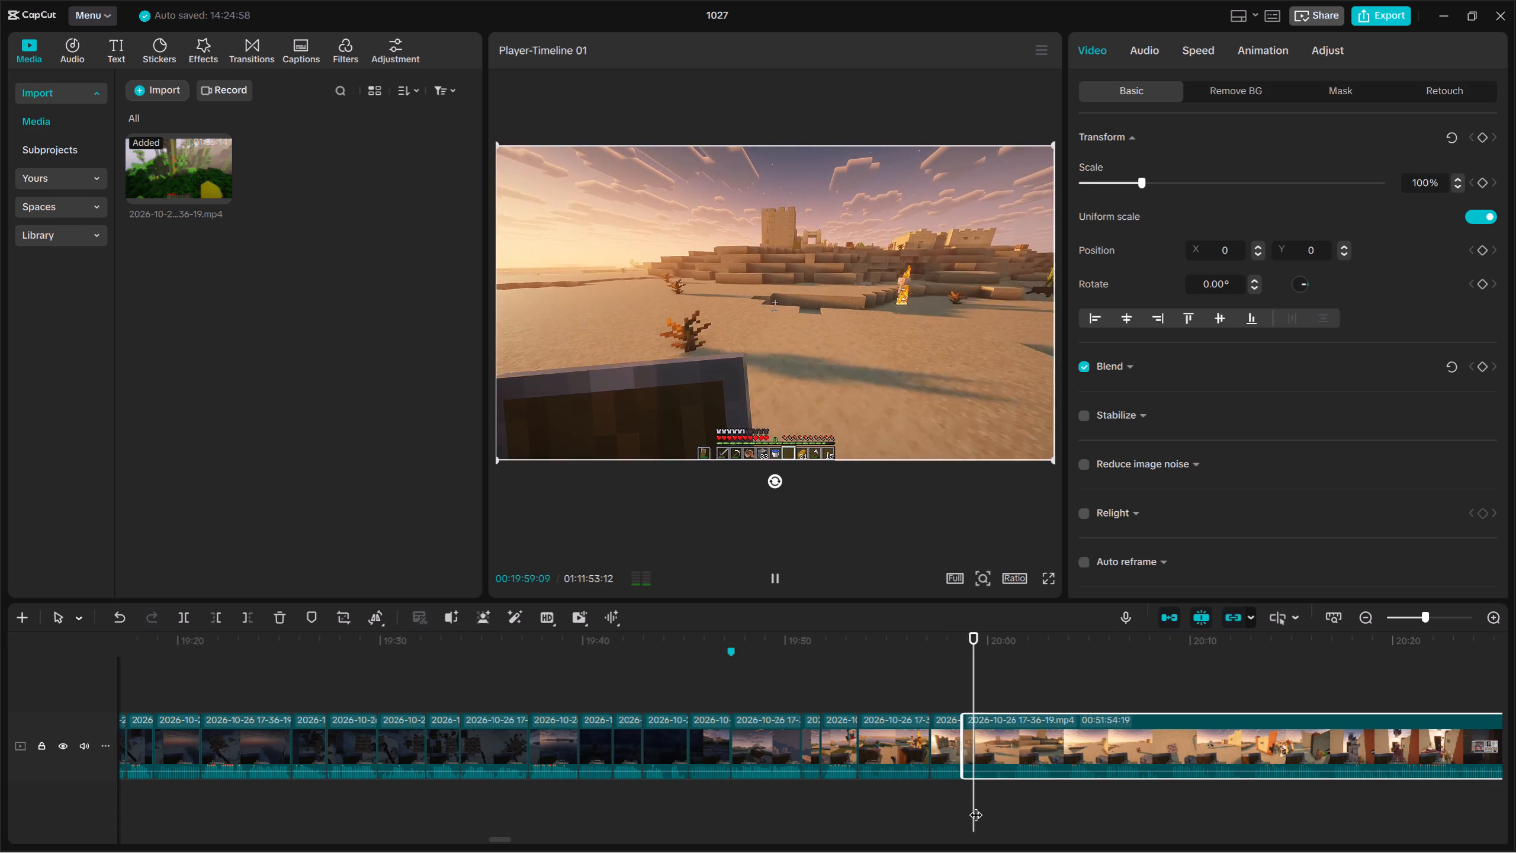
{"action": "key", "text": "space"}
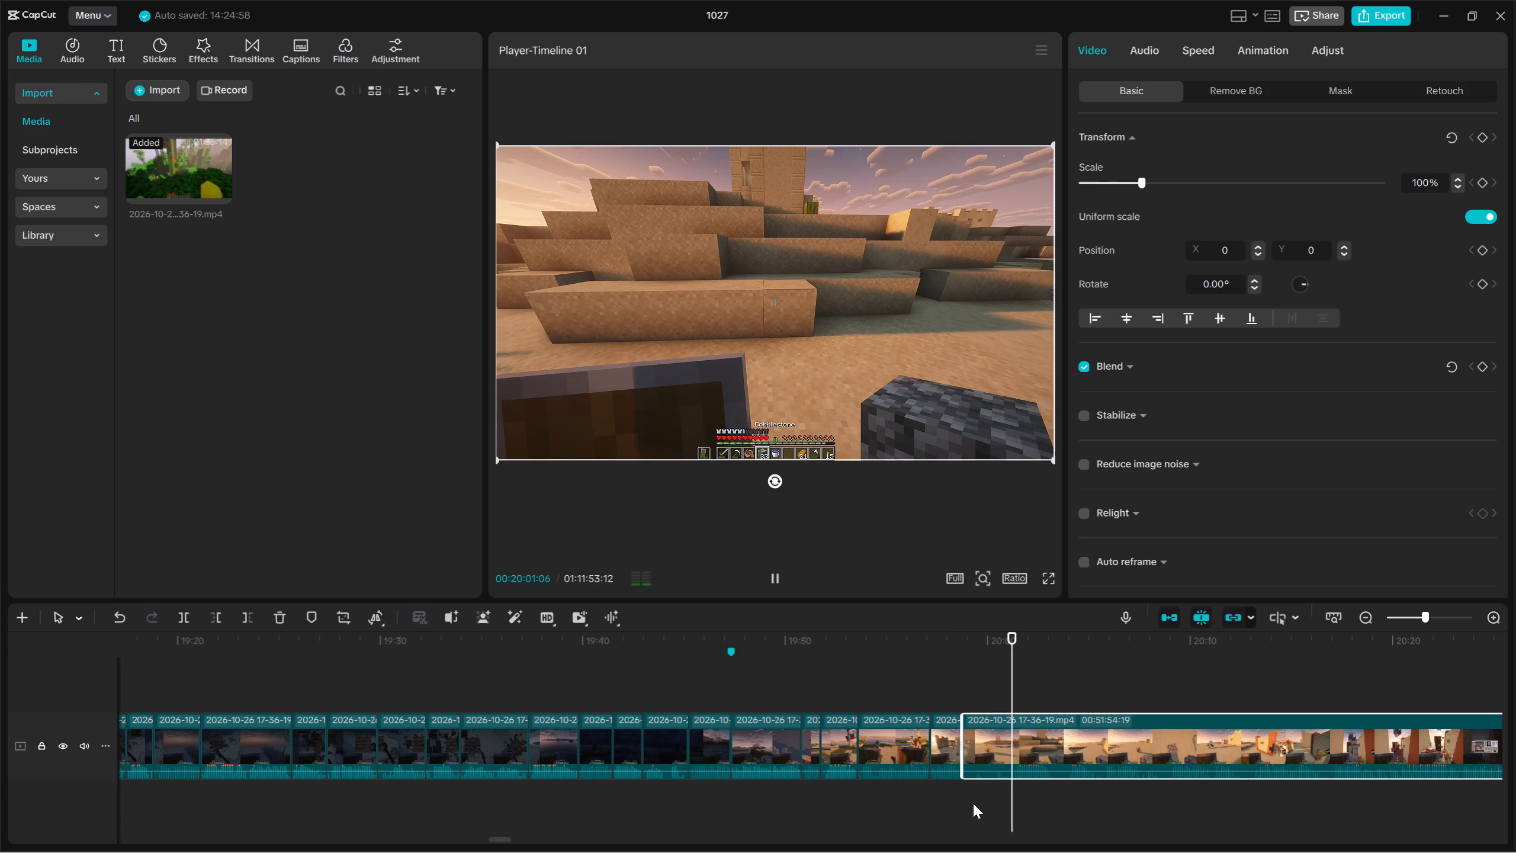
{"action": "left_click", "coordinate": [223, 624]}
{"action": "key", "text": "space"}
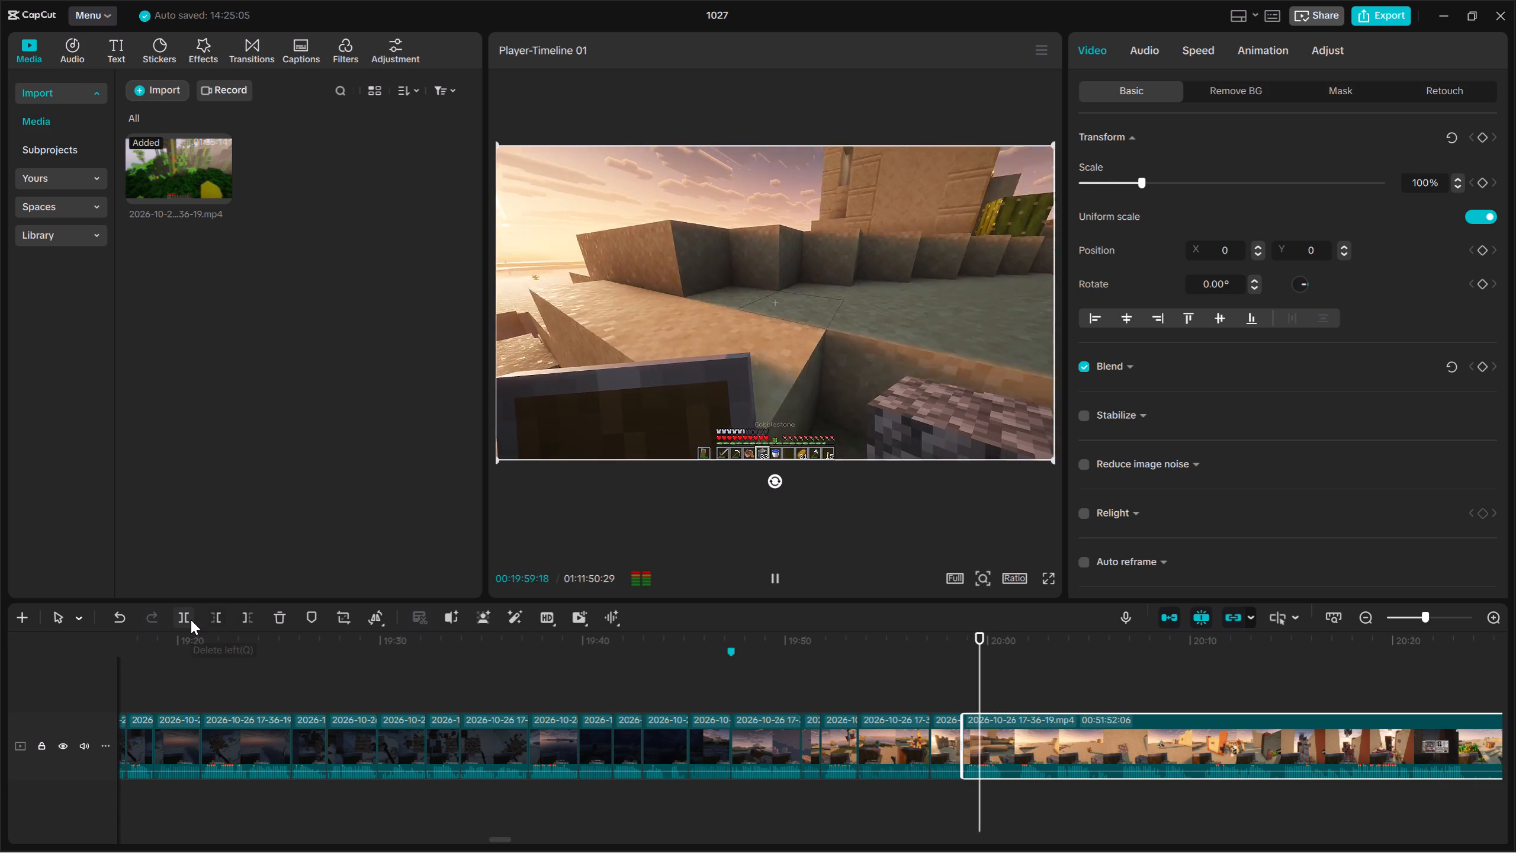
{"action": "key", "text": "space"}
{"action": "key", "text": "space"}
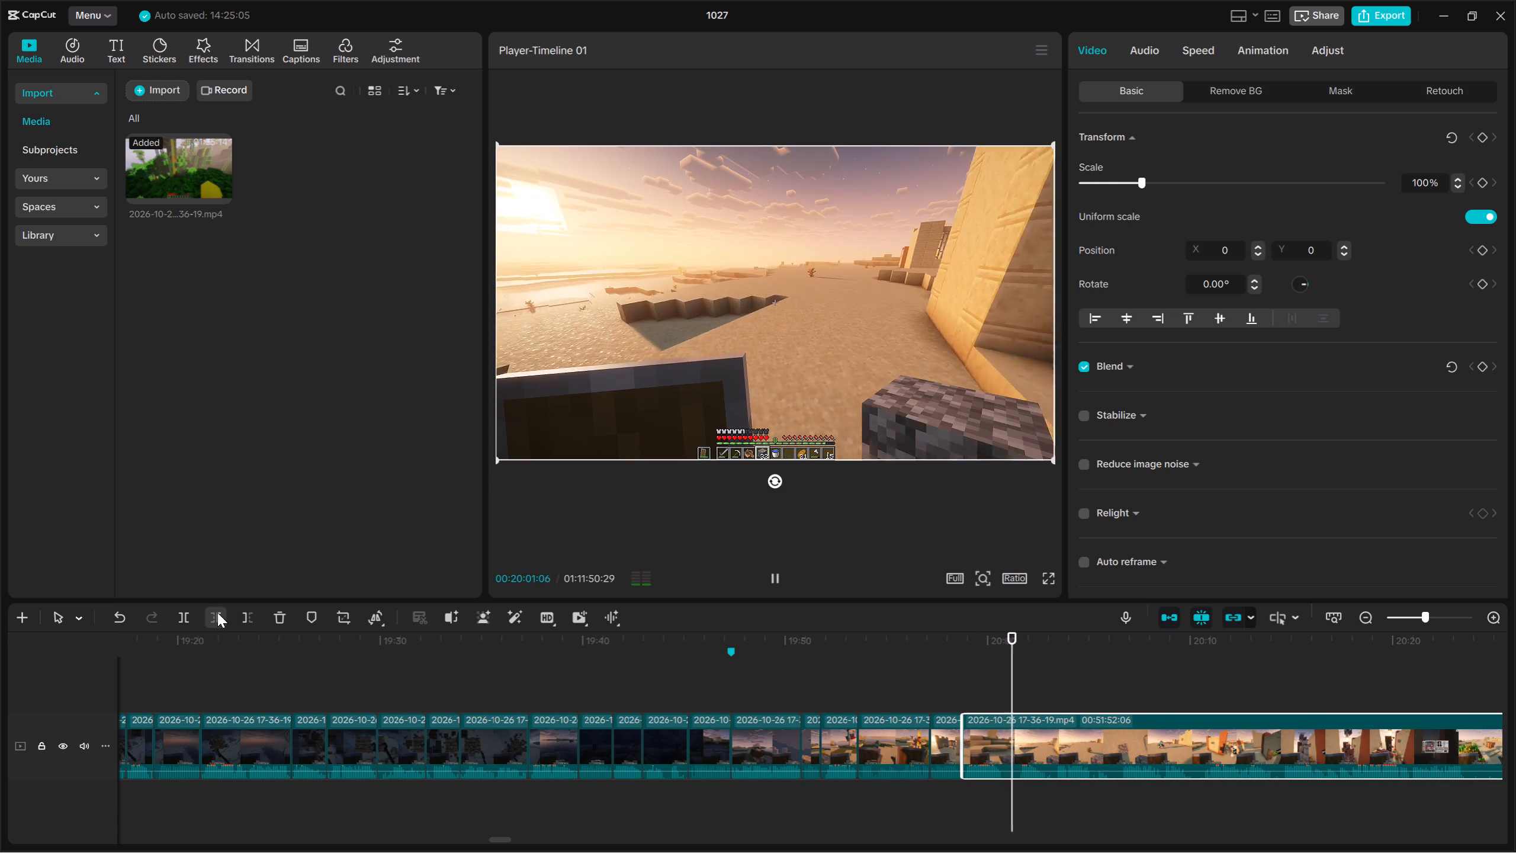
{"action": "left_click", "coordinate": [217, 613]}
Split the long clip at 00:19:59:28 and trim about half a second off the start of the remaining part.
{"action": "key", "text": "space"}
{"action": "key", "text": "space"}
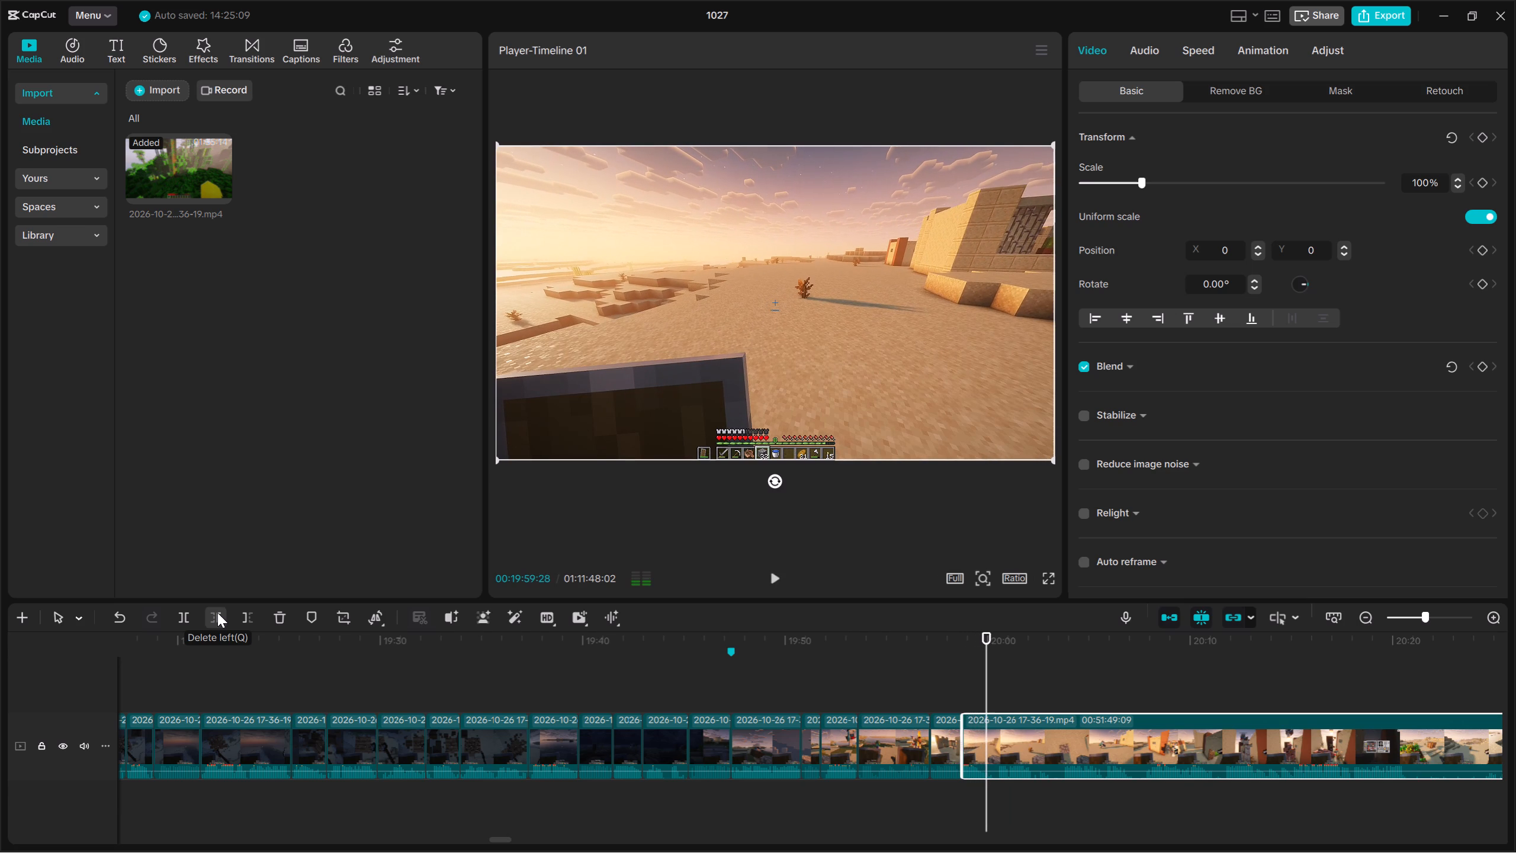
{"action": "left_click", "coordinate": [192, 614]}
{"action": "key", "text": "space"}
{"action": "left_click", "coordinate": [213, 610]}
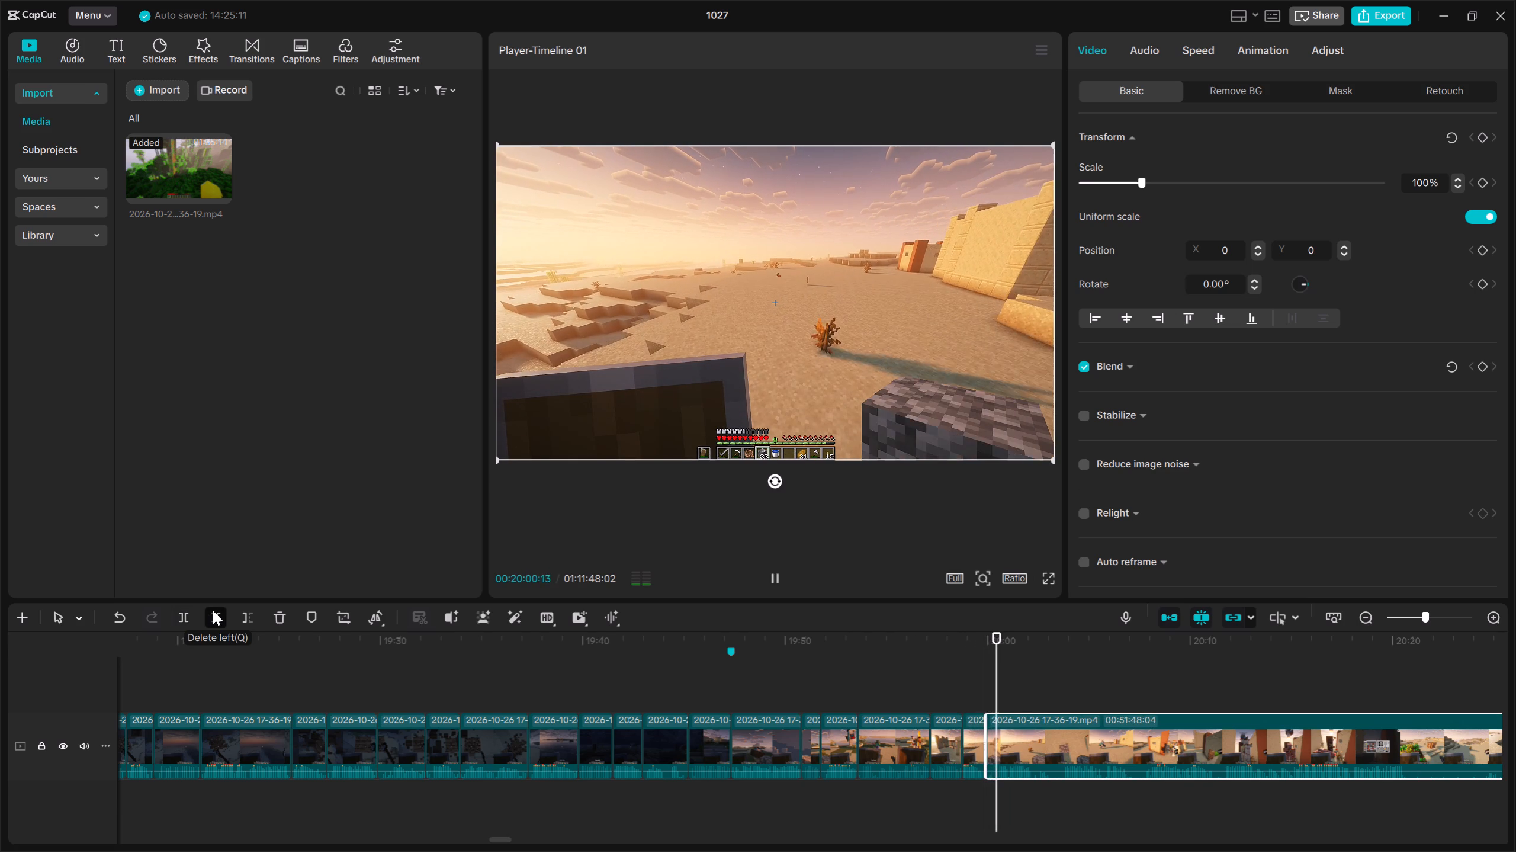
Split the long clip at about 00:20:01:21 and trim about 1.7 seconds off the start of the remaining part.
{"action": "key", "text": "space"}
{"action": "key", "text": "space"}
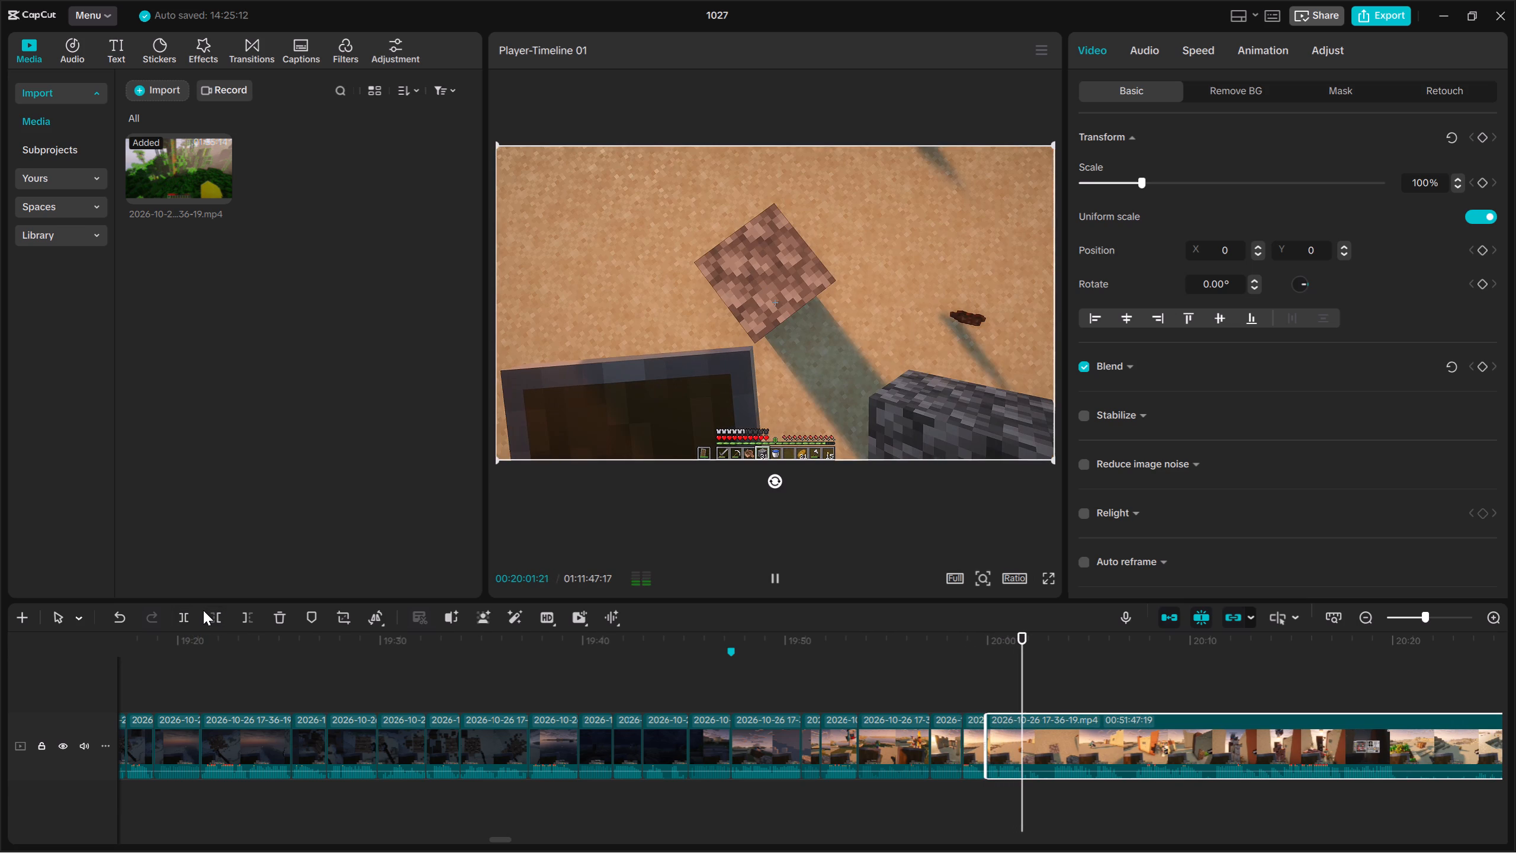
{"action": "left_click", "coordinate": [189, 613]}
{"action": "key", "text": "space"}
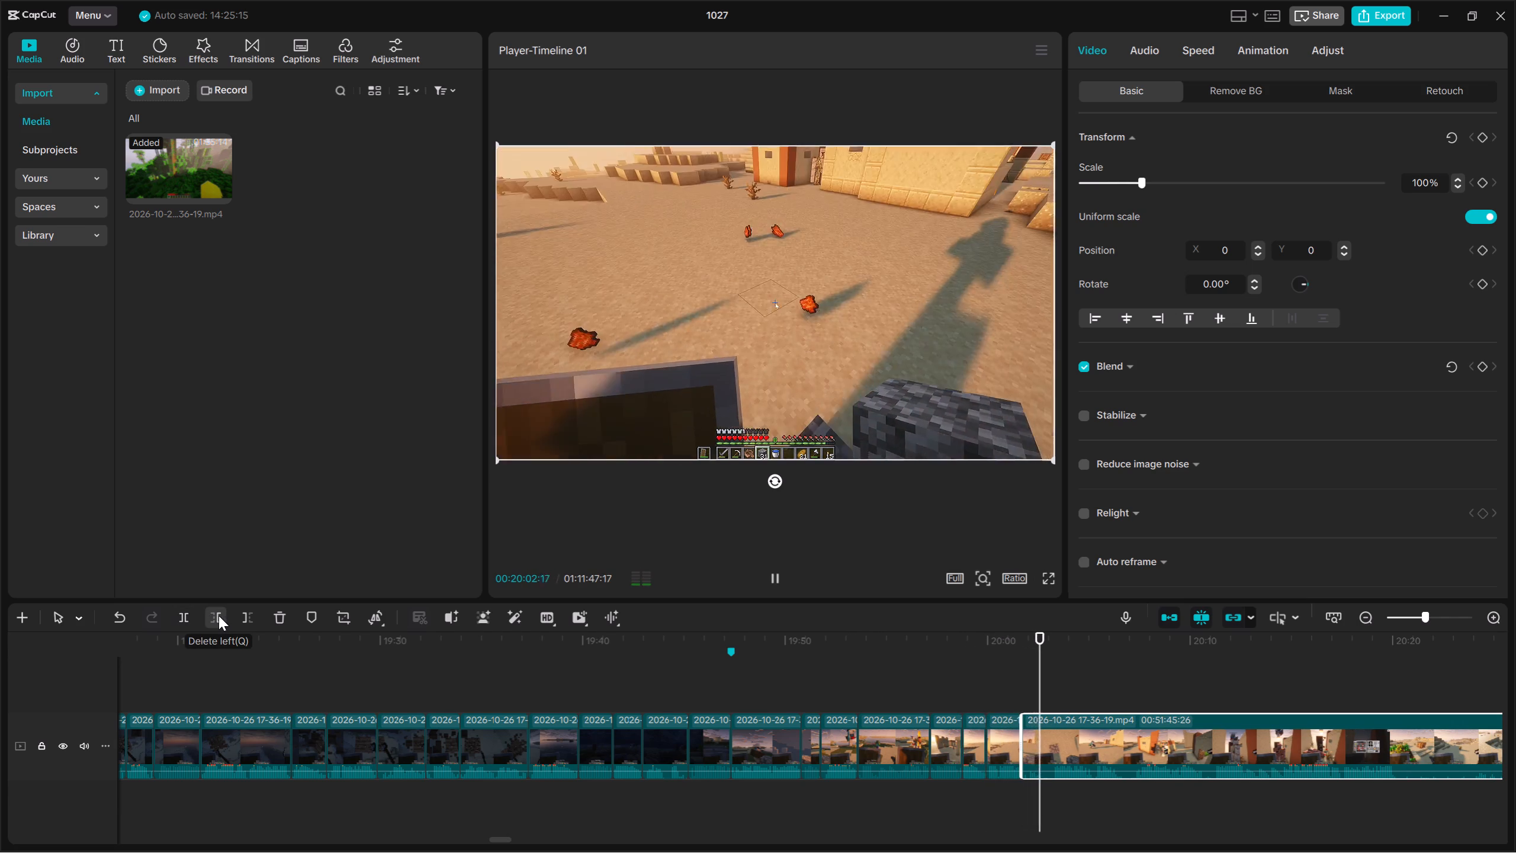
{"action": "left_click", "coordinate": [219, 615]}
{"action": "key", "text": "space"}
{"action": "left_click", "coordinate": [219, 615]}
{"action": "key", "text": "space"}
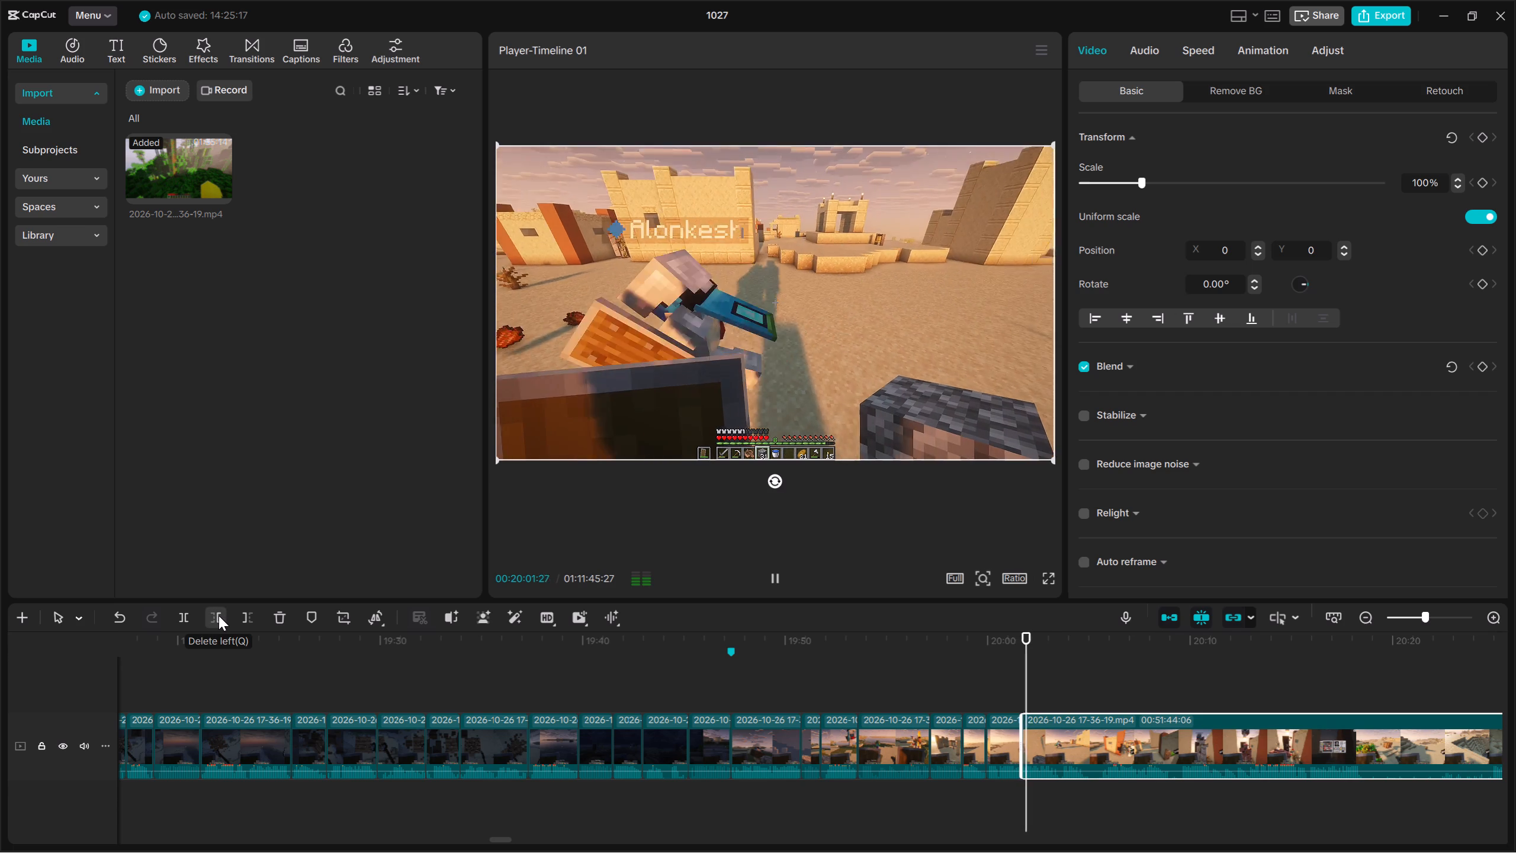
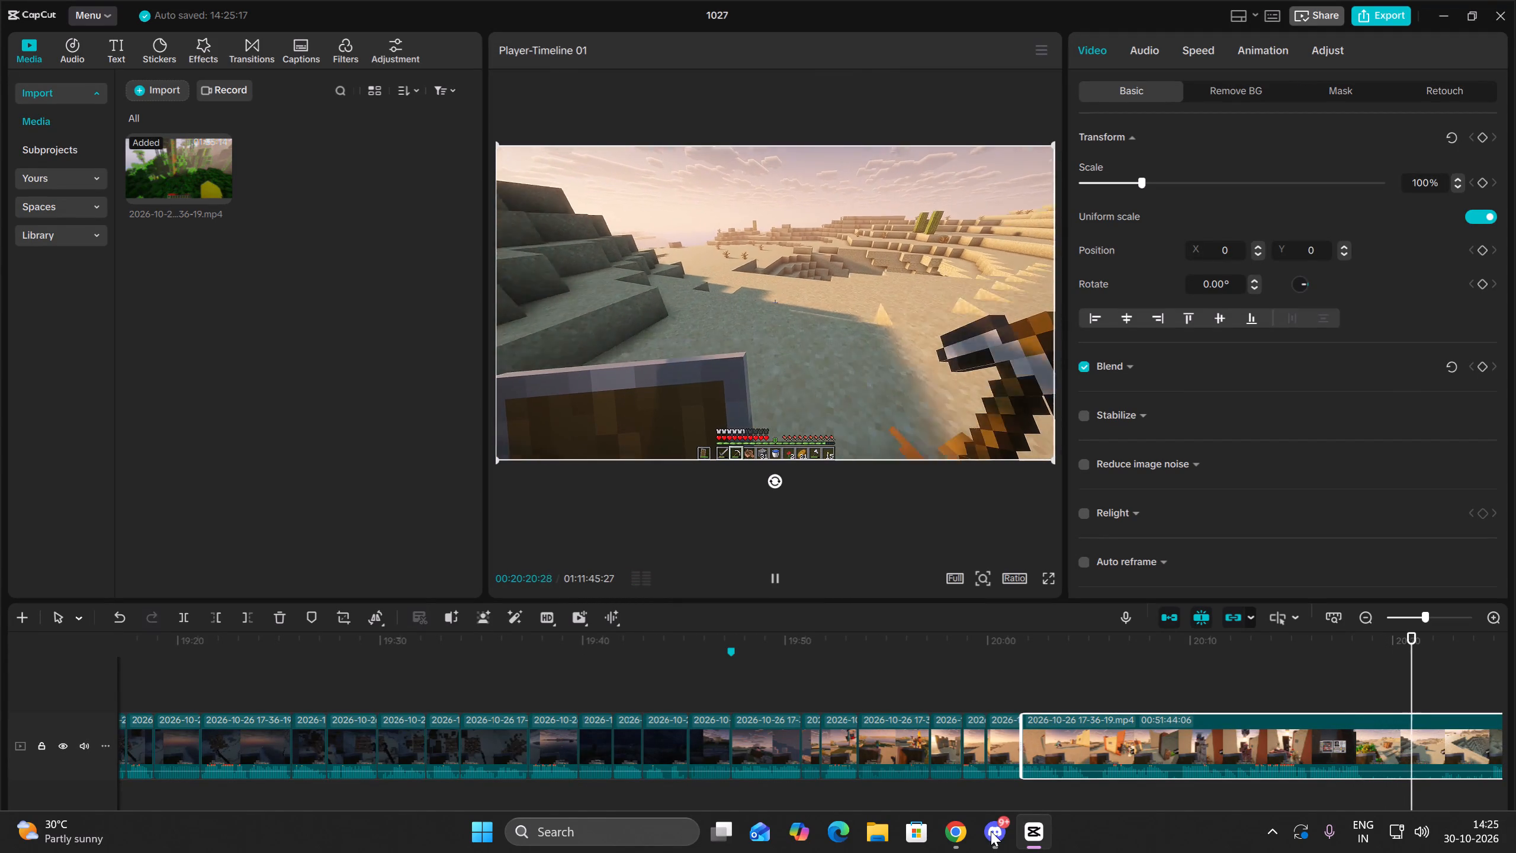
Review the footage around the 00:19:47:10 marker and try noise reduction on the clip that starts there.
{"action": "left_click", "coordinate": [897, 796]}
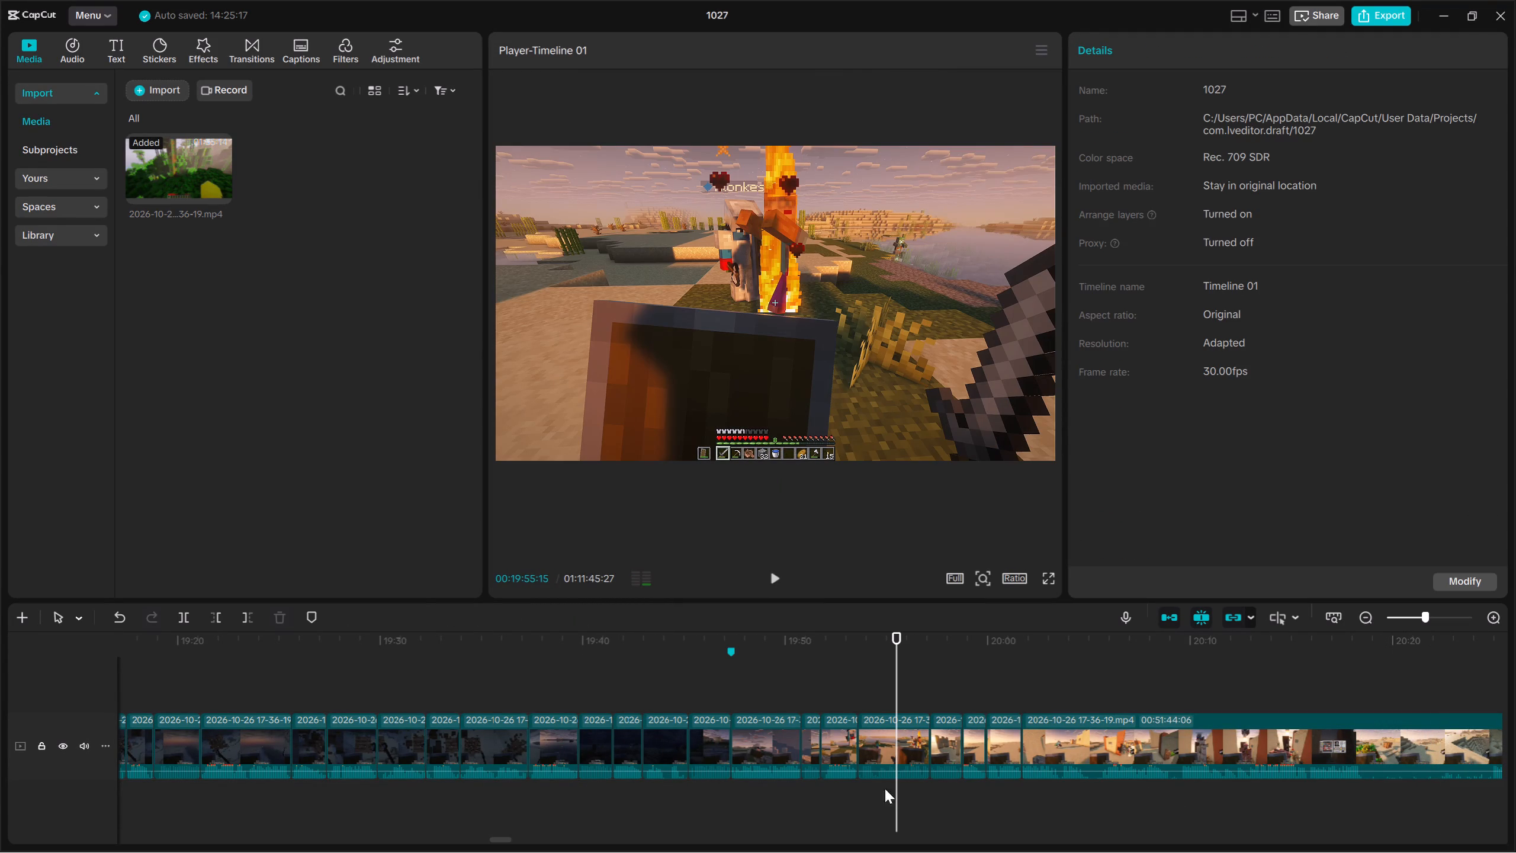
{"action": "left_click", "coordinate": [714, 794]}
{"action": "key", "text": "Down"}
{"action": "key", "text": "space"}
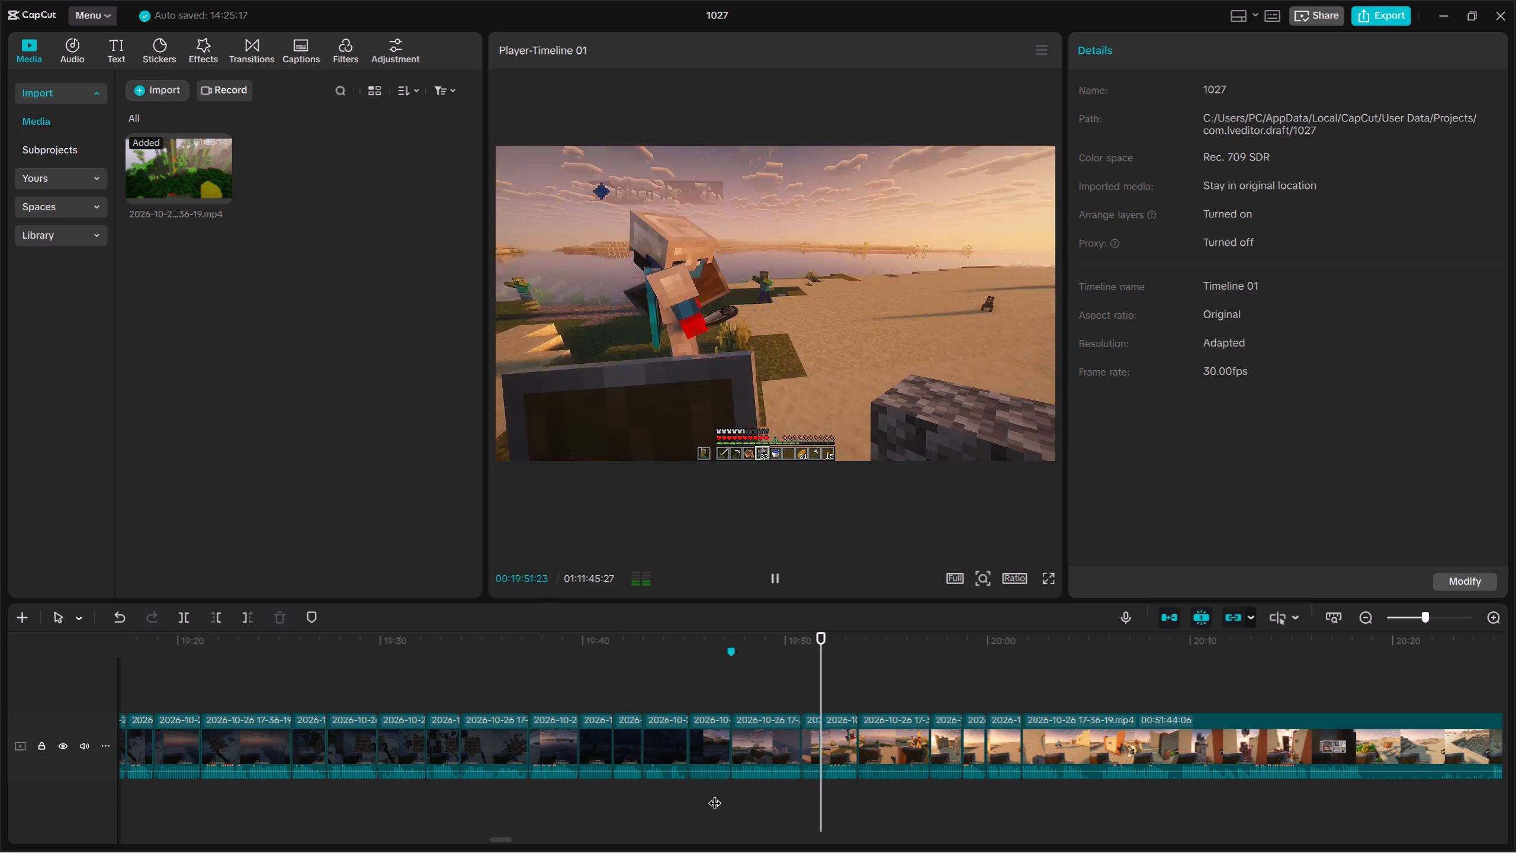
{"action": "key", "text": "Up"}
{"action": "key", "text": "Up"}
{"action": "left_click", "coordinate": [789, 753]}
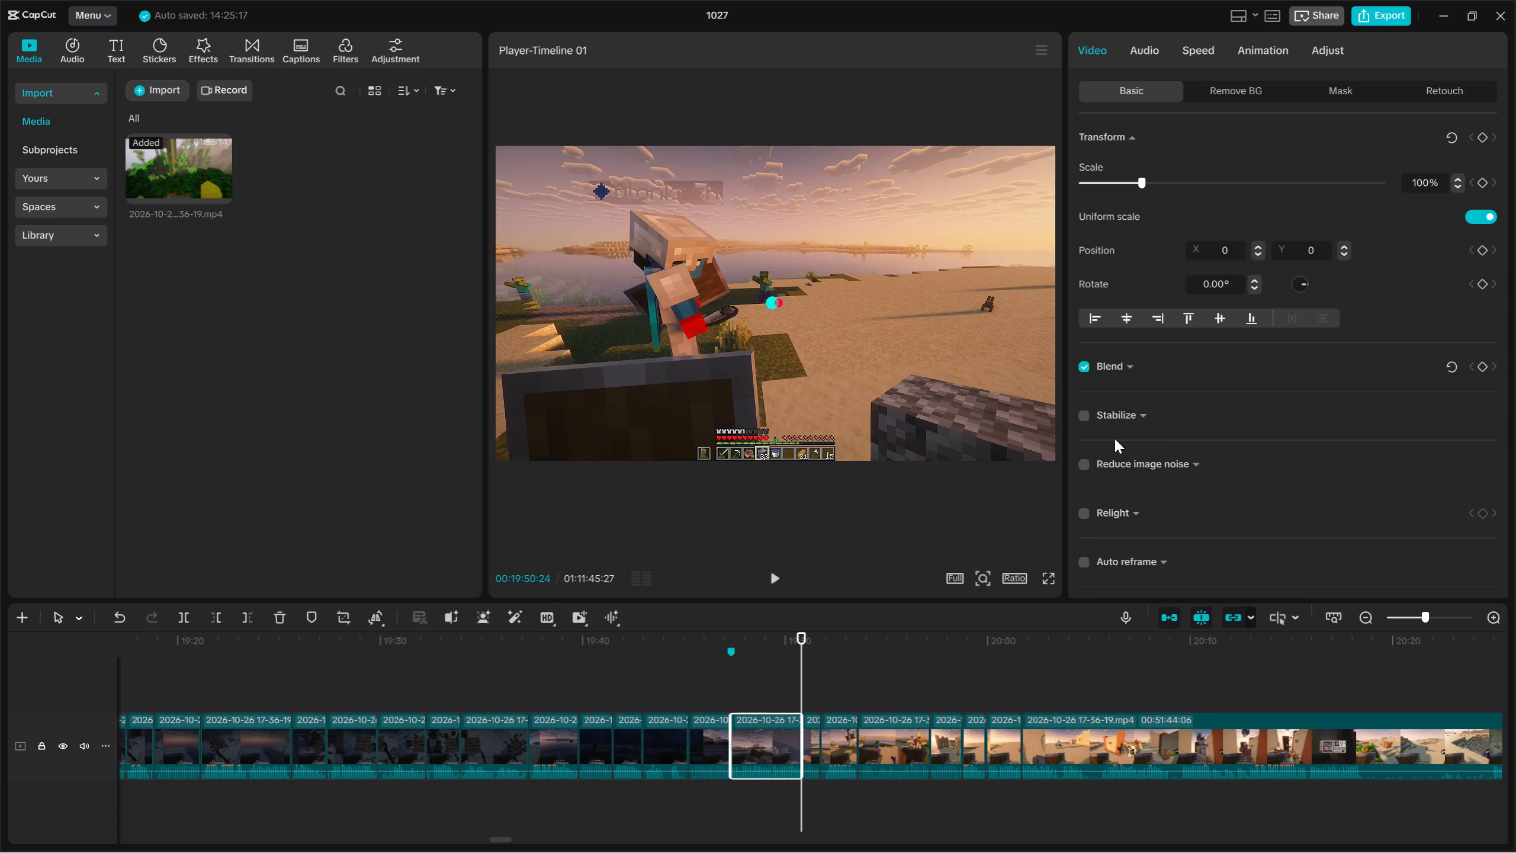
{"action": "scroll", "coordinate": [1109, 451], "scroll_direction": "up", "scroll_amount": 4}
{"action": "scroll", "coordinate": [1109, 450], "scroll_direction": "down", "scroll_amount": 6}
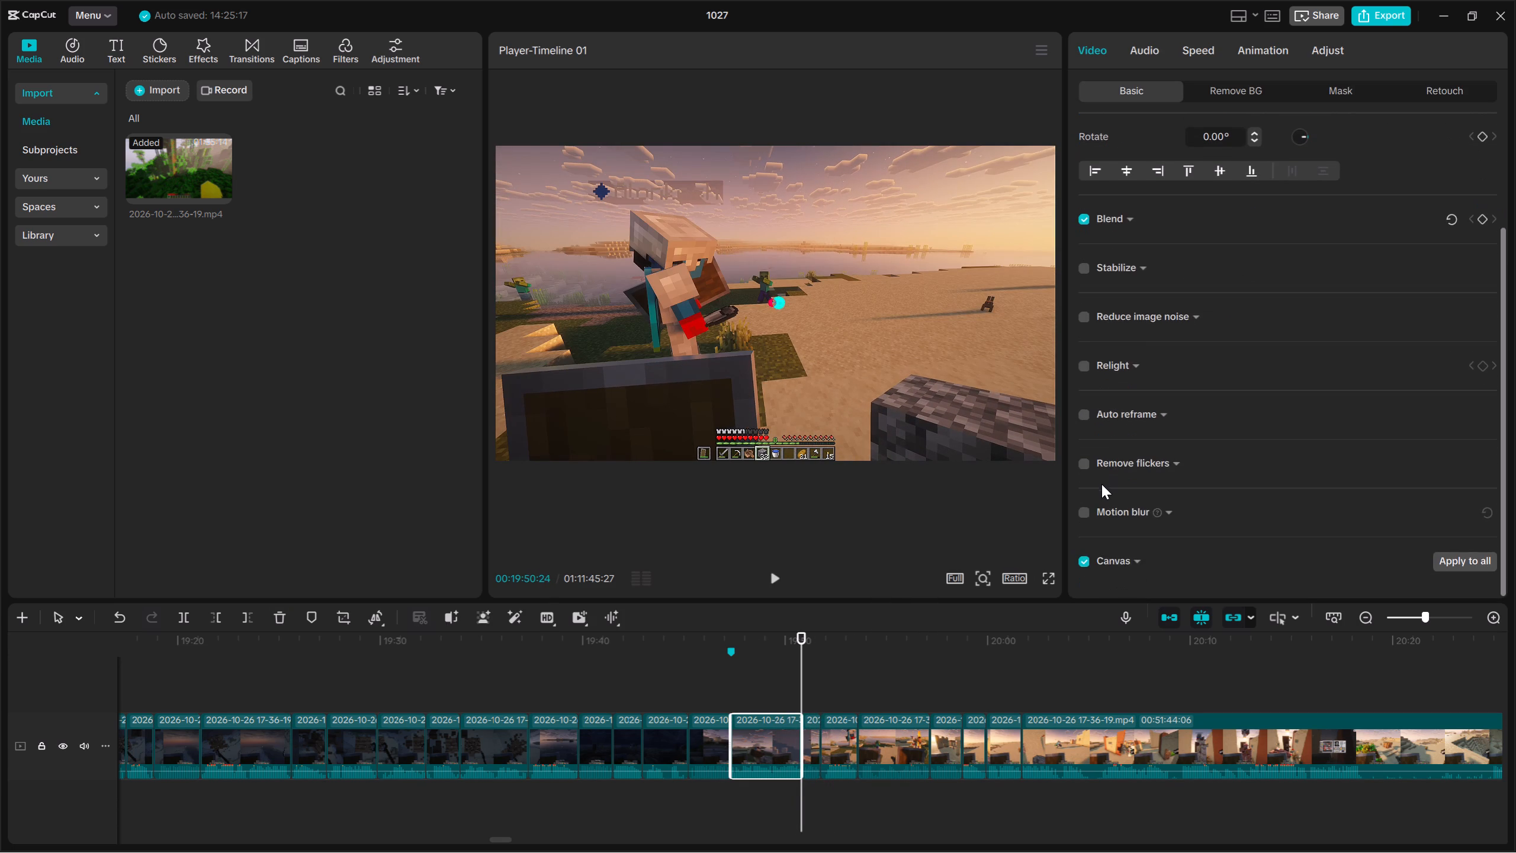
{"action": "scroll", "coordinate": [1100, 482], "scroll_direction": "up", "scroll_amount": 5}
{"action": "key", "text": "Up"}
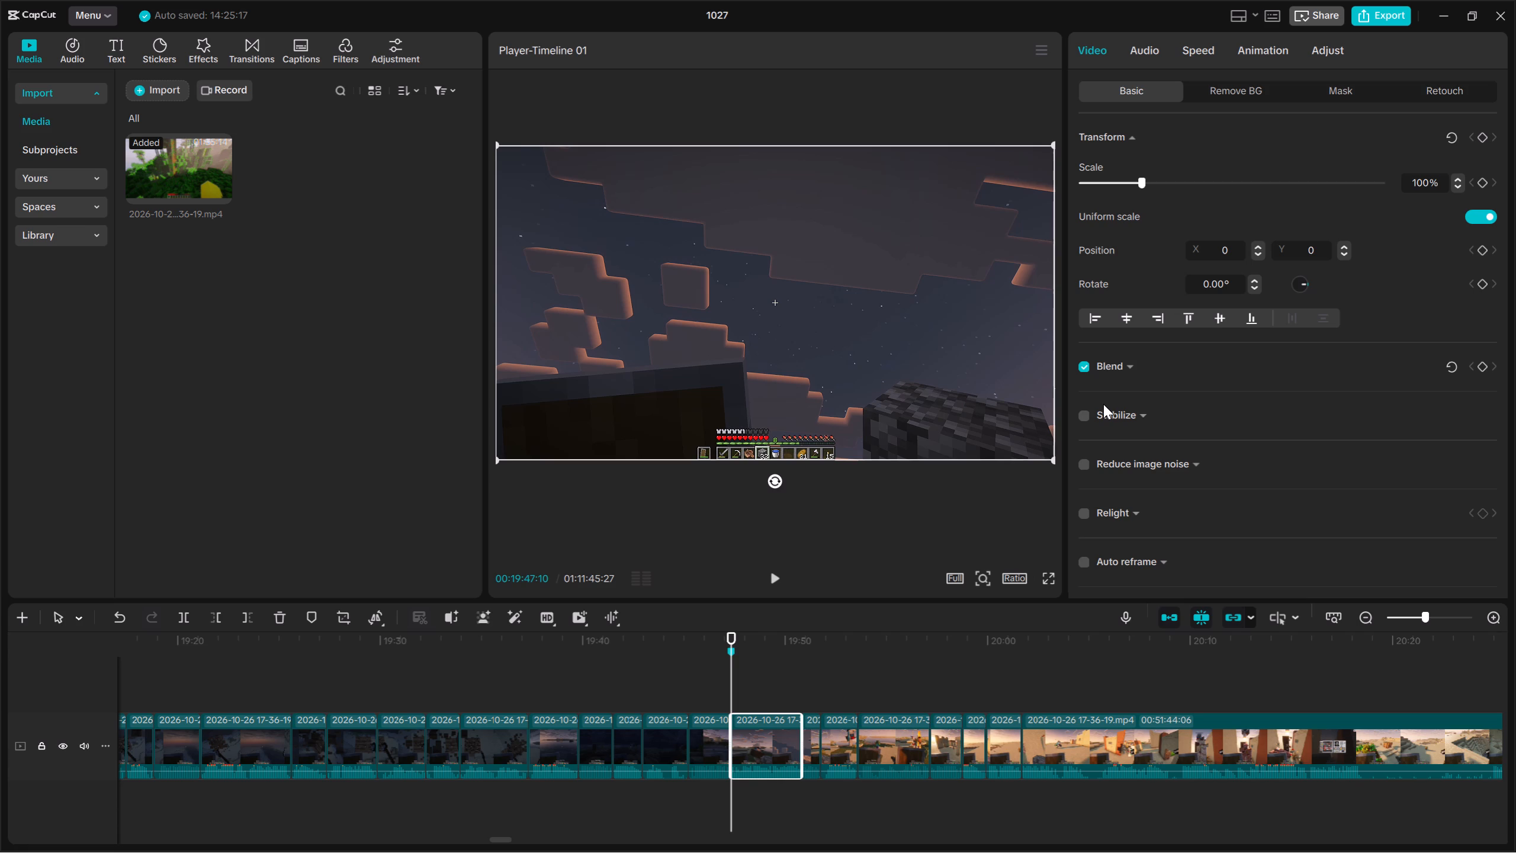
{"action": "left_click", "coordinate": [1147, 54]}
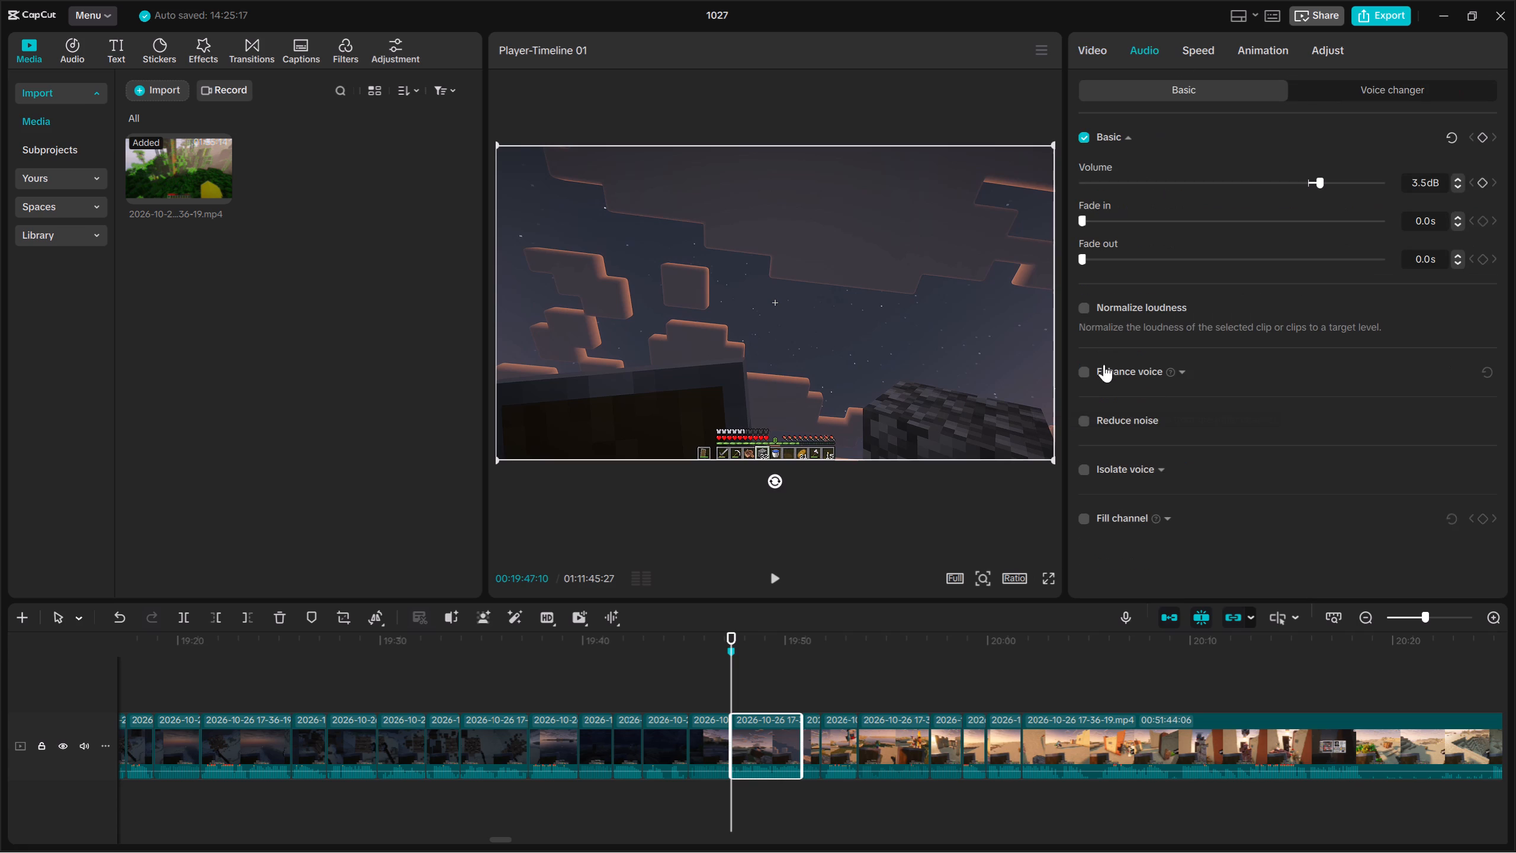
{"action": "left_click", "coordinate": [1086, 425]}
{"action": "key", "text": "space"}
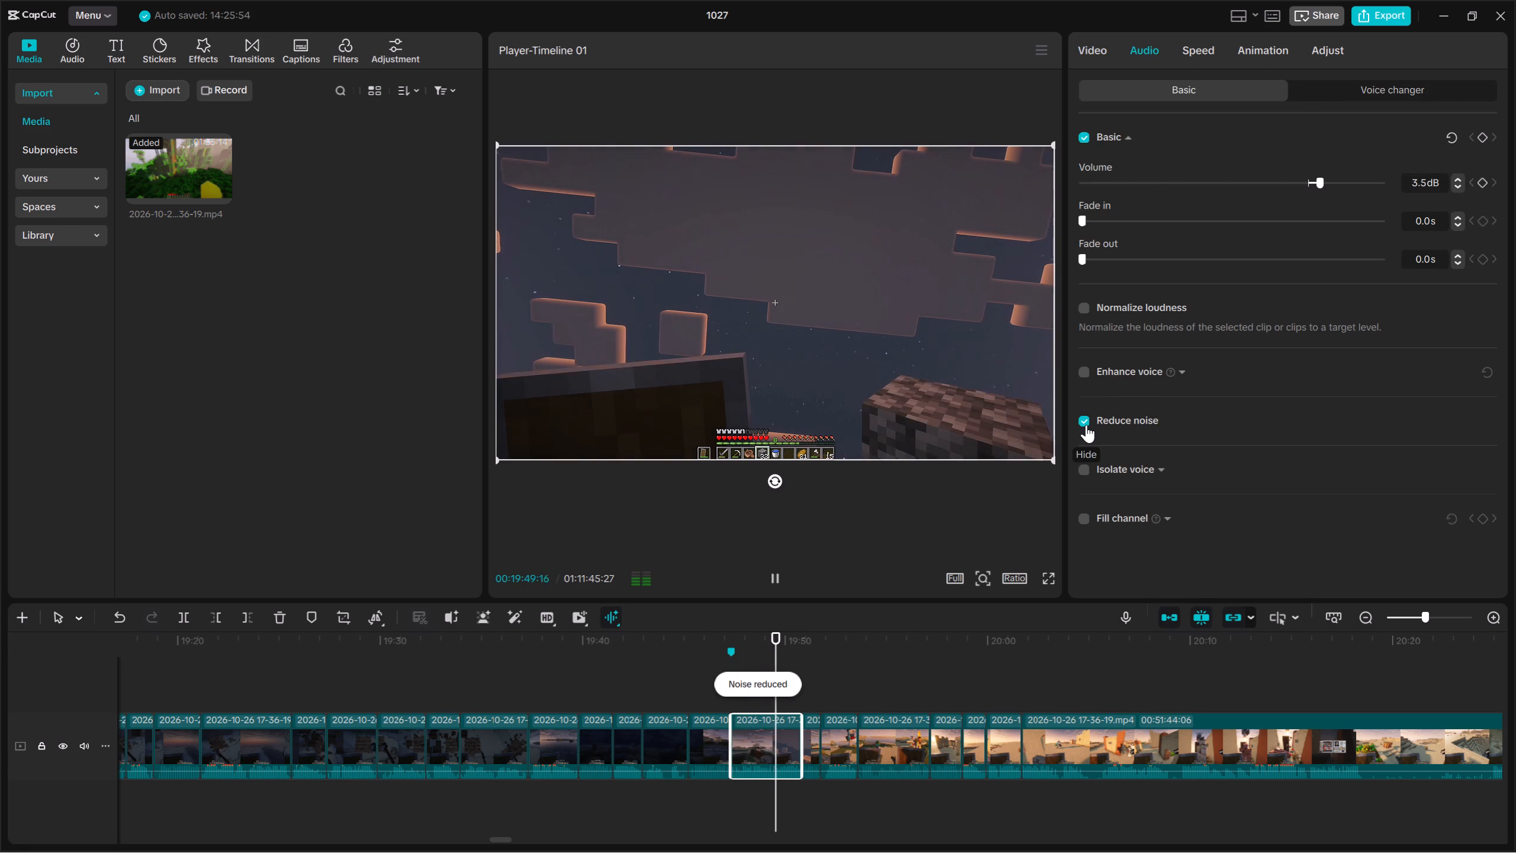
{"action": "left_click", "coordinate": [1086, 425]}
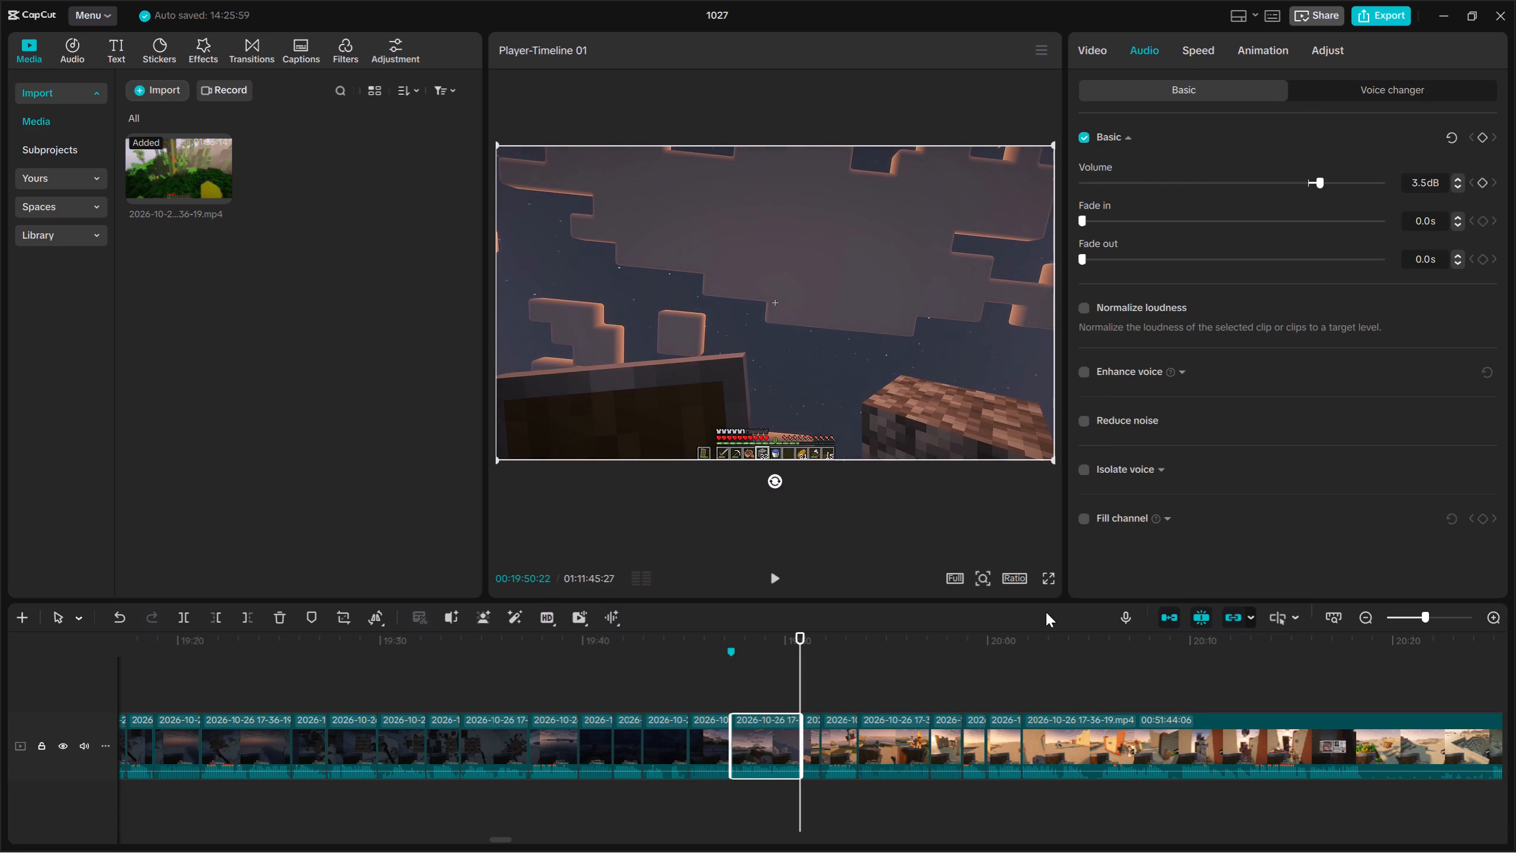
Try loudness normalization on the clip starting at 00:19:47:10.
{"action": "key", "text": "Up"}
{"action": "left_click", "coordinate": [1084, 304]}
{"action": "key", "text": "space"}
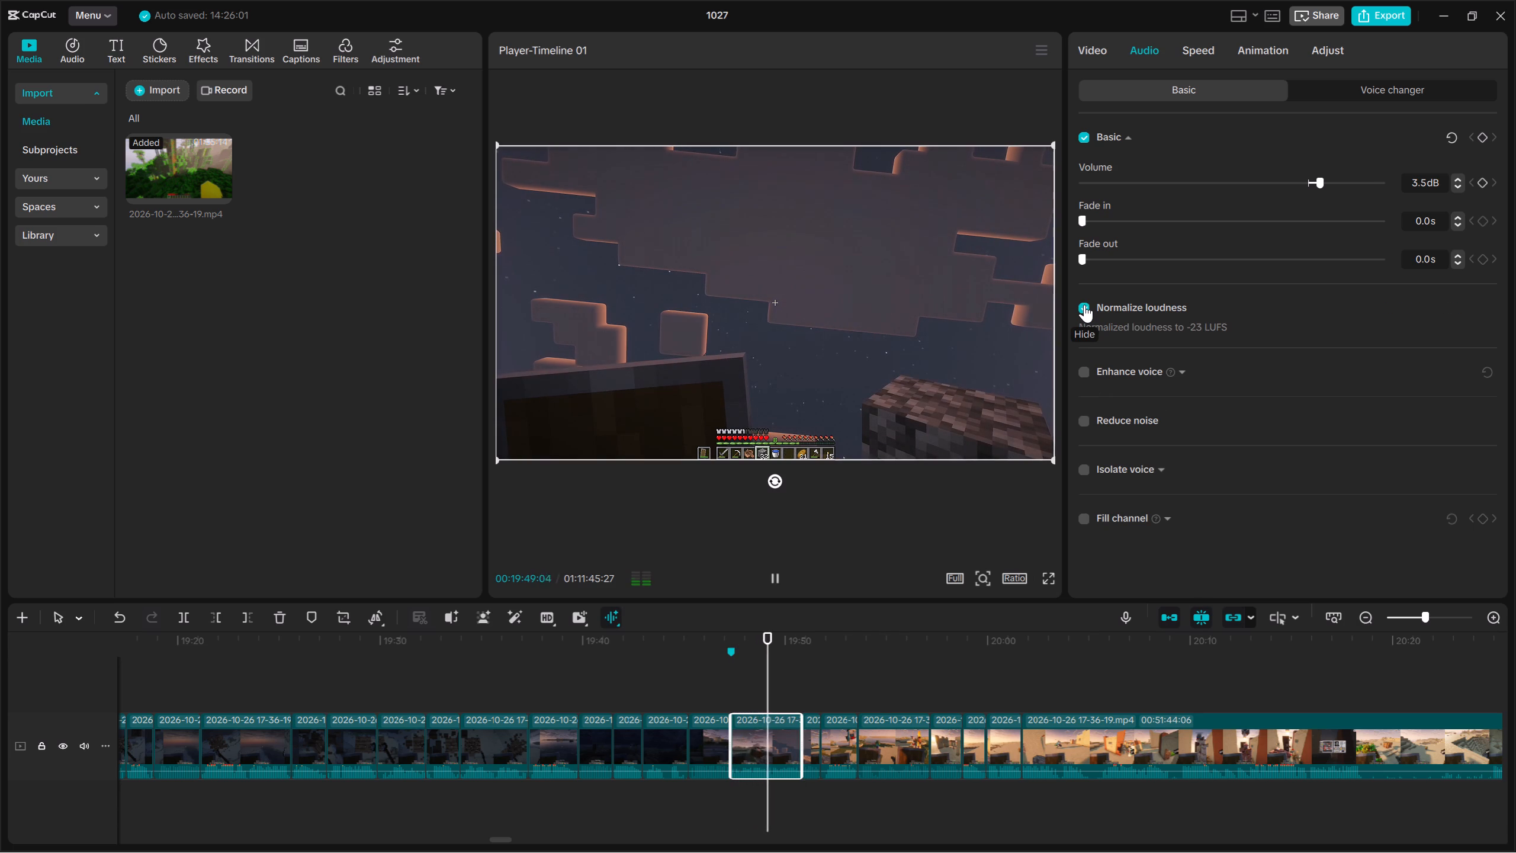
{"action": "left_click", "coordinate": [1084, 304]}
Replay the footage from 00:19:47:10 to about 00:20:01 to check the recent cuts.
{"action": "key", "text": "Up"}
{"action": "key", "text": "space"}
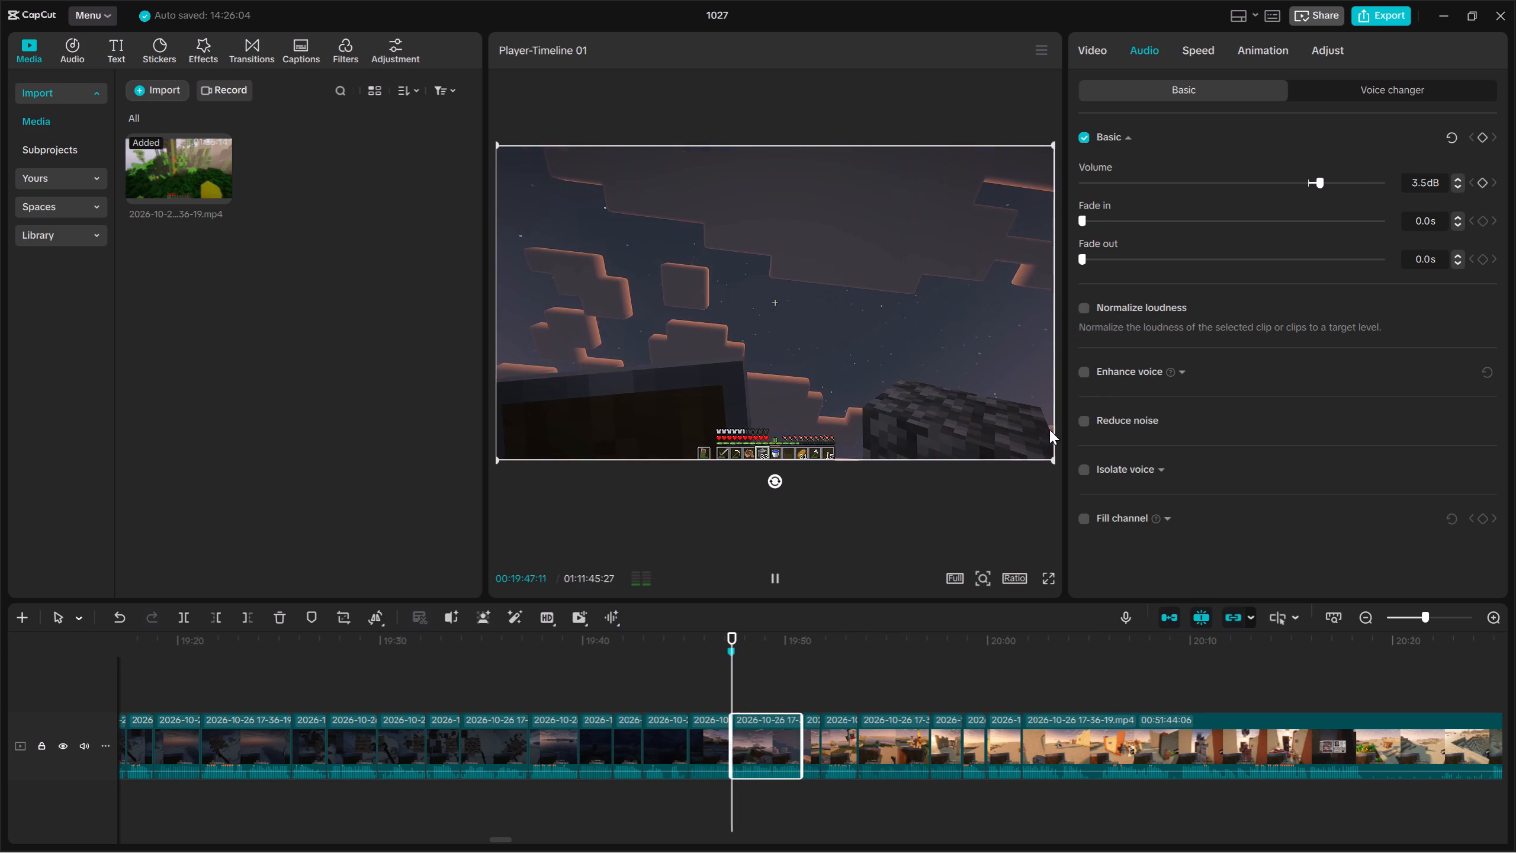
{"action": "scroll", "coordinate": [1043, 748], "scroll_direction": "down", "scroll_amount": 8, "text": "ctrl"}
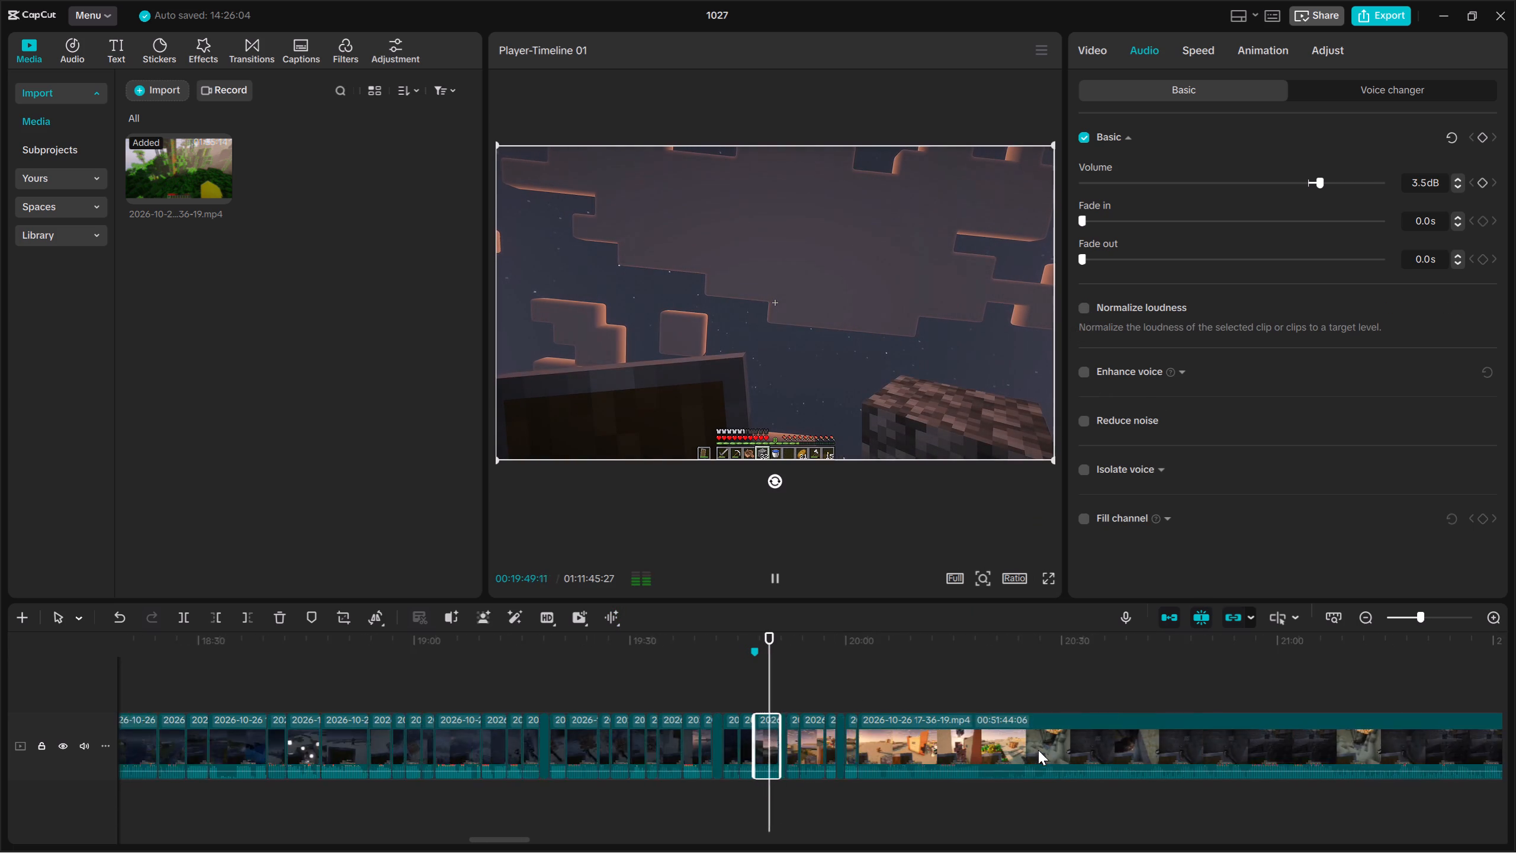
{"action": "scroll", "coordinate": [1038, 750], "scroll_direction": "down", "scroll_amount": 15, "text": "ctrl"}
{"action": "scroll", "coordinate": [1029, 747], "scroll_direction": "down", "scroll_amount": 7, "text": "ctrl"}
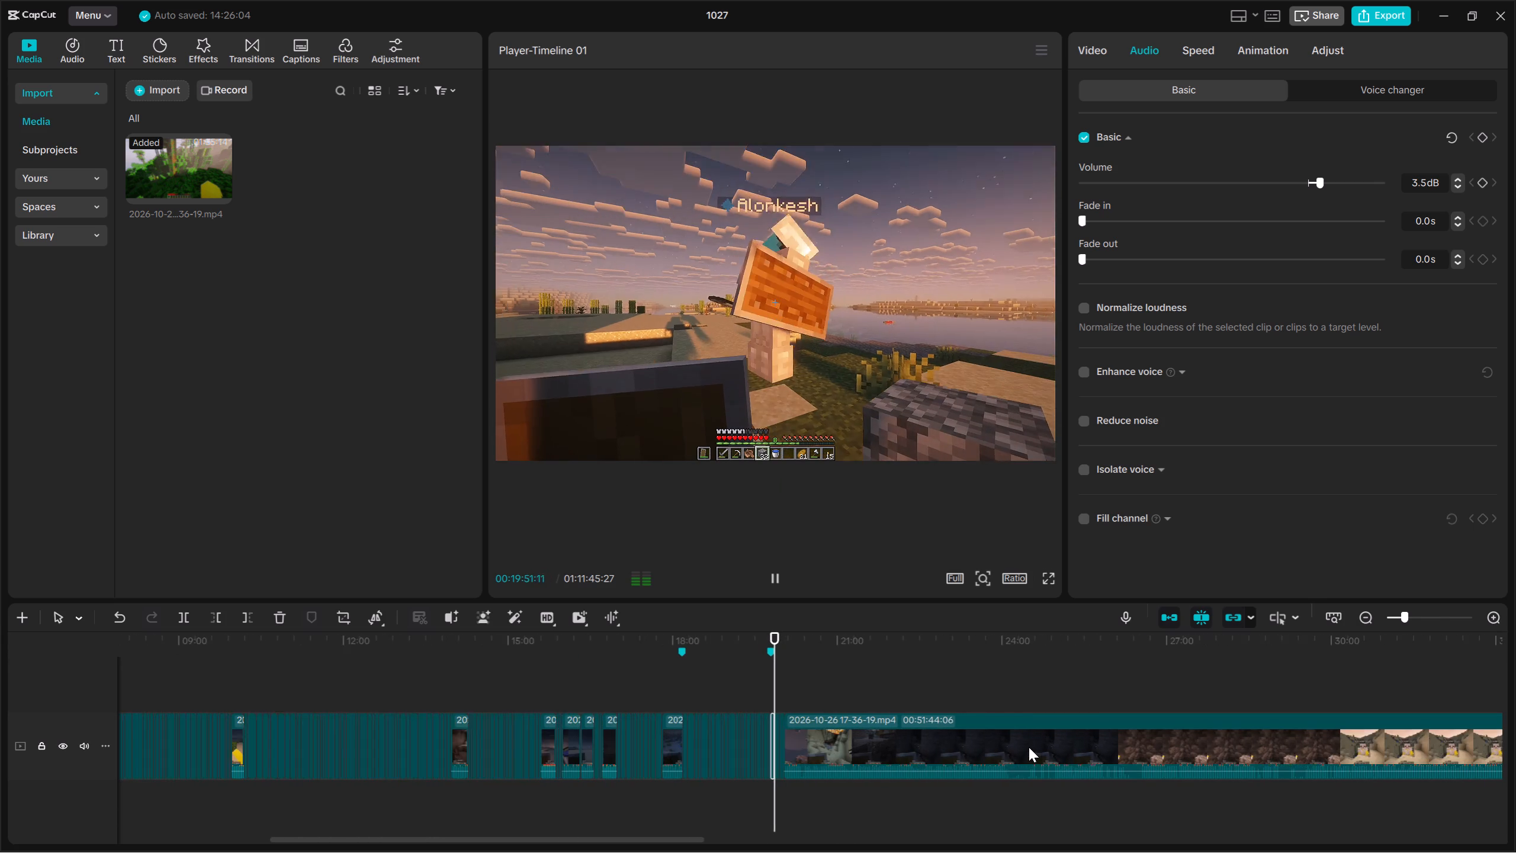
{"action": "scroll", "coordinate": [1029, 747], "scroll_direction": "down", "scroll_amount": 7, "text": "ctrl"}
{"action": "scroll", "coordinate": [1029, 747], "scroll_direction": "up", "scroll_amount": 8, "text": "ctrl"}
{"action": "scroll", "coordinate": [1029, 747], "scroll_direction": "up", "scroll_amount": 20, "text": "ctrl"}
{"action": "scroll", "coordinate": [1029, 747], "scroll_direction": "up", "scroll_amount": 3, "text": "ctrl"}
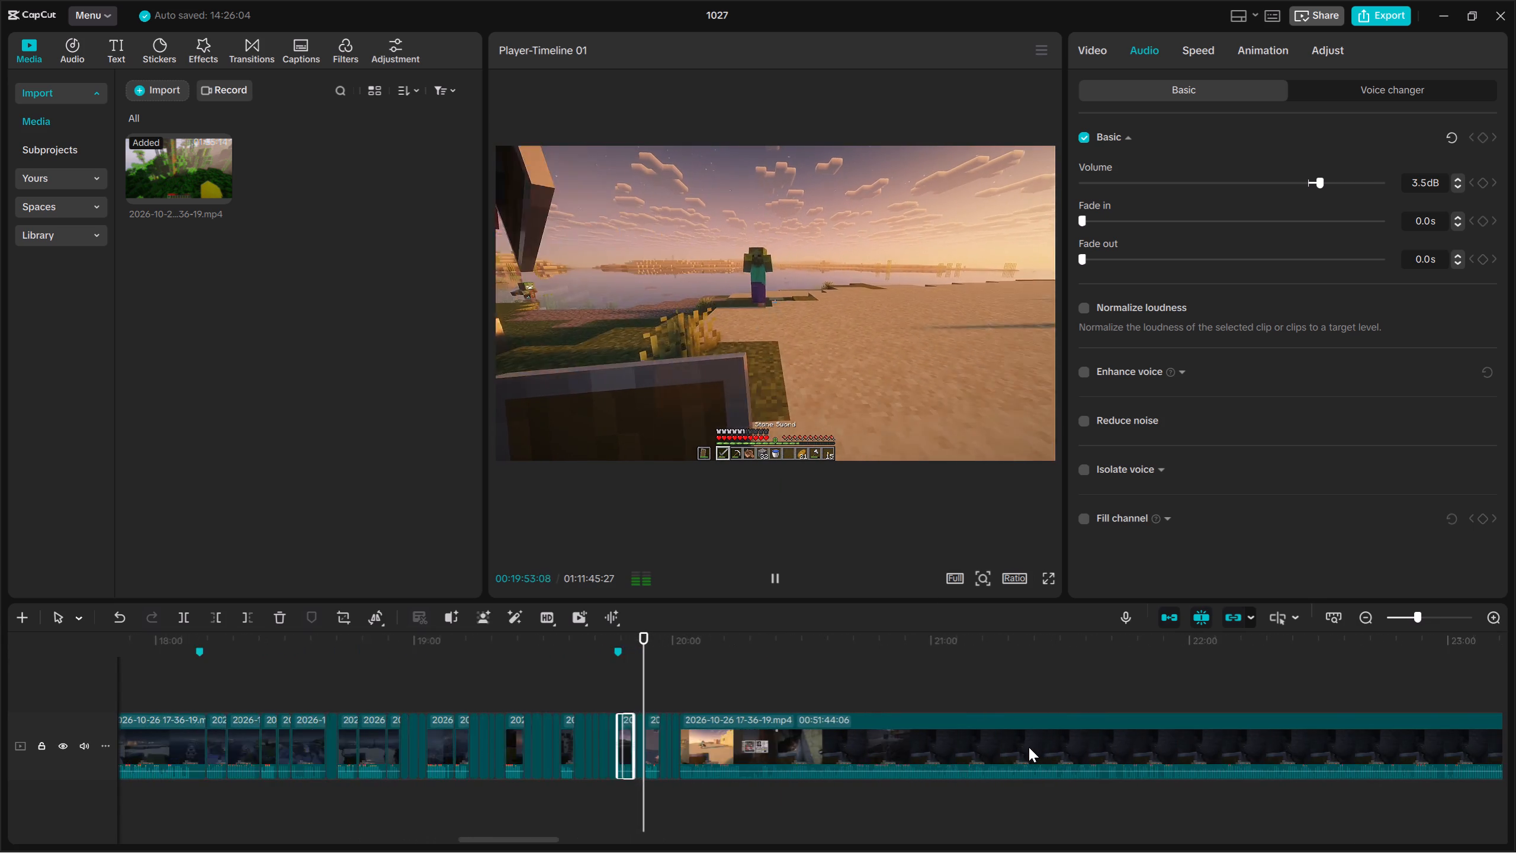
{"action": "scroll", "coordinate": [1029, 747], "scroll_direction": "up", "scroll_amount": 15, "text": "ctrl"}
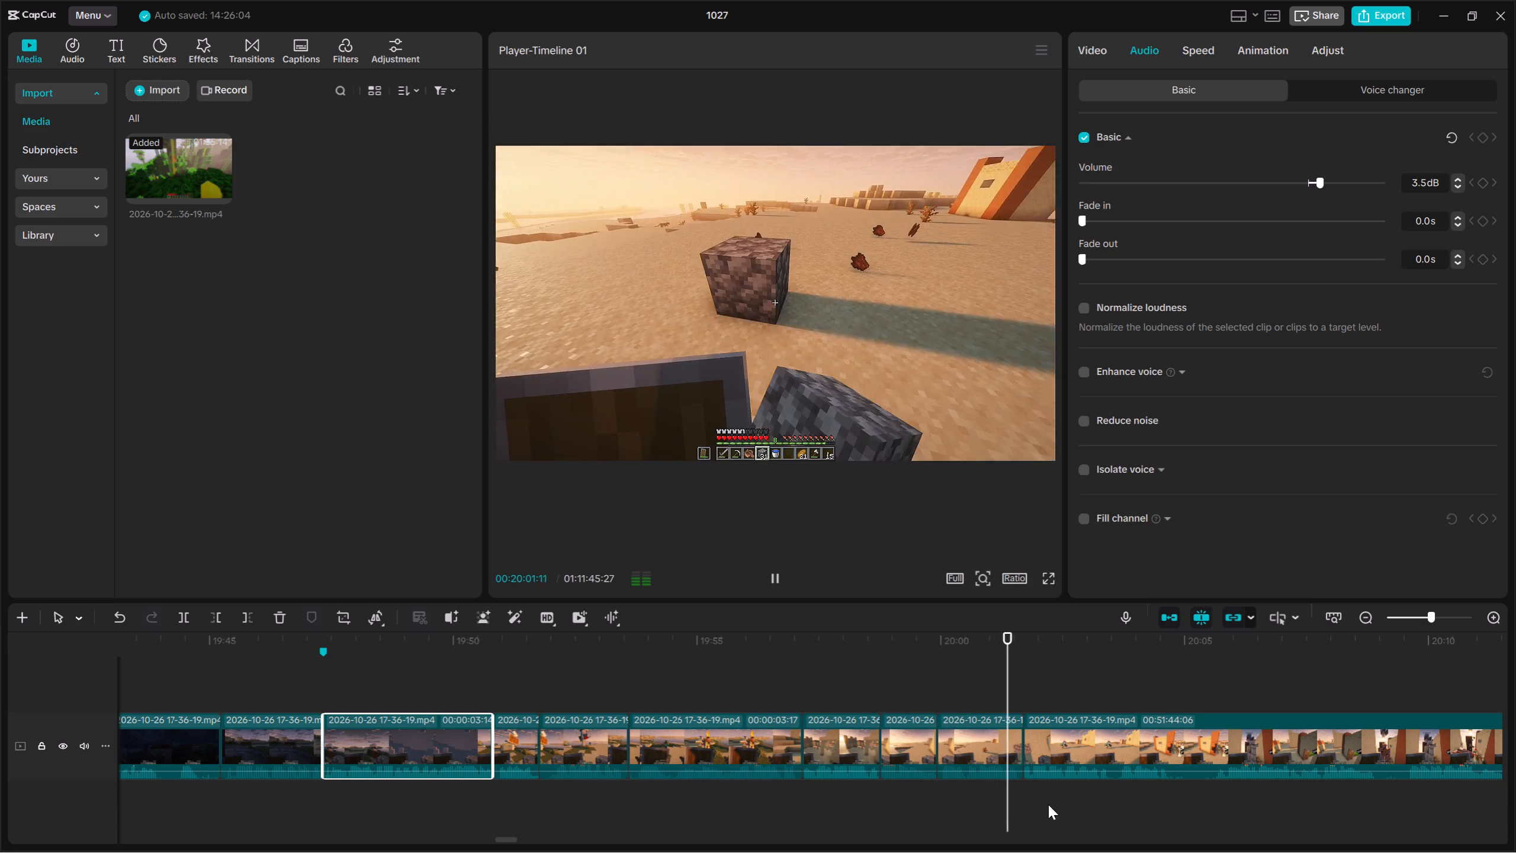
Delete the short clip starting at about 00:19:59:28, directly before the long clip.
{"action": "left_click_drag", "start_coordinate": [991, 798], "coordinate": [991, 797]}
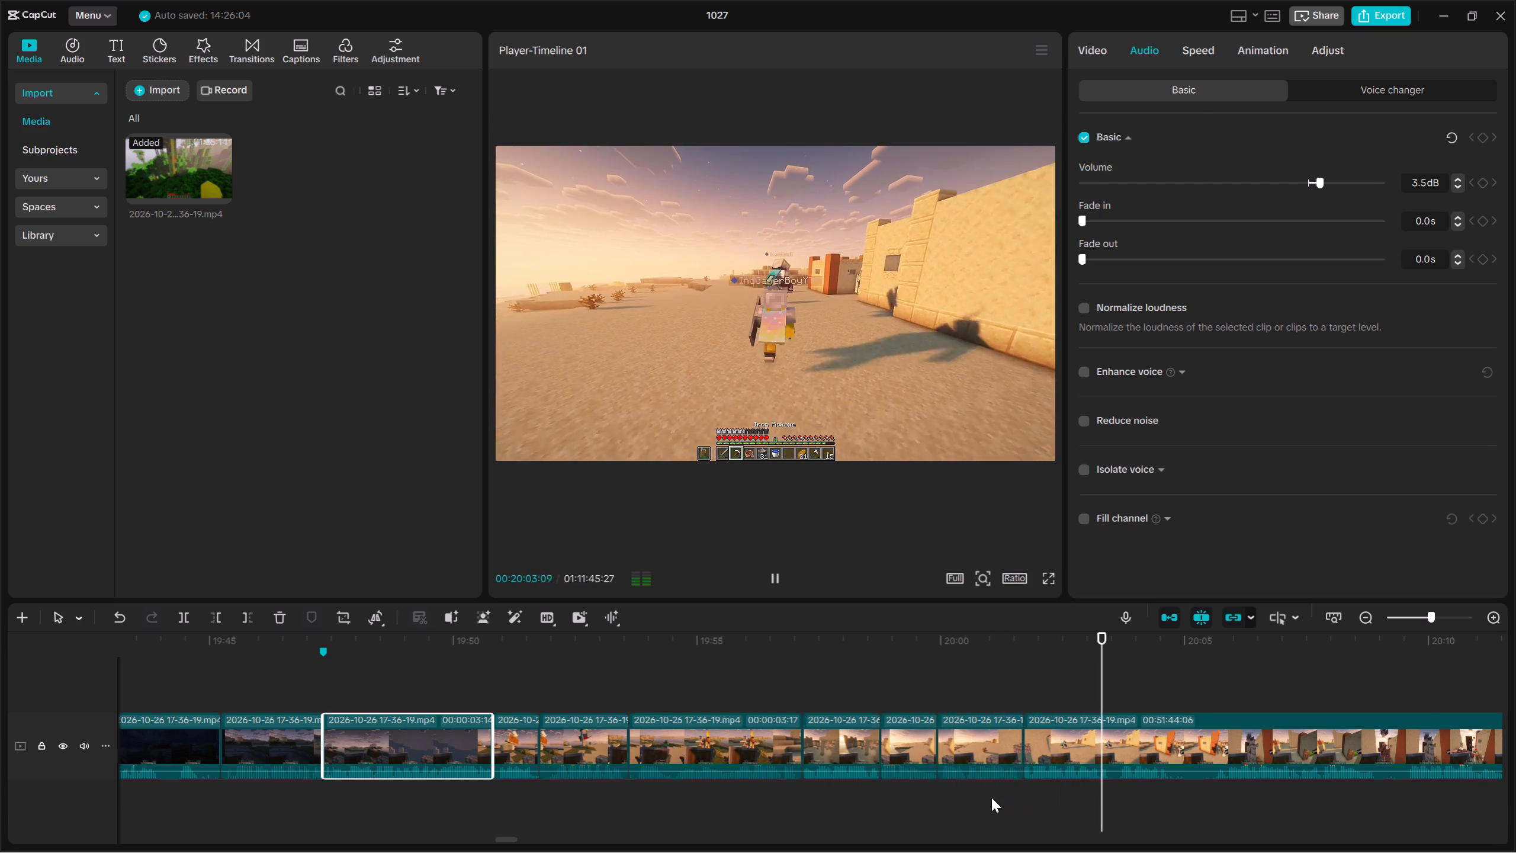
{"action": "left_click_drag", "start_coordinate": [991, 797], "coordinate": [988, 724]}
{"action": "key", "text": "Delete"}
Review the long clip from its start and split it at 00:20:02:29.
{"action": "key", "text": "Up"}
{"action": "left_click", "coordinate": [989, 723]}
{"action": "key", "text": "space"}
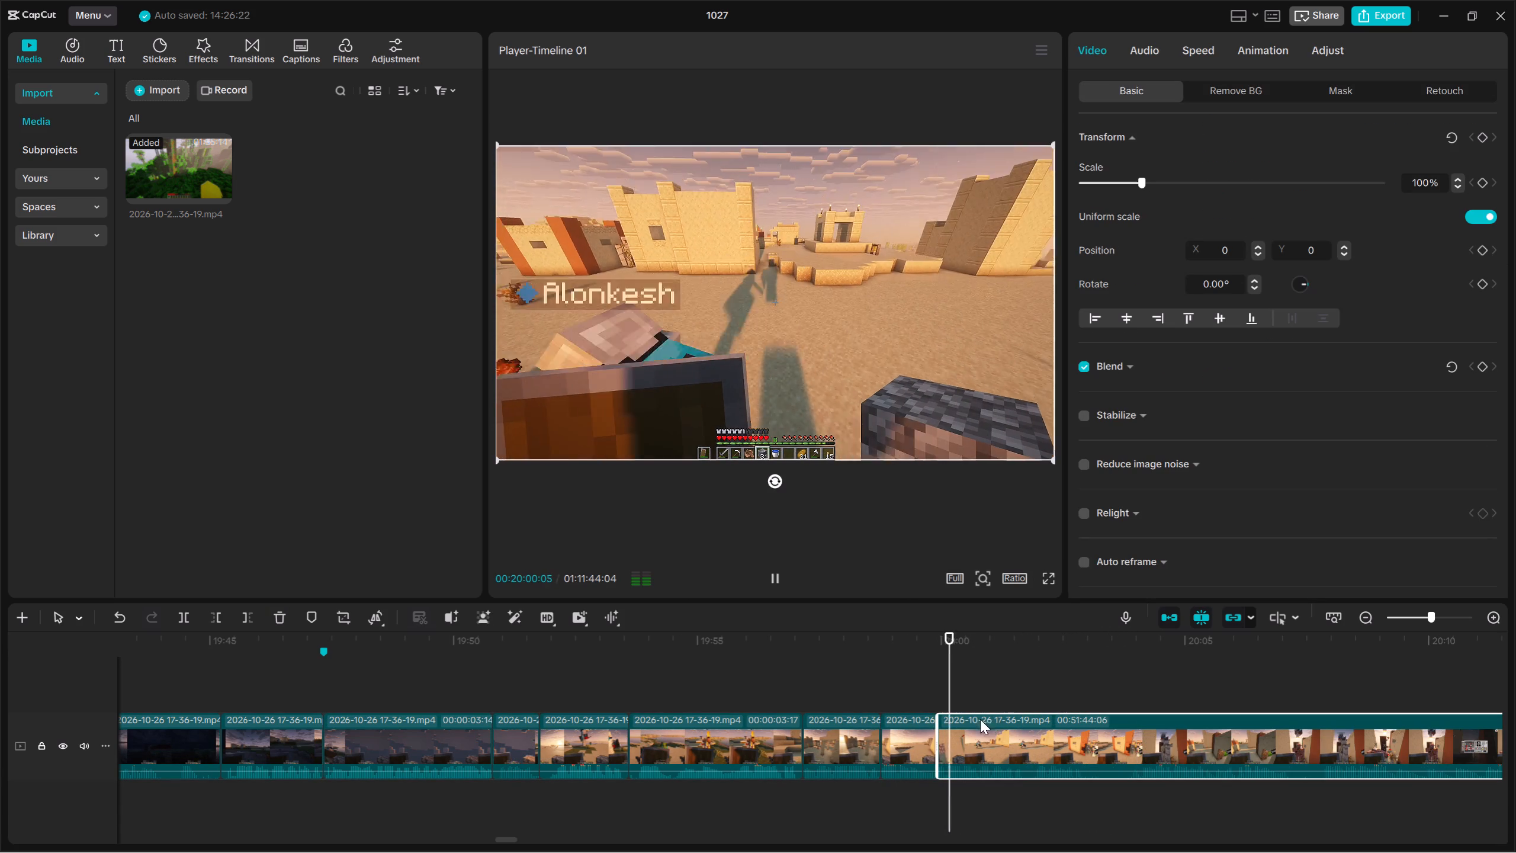
{"action": "key", "text": "space"}
{"action": "key", "text": "space"}
{"action": "key", "text": "space"}
{"action": "left_click", "coordinate": [185, 615]}
Trim about 1 second off the start of the long clip, up to the frame at 00:20:04:02.
{"action": "key", "text": "space"}
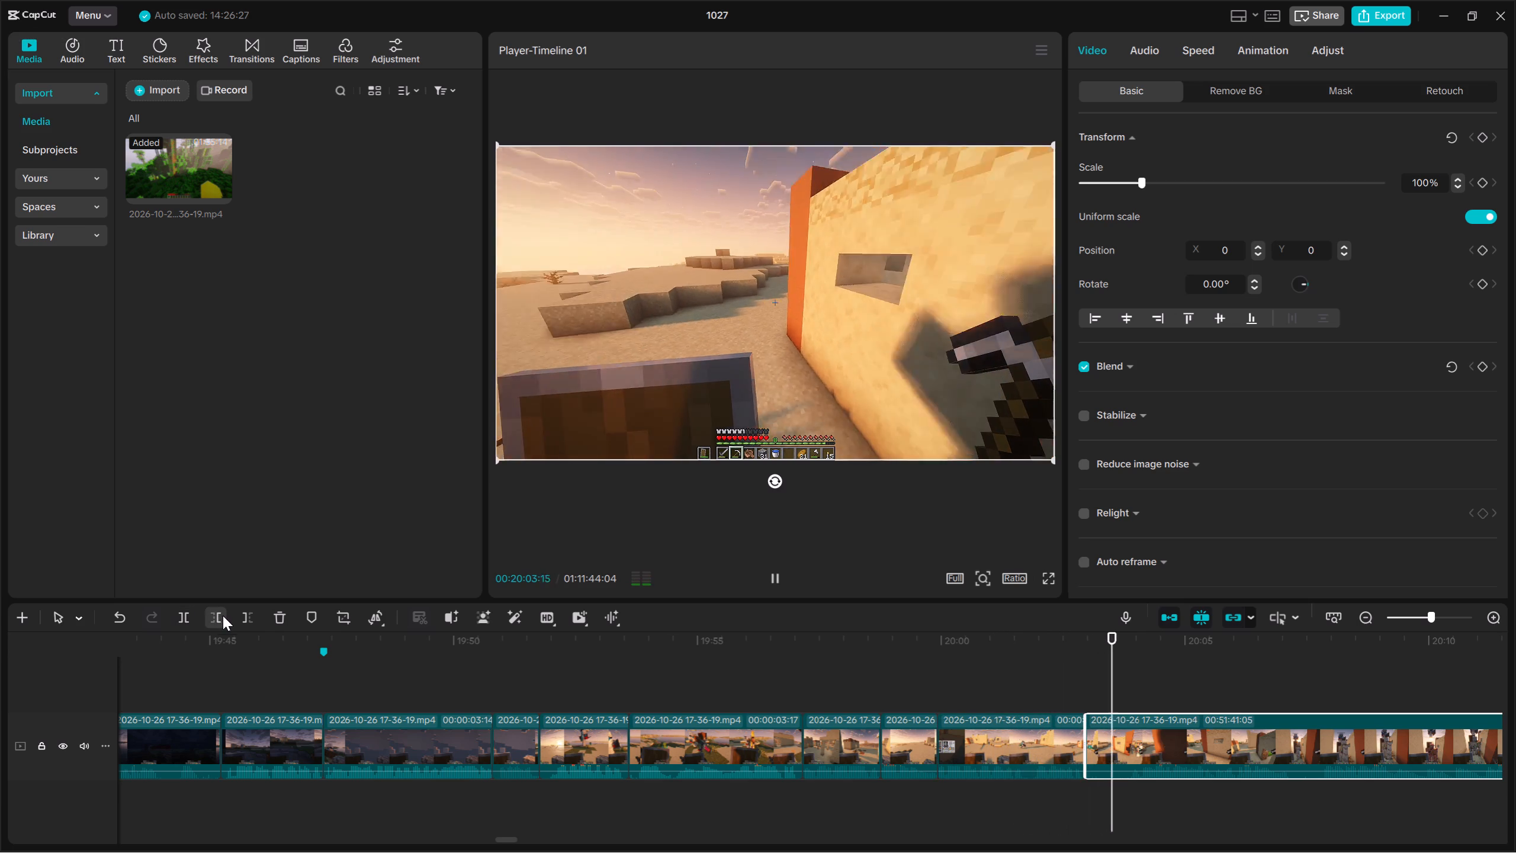
{"action": "left_click_drag", "start_coordinate": [223, 615], "coordinate": [230, 618]}
{"action": "key", "text": "space"}
{"action": "left_click", "coordinate": [230, 618]}
{"action": "left_click", "coordinate": [216, 619]}
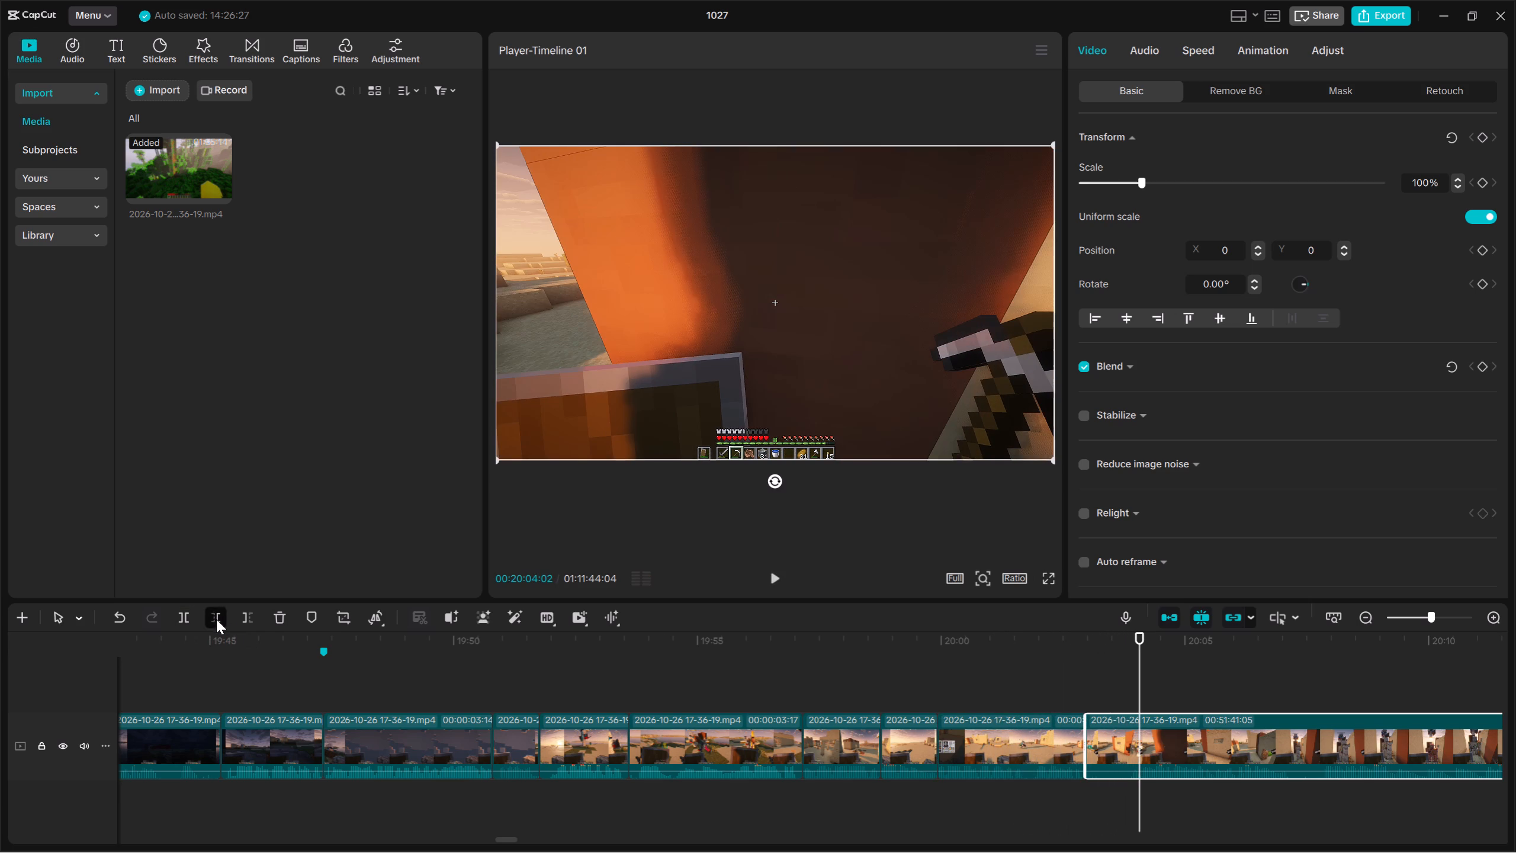
Add a timeline marker at the cut at 00:19:59:28.
{"action": "left_click", "coordinate": [968, 684]}
{"action": "key", "text": "Up"}
{"action": "left_click", "coordinate": [308, 610]}
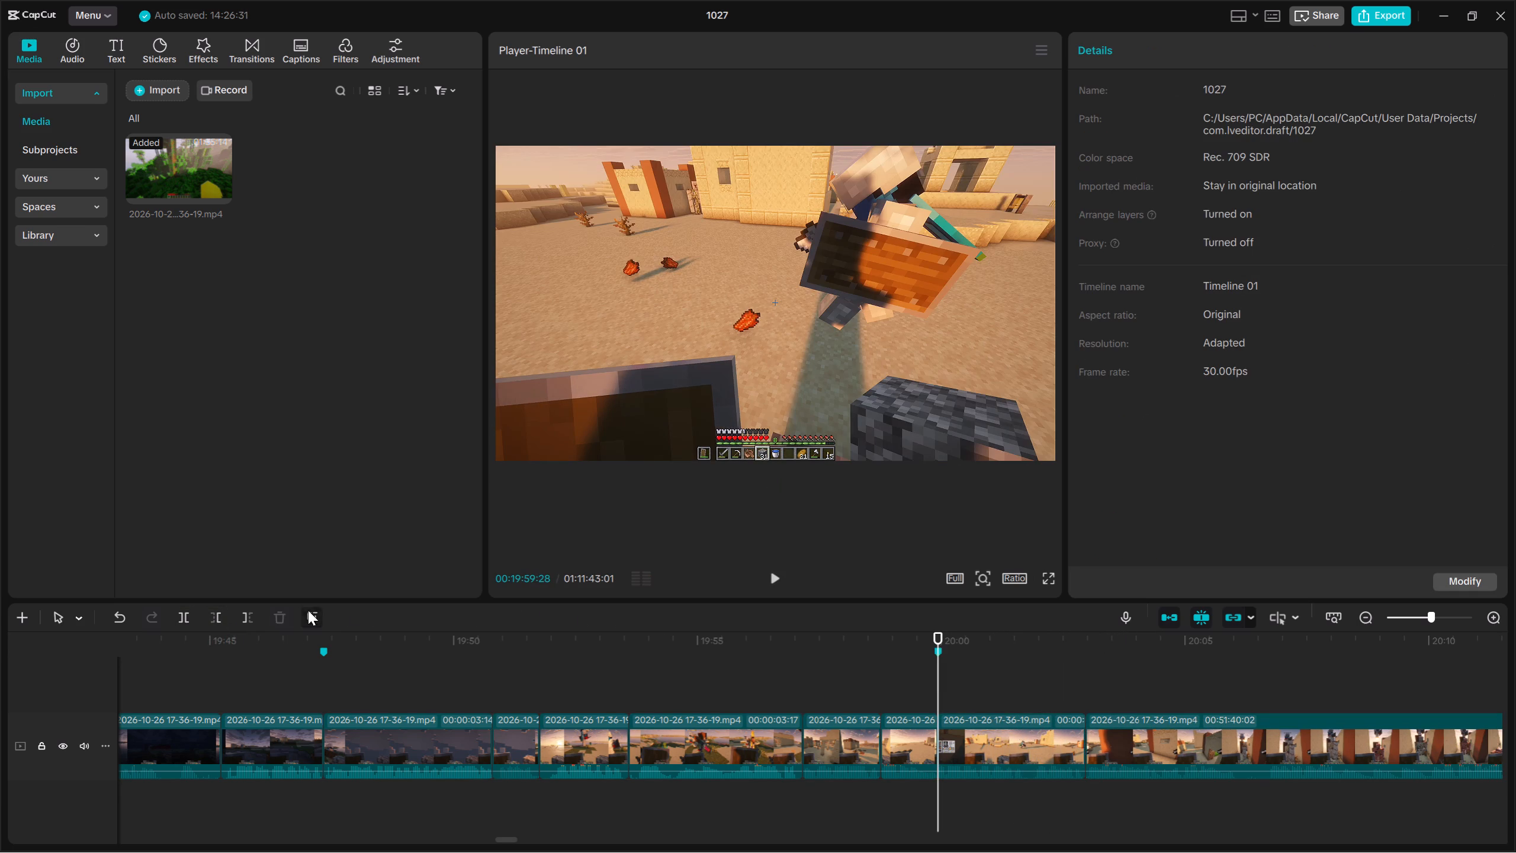
Review the long clip's opening and split it at 00:20:06:02, where the iron golem stands close between the walls.
{"action": "key", "text": "space"}
{"action": "key", "text": "Down"}
{"action": "left_click", "coordinate": [1152, 742]}
{"action": "key", "text": "space"}
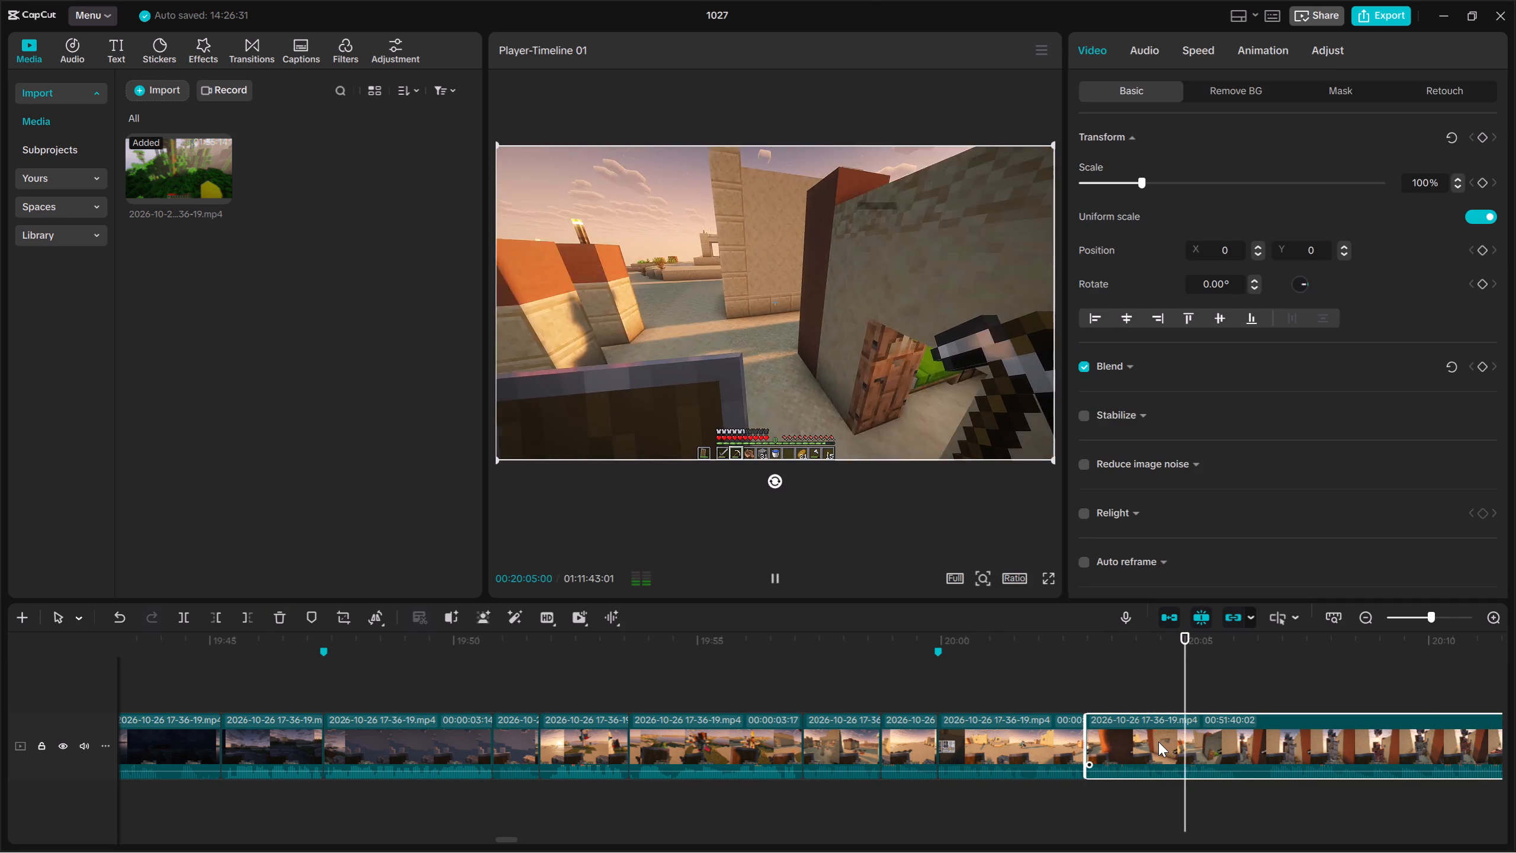
{"action": "key", "text": "space"}
{"action": "key", "text": "space"}
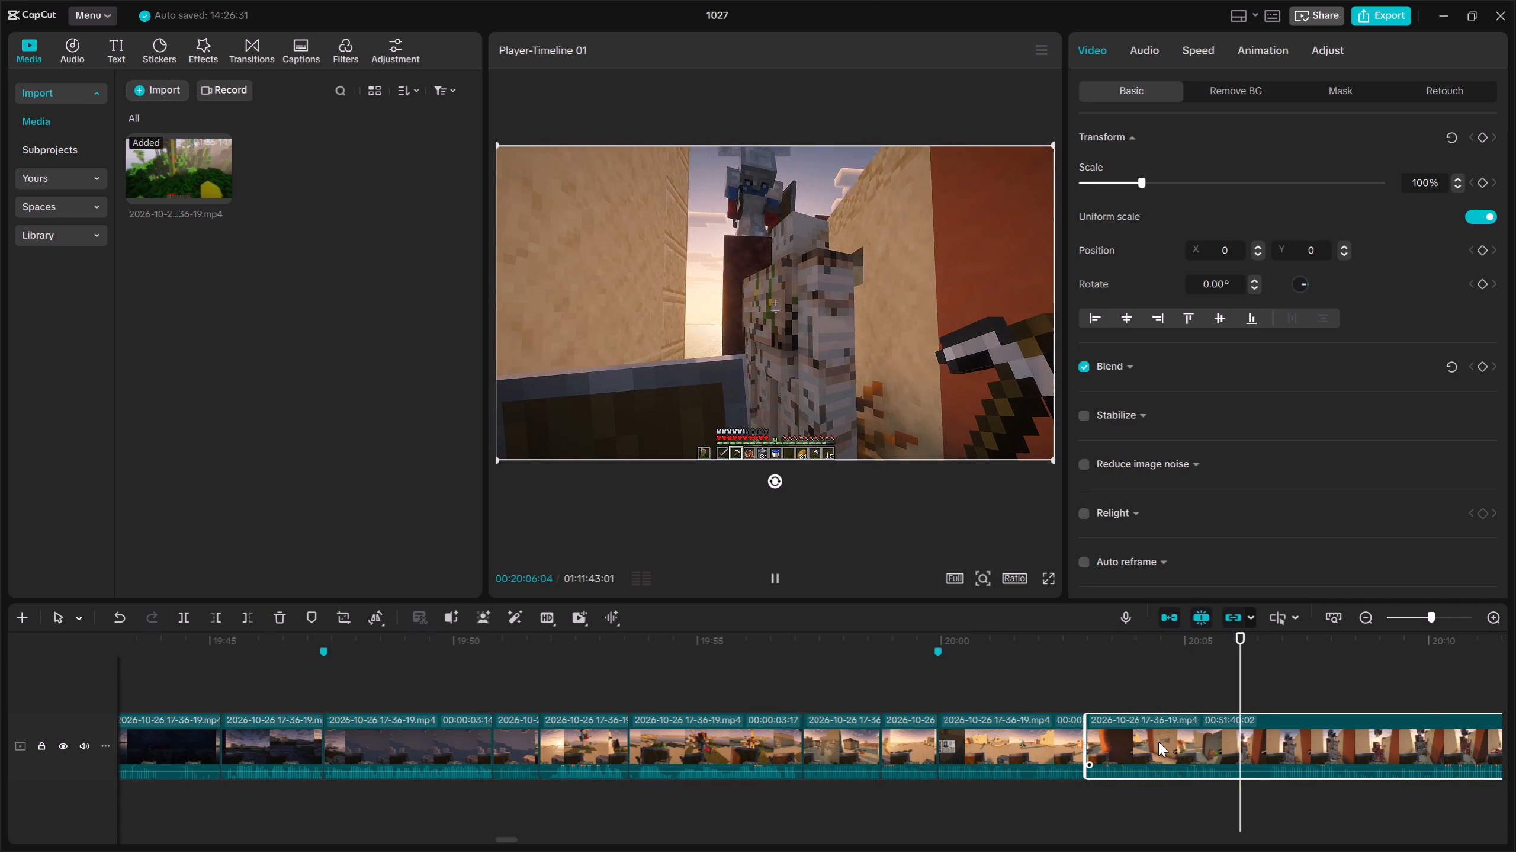
{"action": "key", "text": "space"}
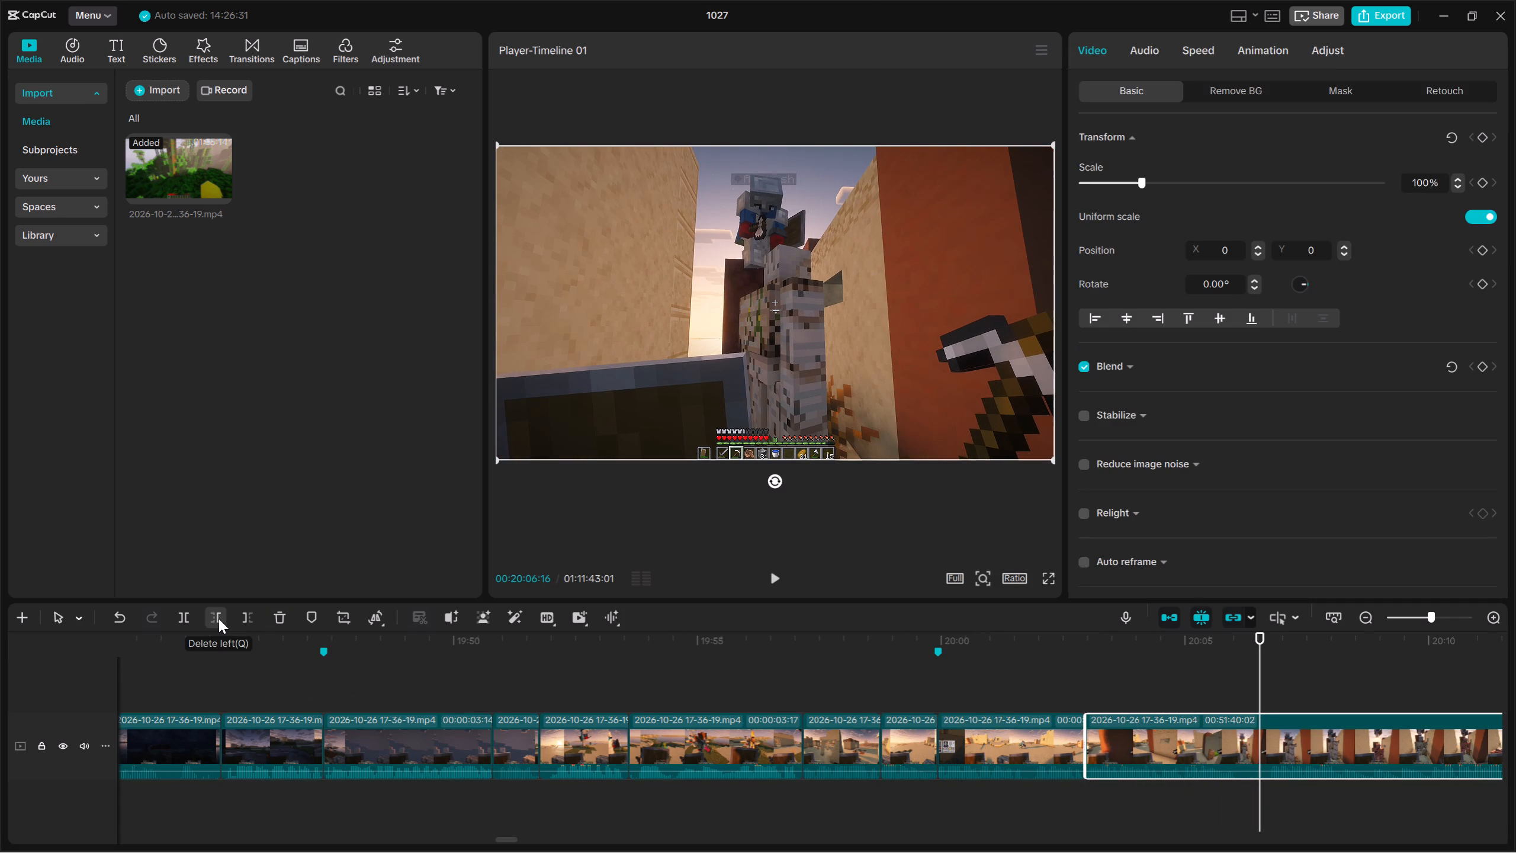
{"action": "key", "text": "Up"}
{"action": "key", "text": "space"}
{"action": "key", "text": "space"}
{"action": "key", "text": "space"}
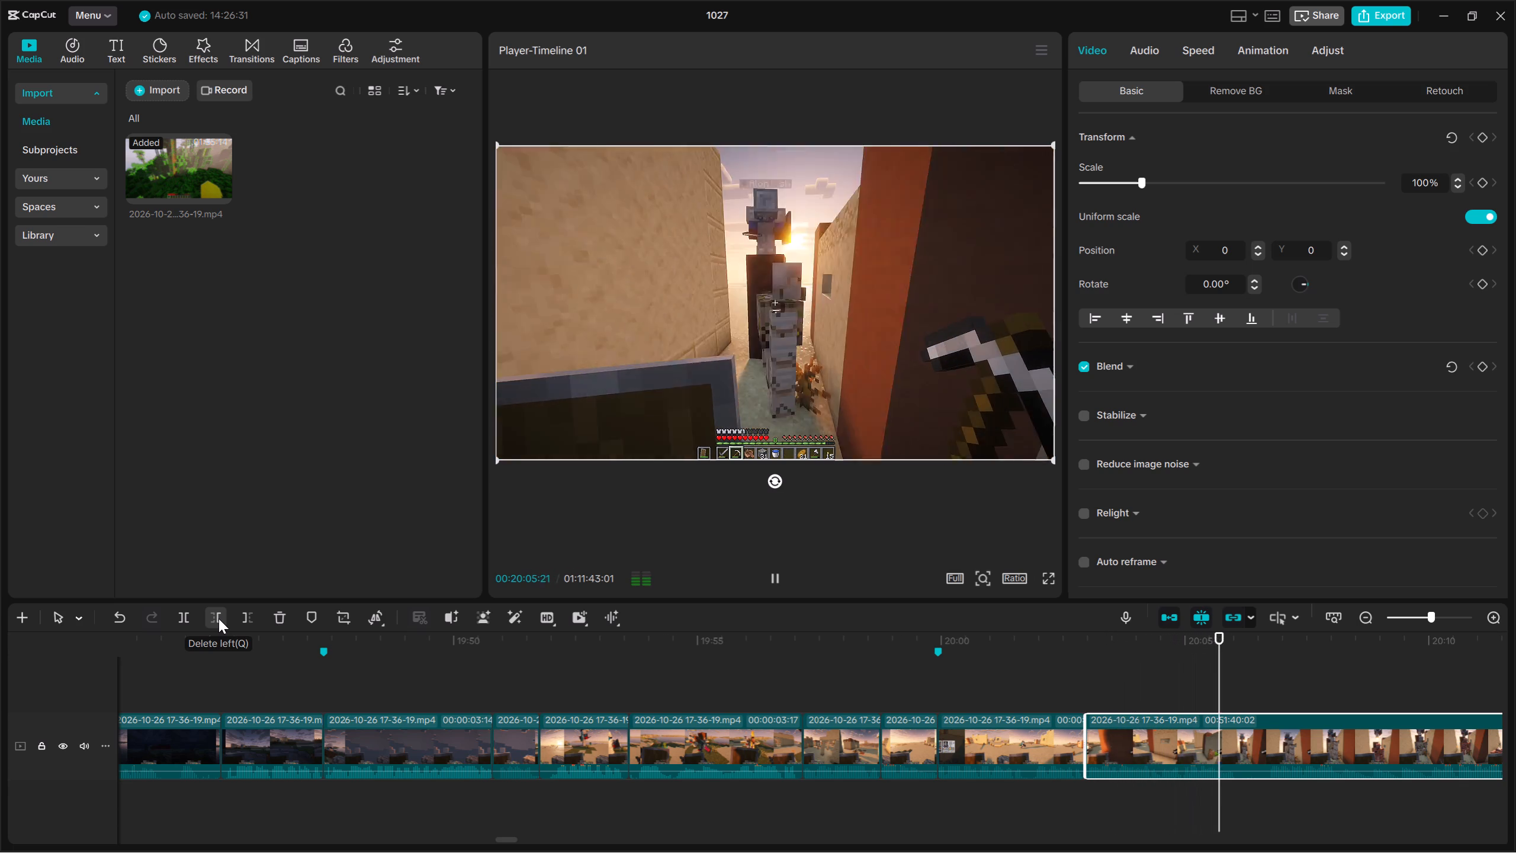
{"action": "key", "text": "space"}
{"action": "left_click", "coordinate": [176, 615]}
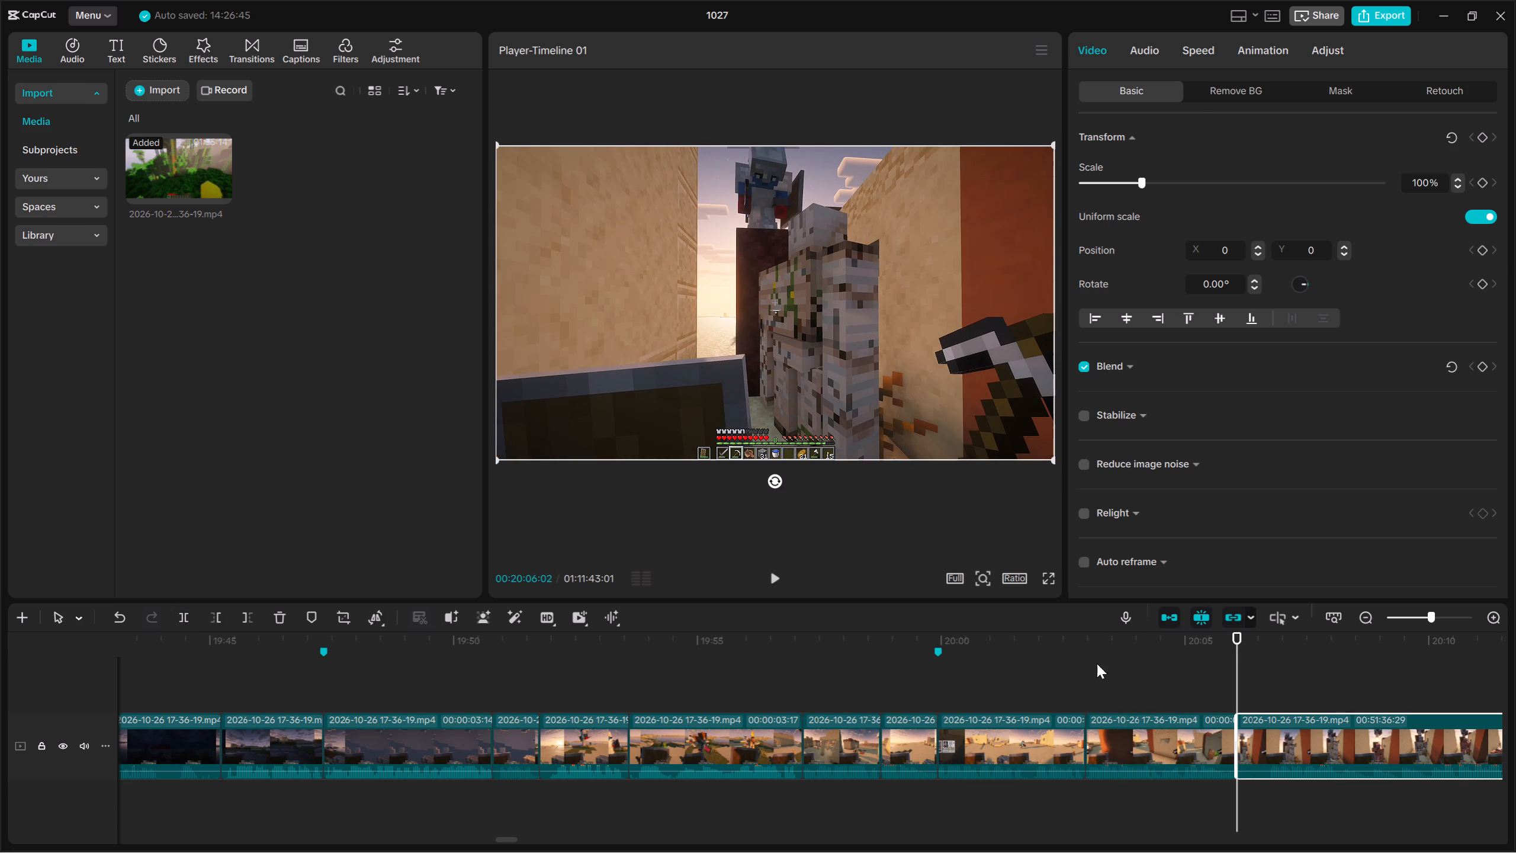
Add a timeline marker at the cut at 00:20:02:29.
{"action": "left_click", "coordinate": [1080, 663]}
{"action": "left_click", "coordinate": [1083, 667]}
{"action": "left_click", "coordinate": [301, 611]}
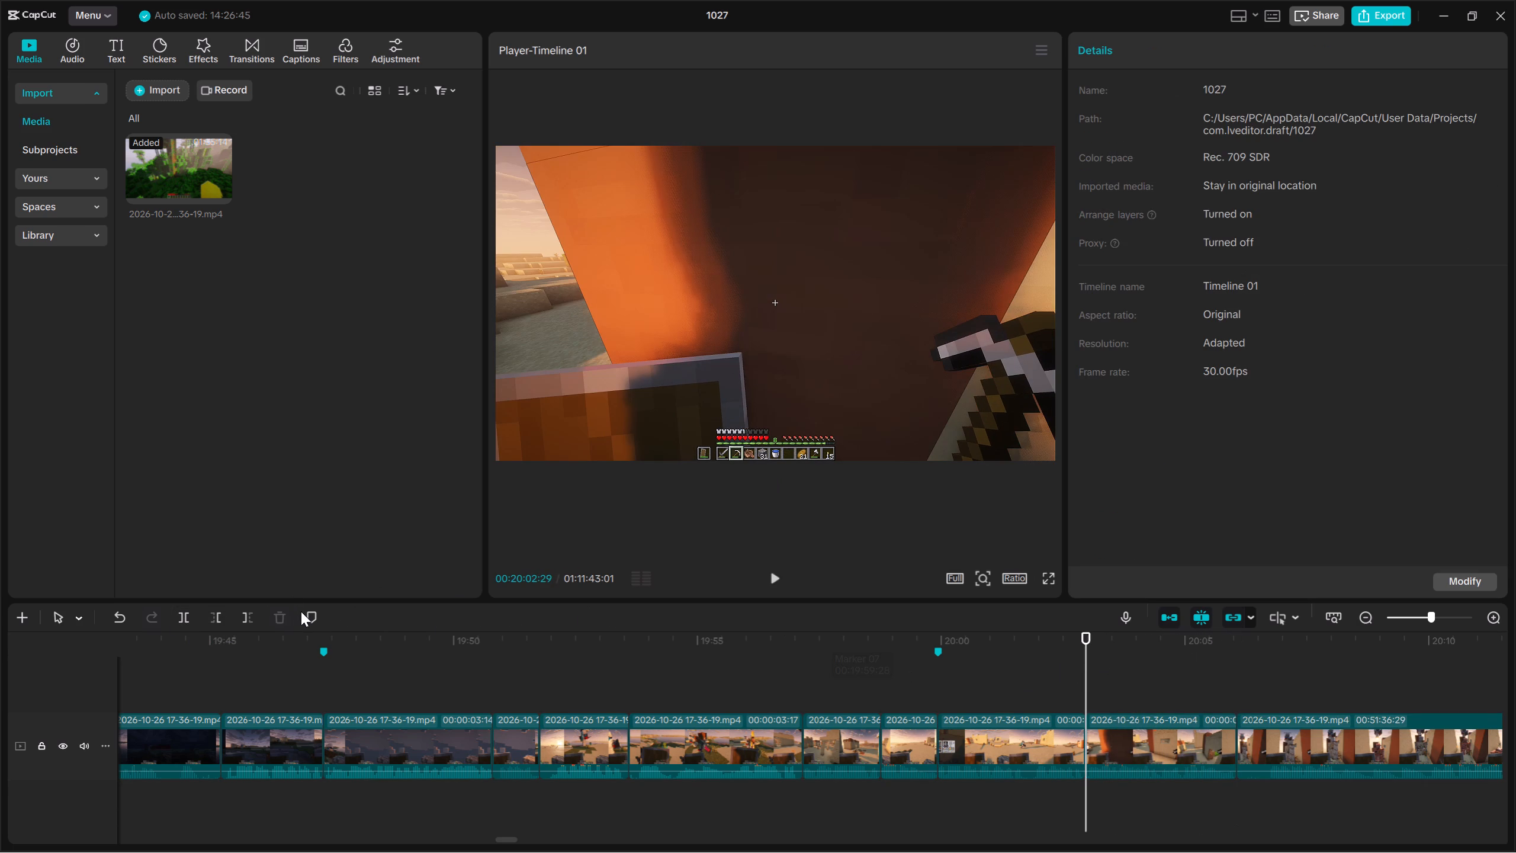
{"action": "left_click", "coordinate": [308, 612]}
Review the footage from the new marker and trim about 0.7 seconds off the long clip's start, up to 00:20:06:23.
{"action": "left_click", "coordinate": [781, 575]}
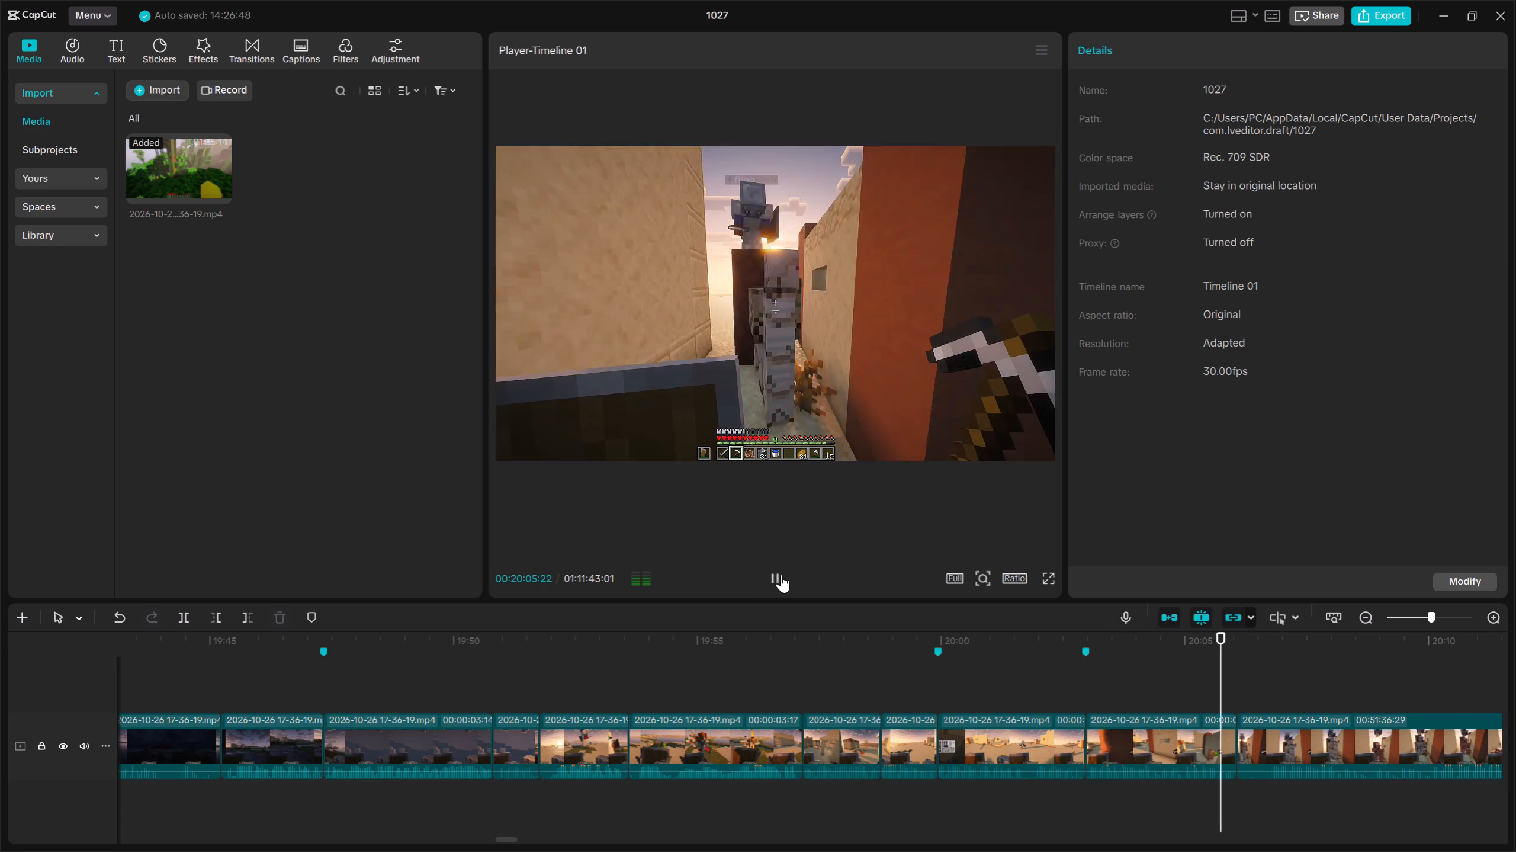
{"action": "left_click", "coordinate": [781, 575]}
{"action": "double_click", "coordinate": [781, 575]}
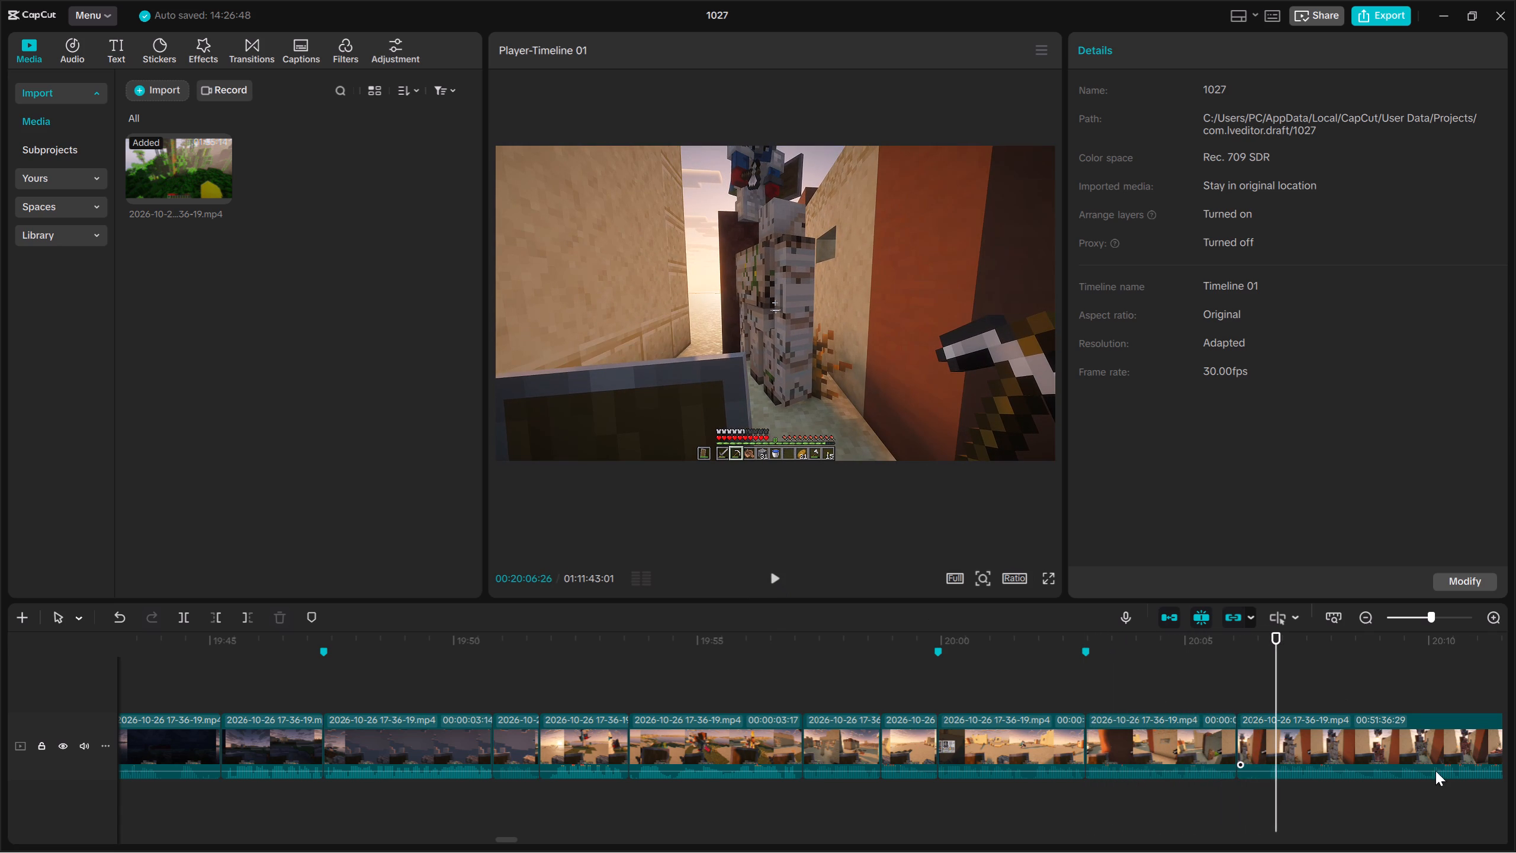
{"action": "triple_click", "coordinate": [1273, 784]}
{"action": "left_click_drag", "start_coordinate": [1324, 790], "coordinate": [1321, 724]}
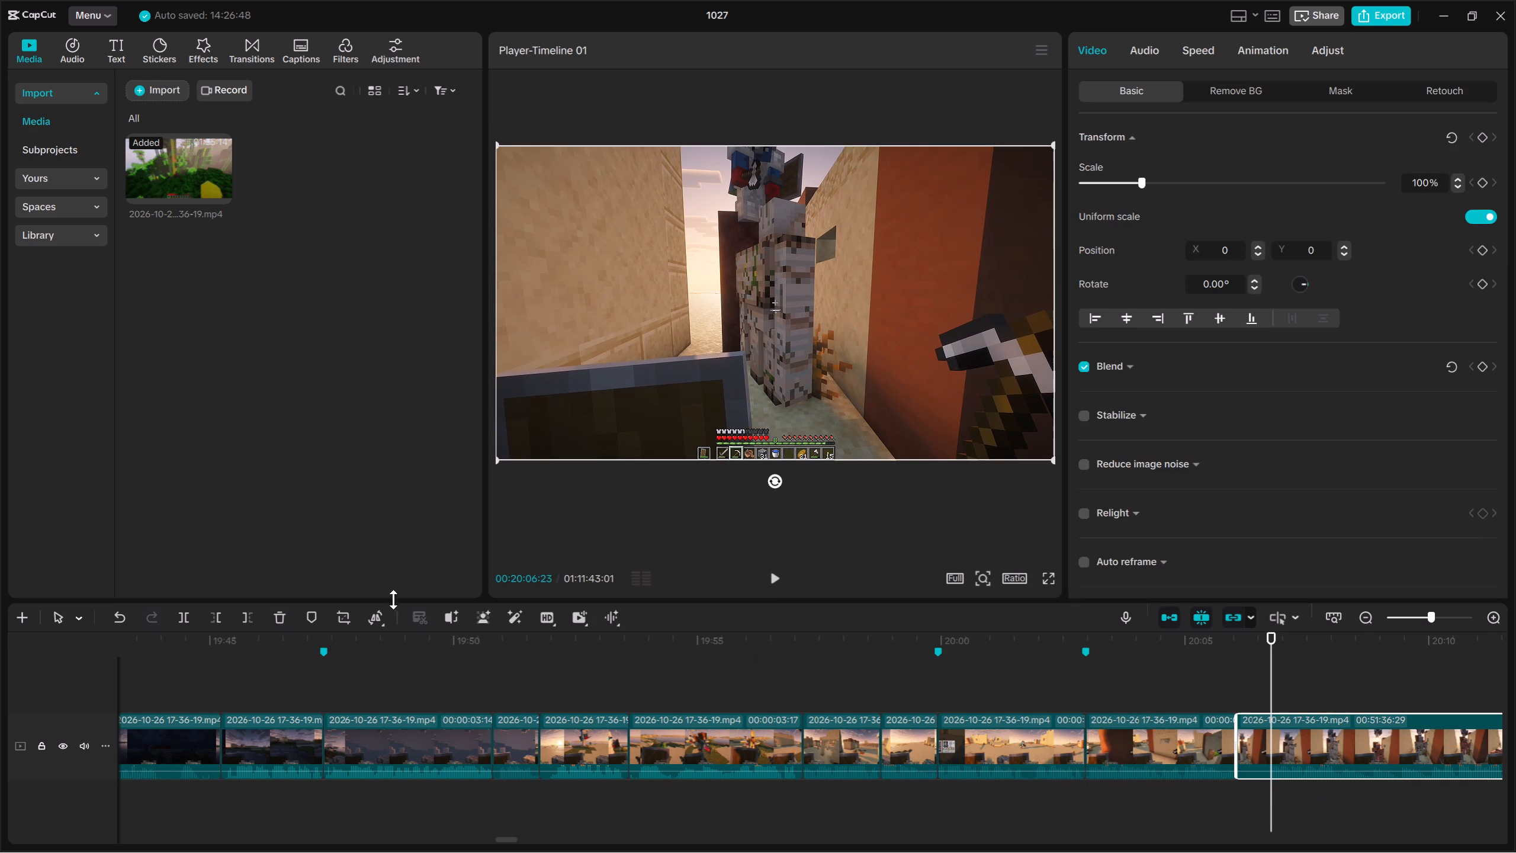
{"action": "left_click", "coordinate": [209, 620]}
Trim about 2.6 seconds more off the long clip's start, up to the frame at 00:20:08:20.
{"action": "key", "text": "space"}
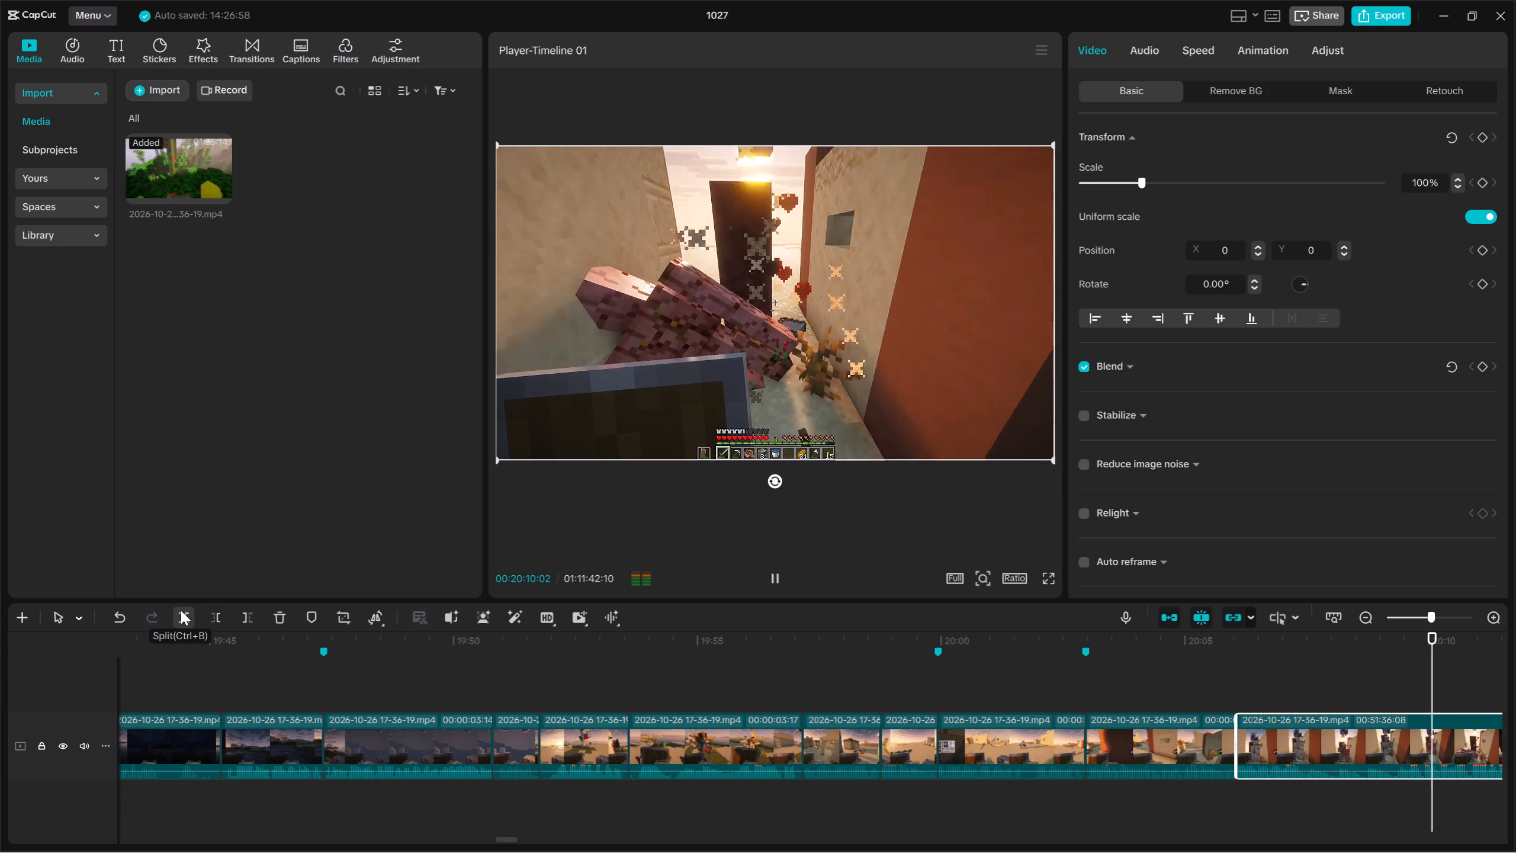
{"action": "key", "text": "space"}
{"action": "left_click", "coordinate": [1364, 784]}
{"action": "left_click_drag", "start_coordinate": [1400, 796], "coordinate": [1396, 723]}
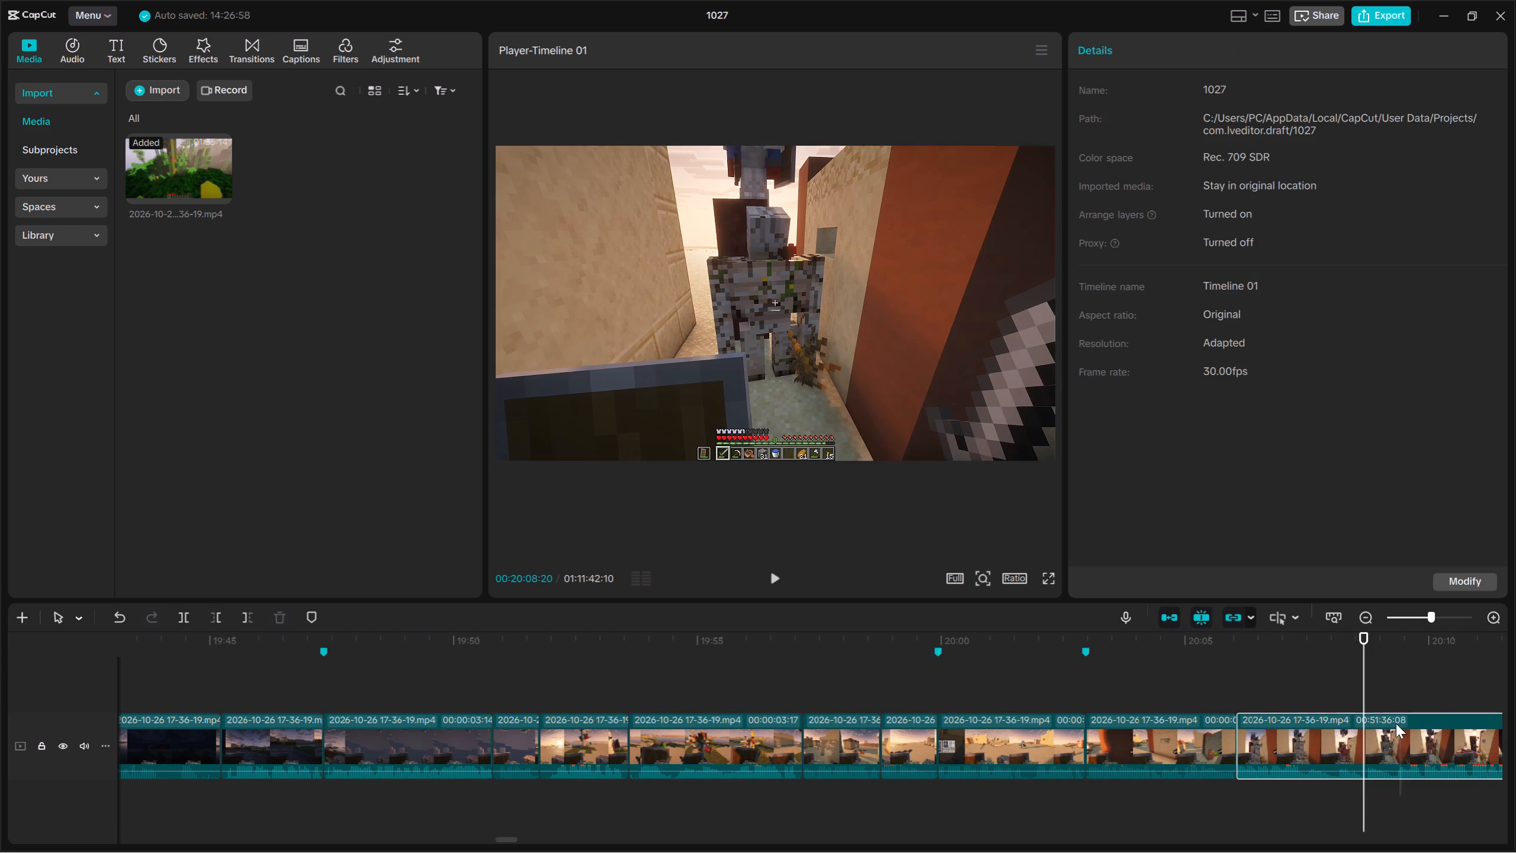
{"action": "left_click_drag", "start_coordinate": [1396, 723], "coordinate": [1401, 732]}
{"action": "left_click", "coordinate": [214, 614]}
Split the long clip at about 00:20:09:16, after the golem fight.
{"action": "key", "text": "space"}
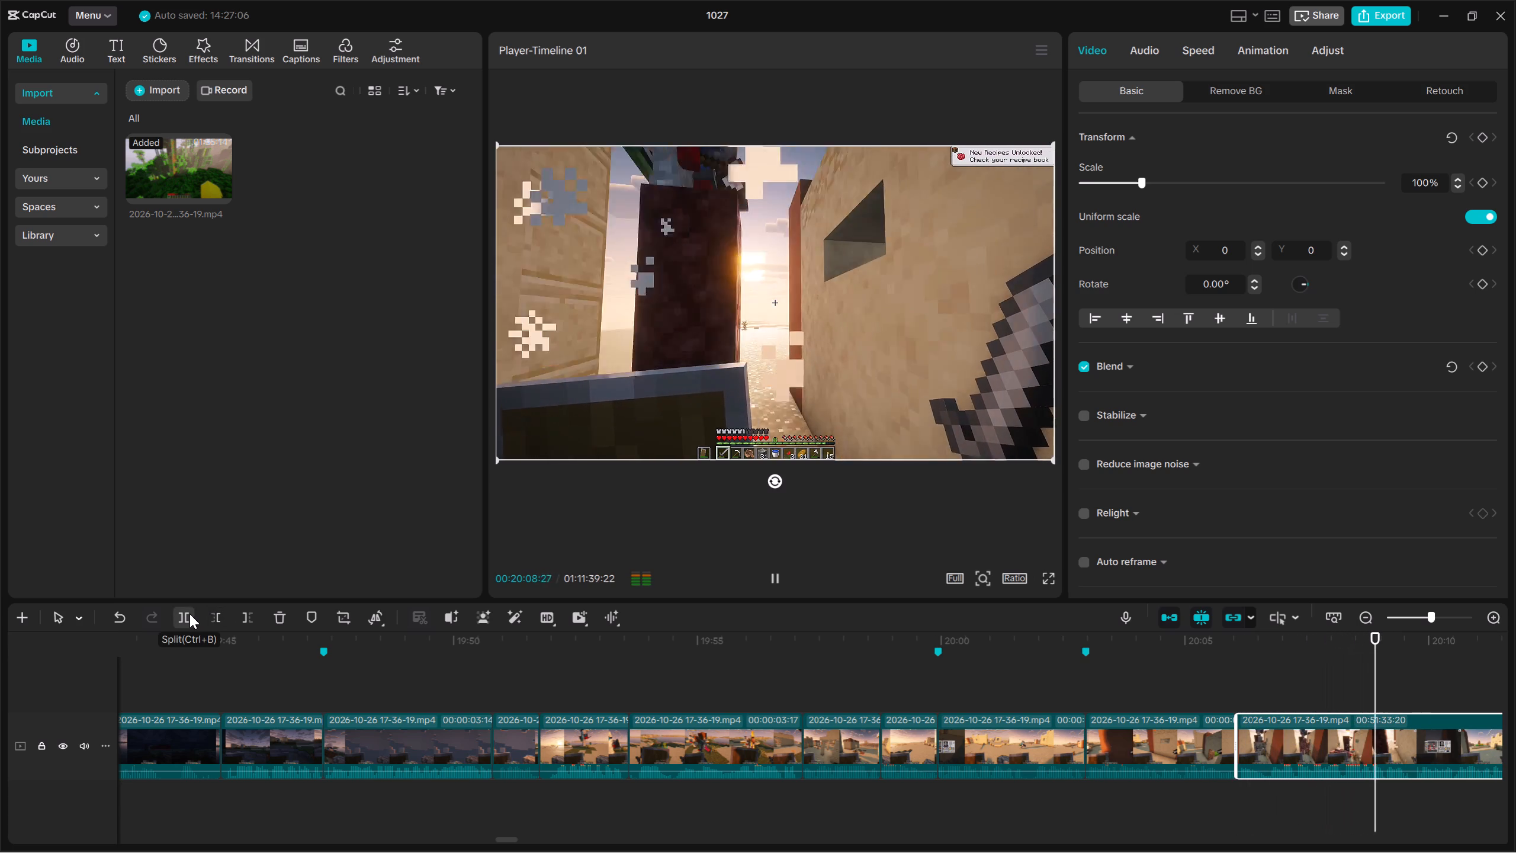
{"action": "key", "text": "space"}
{"action": "left_click", "coordinate": [189, 614]}
Trim 5 frames off the start of the remaining long clip, up to 00:20:09:21.
{"action": "key", "text": "space"}
{"action": "key", "text": "space"}
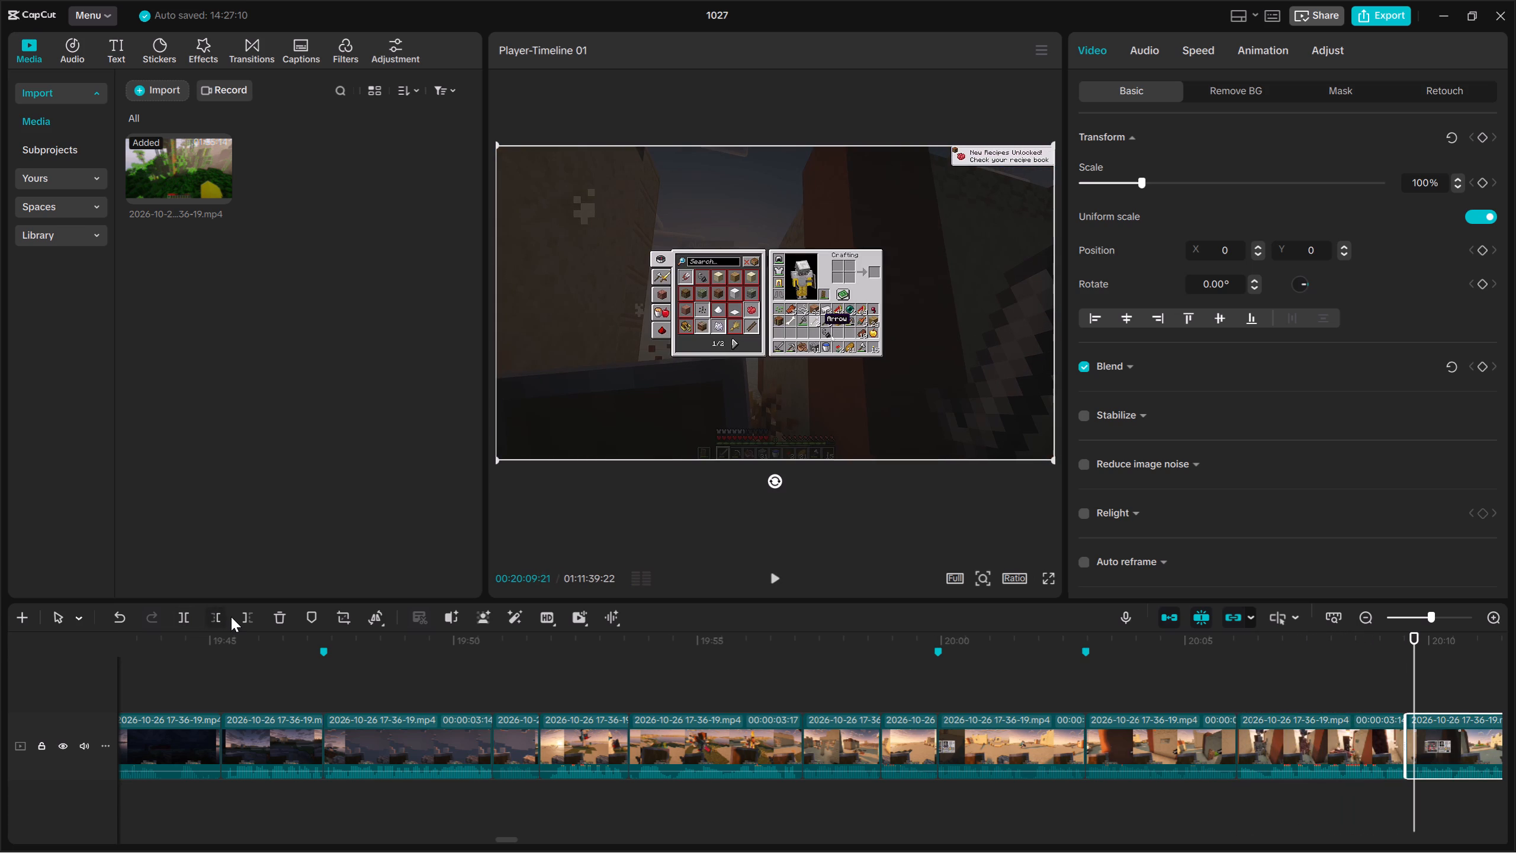
{"action": "left_click", "coordinate": [231, 617]}
{"action": "left_click", "coordinate": [220, 614]}
Split the long clip at 00:20:12:02, where the player passes the village crops.
{"action": "key", "text": "space"}
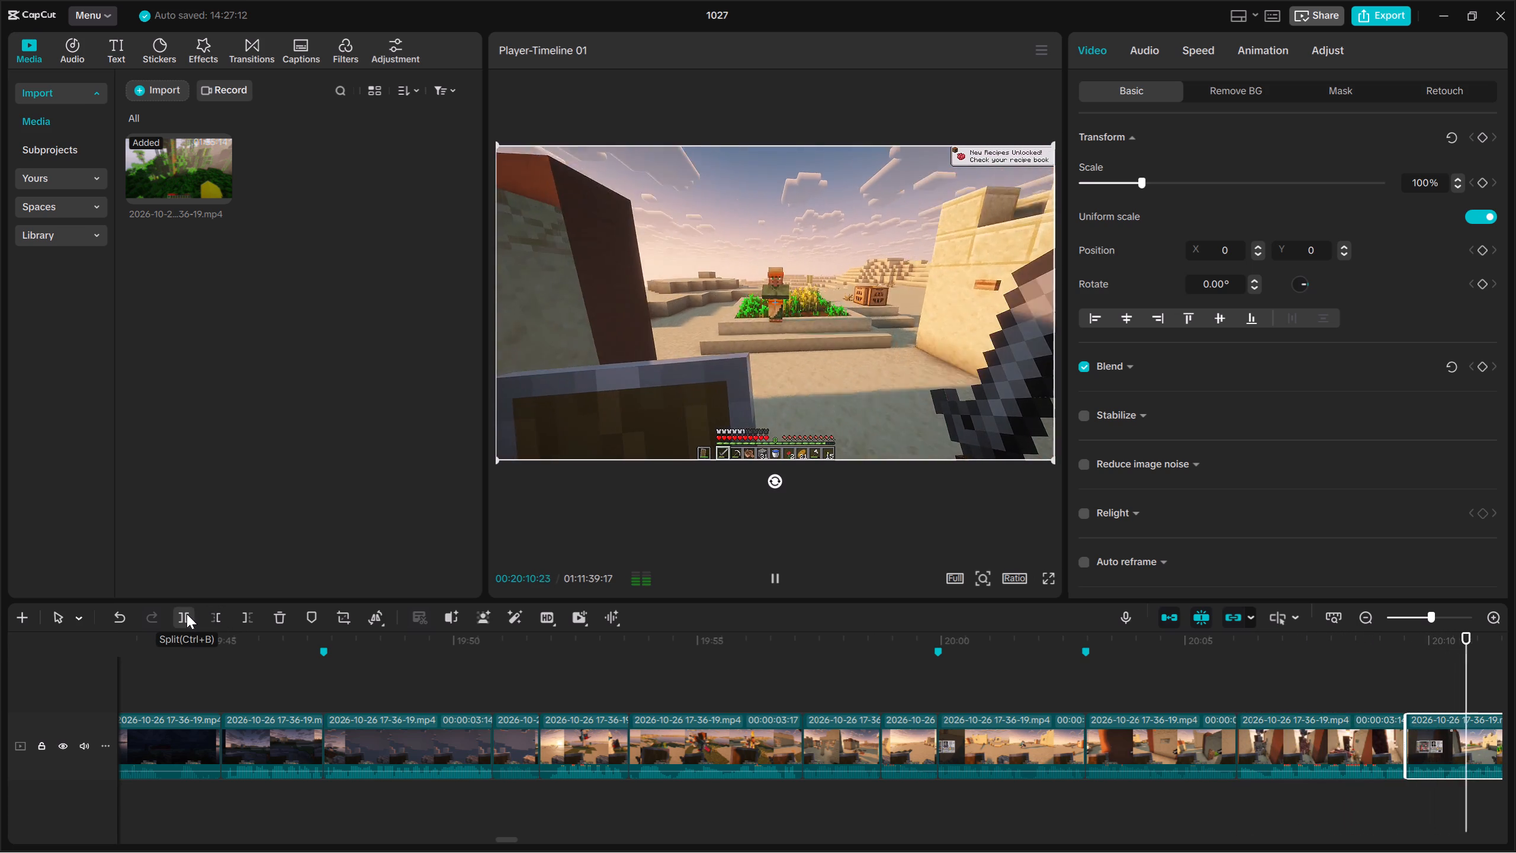
{"action": "key", "text": "space"}
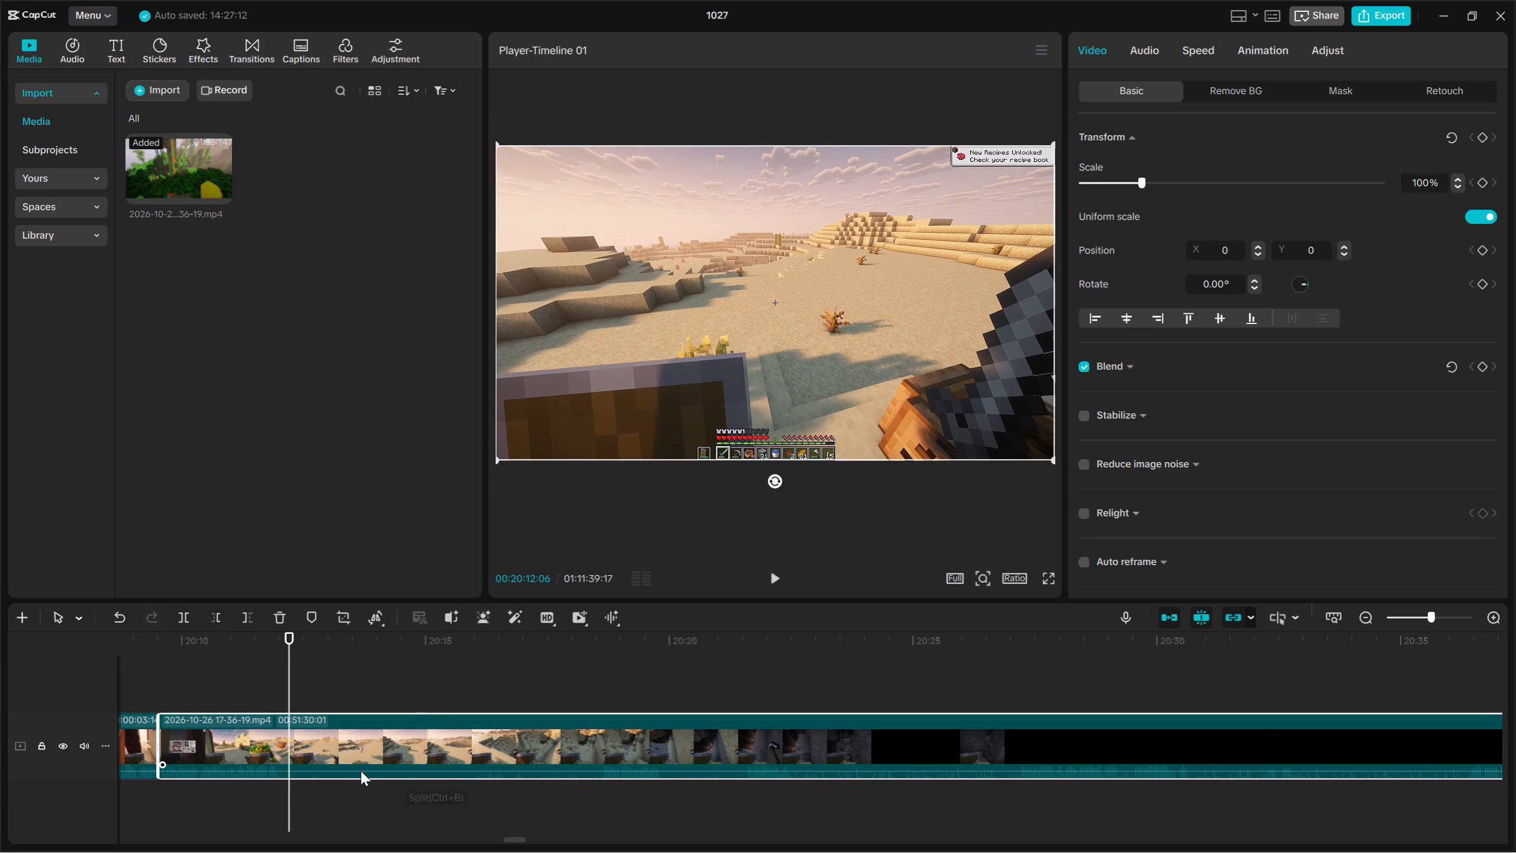
{"action": "double_click", "coordinate": [283, 787]}
{"action": "left_click_drag", "start_coordinate": [315, 796], "coordinate": [333, 755]}
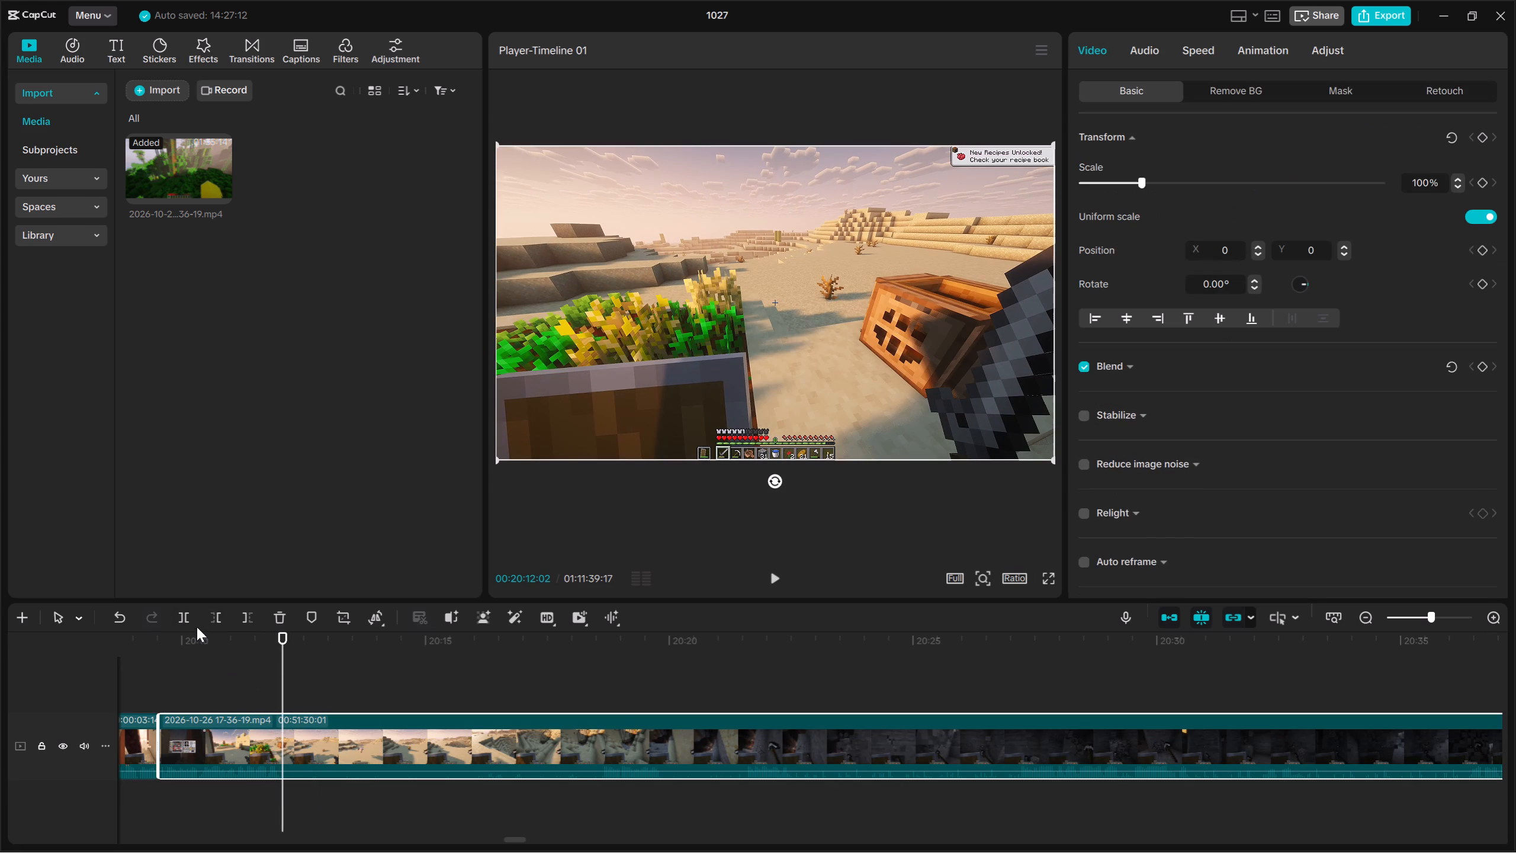
{"action": "left_click", "coordinate": [191, 622]}
Add a timeline marker at 00:20:09:16, at the start of the short crafting-inventory clip.
{"action": "key", "text": "Up"}
{"action": "left_click", "coordinate": [217, 676]}
{"action": "key", "text": "Up"}
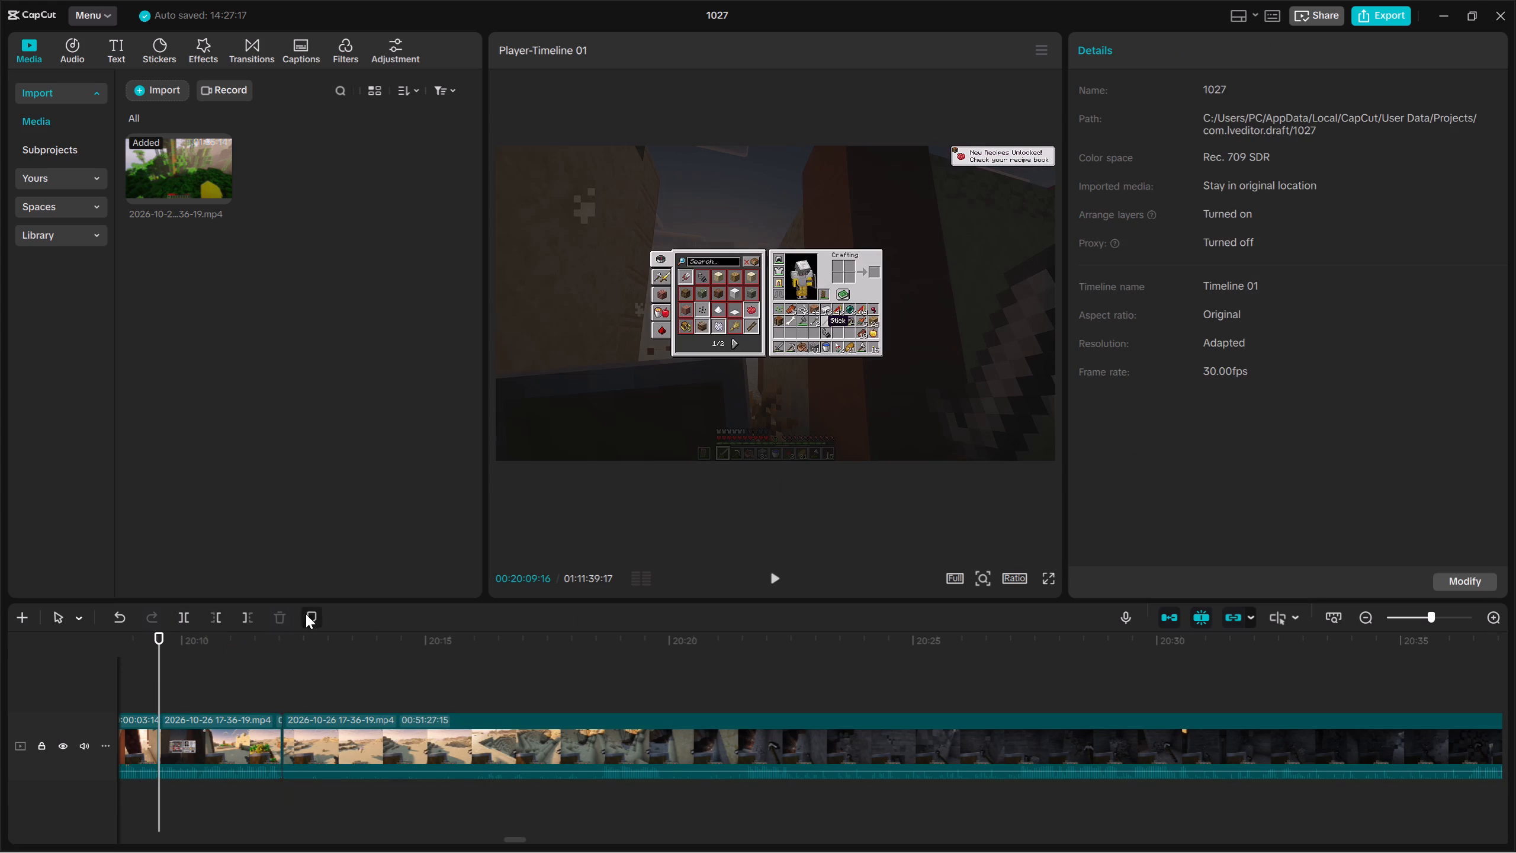
{"action": "left_click", "coordinate": [306, 614]}
Review the footage from the new marker and split the long clip at 00:20:27:05, in the dark mining section.
{"action": "key", "text": "space"}
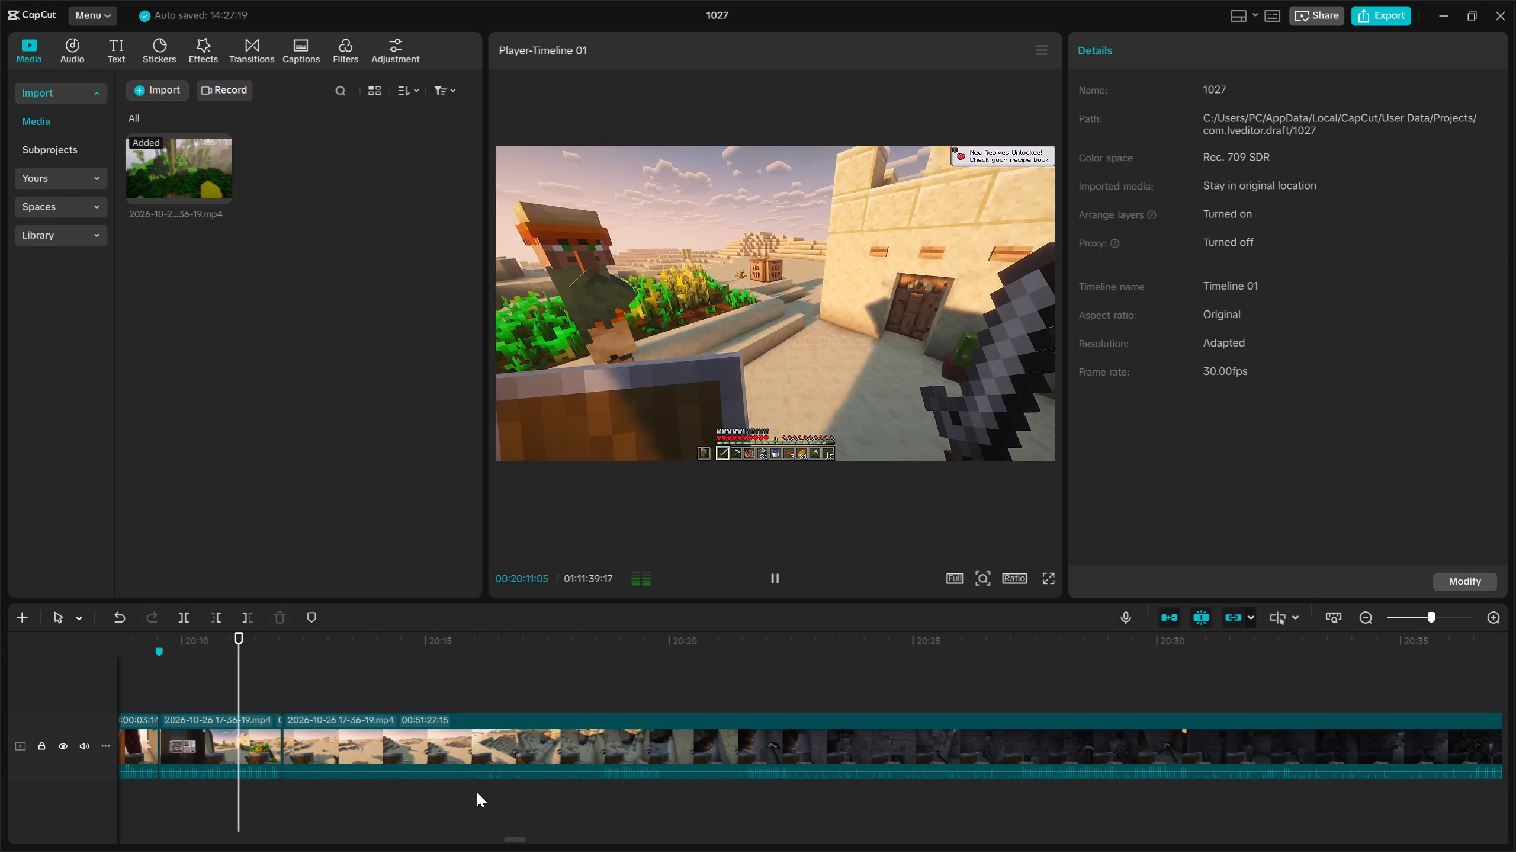
{"action": "left_click", "coordinate": [481, 793]}
{"action": "key", "text": "space"}
{"action": "key", "text": "space"}
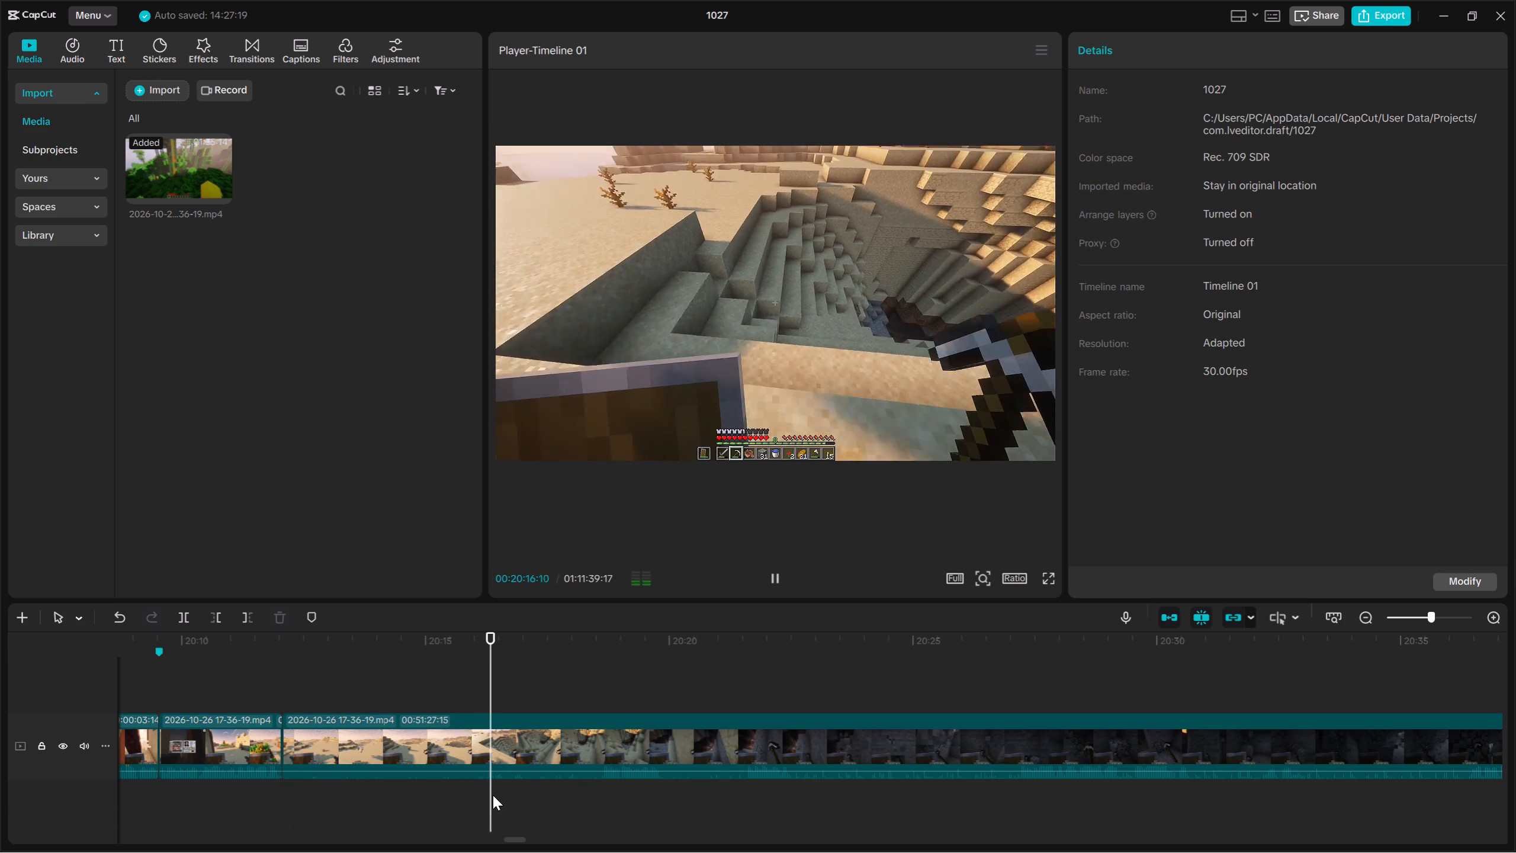
{"action": "left_click_drag", "start_coordinate": [618, 785], "coordinate": [612, 785]}
{"action": "left_click_drag", "start_coordinate": [605, 785], "coordinate": [598, 785]}
{"action": "left_click", "coordinate": [598, 785]}
{"action": "key", "text": "space"}
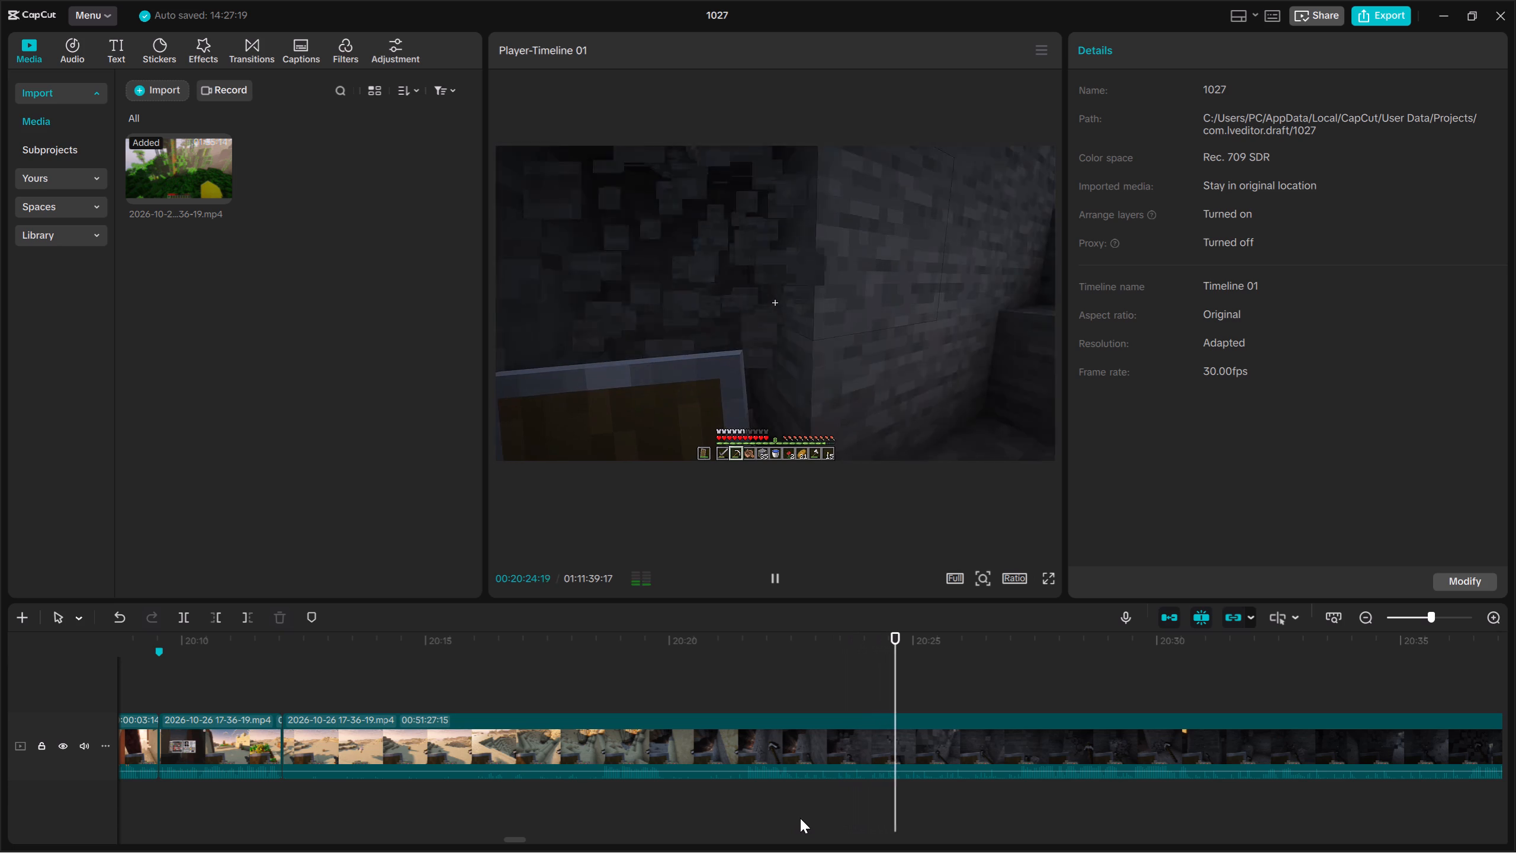
{"action": "left_click", "coordinate": [1019, 787]}
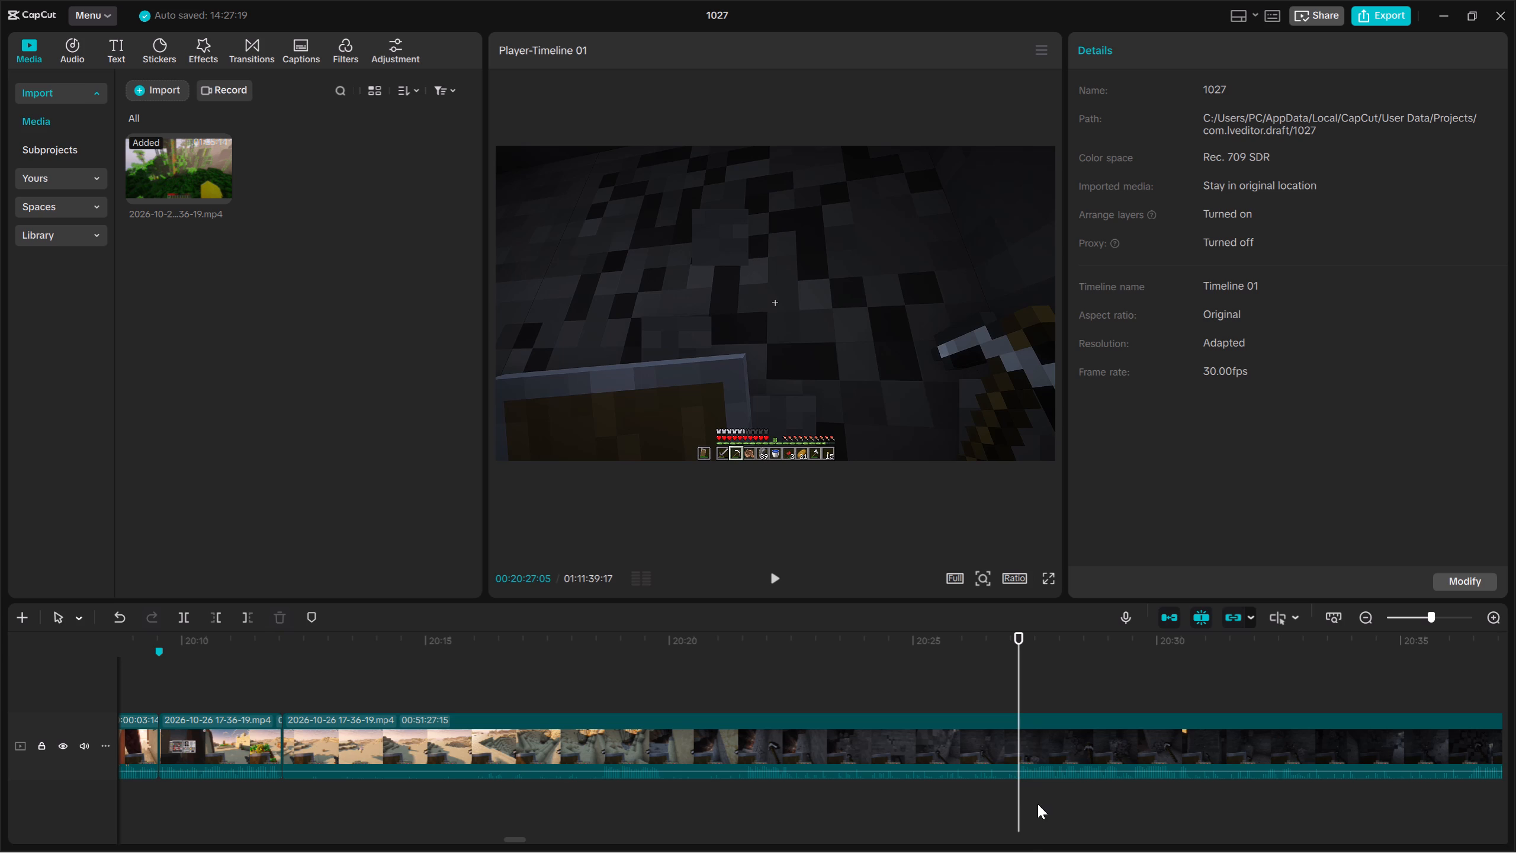
{"action": "left_click_drag", "start_coordinate": [1062, 813], "coordinate": [1077, 751]}
{"action": "left_click", "coordinate": [185, 622]}
Delete the roughly 15-second clip running from 00:20:12:02 to the new split.
{"action": "key", "text": "space"}
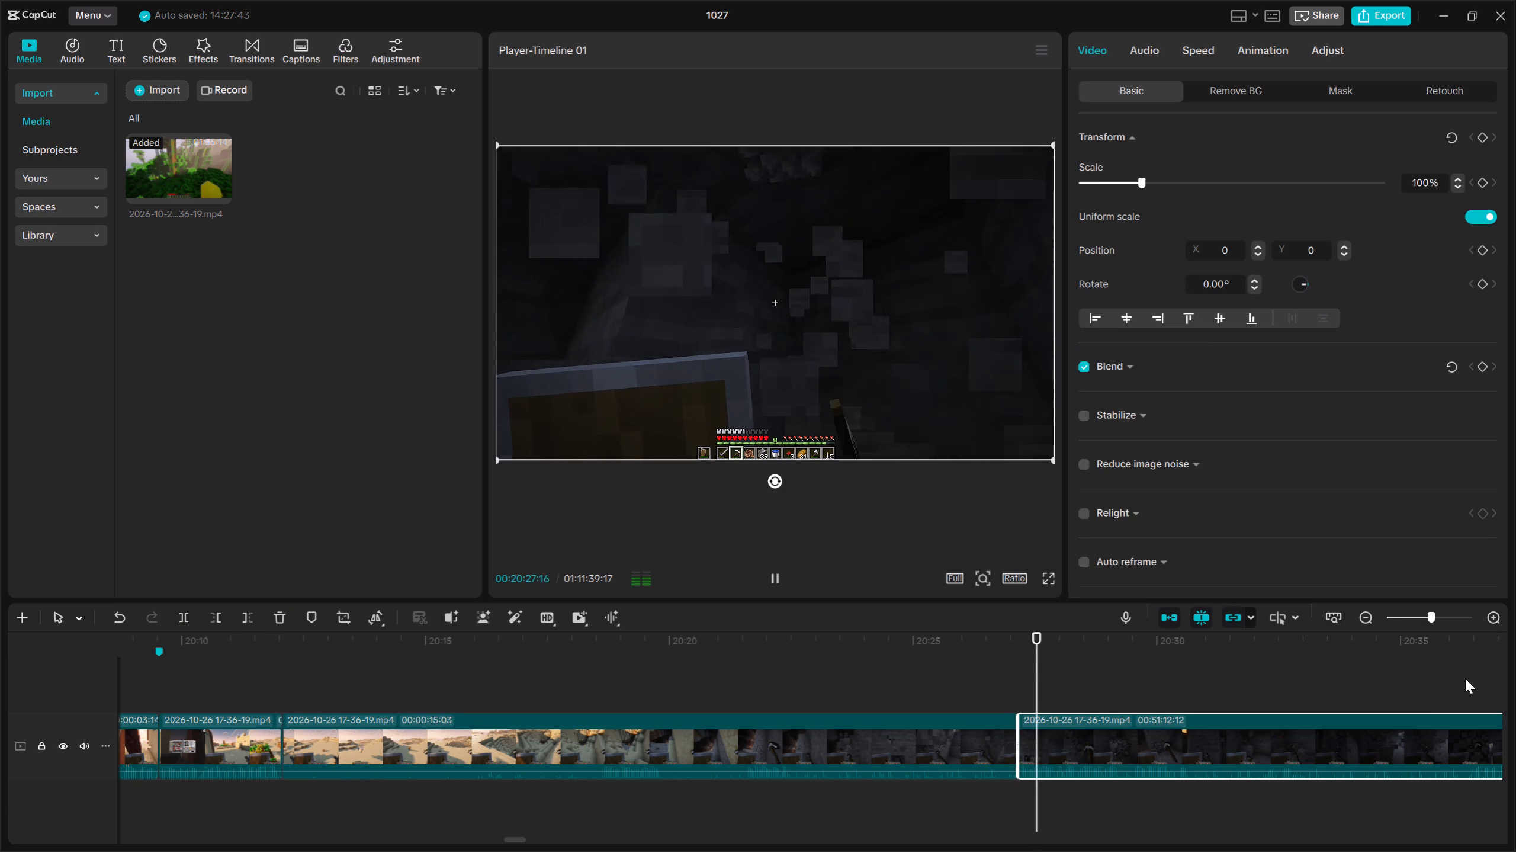
{"action": "left_click_drag", "start_coordinate": [687, 675], "coordinate": [704, 753]}
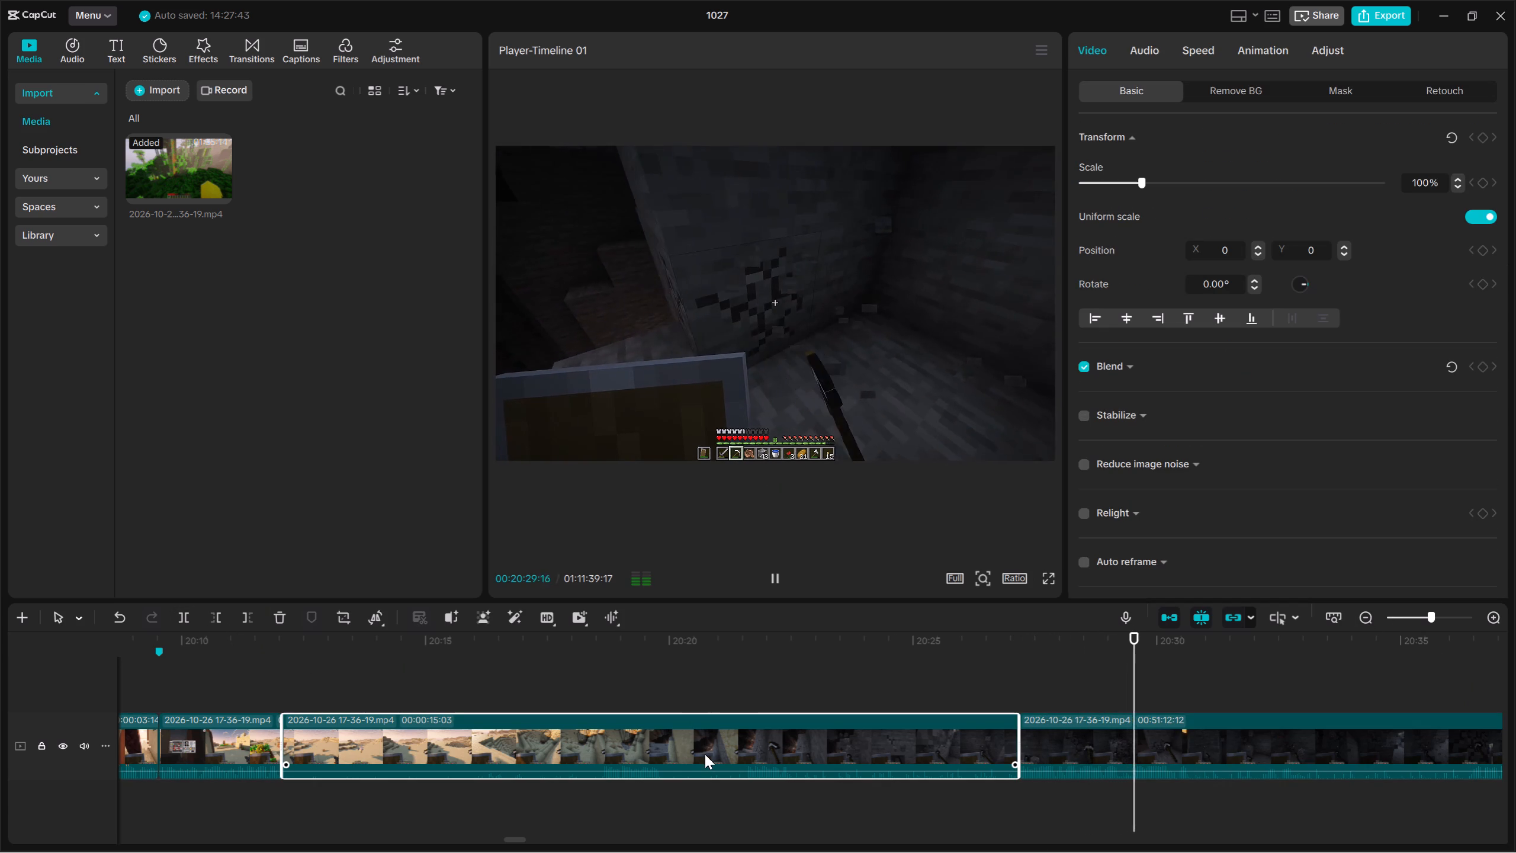
{"action": "key", "text": "Delete"}
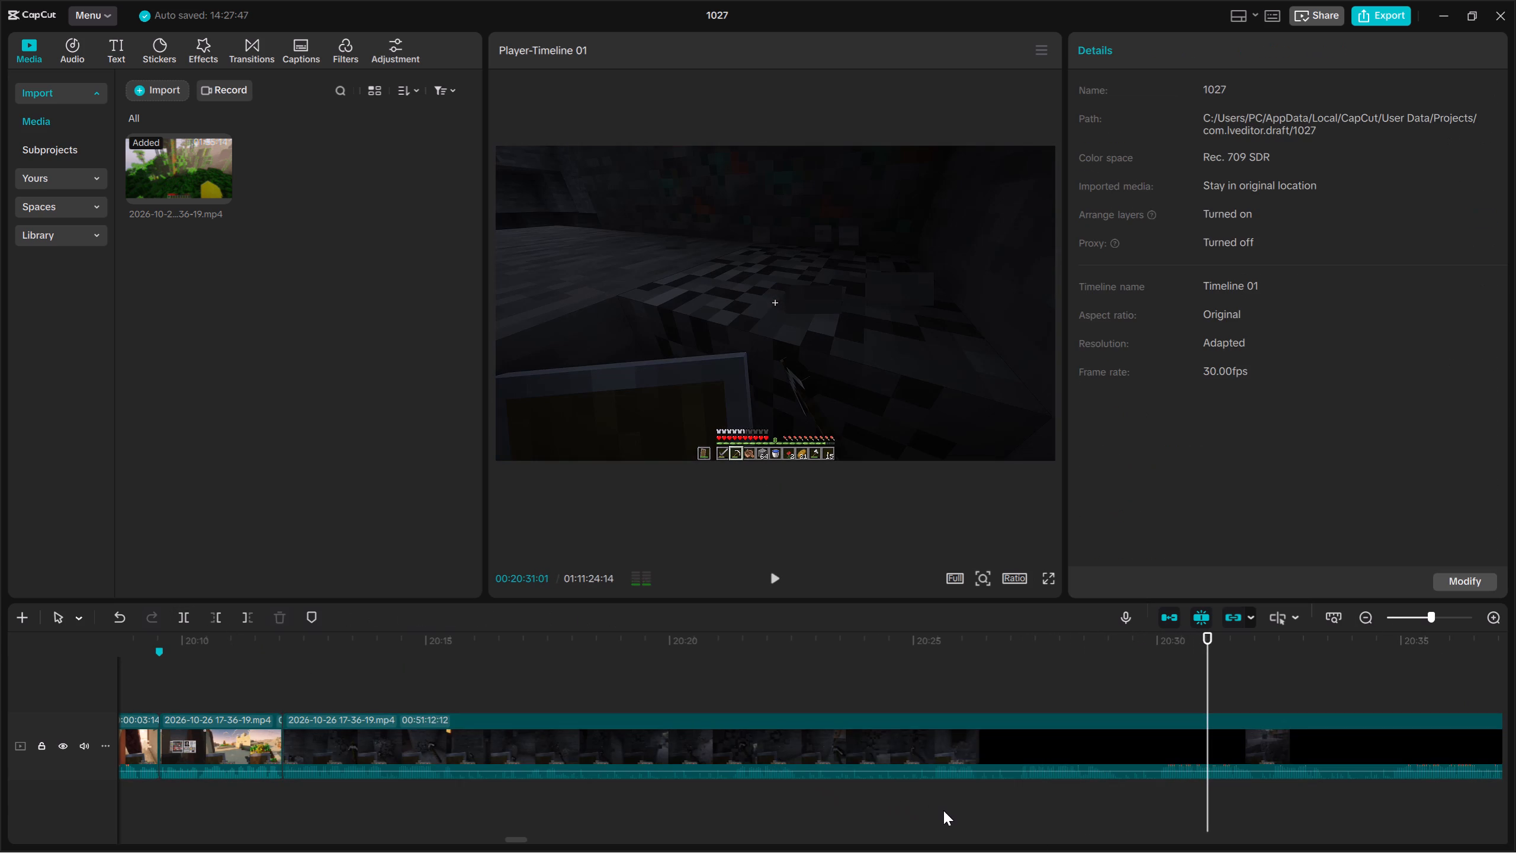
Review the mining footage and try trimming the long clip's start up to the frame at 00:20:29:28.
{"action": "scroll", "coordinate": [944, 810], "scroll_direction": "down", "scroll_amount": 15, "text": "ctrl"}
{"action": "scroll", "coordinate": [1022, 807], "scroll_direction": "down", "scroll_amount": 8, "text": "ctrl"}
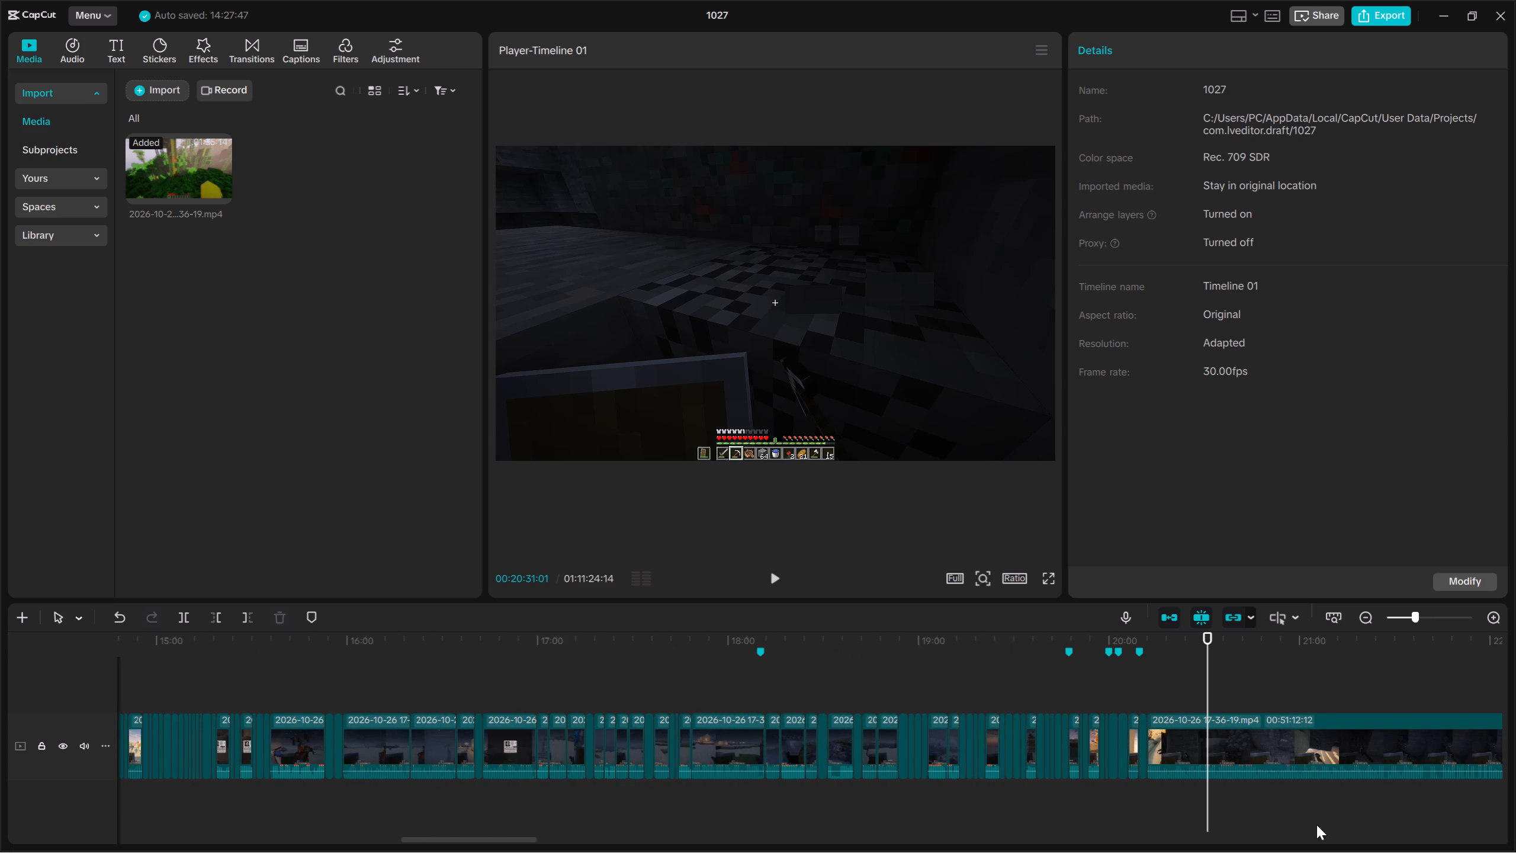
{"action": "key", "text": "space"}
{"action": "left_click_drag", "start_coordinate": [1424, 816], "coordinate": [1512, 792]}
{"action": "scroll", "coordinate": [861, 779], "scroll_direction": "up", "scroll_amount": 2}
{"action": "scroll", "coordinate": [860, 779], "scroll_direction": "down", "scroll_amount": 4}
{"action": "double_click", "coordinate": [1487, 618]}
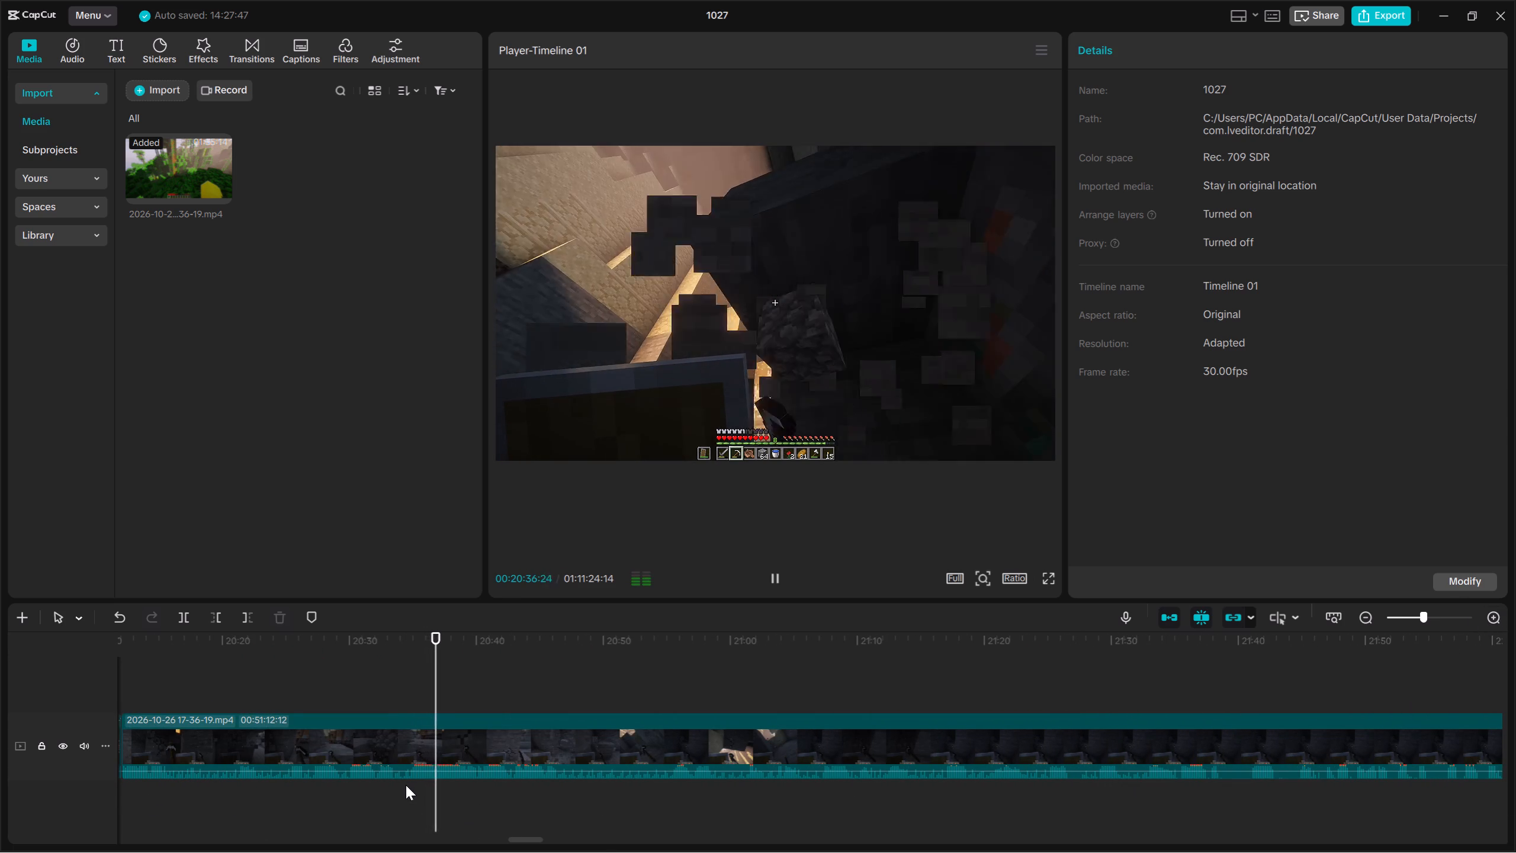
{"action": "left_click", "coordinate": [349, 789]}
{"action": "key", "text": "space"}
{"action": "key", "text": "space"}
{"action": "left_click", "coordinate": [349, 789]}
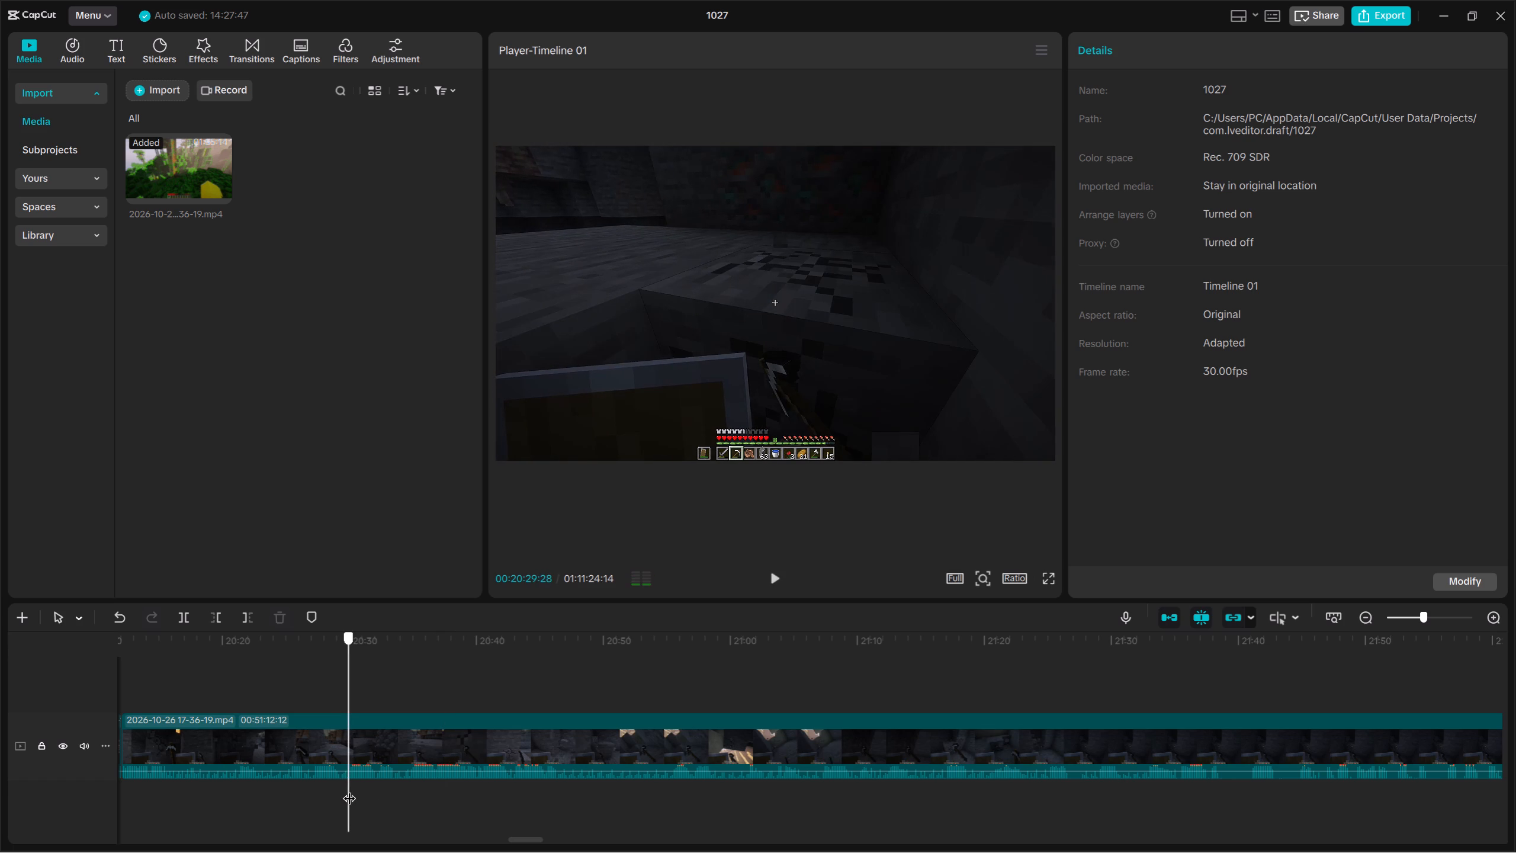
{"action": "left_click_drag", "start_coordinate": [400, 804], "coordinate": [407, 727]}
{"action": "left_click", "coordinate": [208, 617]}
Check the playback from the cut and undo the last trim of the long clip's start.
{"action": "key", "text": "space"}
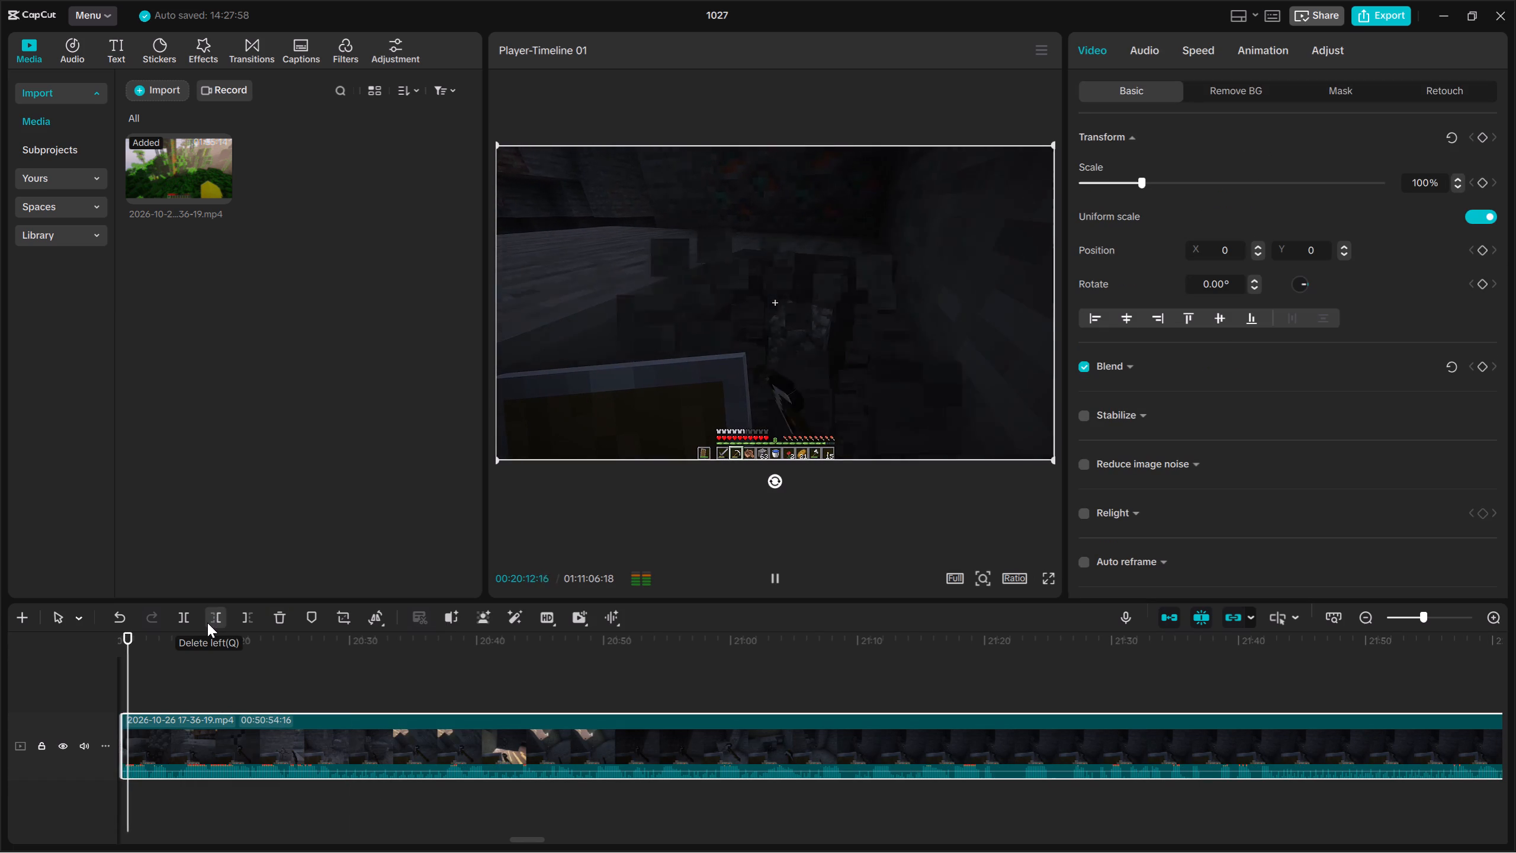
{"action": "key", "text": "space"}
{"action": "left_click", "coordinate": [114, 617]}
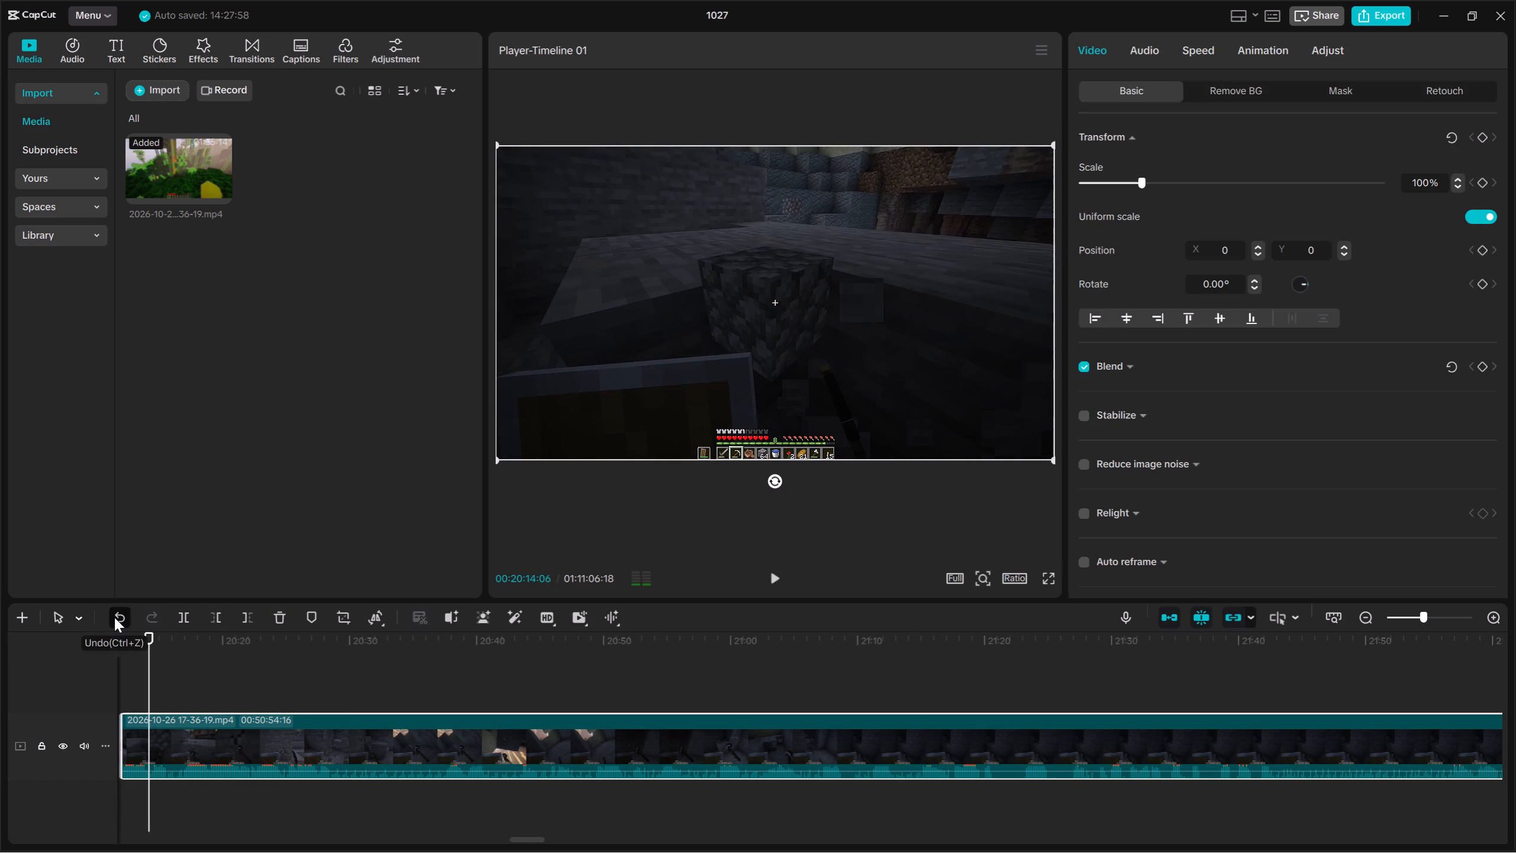
Split the long clip at 00:20:16:21 and delete the roughly 4.6-second piece before the split.
{"action": "key", "text": "space"}
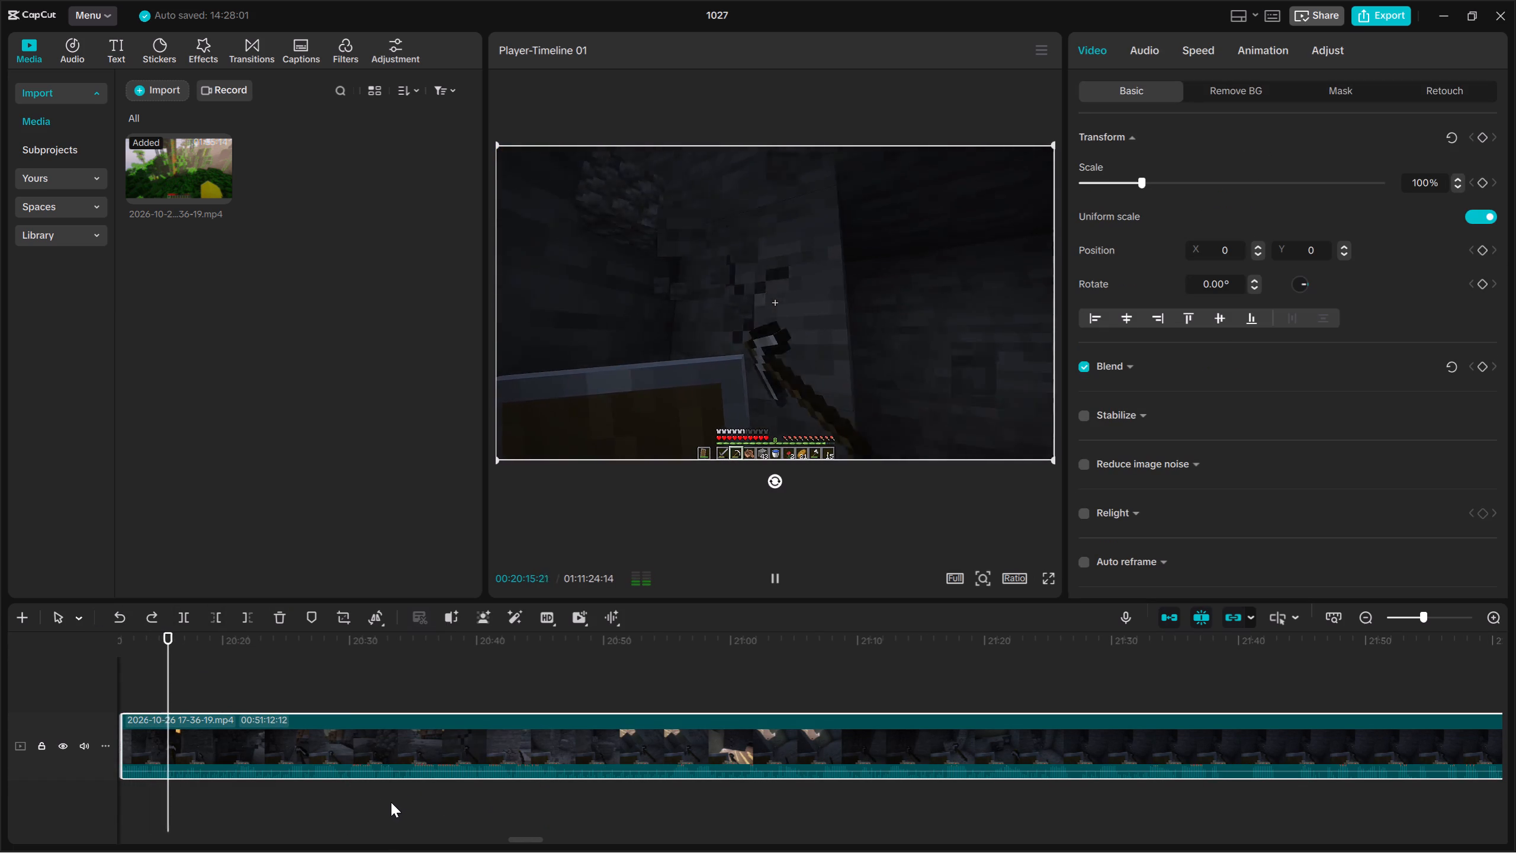
{"action": "key", "text": "space"}
{"action": "left_click", "coordinate": [184, 617]}
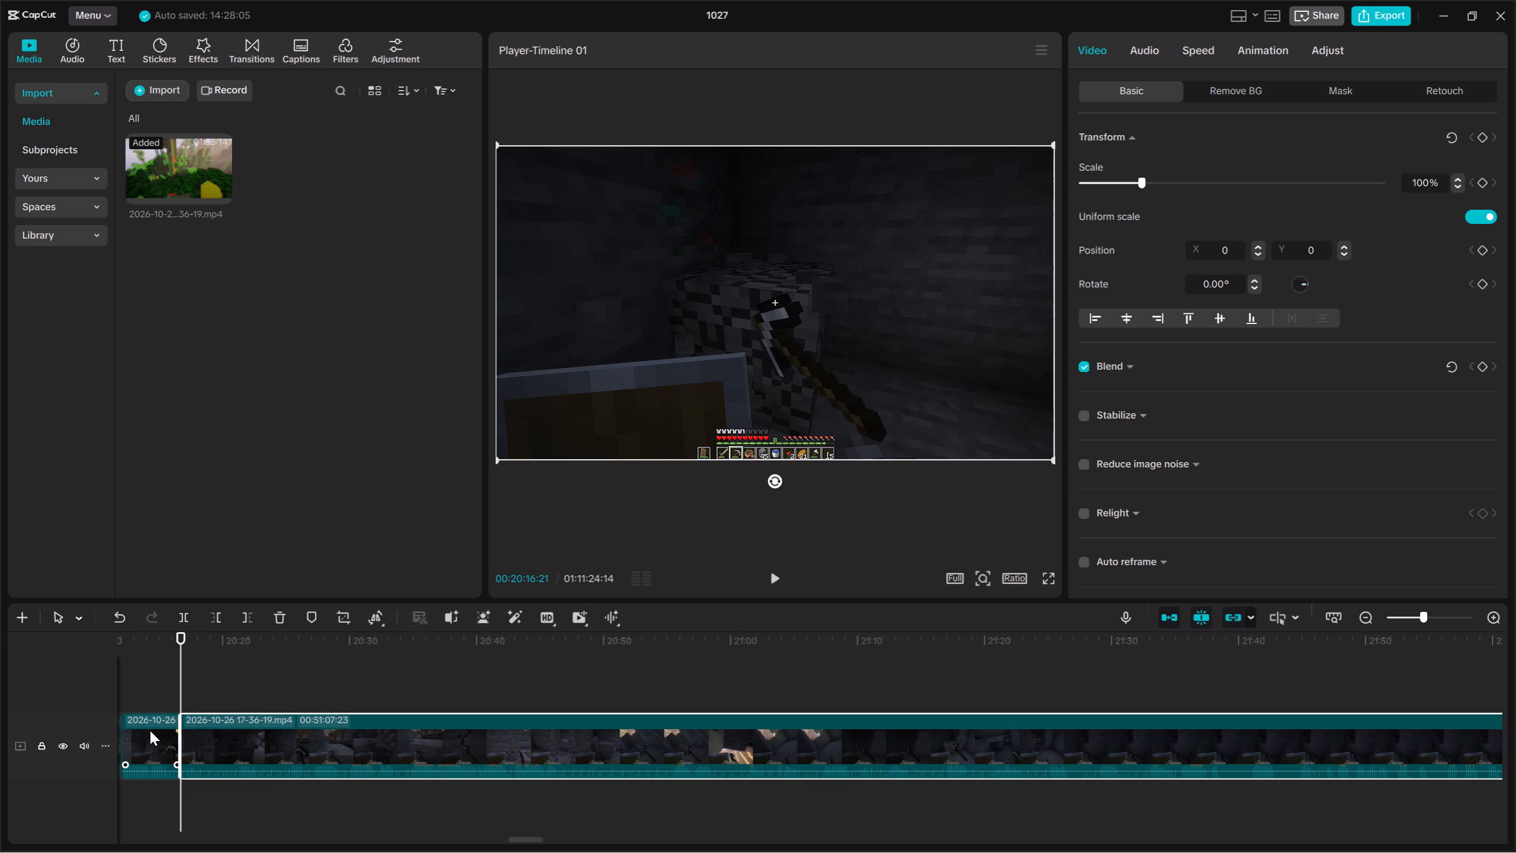
{"action": "left_click", "coordinate": [146, 729]}
{"action": "key", "text": "Delete"}
Review the mining footage from the start of the remaining long clip.
{"action": "key", "text": "Up"}
{"action": "left_click", "coordinate": [201, 736]}
{"action": "key", "text": "space"}
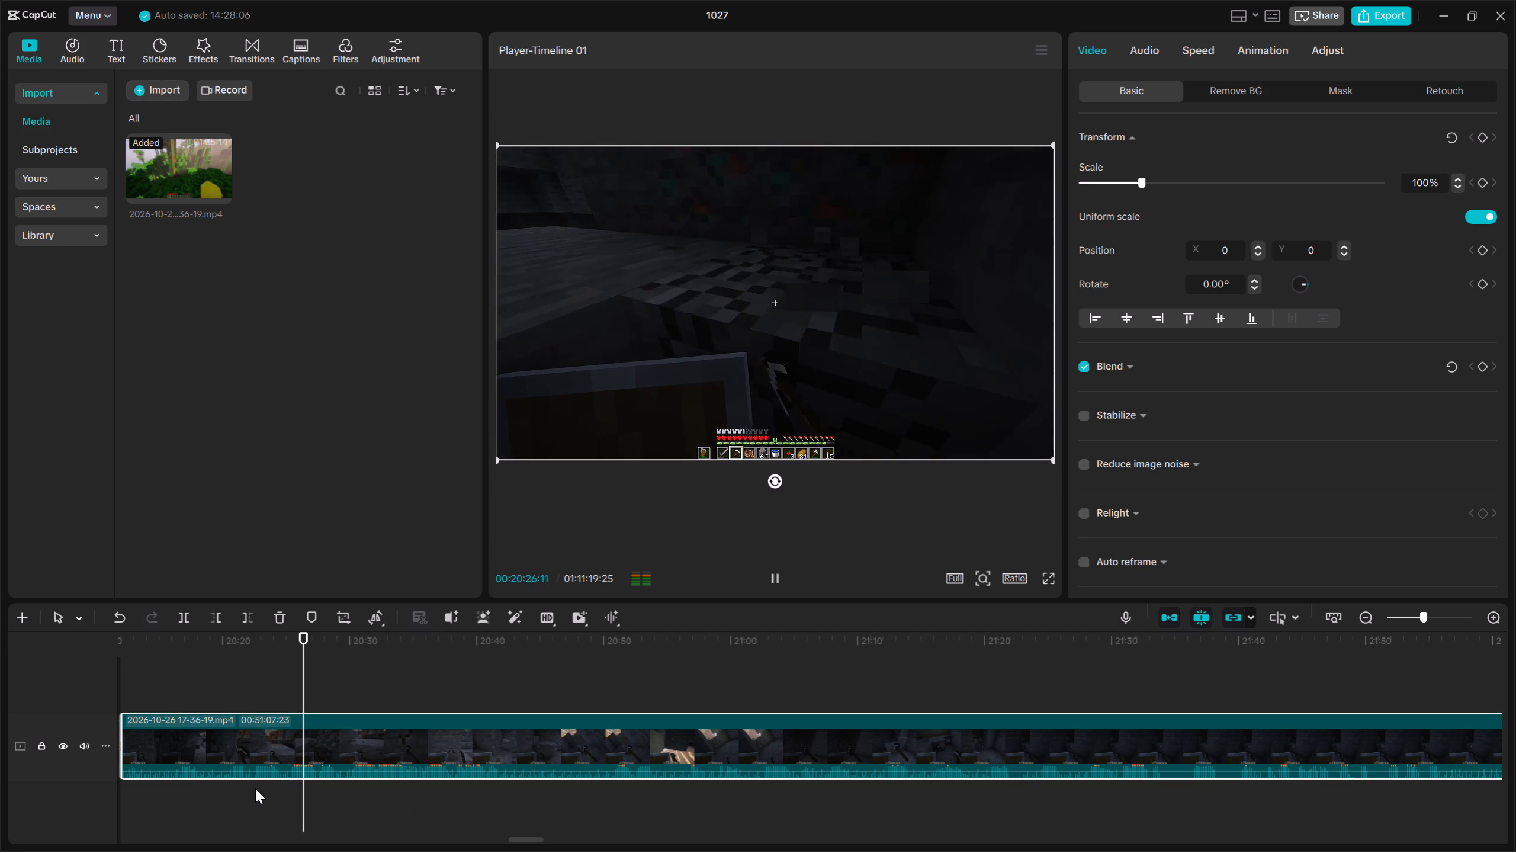
{"action": "key", "text": "space"}
Switch to the YouTube video open in the Chrome browser.
{"action": "left_click", "coordinate": [971, 830]}
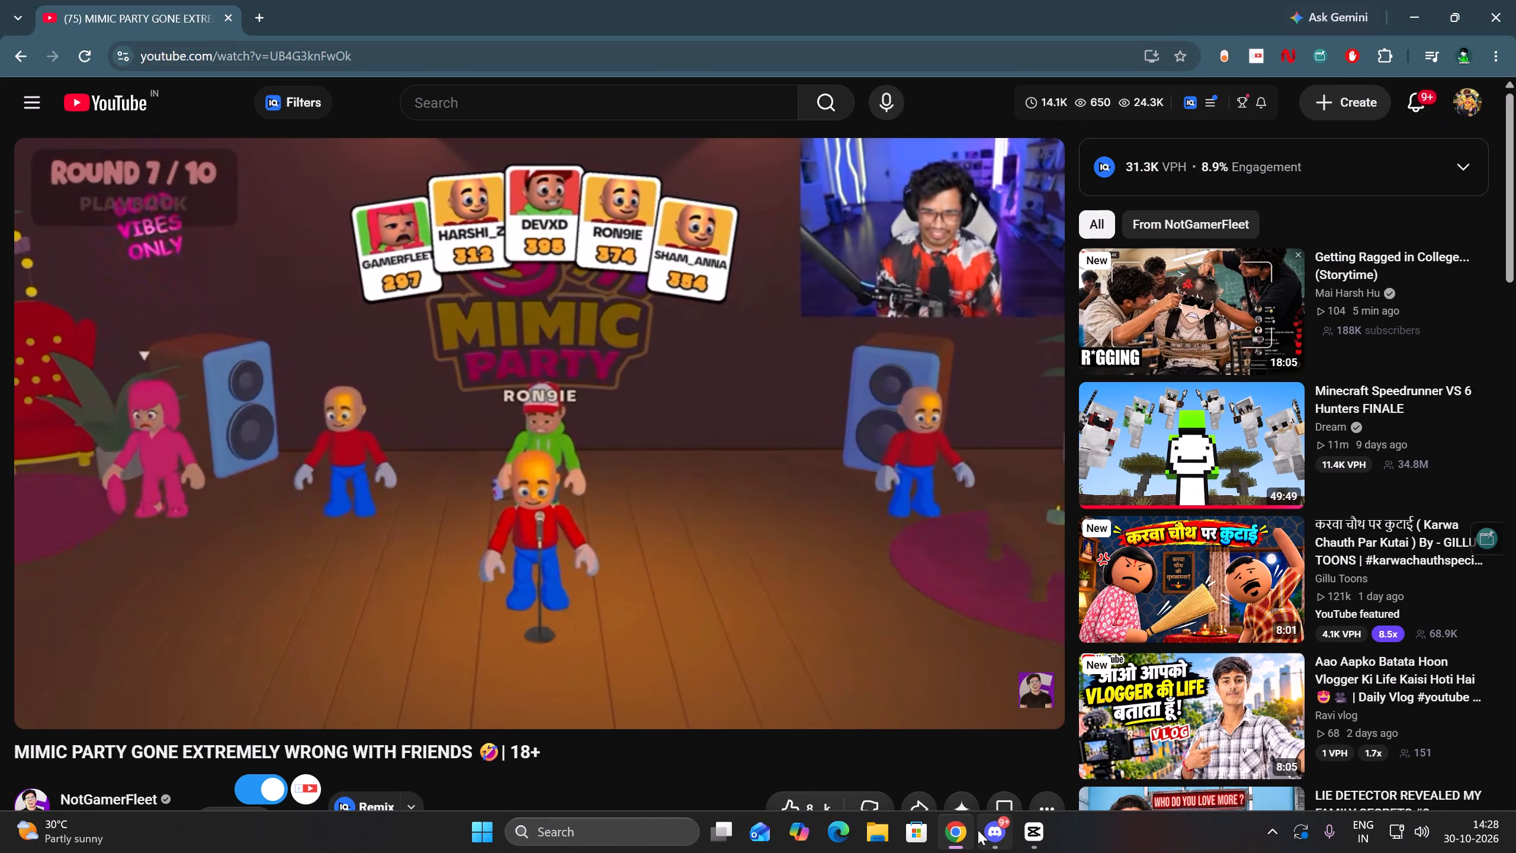
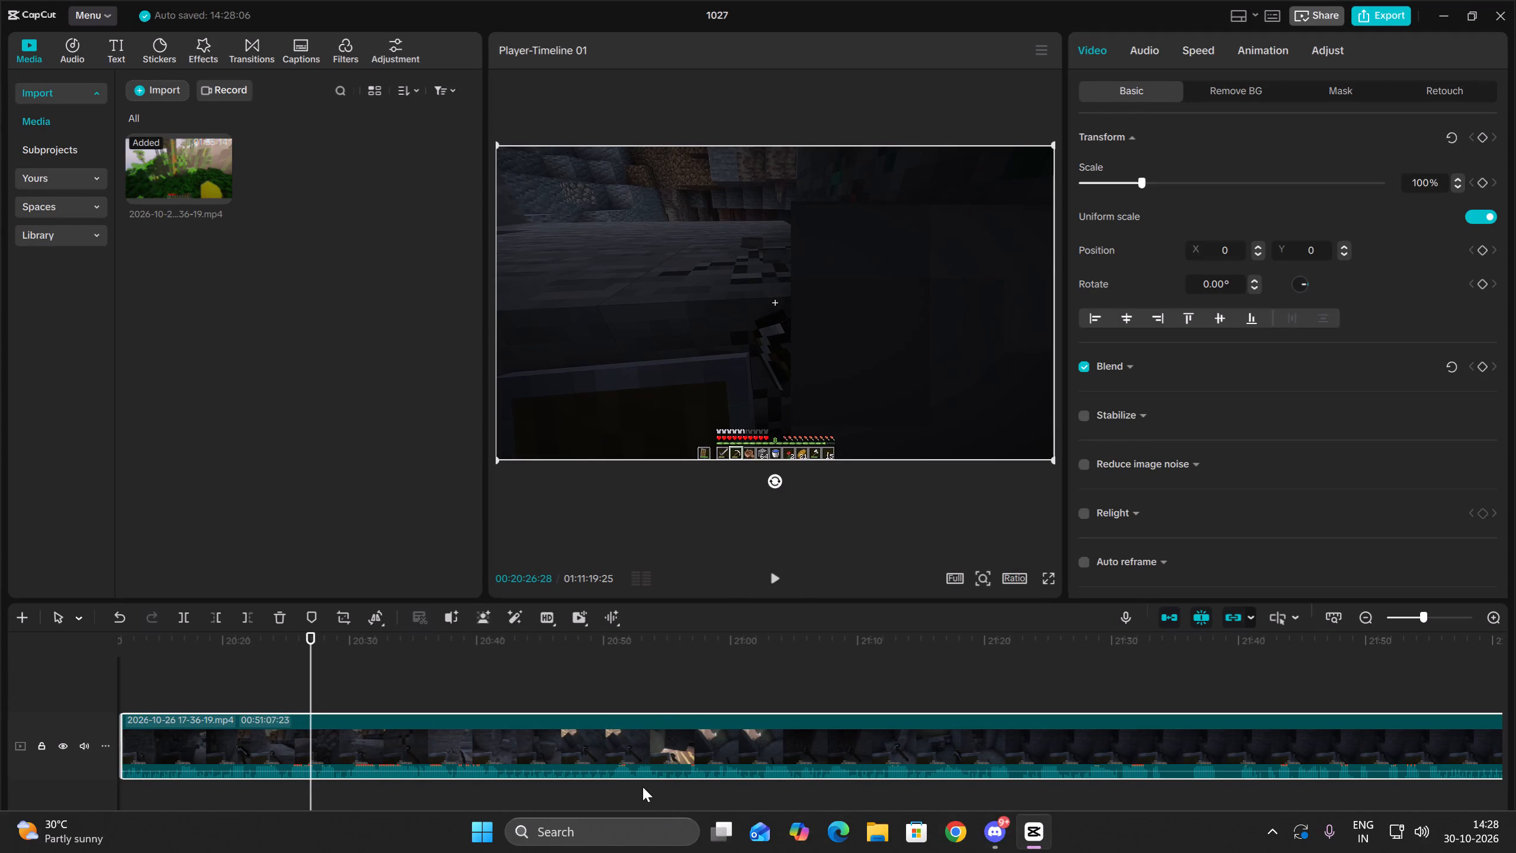
Review the mining footage after 00:20:26, and replay it from the start of the long clip.
{"action": "left_click", "coordinate": [773, 581]}
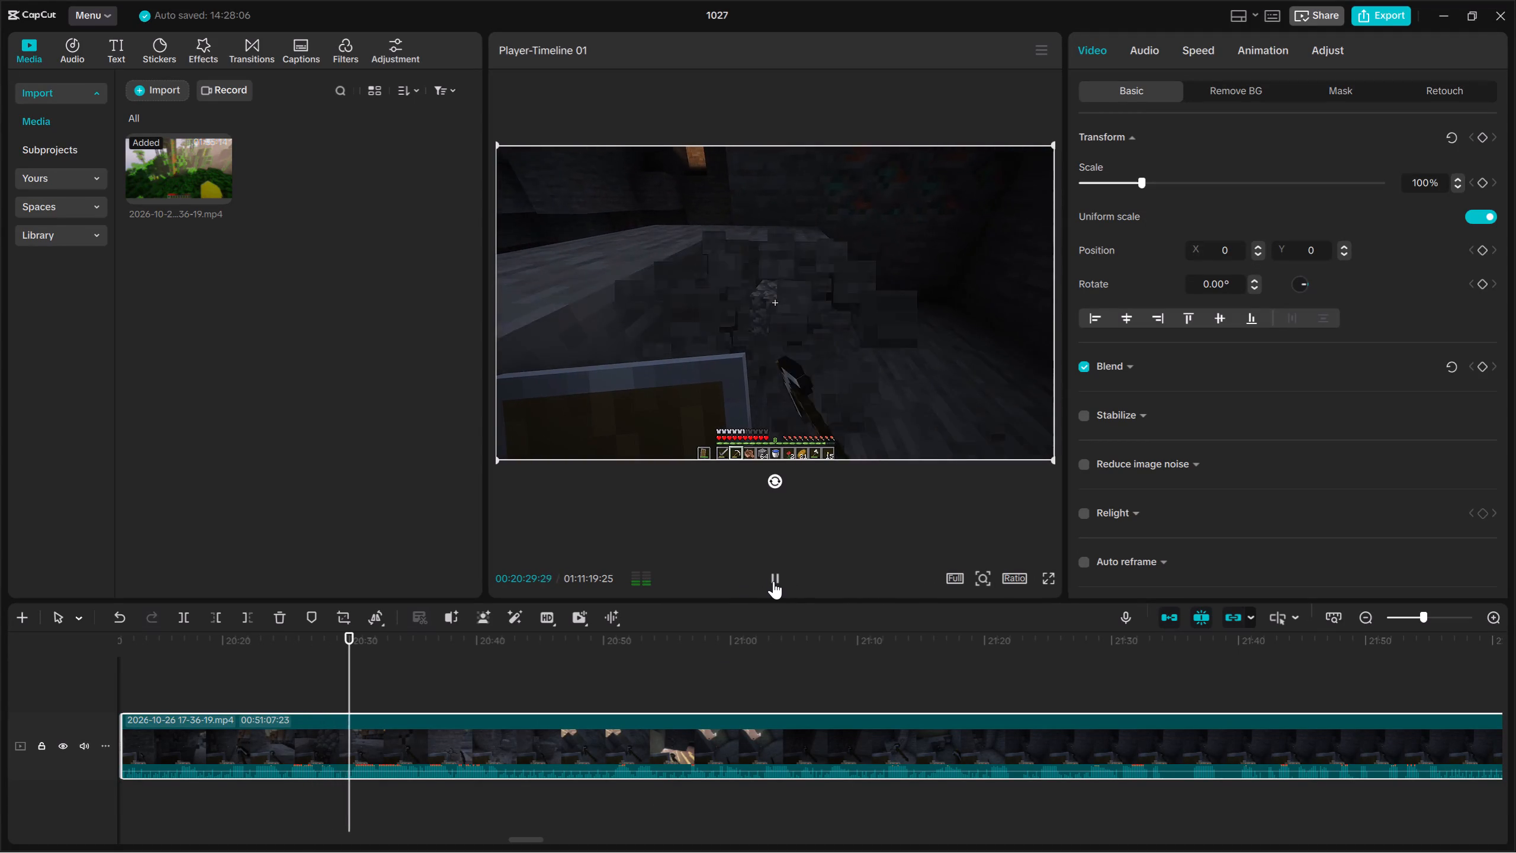
{"action": "left_click", "coordinate": [773, 581]}
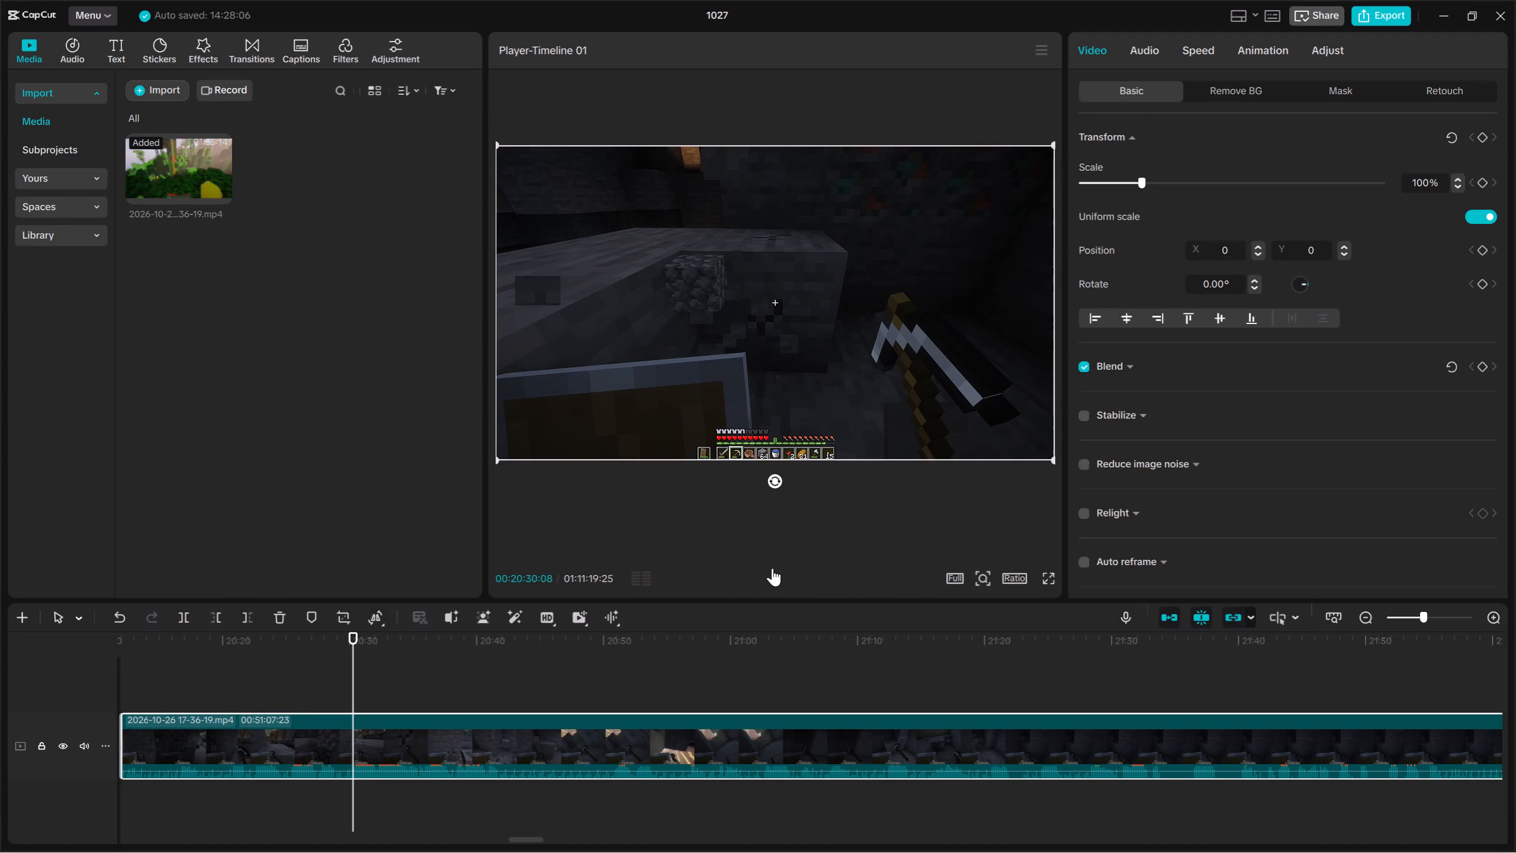
{"action": "left_click", "coordinate": [779, 572]}
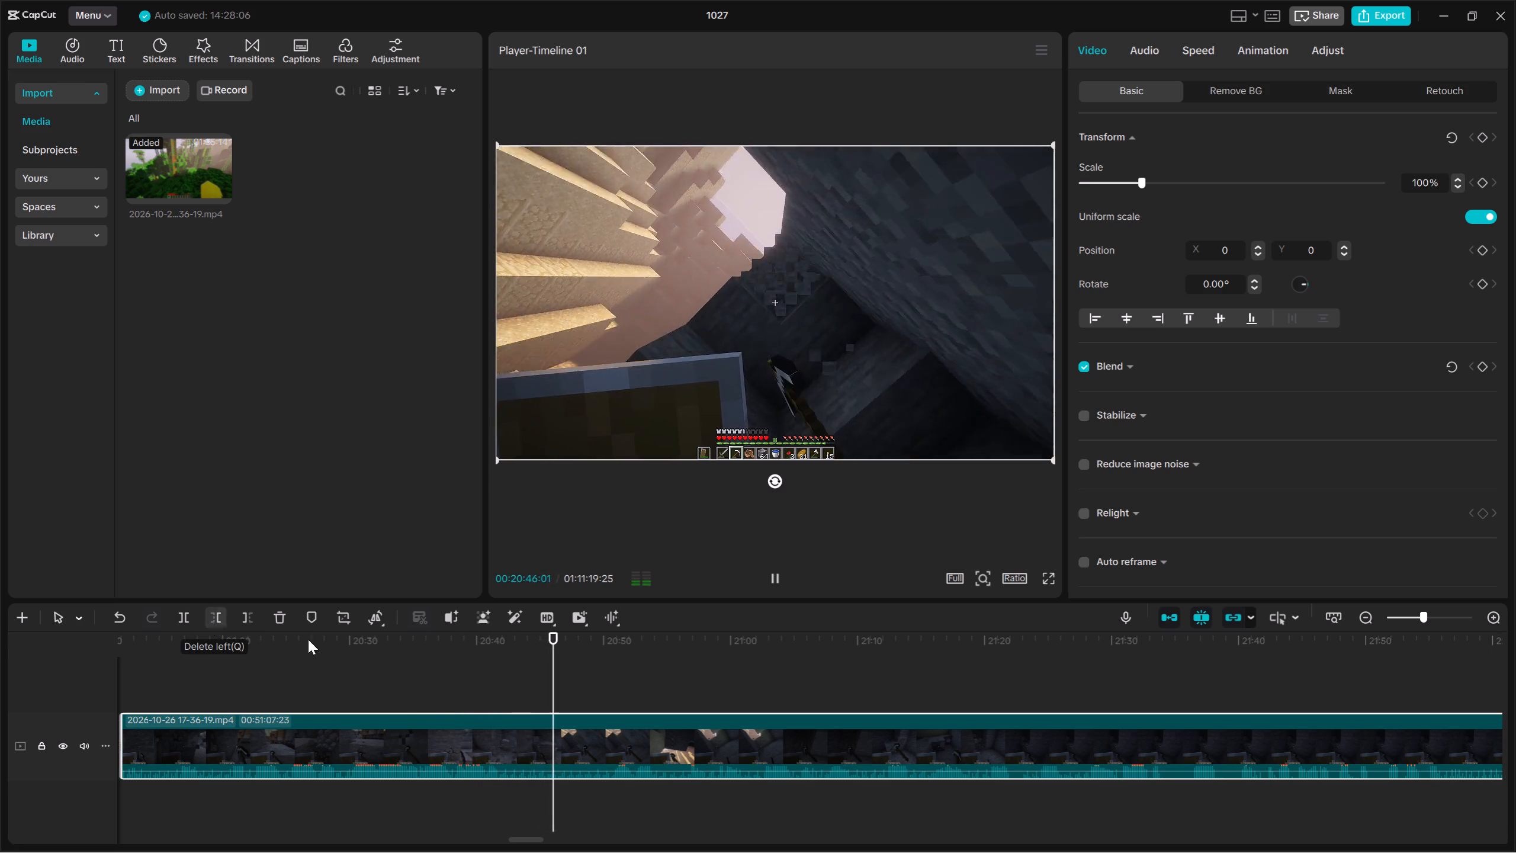
{"action": "left_click", "coordinate": [210, 640]}
{"action": "left_click_drag", "start_coordinate": [210, 640], "coordinate": [97, 653]}
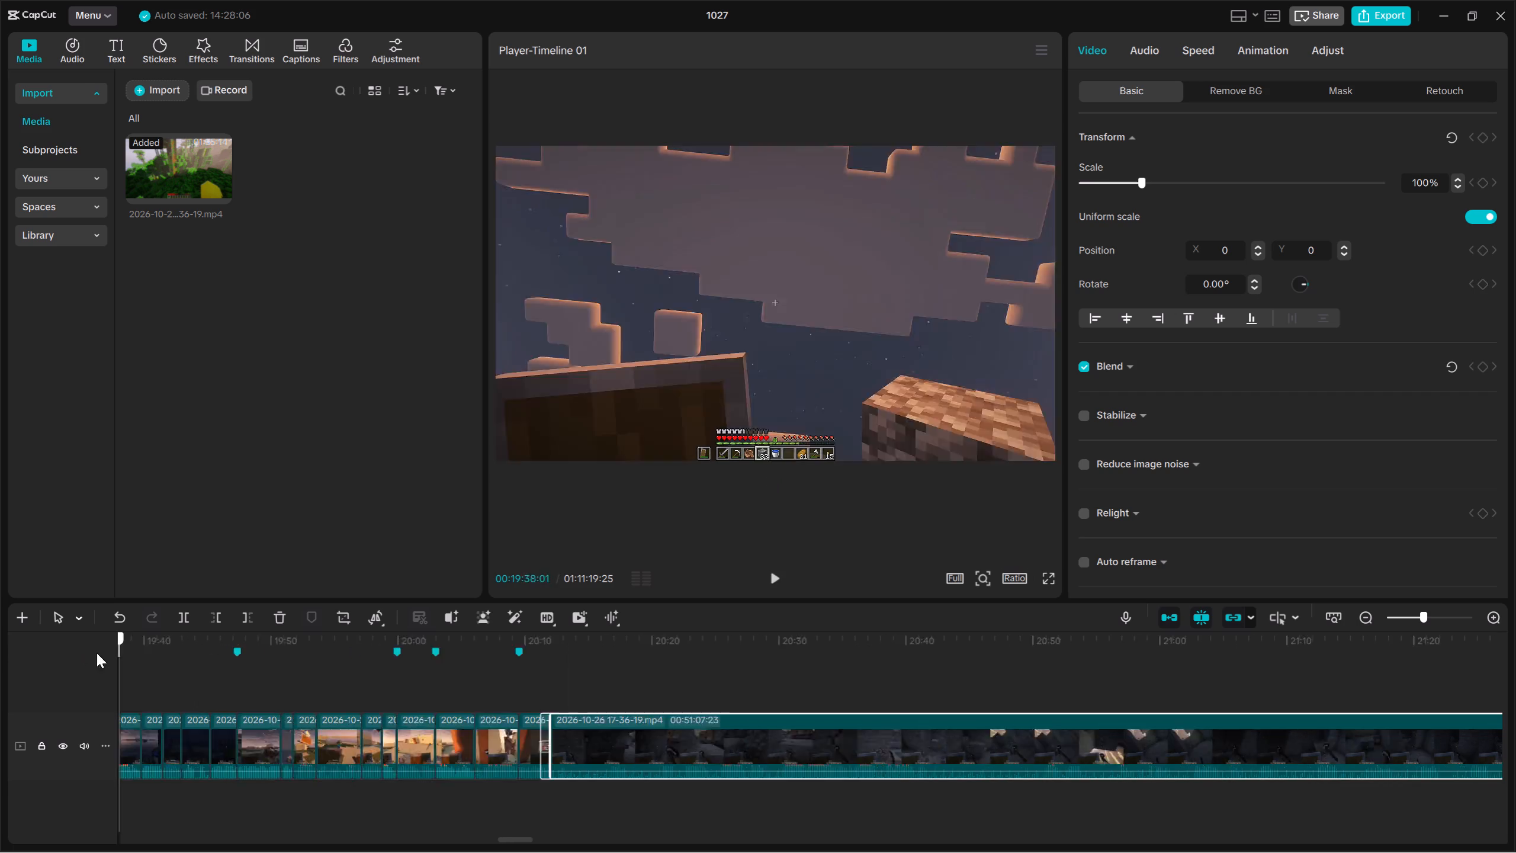
{"action": "left_click_drag", "start_coordinate": [97, 653], "coordinate": [875, 753]}
{"action": "left_click", "coordinate": [769, 572]}
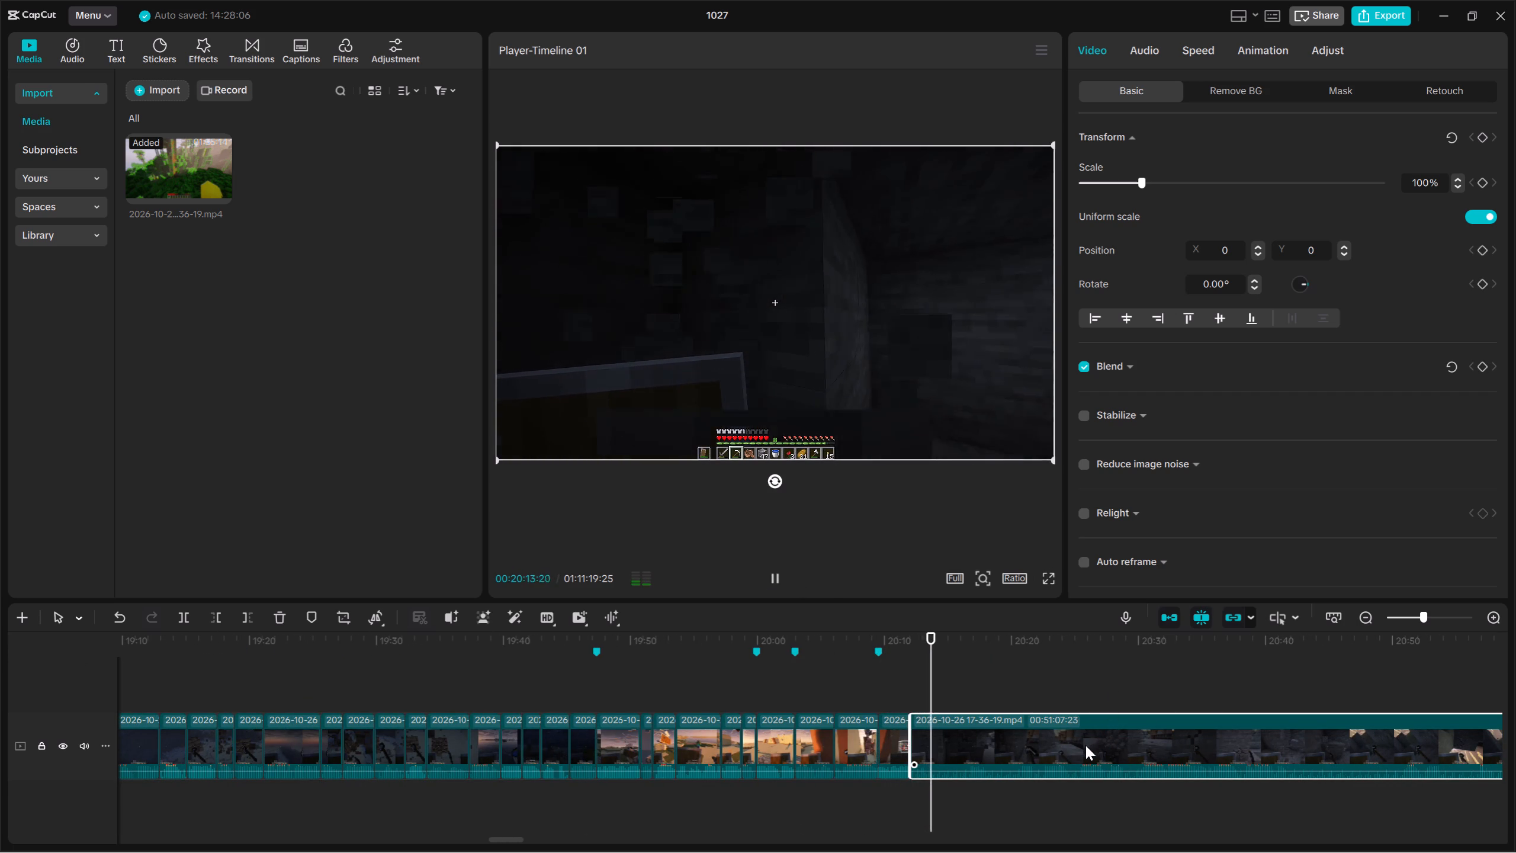
Isolate a roughly 8-second piece of the long clip by splitting it at 00:20:42:05 and 00:20:50:16.
{"action": "key", "text": "Up"}
{"action": "left_click", "coordinate": [1054, 810]}
{"action": "left_click_drag", "start_coordinate": [1054, 810], "coordinate": [1146, 802]}
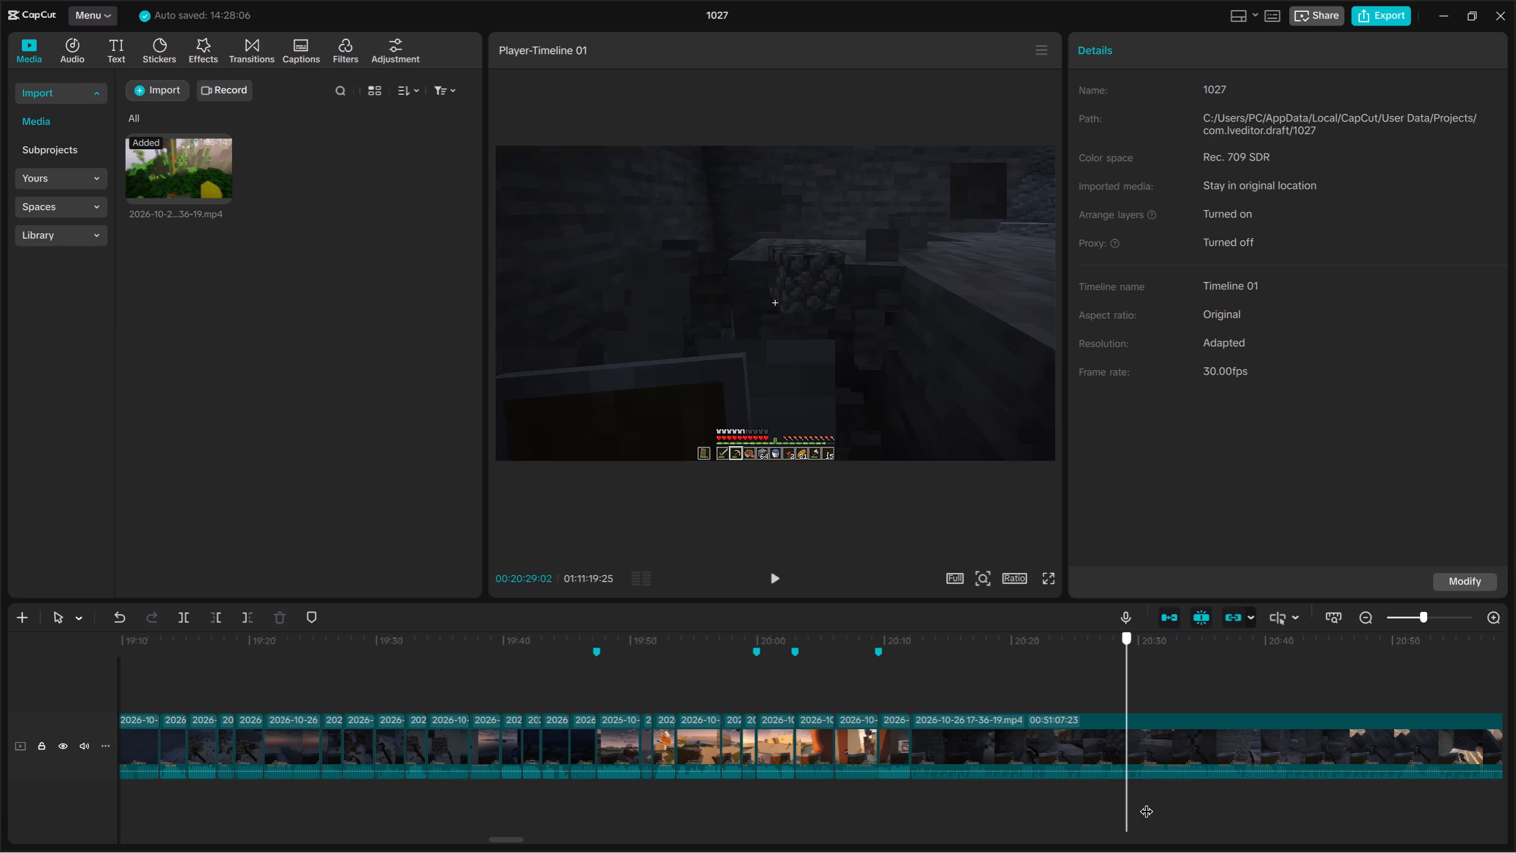
{"action": "left_click_drag", "start_coordinate": [1146, 802], "coordinate": [1293, 806]}
{"action": "left_click_drag", "start_coordinate": [1332, 794], "coordinate": [1350, 731]}
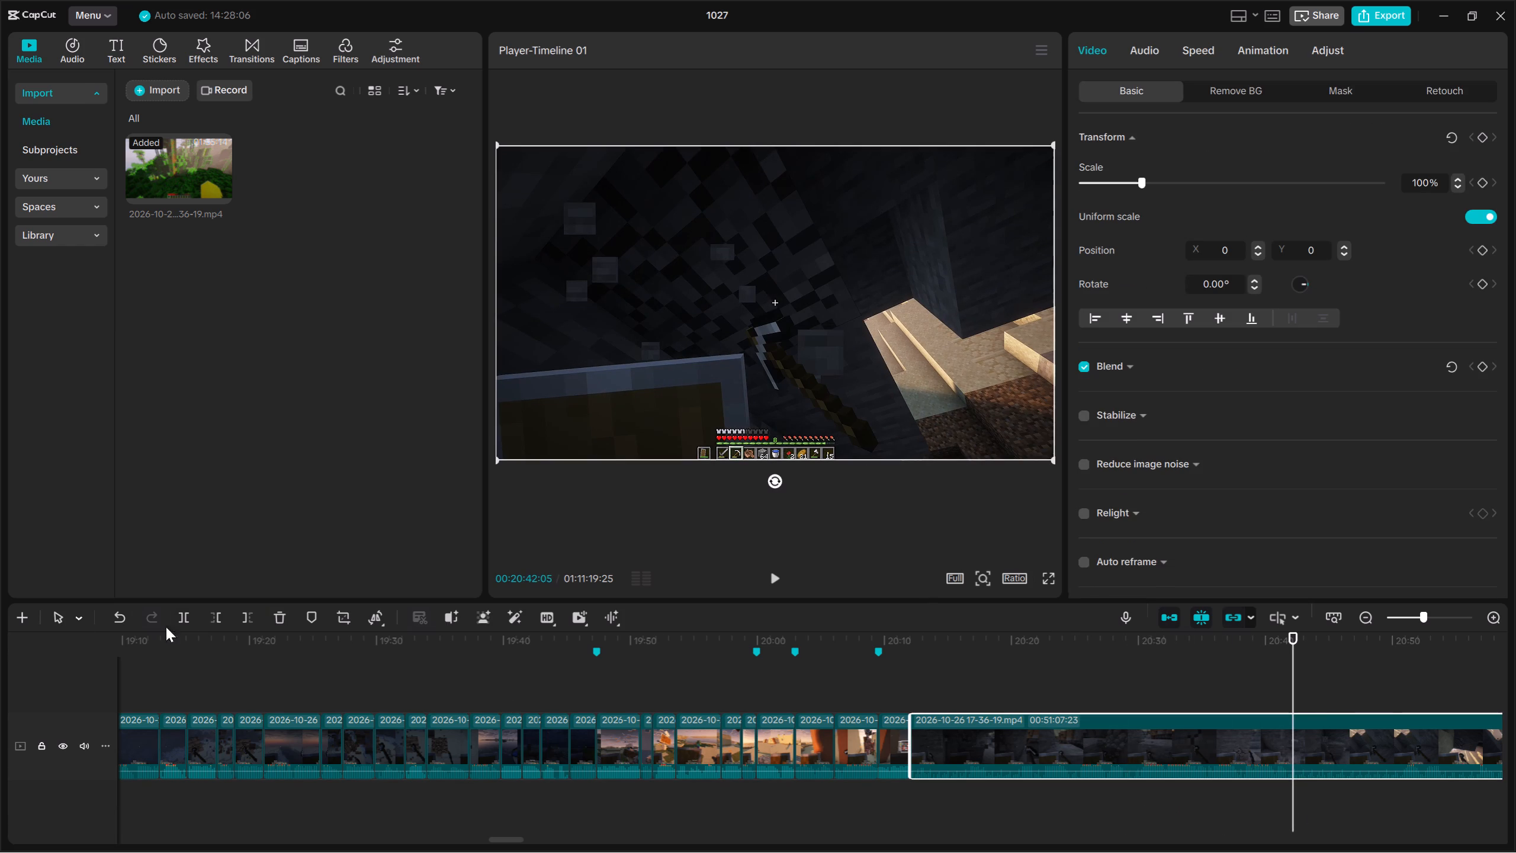
{"action": "left_click", "coordinate": [183, 616]}
{"action": "key", "text": "space"}
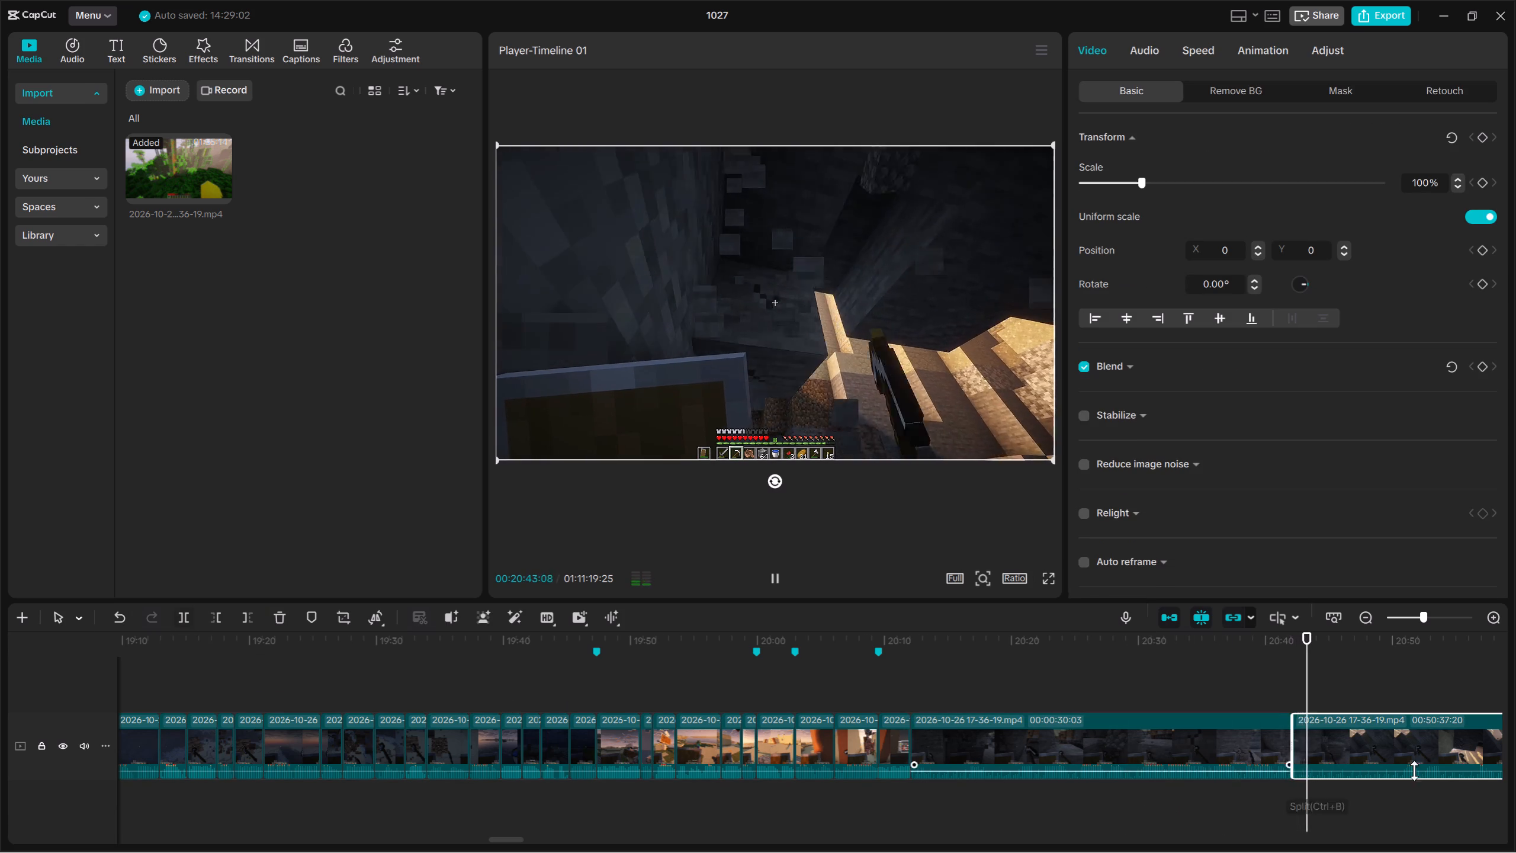
{"action": "double_click", "coordinate": [1400, 794]}
{"action": "left_click_drag", "start_coordinate": [1351, 807], "coordinate": [1354, 732]}
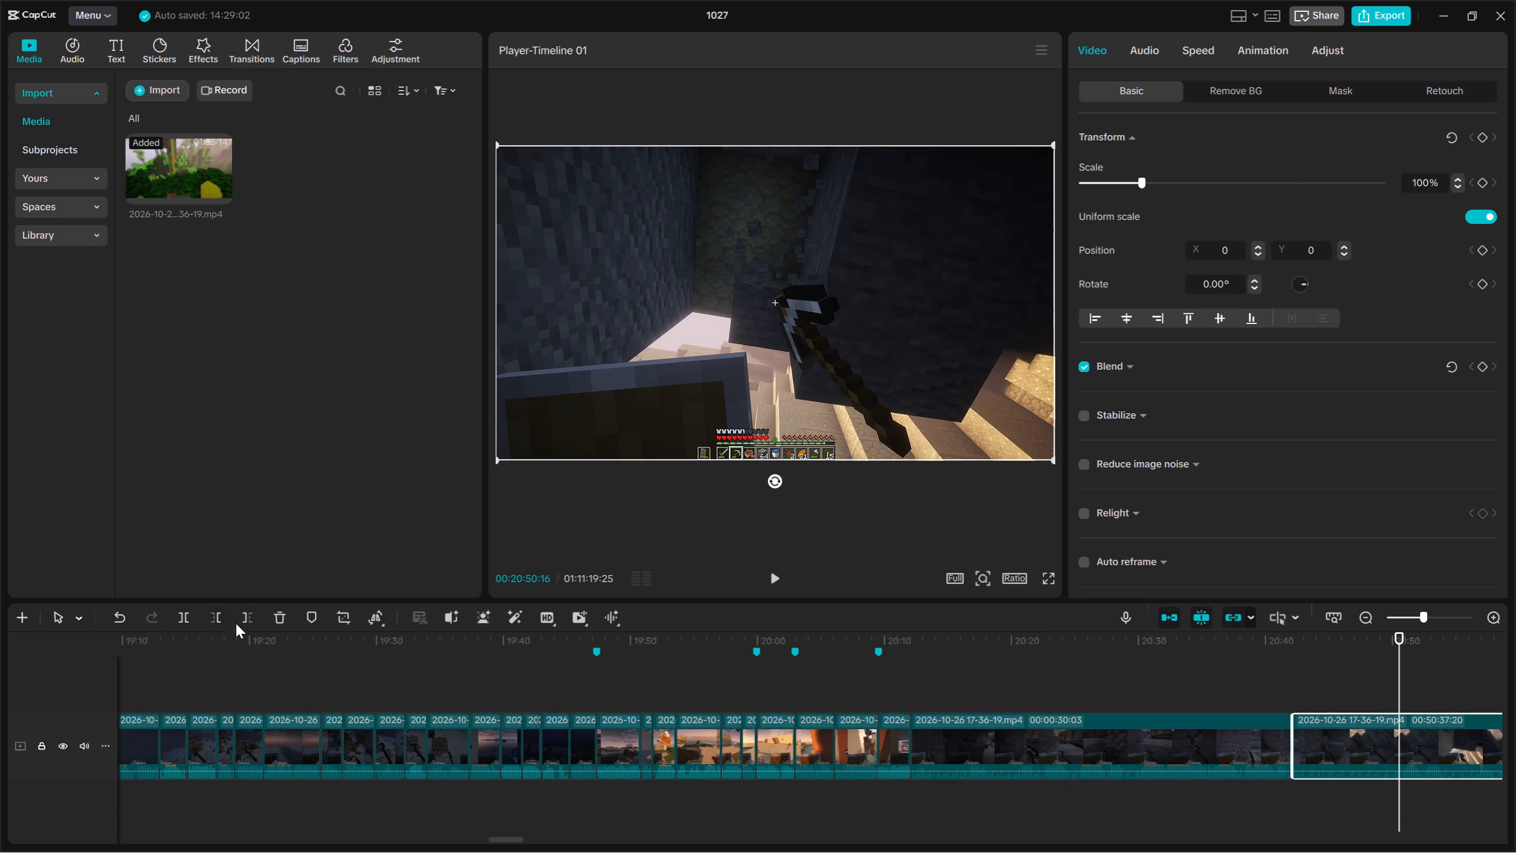
{"action": "left_click", "coordinate": [185, 620]}
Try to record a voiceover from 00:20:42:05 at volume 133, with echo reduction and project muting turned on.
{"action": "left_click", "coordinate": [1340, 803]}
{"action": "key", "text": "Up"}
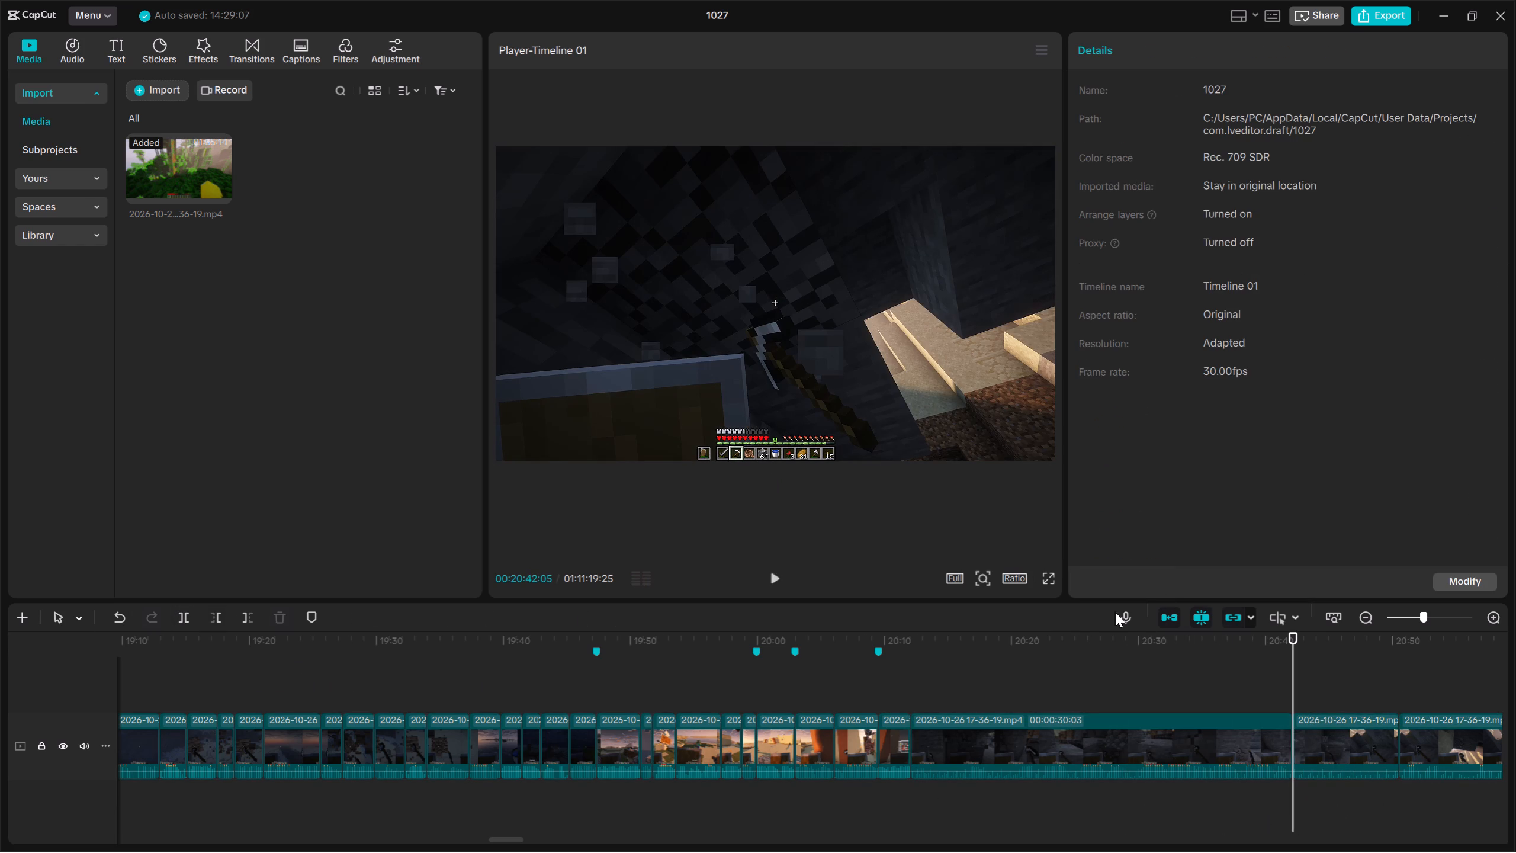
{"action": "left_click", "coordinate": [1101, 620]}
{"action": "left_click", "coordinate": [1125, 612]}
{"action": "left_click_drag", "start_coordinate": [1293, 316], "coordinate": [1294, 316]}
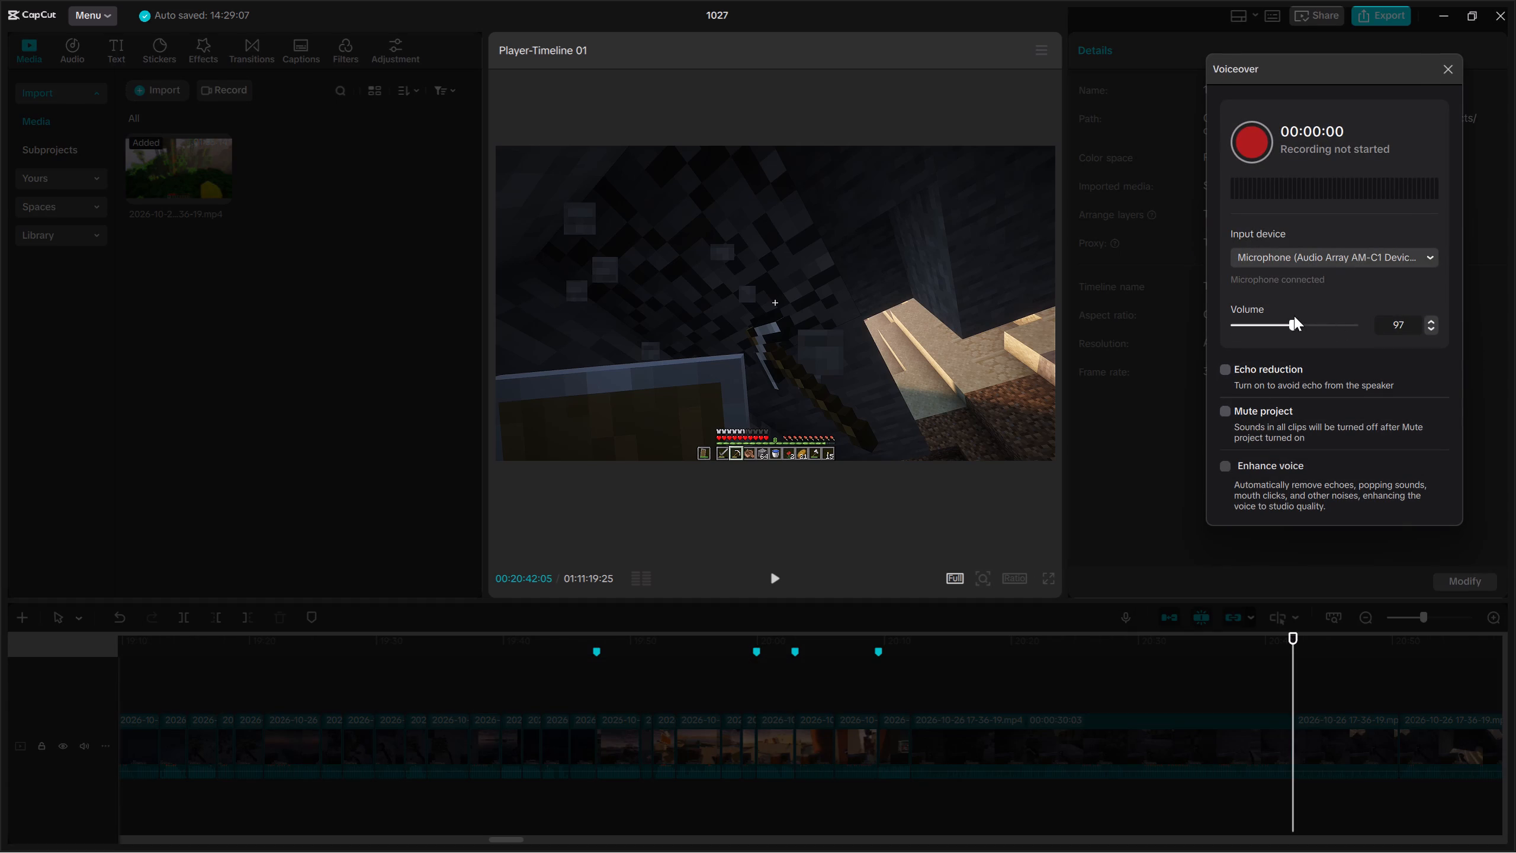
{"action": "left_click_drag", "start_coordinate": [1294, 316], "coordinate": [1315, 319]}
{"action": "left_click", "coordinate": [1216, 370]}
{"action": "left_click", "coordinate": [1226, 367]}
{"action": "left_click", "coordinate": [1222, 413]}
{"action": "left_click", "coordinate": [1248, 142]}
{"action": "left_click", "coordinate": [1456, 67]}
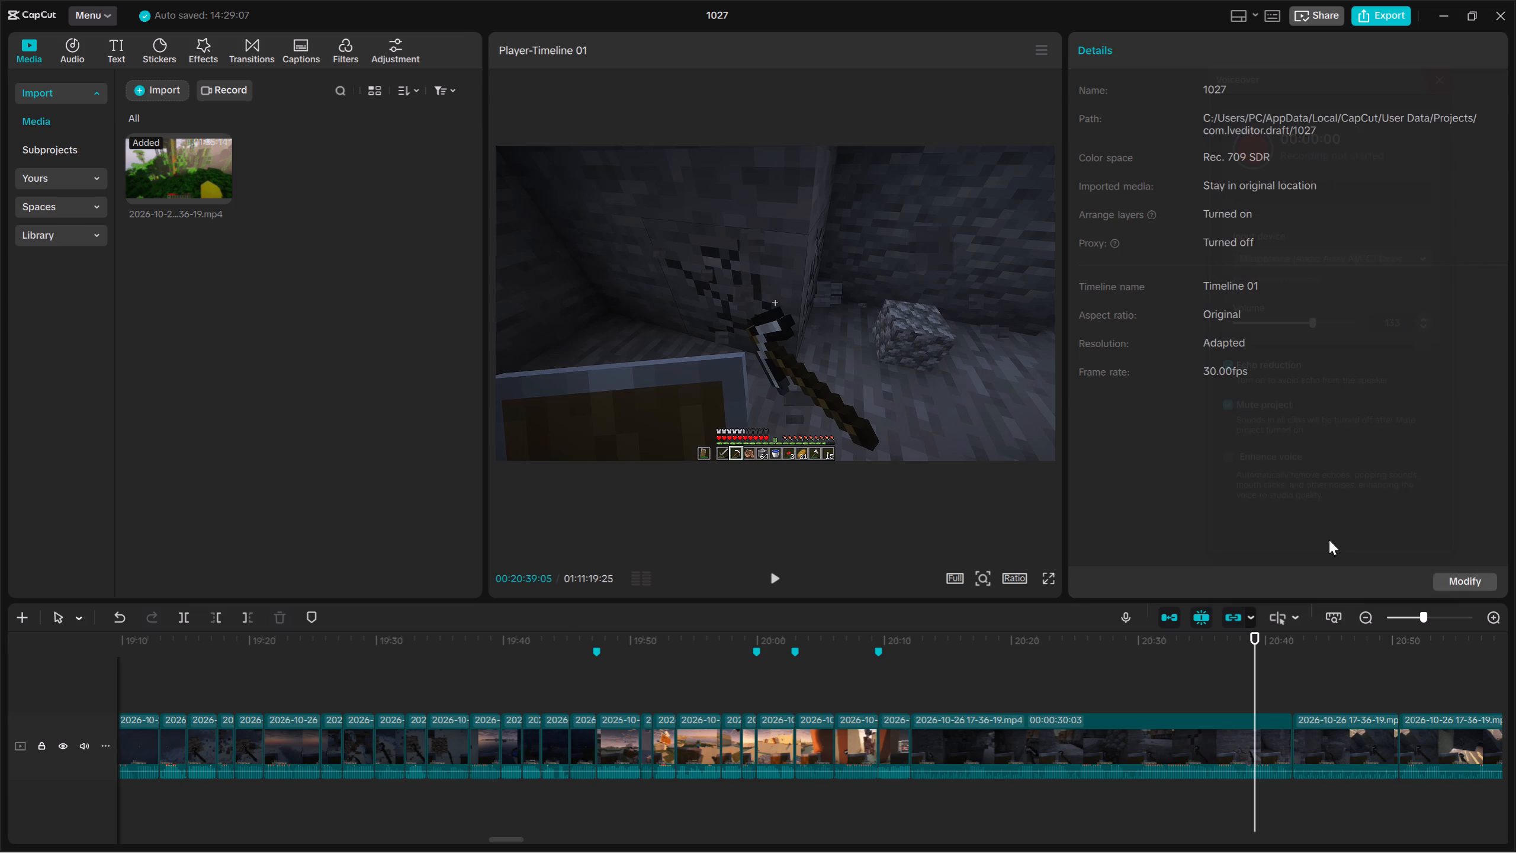
Move the isolated 8-second piece ahead of the 30-second clip, starting at 00:20:12:02, and play from there.
{"action": "left_click_drag", "start_coordinate": [1328, 684], "coordinate": [1350, 753]}
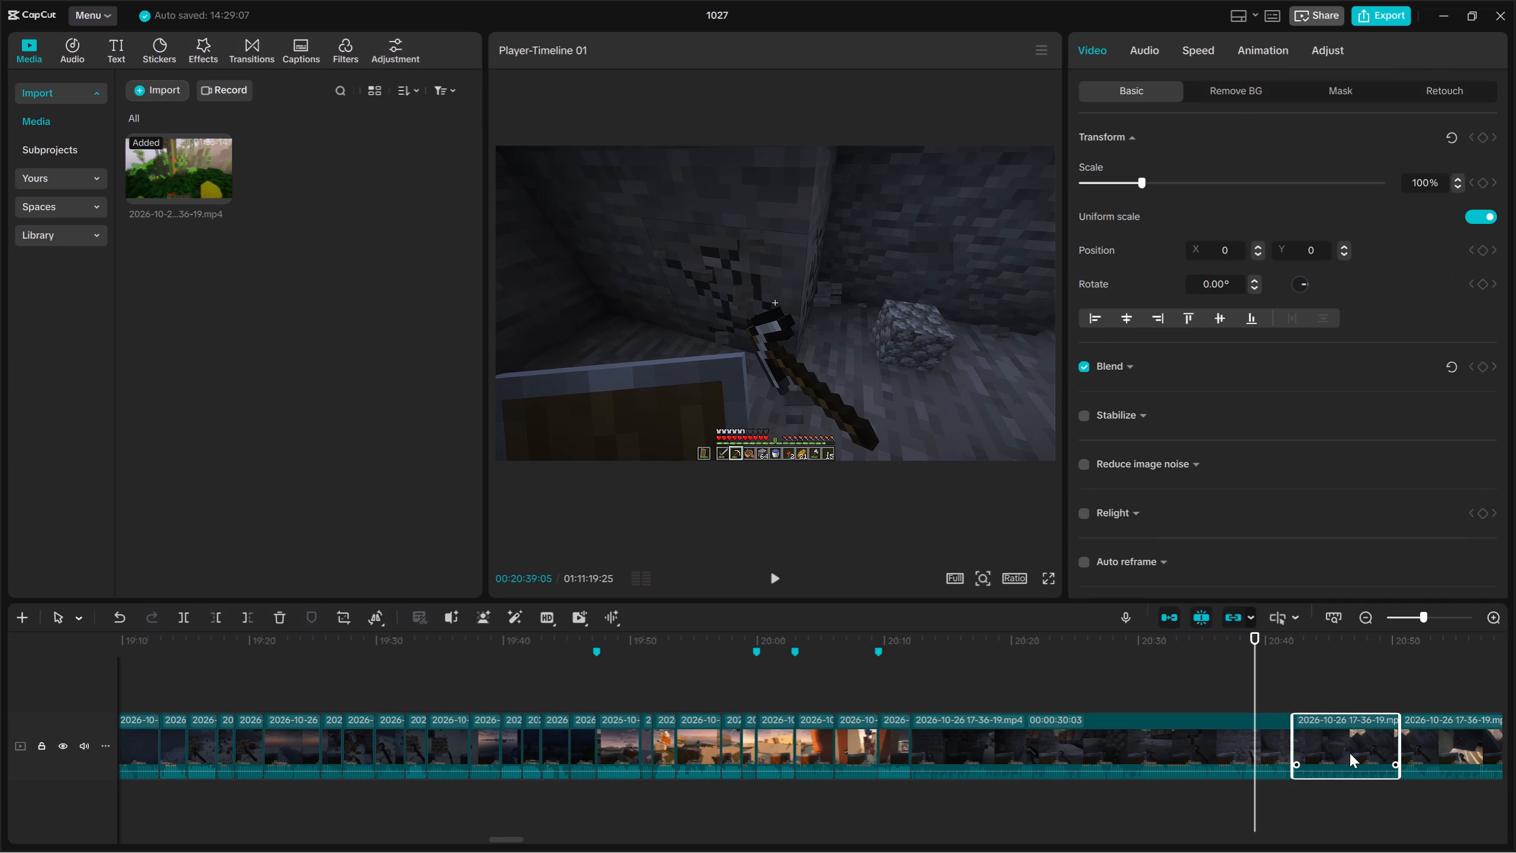
{"action": "left_click_drag", "start_coordinate": [1350, 753], "coordinate": [1026, 772]}
{"action": "key", "text": "Up"}
{"action": "key", "text": "Up"}
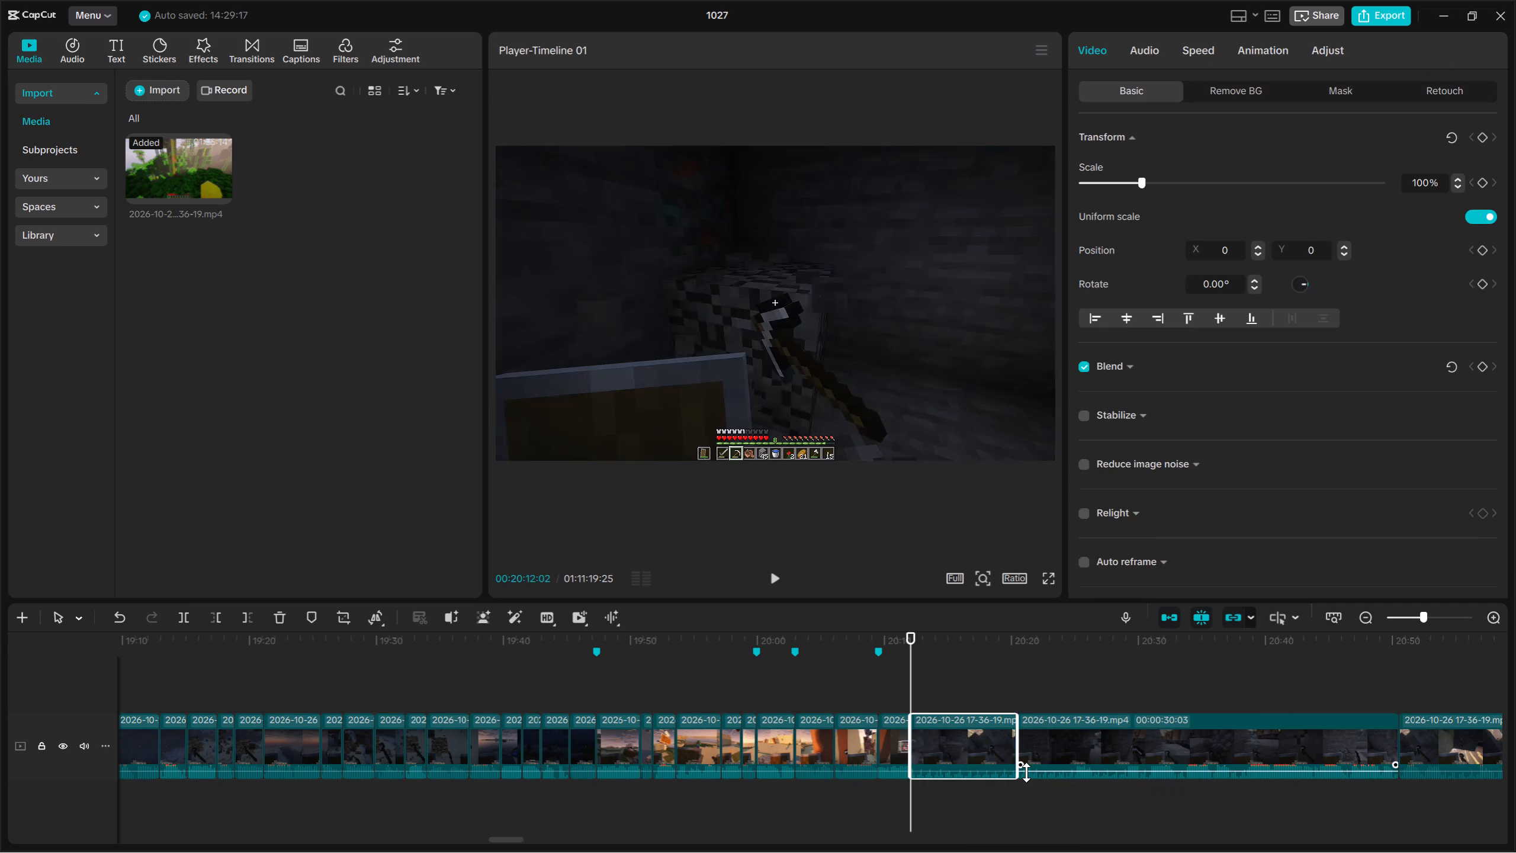
{"action": "key", "text": "space"}
Play the start of the 30-second clip and split it at 00:20:22:16.
{"action": "left_click", "coordinate": [1040, 800]}
{"action": "key", "text": "Up"}
{"action": "left_click", "coordinate": [1066, 741]}
{"action": "key", "text": "space"}
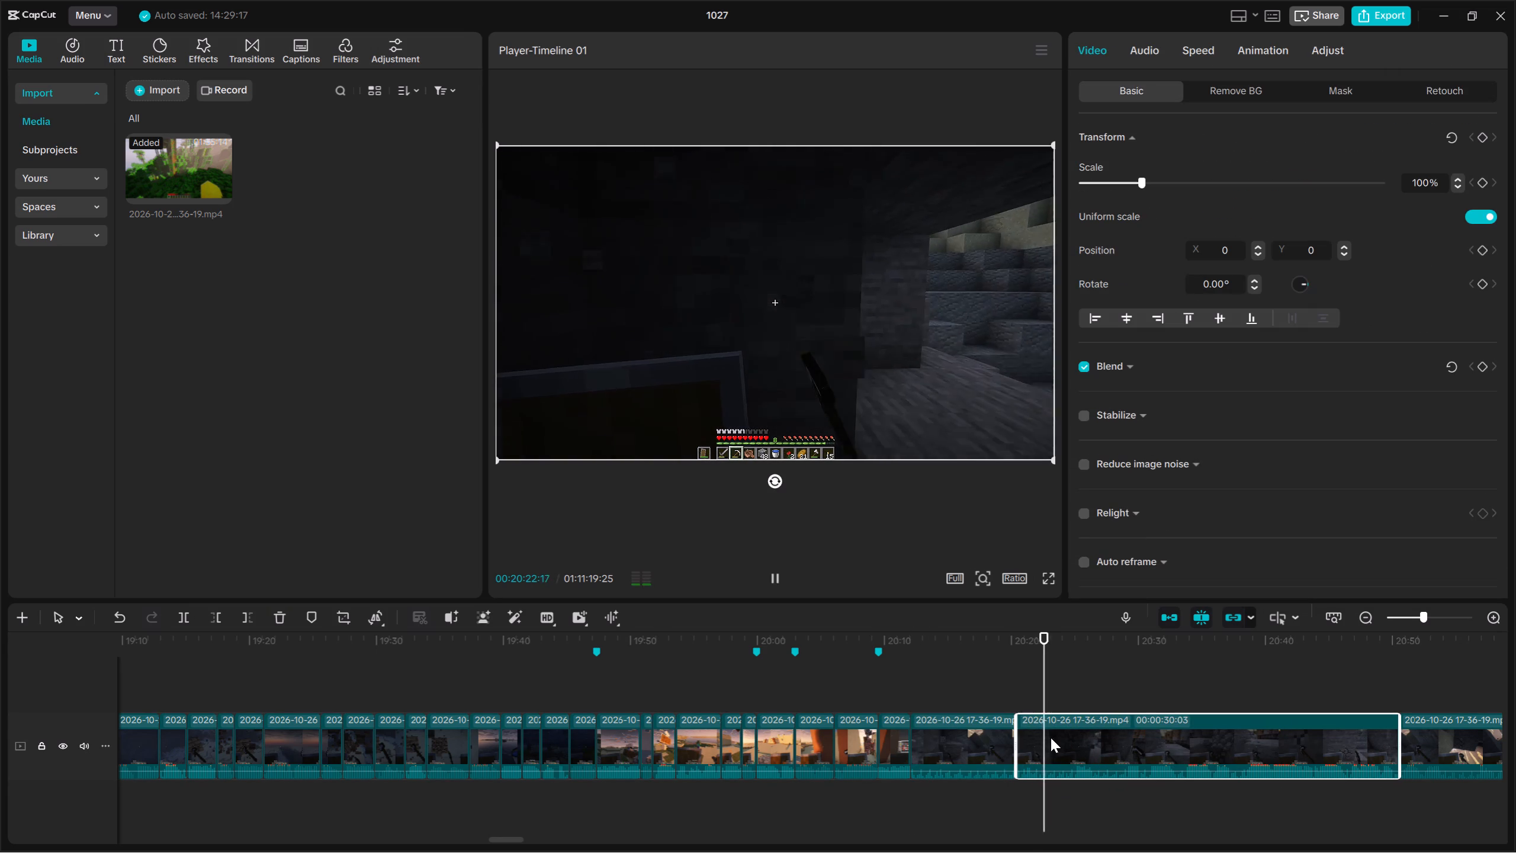
{"action": "key", "text": "Up"}
{"action": "left_click", "coordinate": [1051, 797]}
{"action": "key", "text": "Up"}
{"action": "left_click", "coordinate": [1068, 748]}
{"action": "key", "text": "space"}
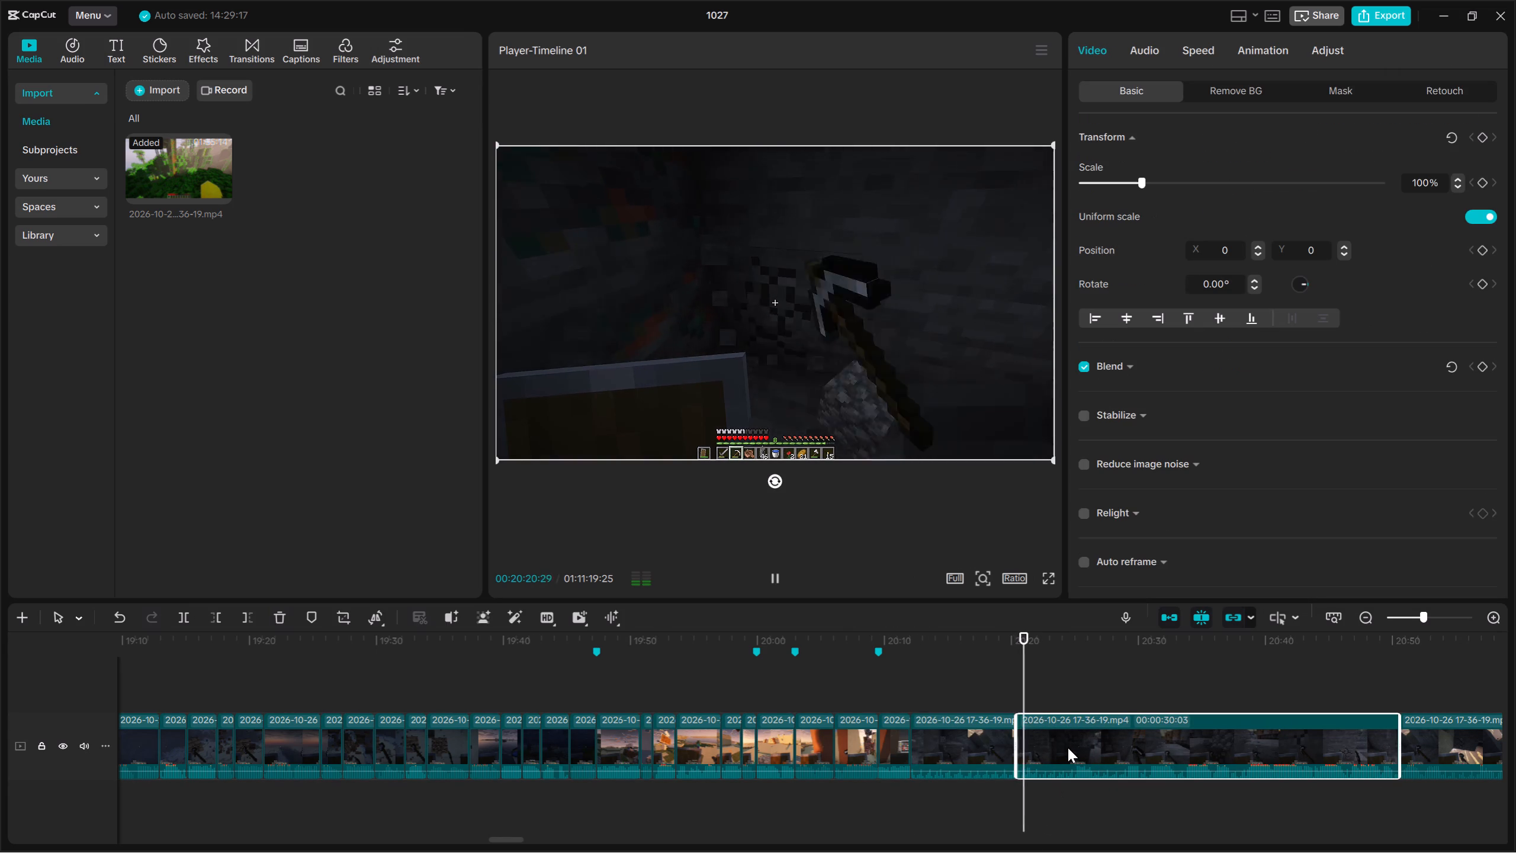
{"action": "key", "text": "space"}
{"action": "left_click", "coordinate": [184, 617]}
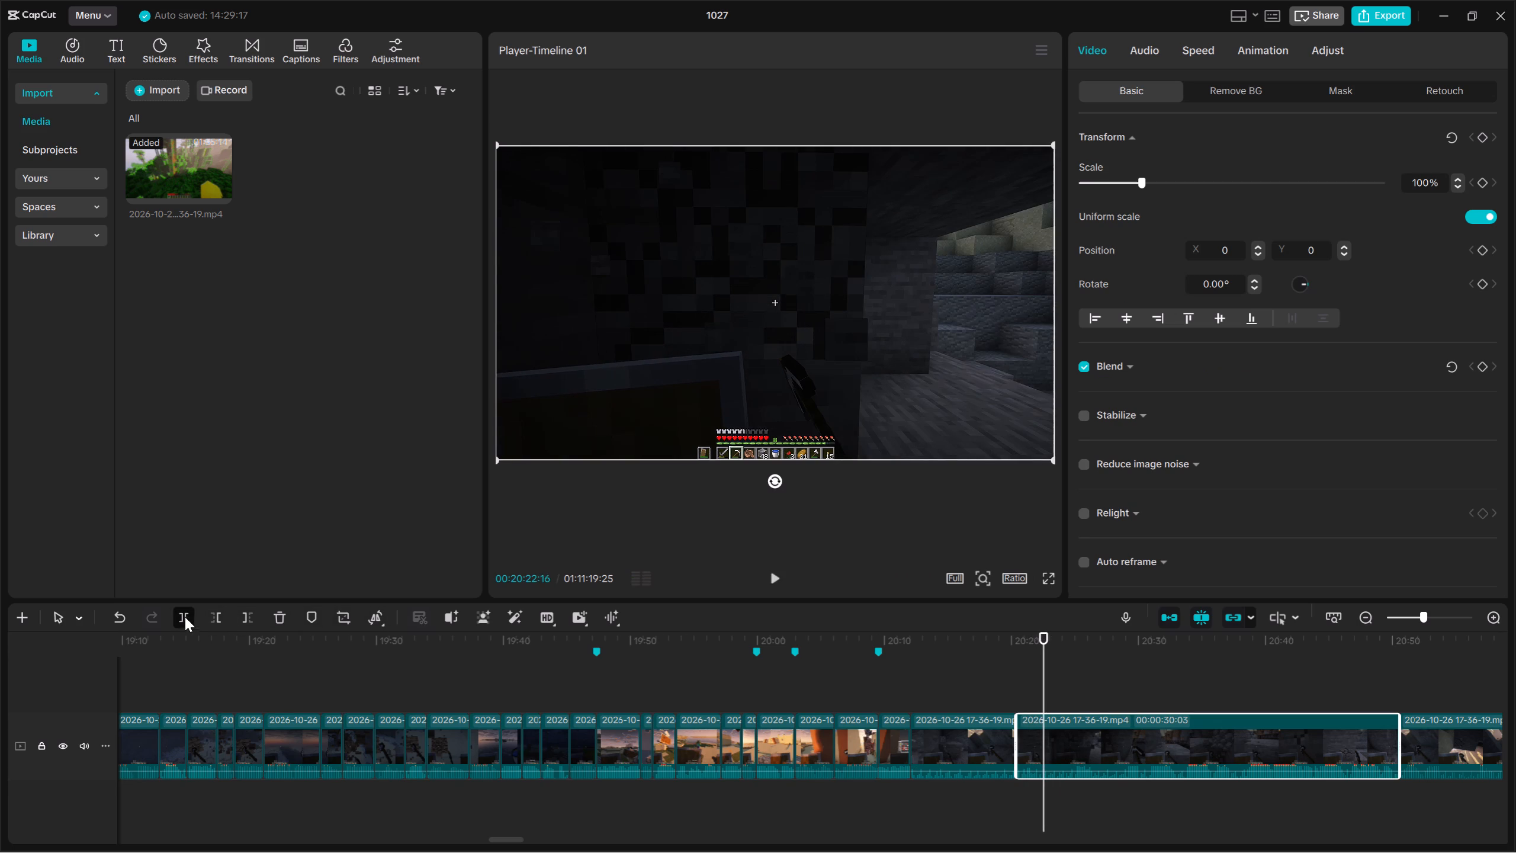
Trim away the start of the 28-second clip up to 00:20:33:18.
{"action": "key", "text": "space"}
{"action": "left_click", "coordinate": [1251, 793]}
{"action": "key", "text": "space"}
{"action": "key", "text": "space"}
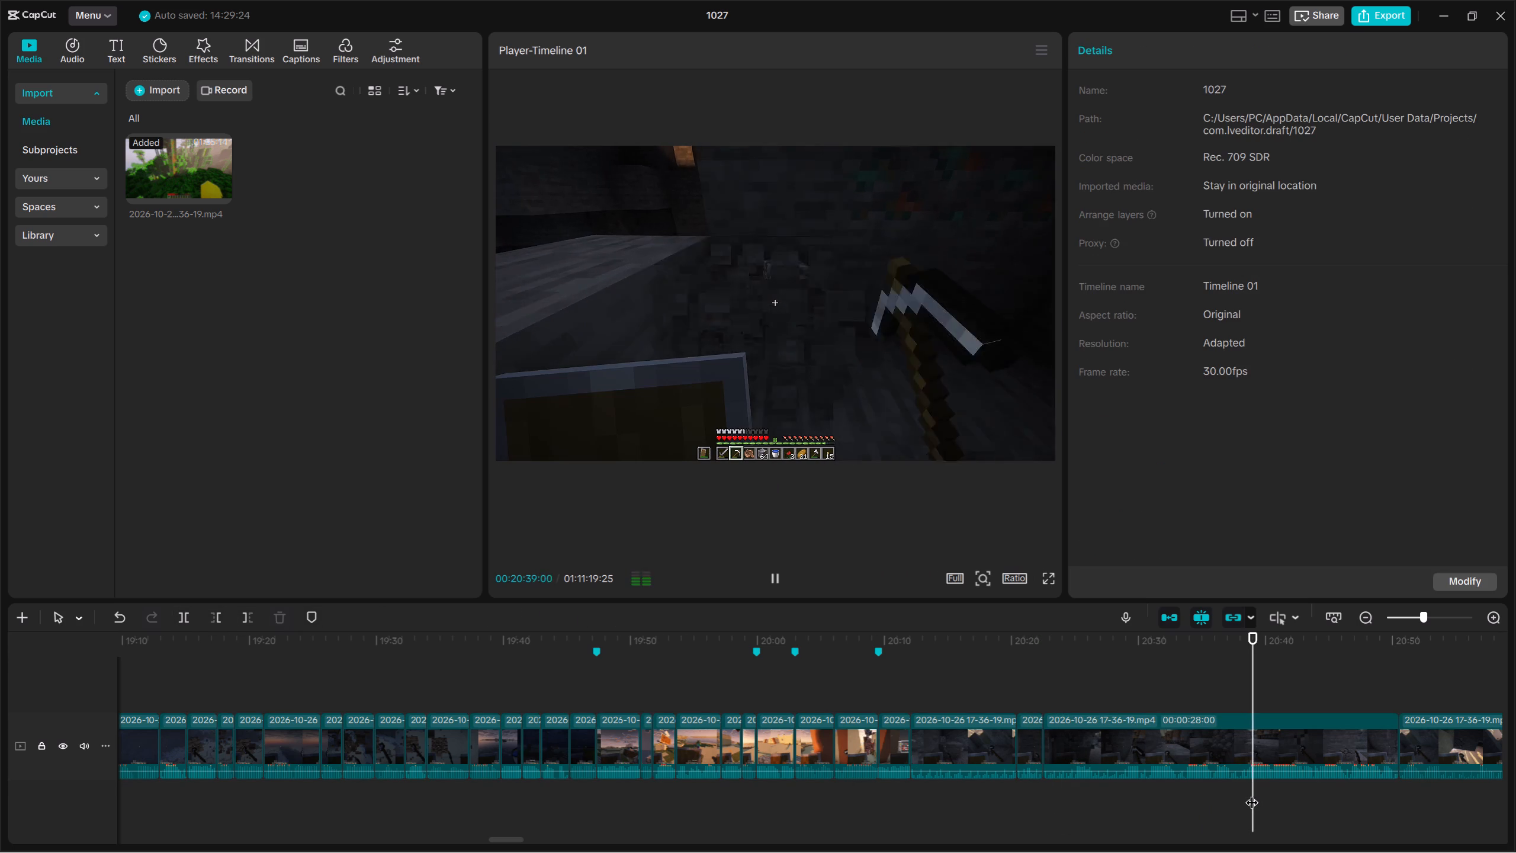
{"action": "left_click", "coordinate": [1177, 787]}
{"action": "key", "text": "space"}
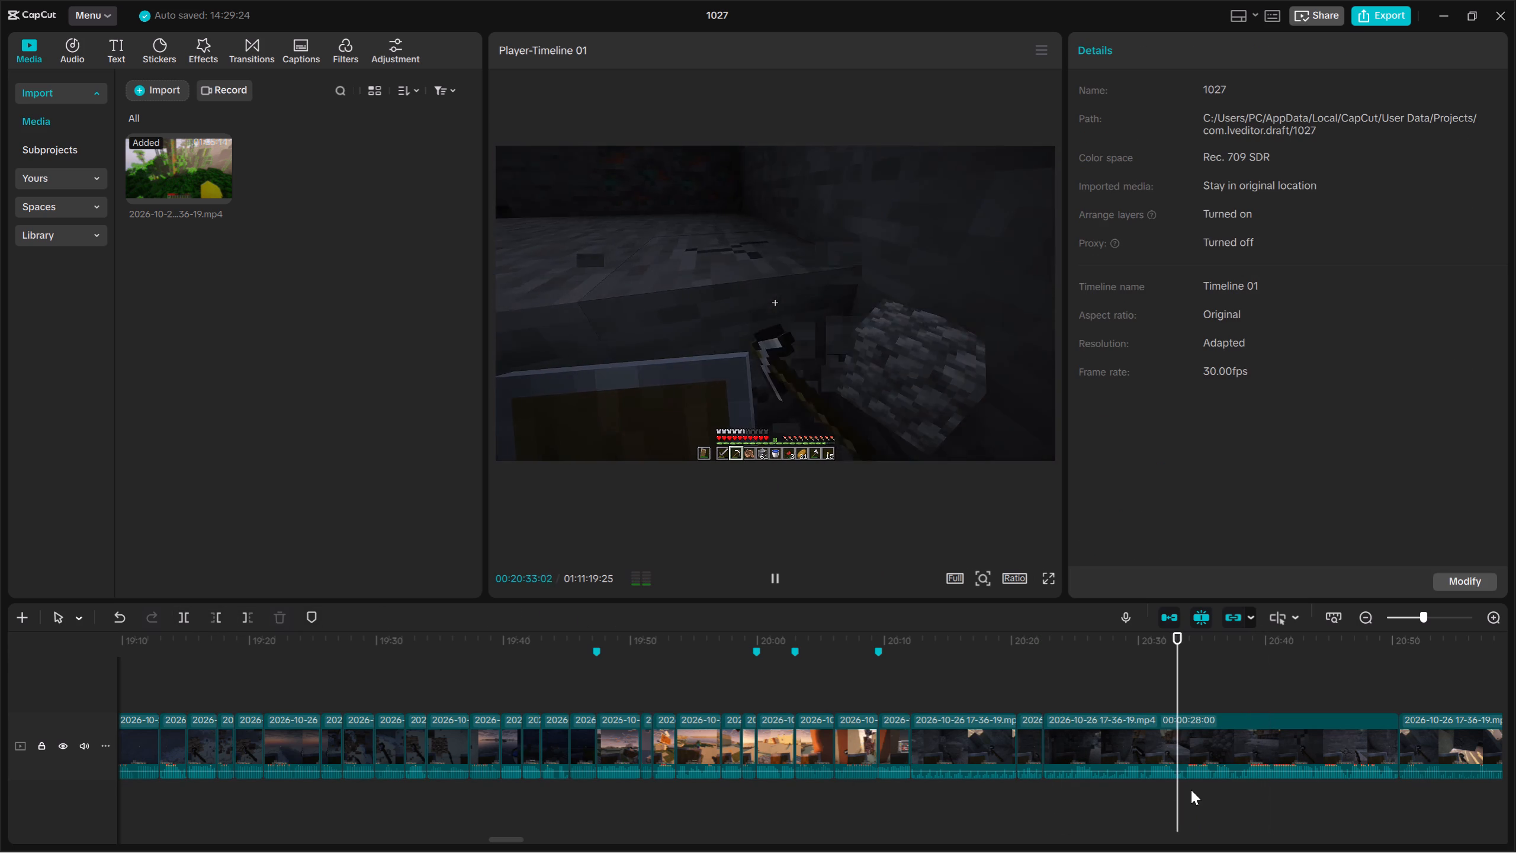
{"action": "key", "text": "space"}
{"action": "key", "text": "space"}
{"action": "key", "text": "space"}
{"action": "left_click_drag", "start_coordinate": [1238, 800], "coordinate": [1237, 692]}
{"action": "left_click", "coordinate": [213, 615]}
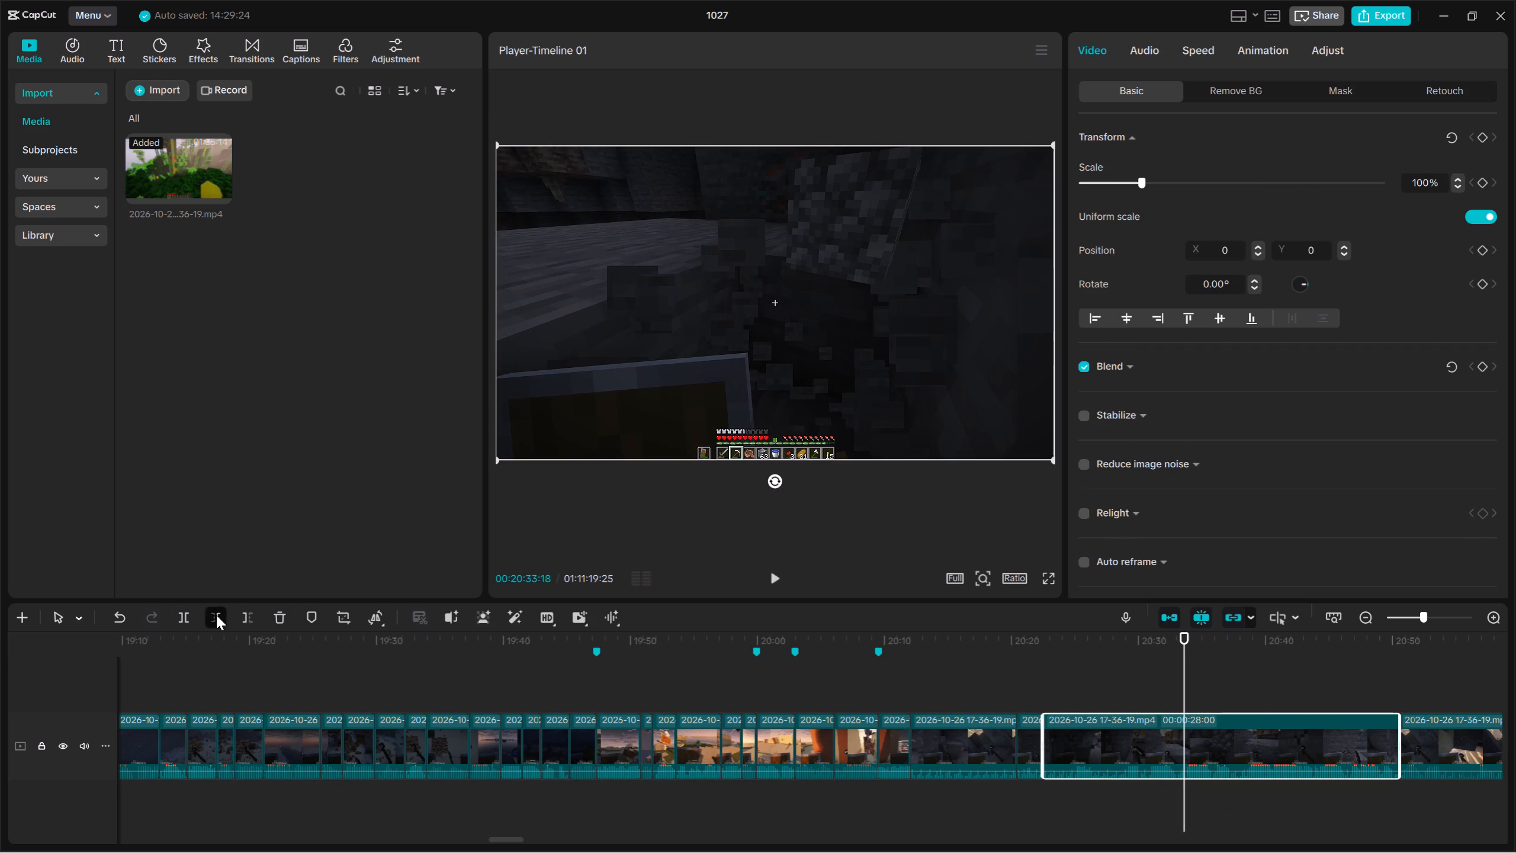
Play the trimmed clip from its start and split it at 00:20:24:20.
{"action": "key", "text": "space"}
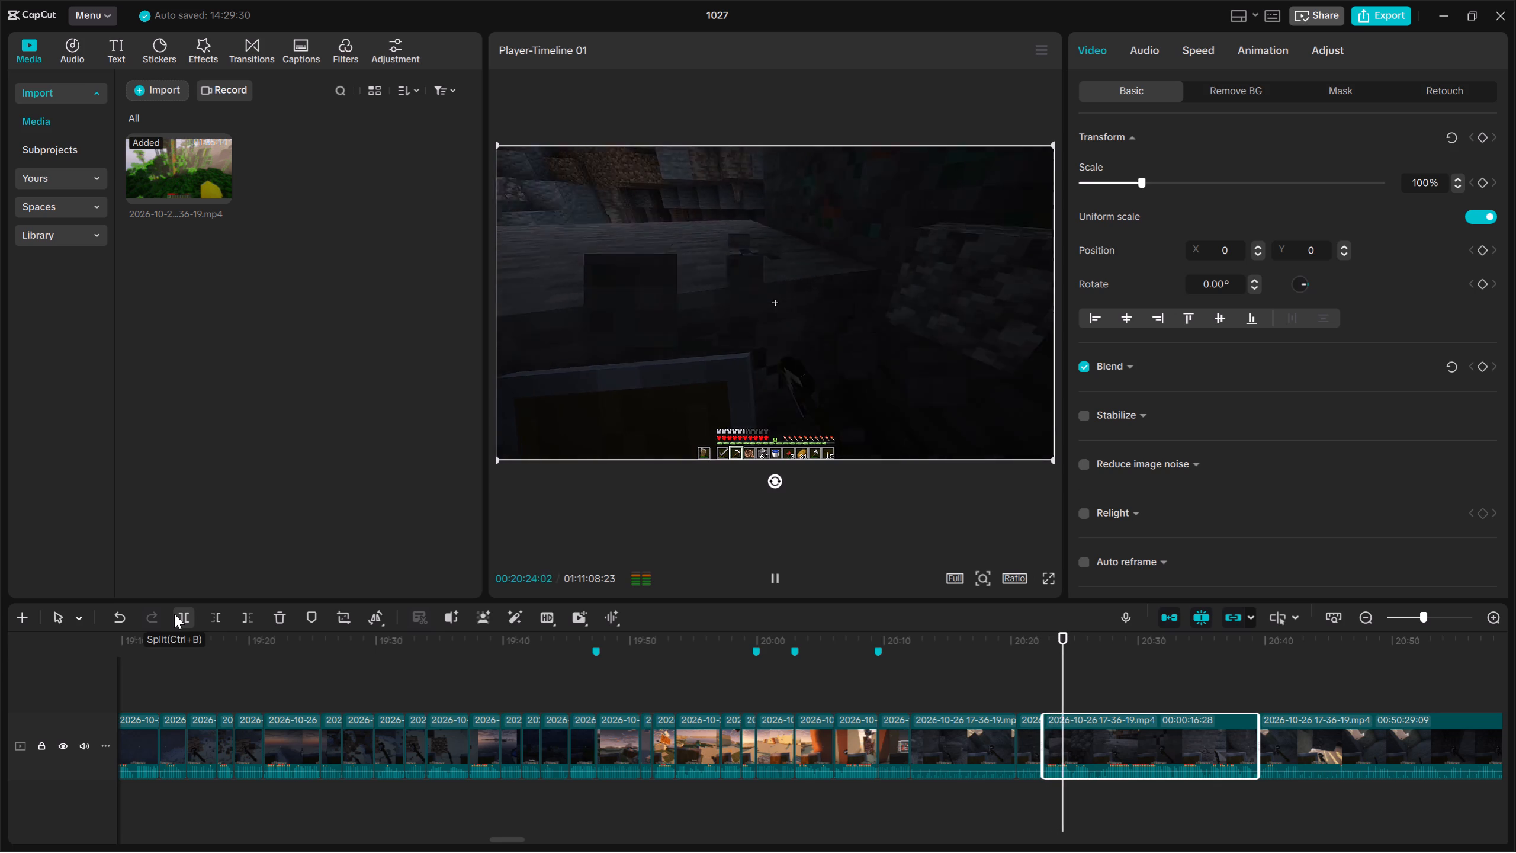
{"action": "key", "text": "space"}
{"action": "left_click", "coordinate": [174, 614]}
Split the following piece at 00:20:26:05 and delete the roughly 13-second remainder after the split.
{"action": "key", "text": "space"}
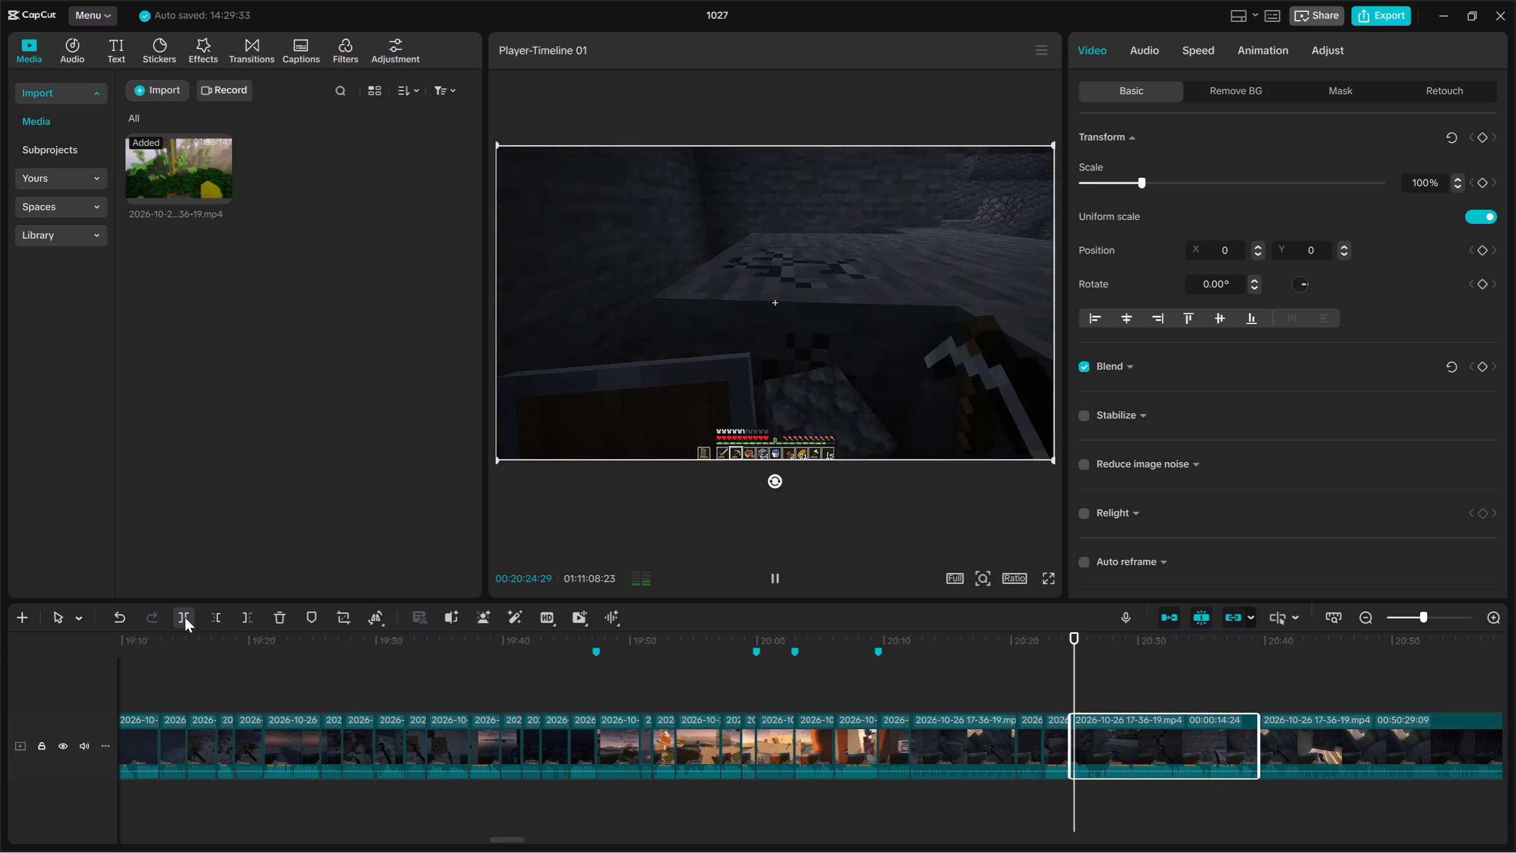
{"action": "key", "text": "Up"}
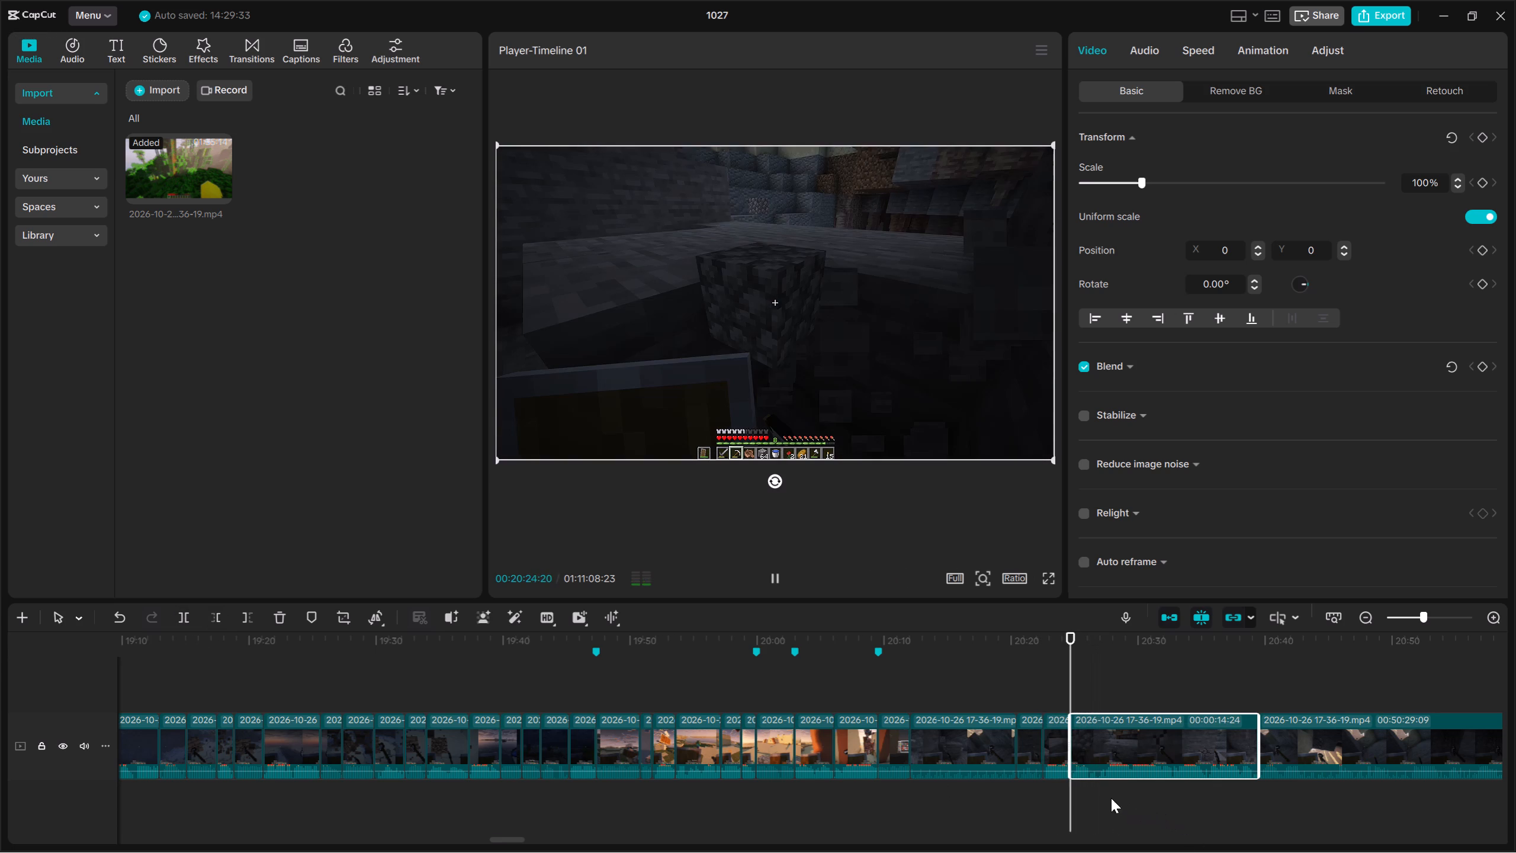
{"action": "double_click", "coordinate": [1088, 790]}
{"action": "left_click_drag", "start_coordinate": [1120, 801], "coordinate": [1140, 740]}
{"action": "key", "text": "space"}
{"action": "key", "text": "space"}
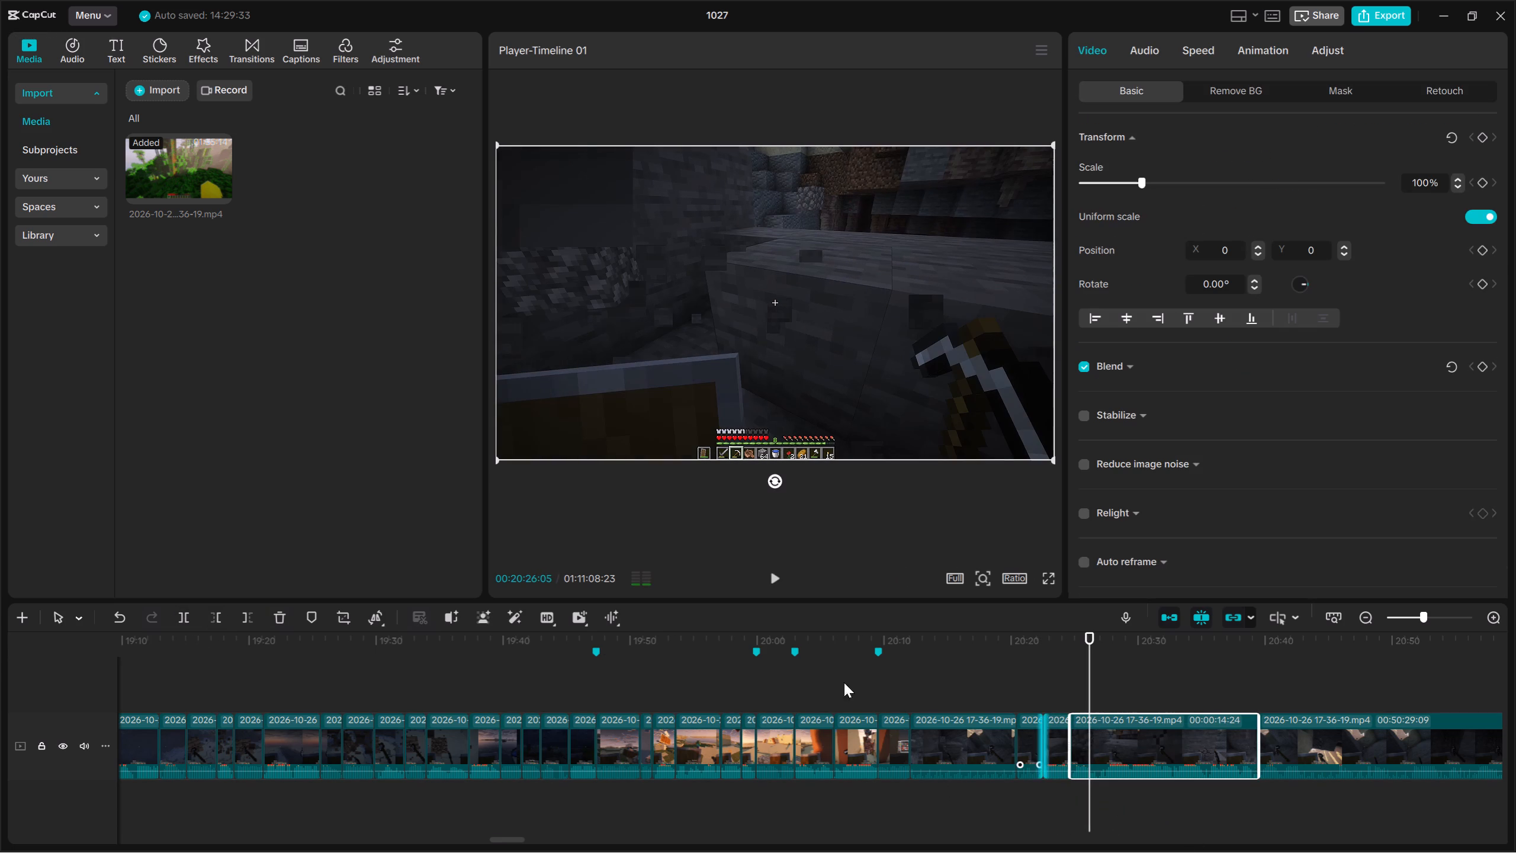
{"action": "left_click", "coordinate": [185, 611]}
{"action": "key", "text": "space"}
{"action": "key", "text": "Delete"}
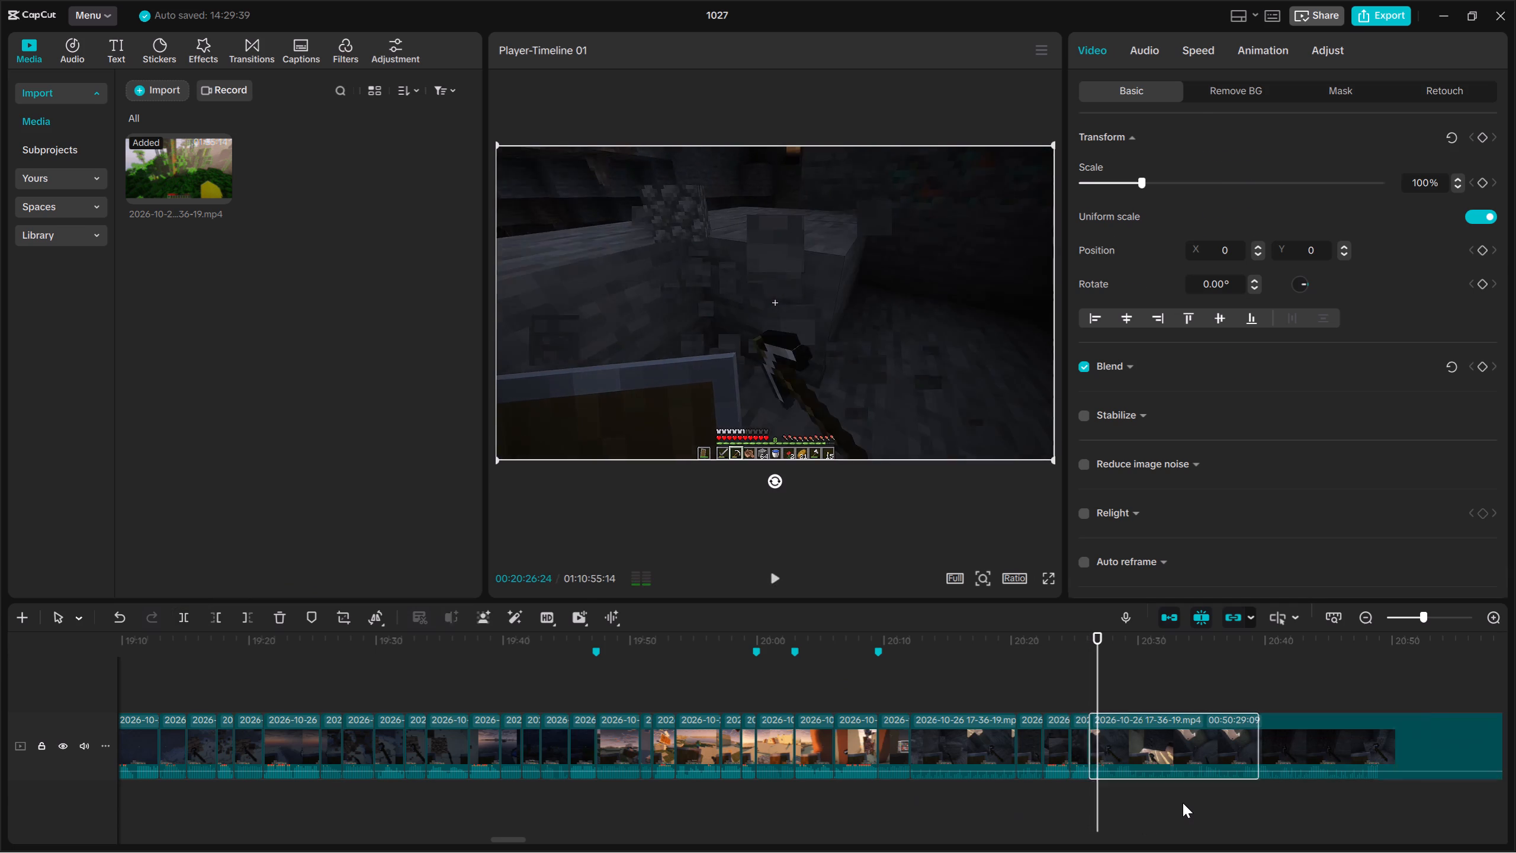
Review the remaining long clip's mining footage between about 00:20:26 and 00:20:45.
{"action": "key", "text": "space"}
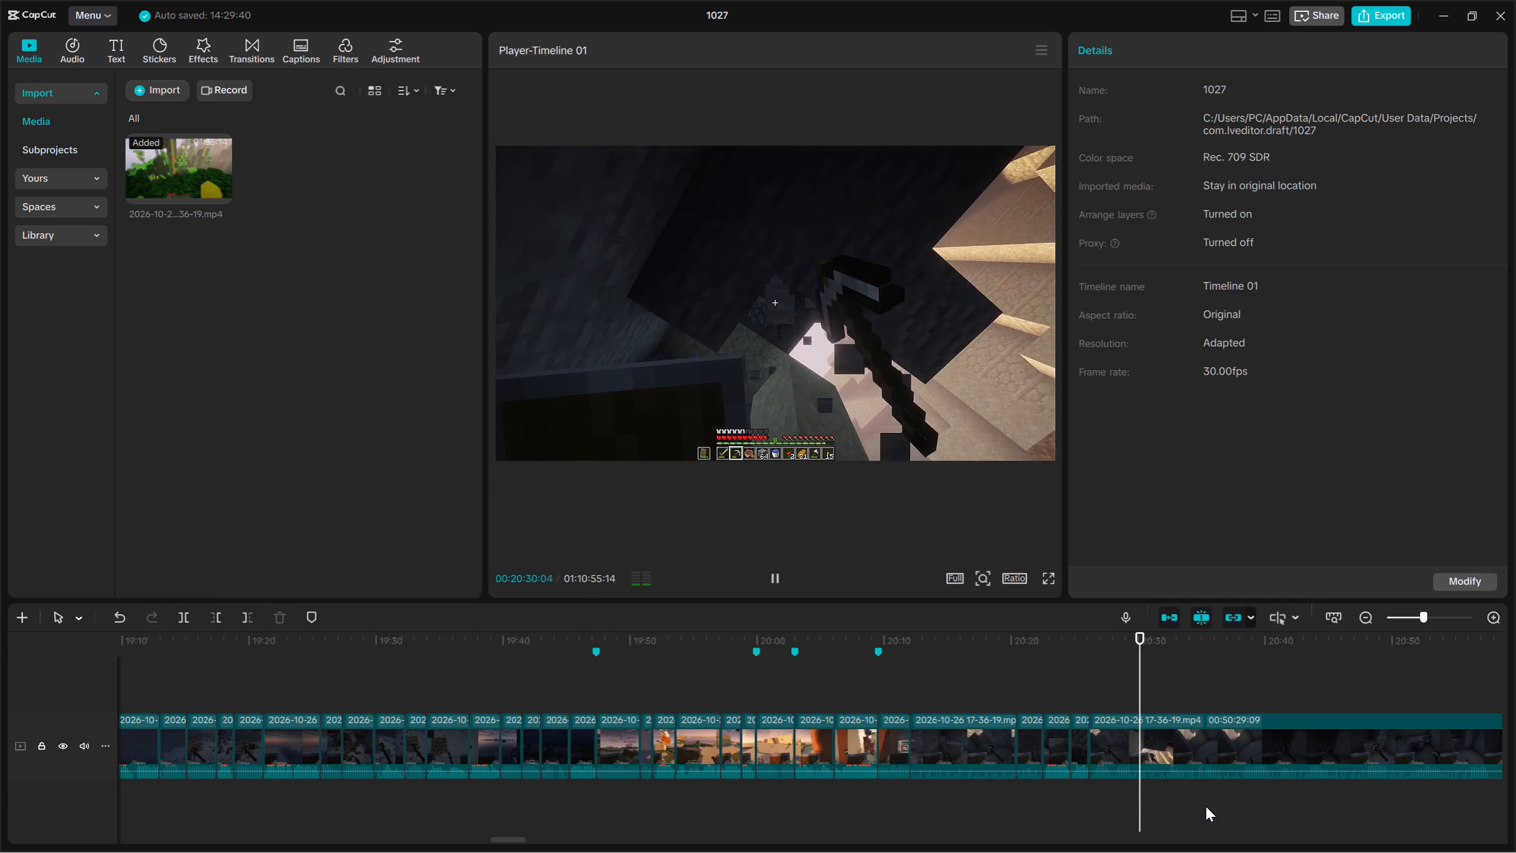
{"action": "scroll", "coordinate": [1378, 803], "scroll_direction": "down", "scroll_amount": 3, "text": "ctrl"}
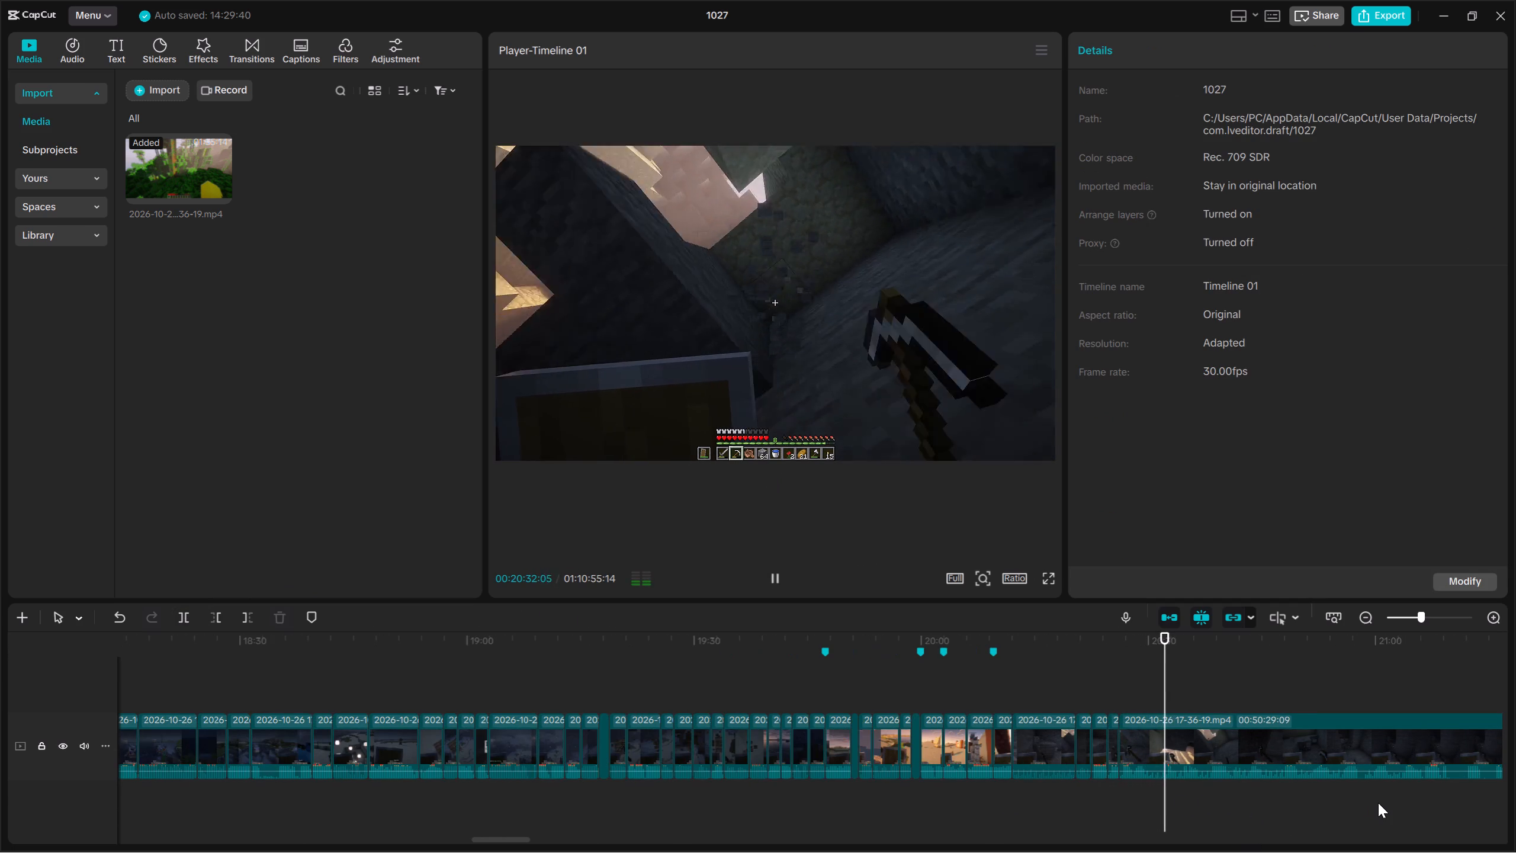
{"action": "left_click_drag", "start_coordinate": [1378, 803], "coordinate": [1515, 804]}
{"action": "scroll", "coordinate": [916, 807], "scroll_direction": "up", "scroll_amount": 11, "text": "ctrl"}
{"action": "left_click", "coordinate": [716, 786]}
{"action": "key", "text": "space"}
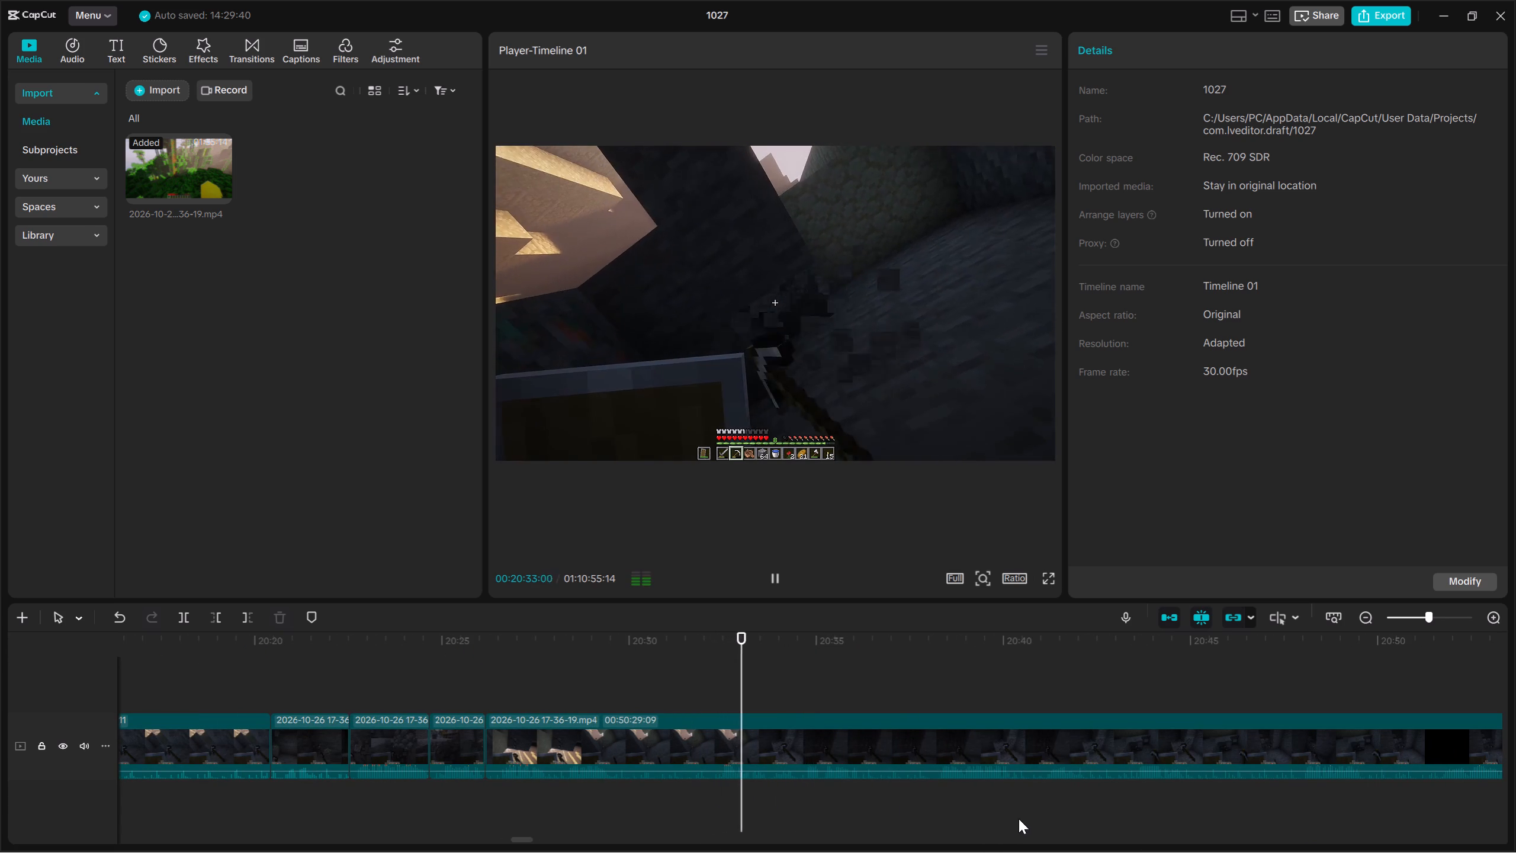
{"action": "left_click", "coordinate": [940, 785]}
{"action": "key", "text": "space"}
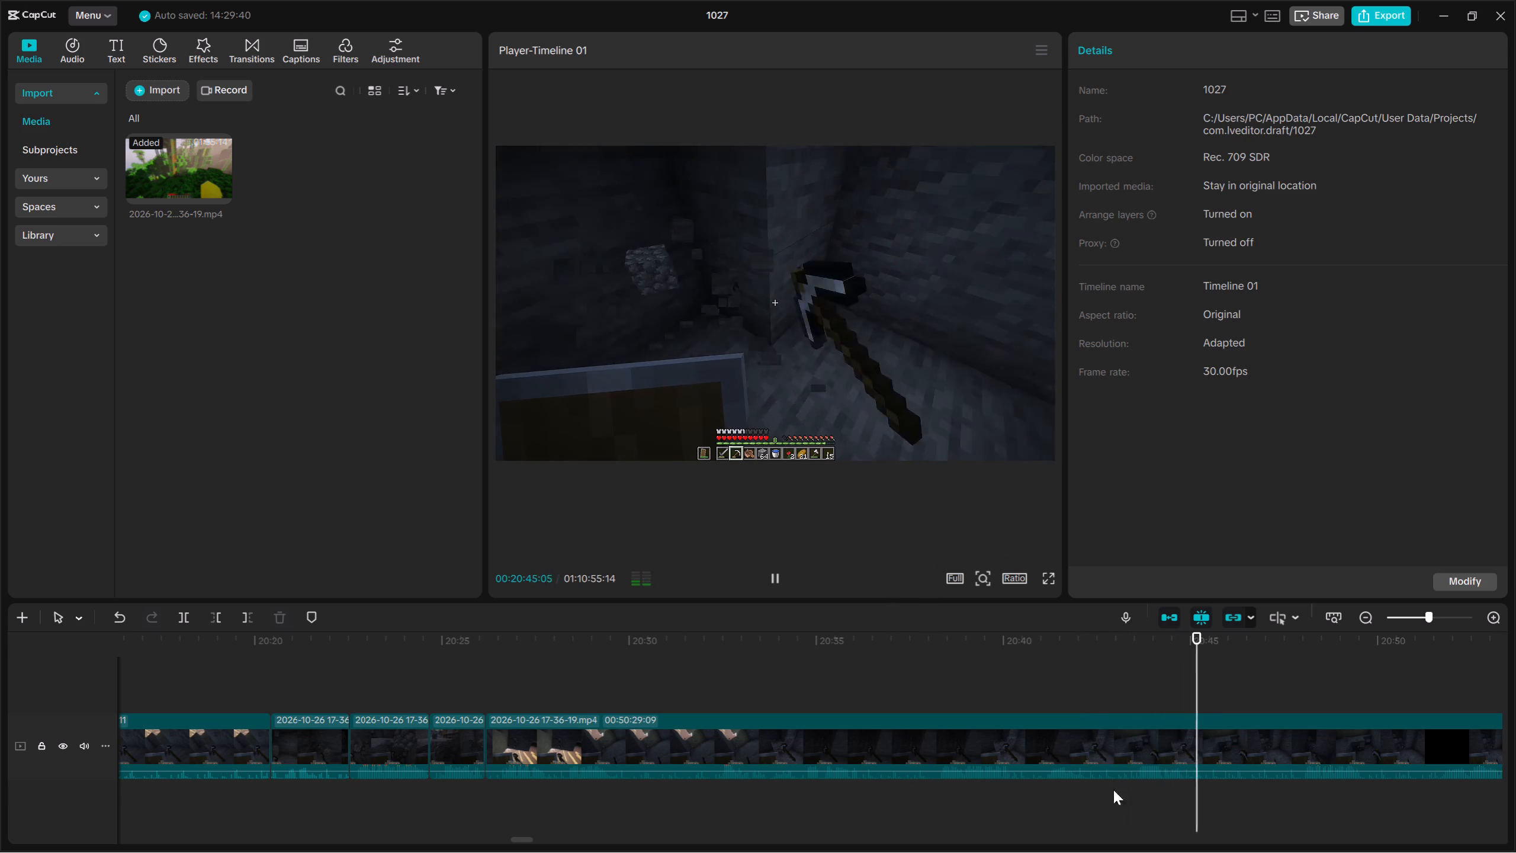
{"action": "left_click", "coordinate": [1132, 782]}
{"action": "left_click_drag", "start_coordinate": [1132, 783], "coordinate": [698, 779]}
{"action": "key", "text": "space"}
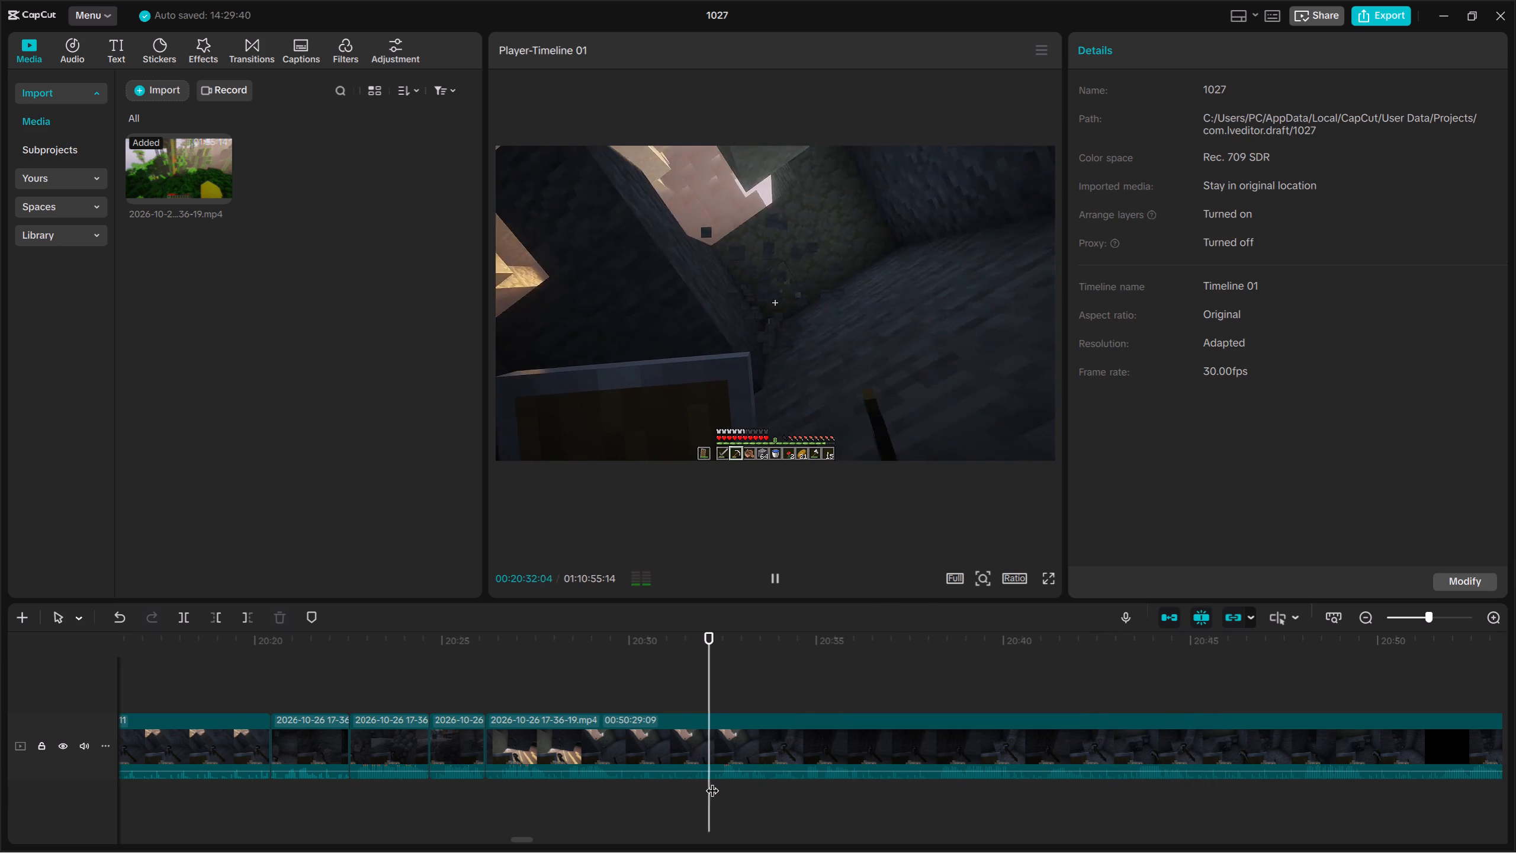
Replay the long clip from its start and split it at 00:20:27:28.
{"action": "left_click", "coordinate": [560, 787]}
{"action": "left_click_drag", "start_coordinate": [563, 787], "coordinate": [569, 789]}
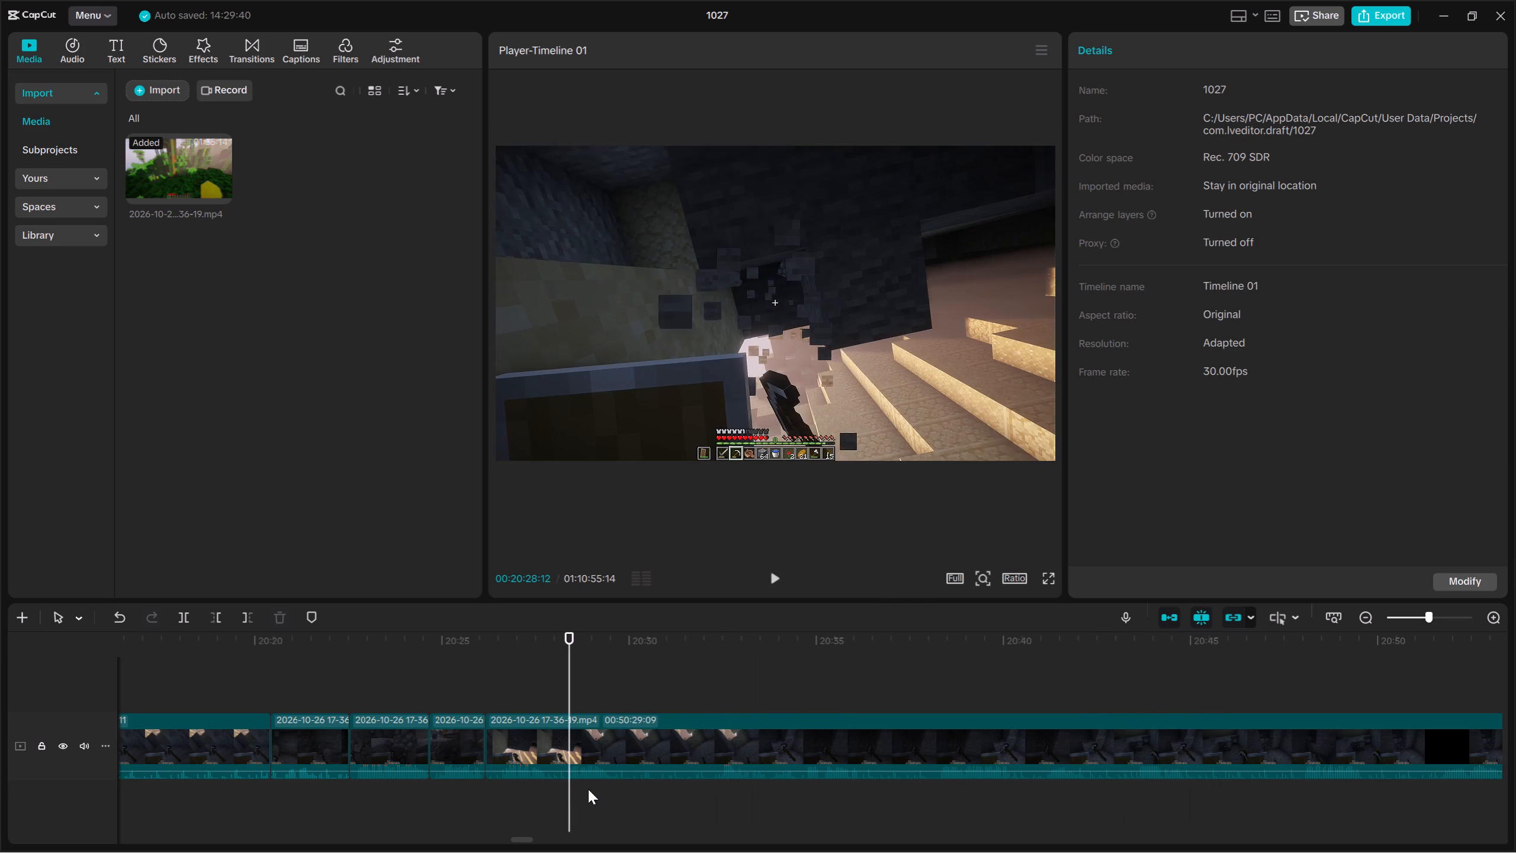
{"action": "key", "text": "space"}
{"action": "left_click", "coordinate": [551, 786]}
{"action": "left_click_drag", "start_coordinate": [550, 786], "coordinate": [536, 781]}
{"action": "key", "text": "Up"}
{"action": "left_click", "coordinate": [564, 749]}
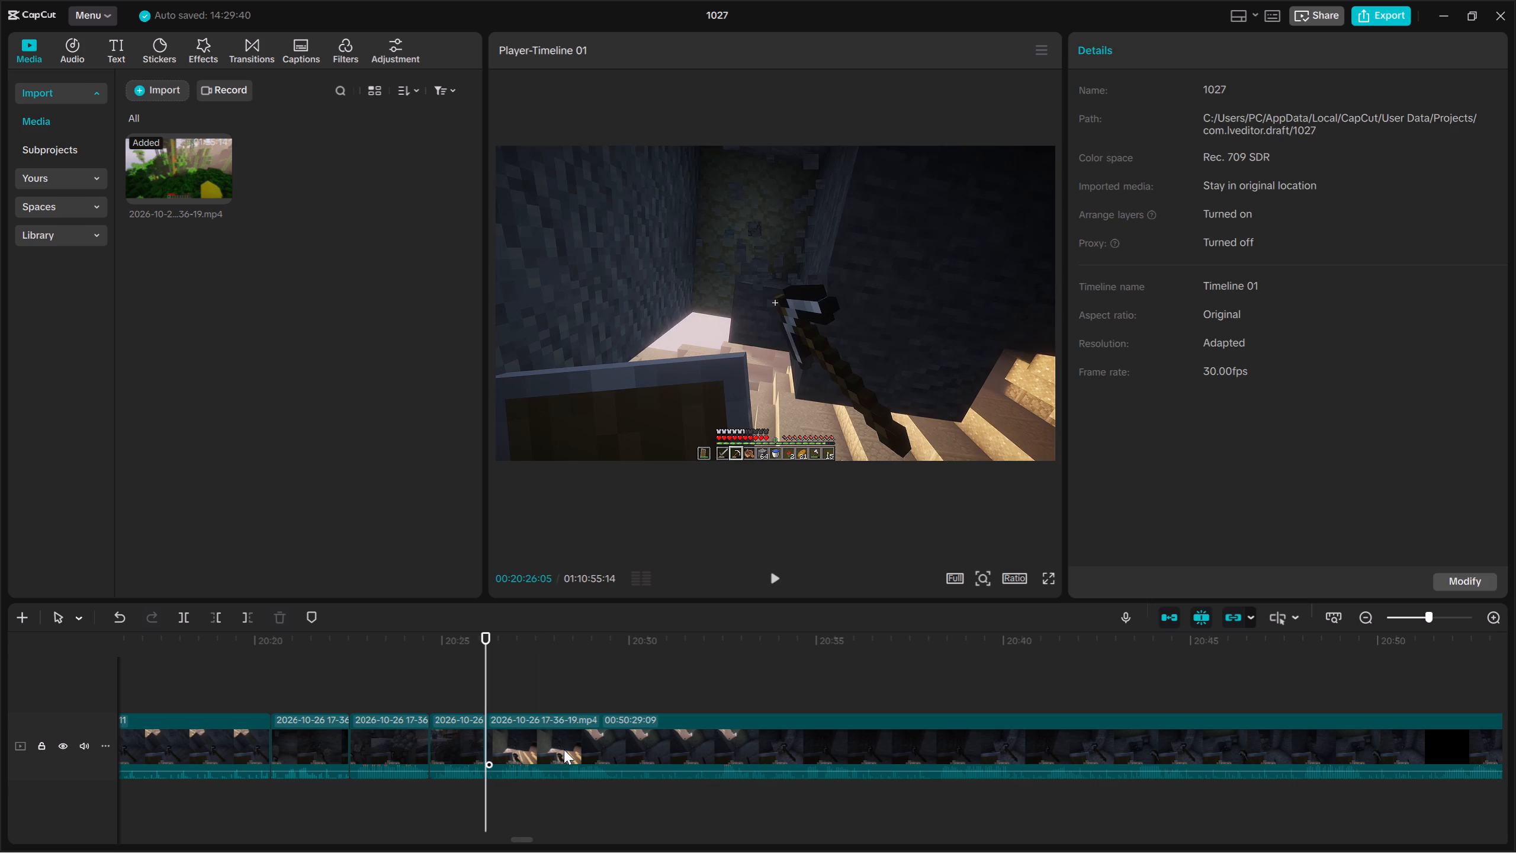
{"action": "key", "text": "space"}
{"action": "key", "text": "space"}
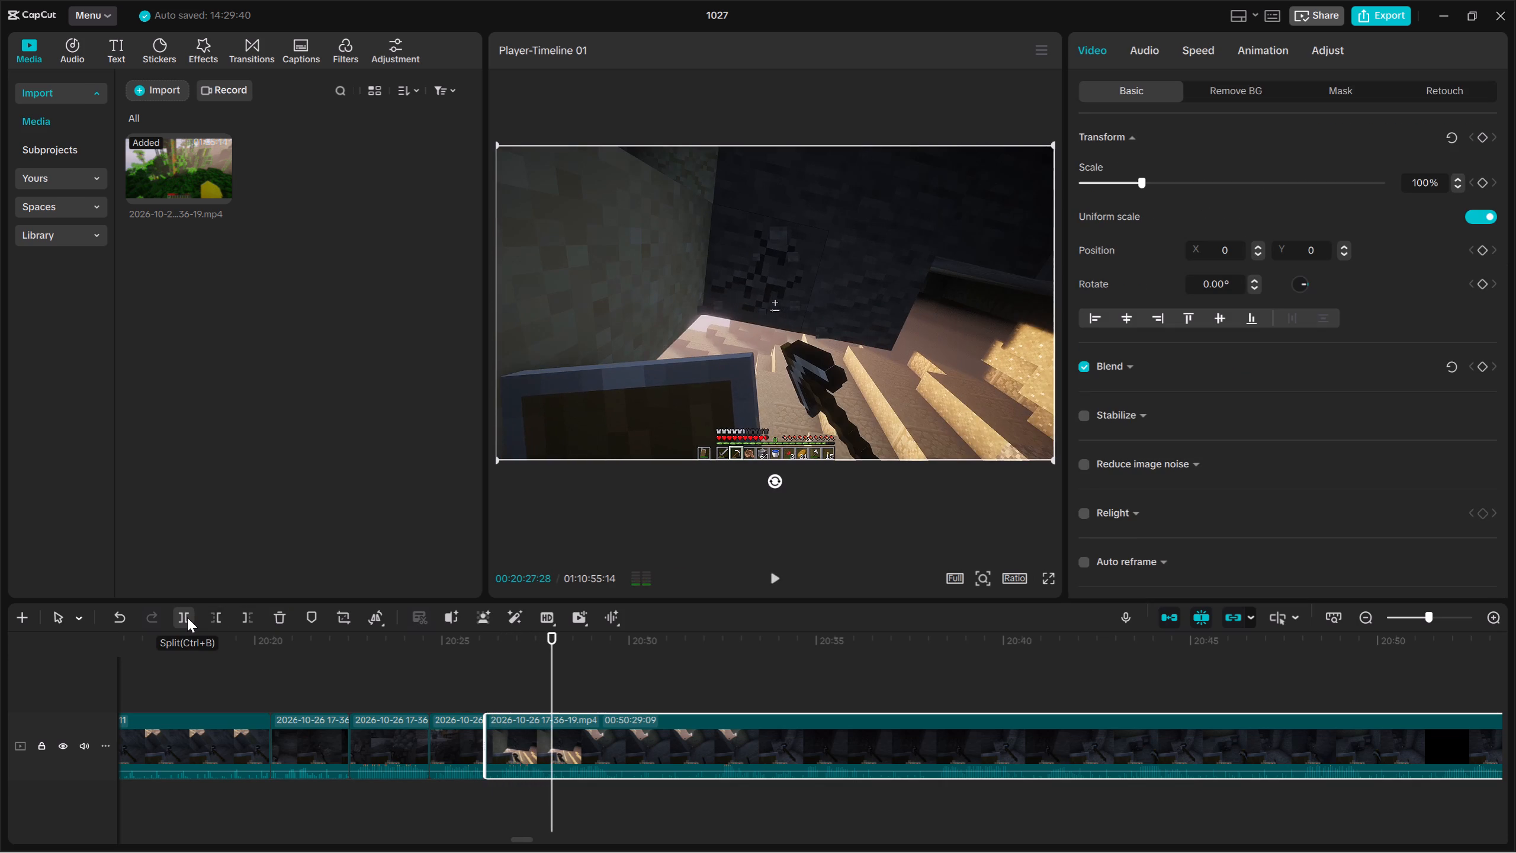
{"action": "left_click", "coordinate": [187, 617]}
Review the long clip after the 00:20:27:28 split and trim away its opening up to 00:20:43:16.
{"action": "left_click", "coordinate": [927, 789]}
{"action": "key", "text": "space"}
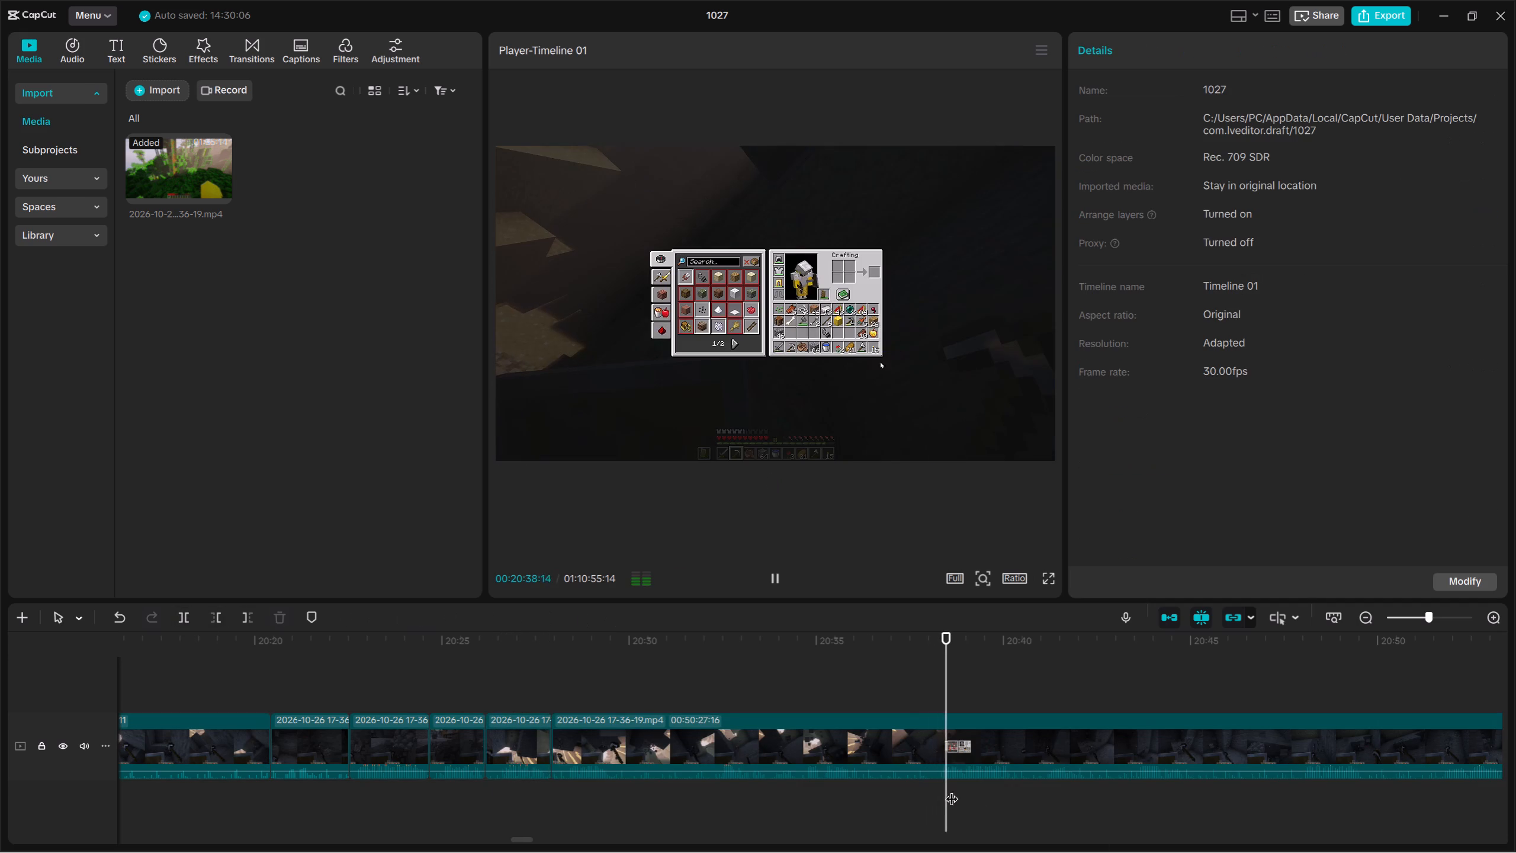
{"action": "left_click", "coordinate": [1046, 791]}
{"action": "key", "text": "space"}
{"action": "key", "text": "space"}
{"action": "key", "text": "space"}
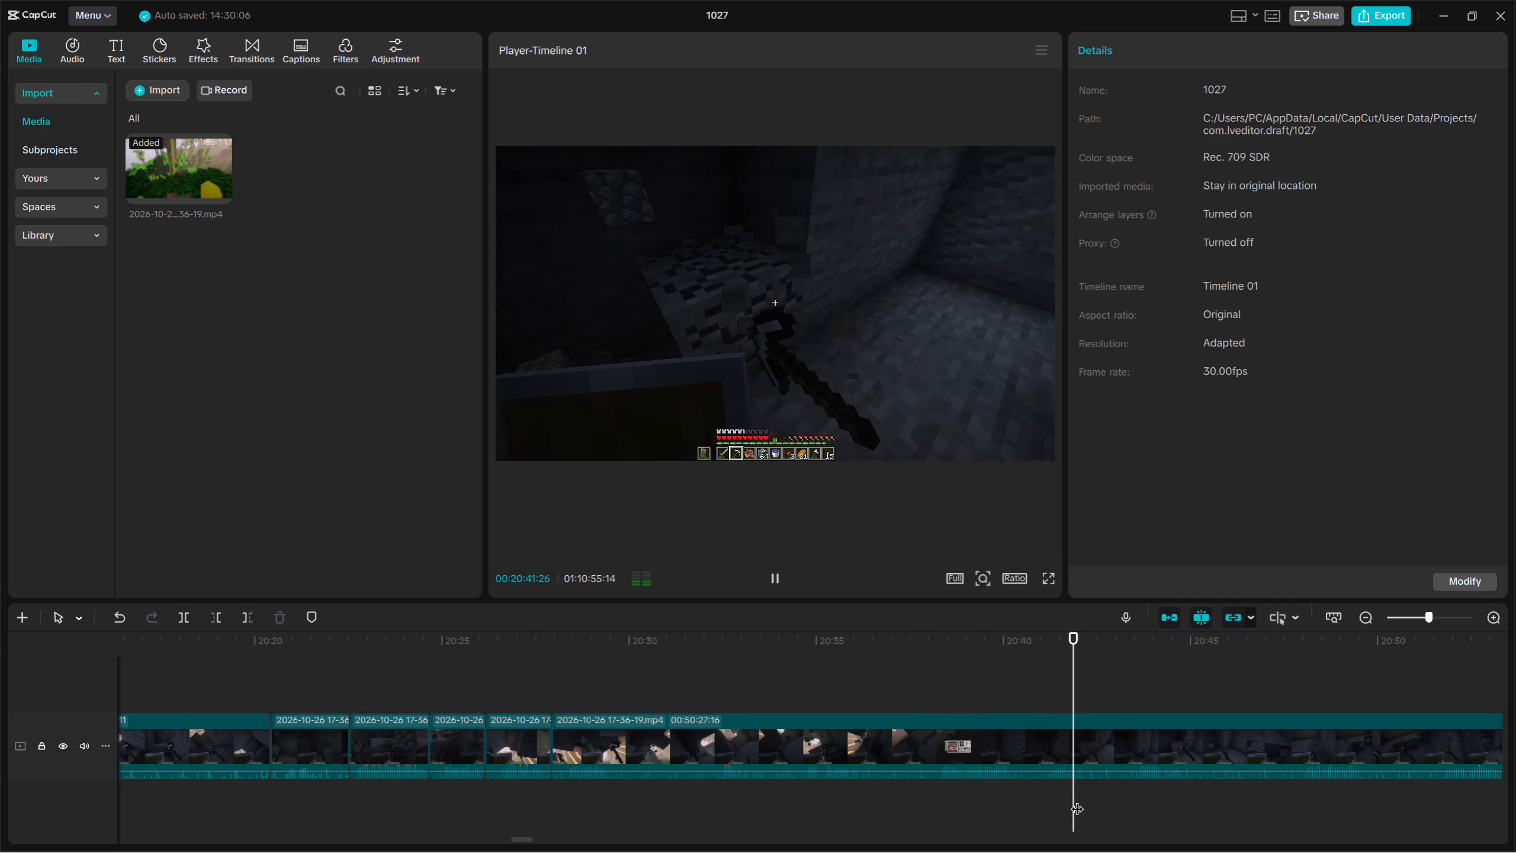
{"action": "left_click_drag", "start_coordinate": [1179, 803], "coordinate": [1189, 714]}
{"action": "key", "text": "space"}
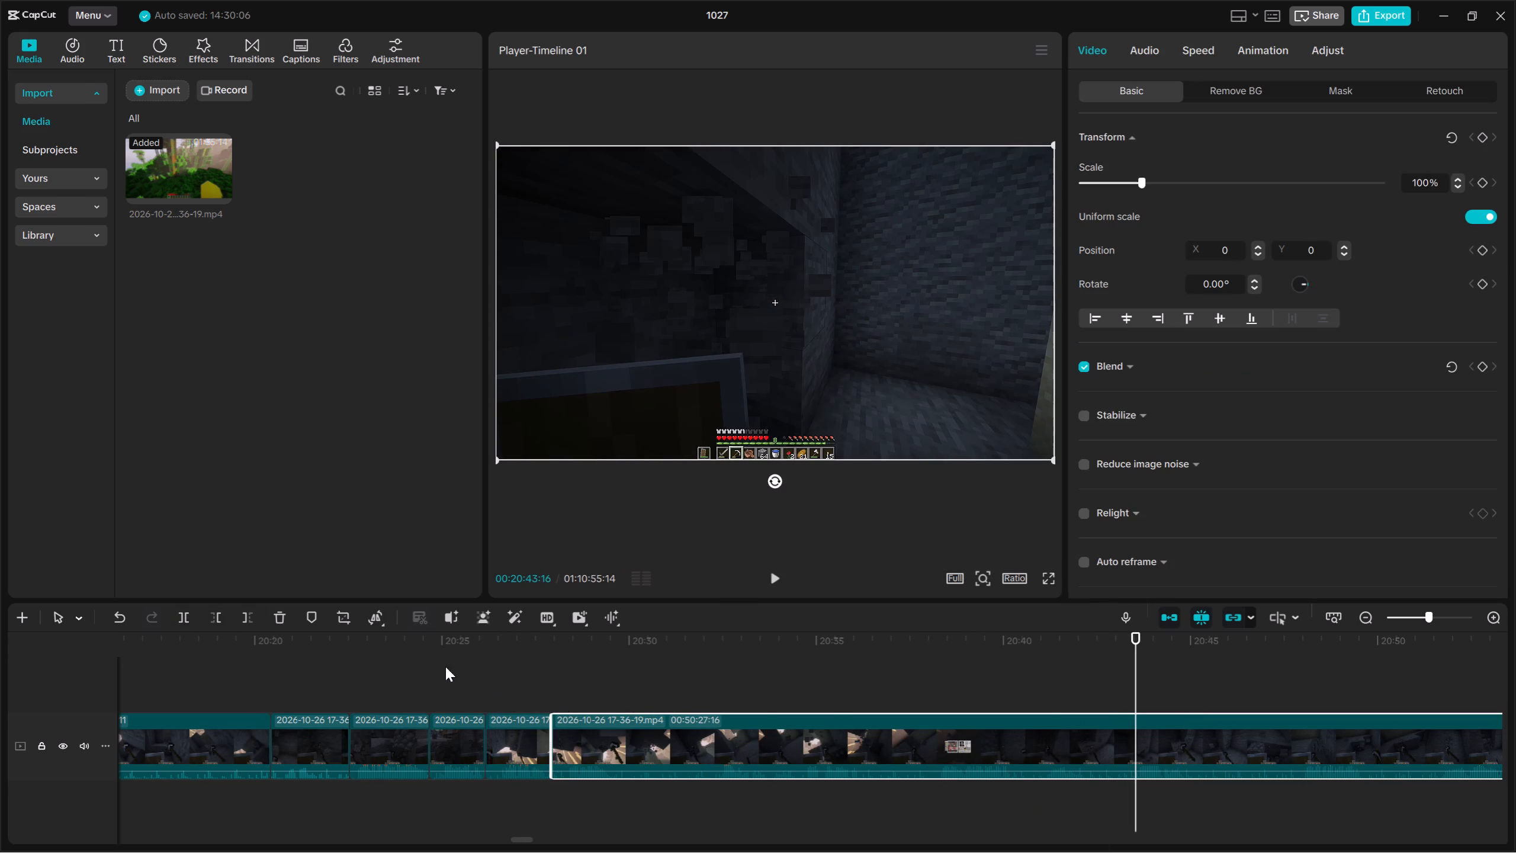
{"action": "left_click", "coordinate": [226, 621]}
Play the trimmed clip, split it at about 00:20:29, and trim roughly 3 seconds off the start of the following piece.
{"action": "key", "text": "space"}
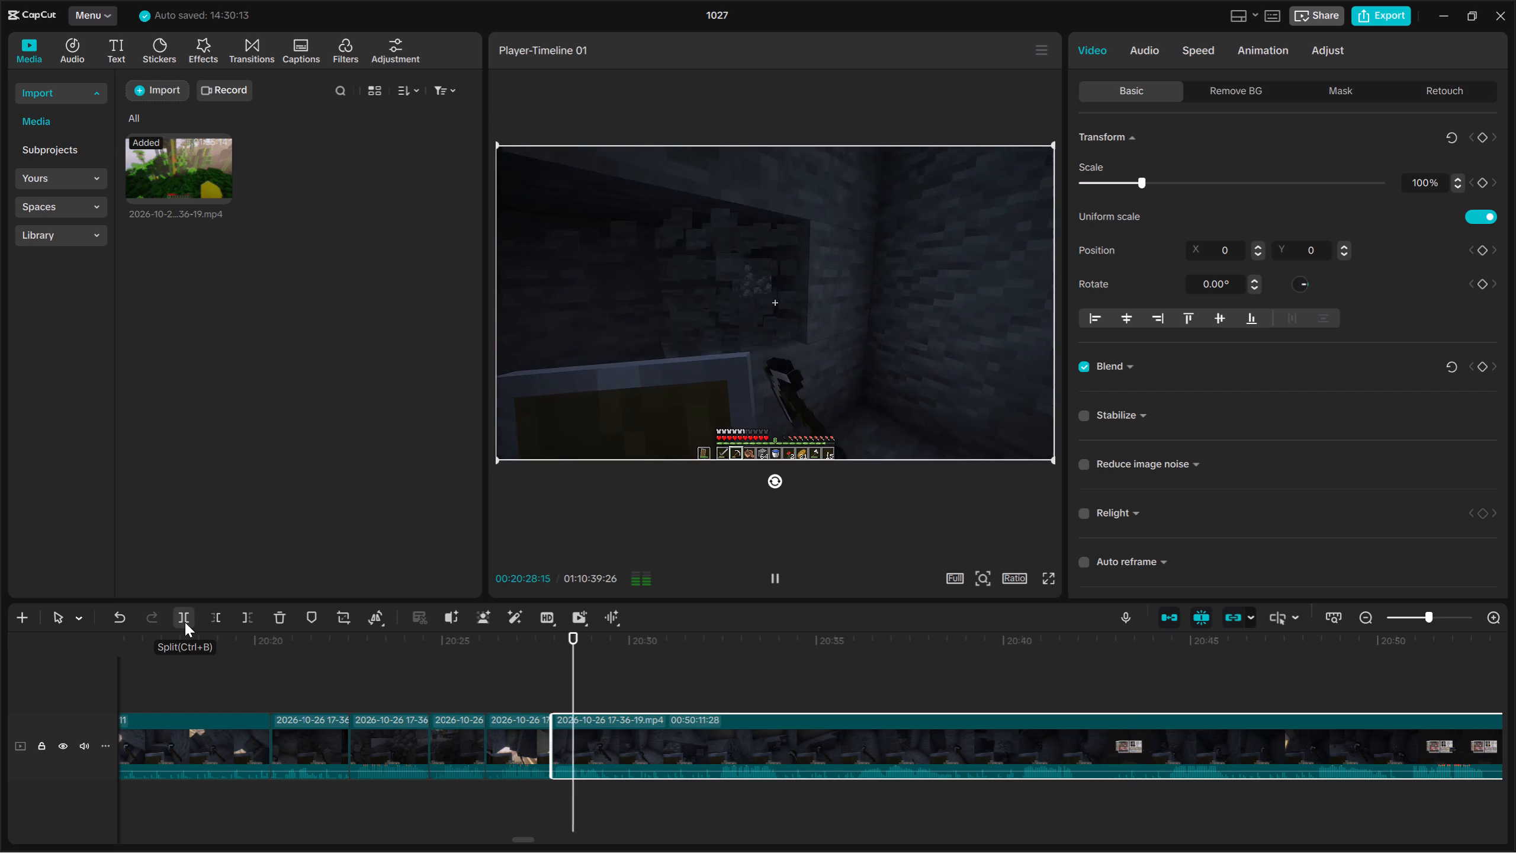
{"action": "key", "text": "space"}
{"action": "left_click", "coordinate": [185, 622]}
{"action": "key", "text": "space"}
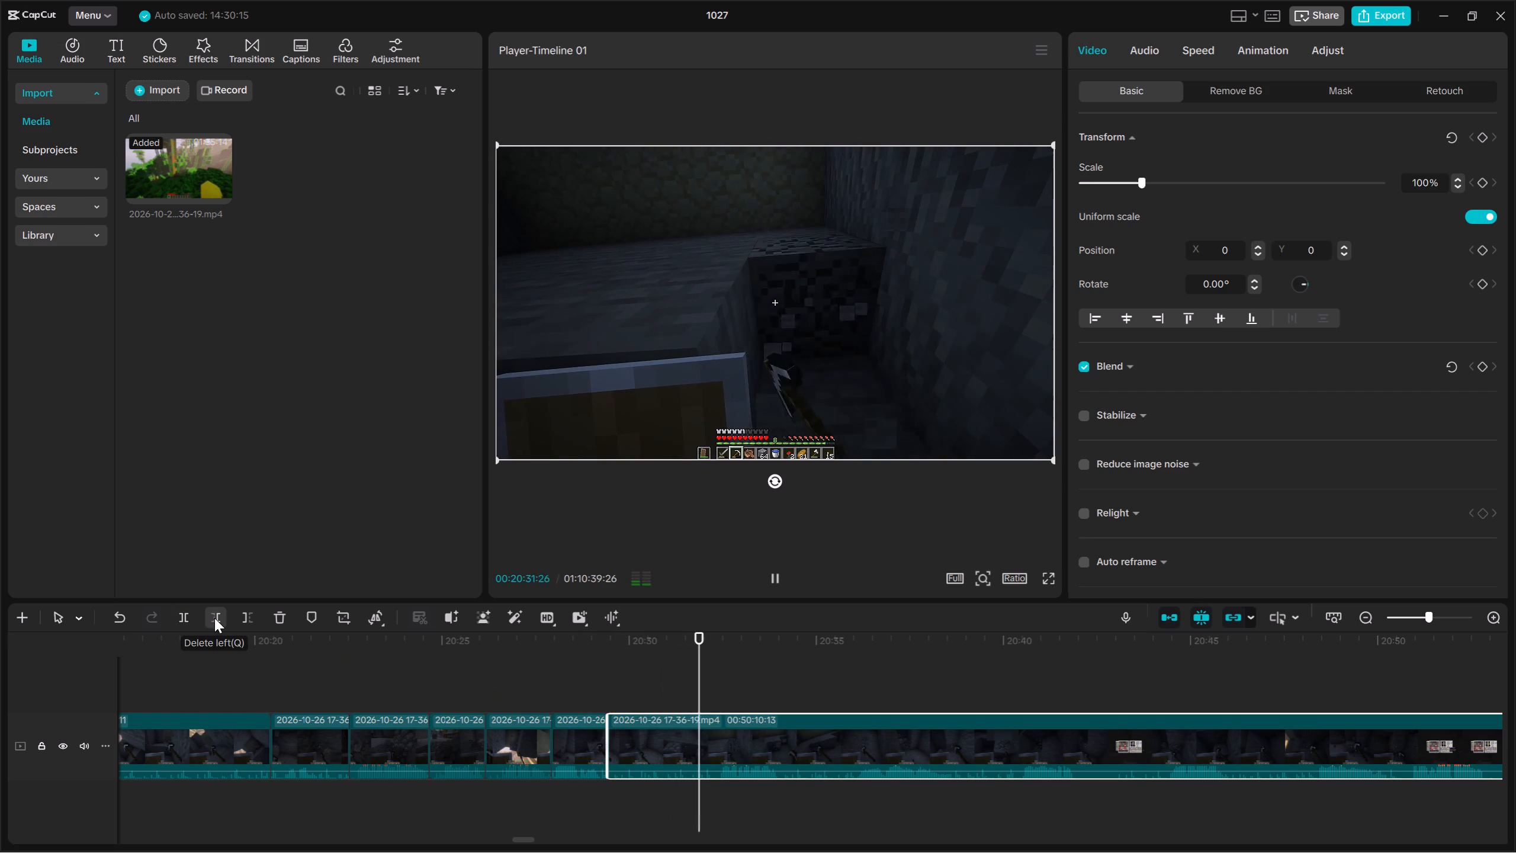
{"action": "left_click", "coordinate": [214, 618]}
Split the long clip at about 00:20:31 and trim away the following piece's opening up to 00:20:33:04.
{"action": "key", "text": "space"}
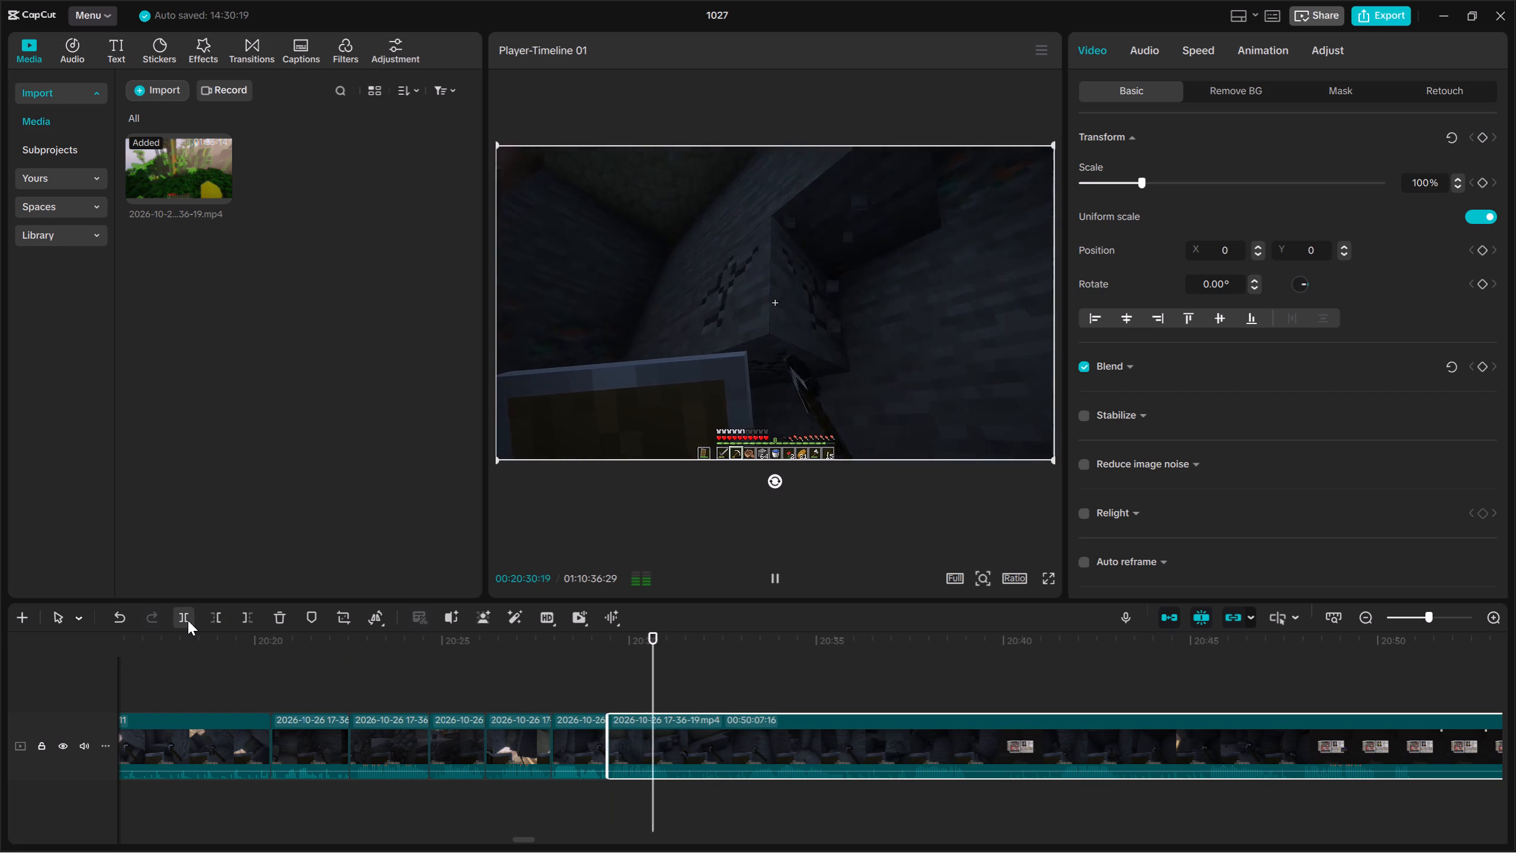
{"action": "key", "text": "space"}
{"action": "left_click", "coordinate": [188, 620]}
{"action": "key", "text": "space"}
{"action": "double_click", "coordinate": [746, 788]}
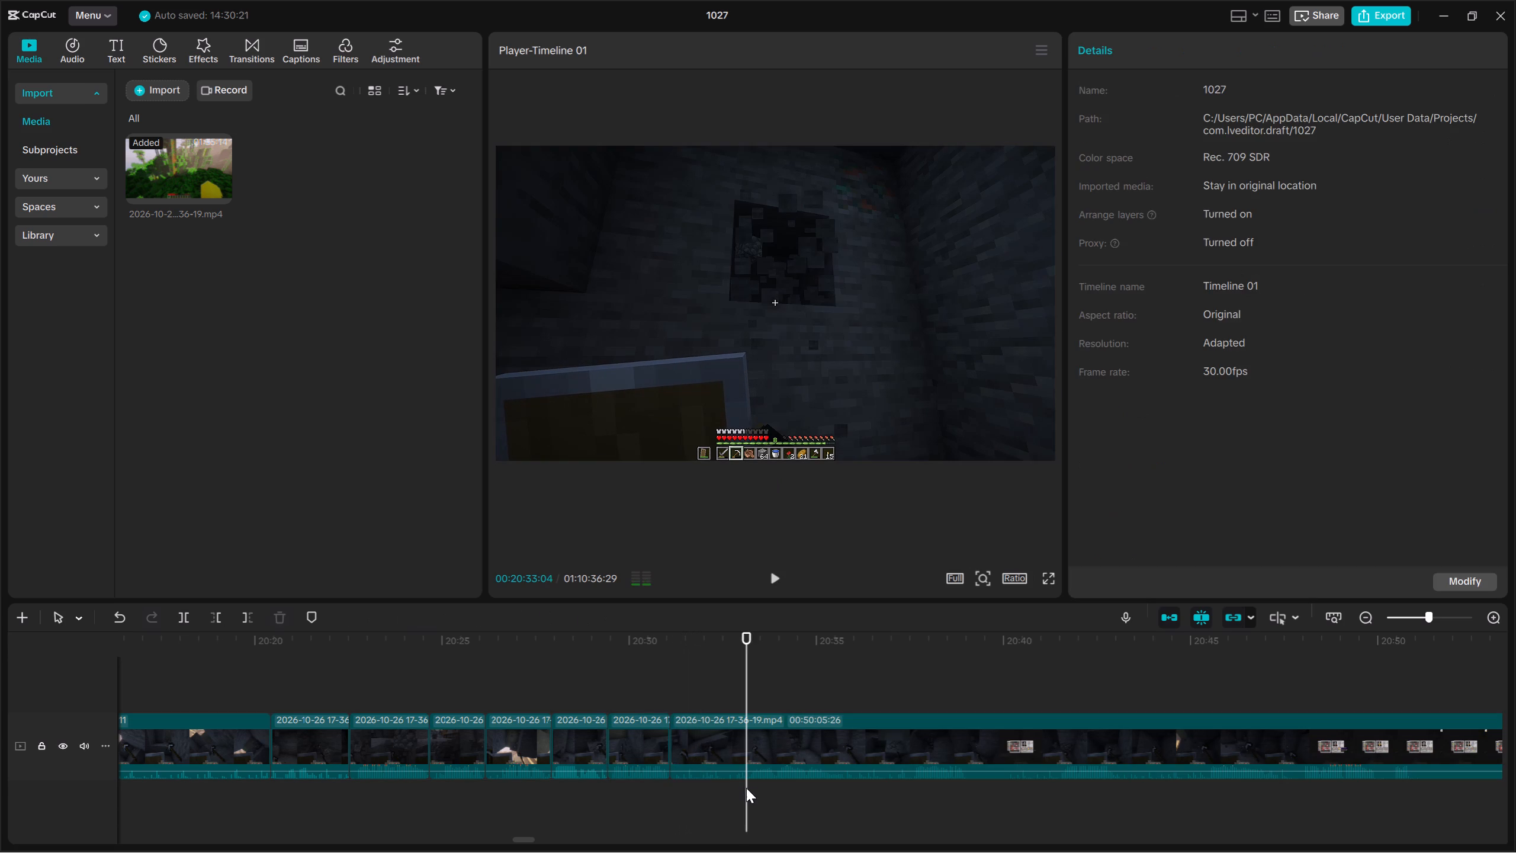
{"action": "left_click_drag", "start_coordinate": [775, 801], "coordinate": [776, 769]}
{"action": "left_click", "coordinate": [210, 610]}
Split the long clip at about 00:20:33:20 and trim roughly 2 seconds off the start of the following piece.
{"action": "key", "text": "space"}
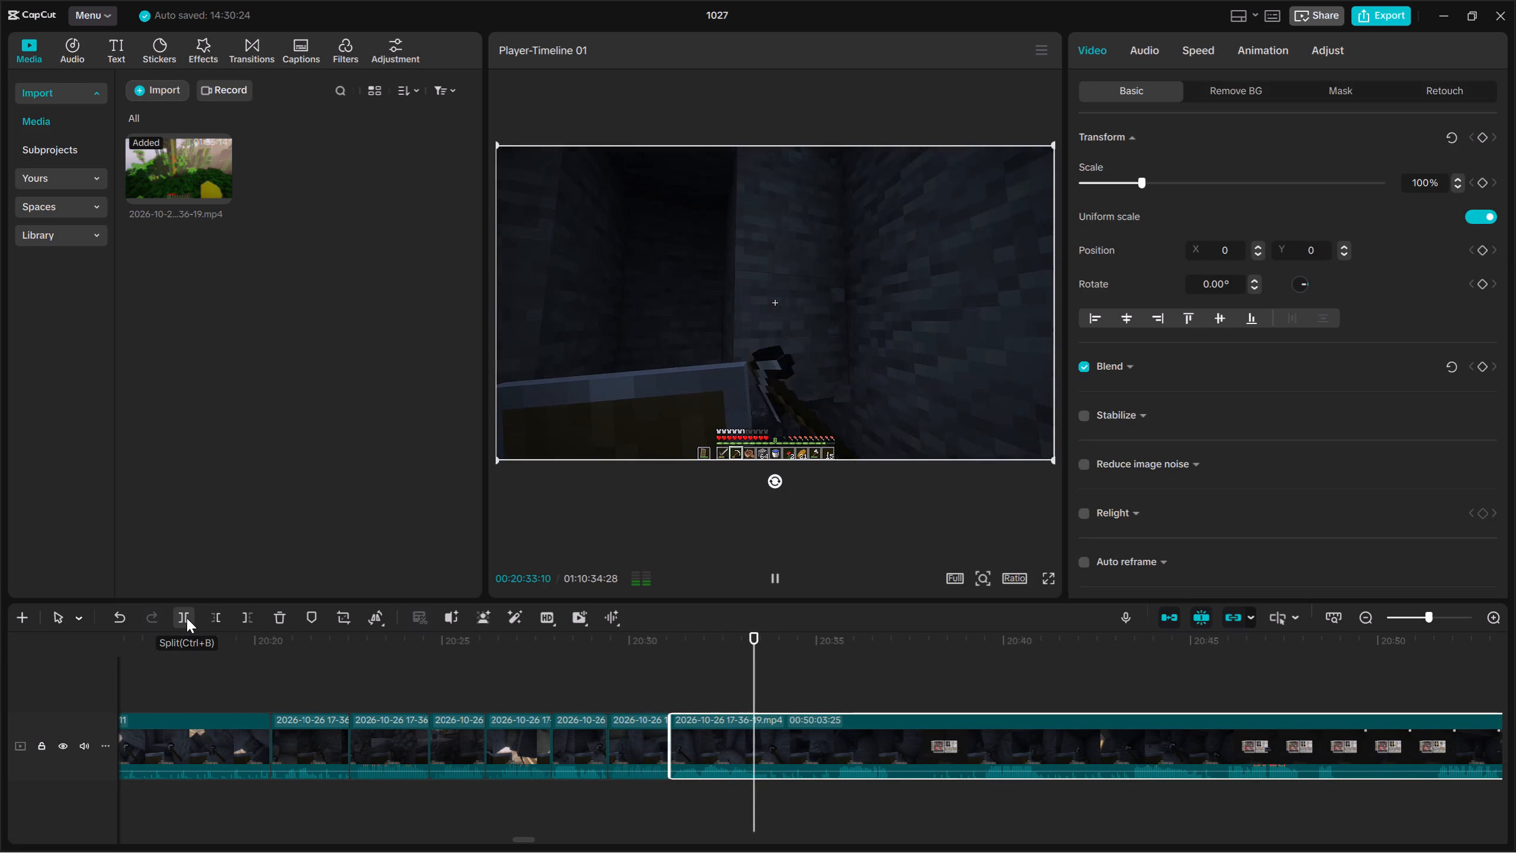
{"action": "key", "text": "space"}
{"action": "left_click", "coordinate": [187, 618]}
{"action": "key", "text": "space"}
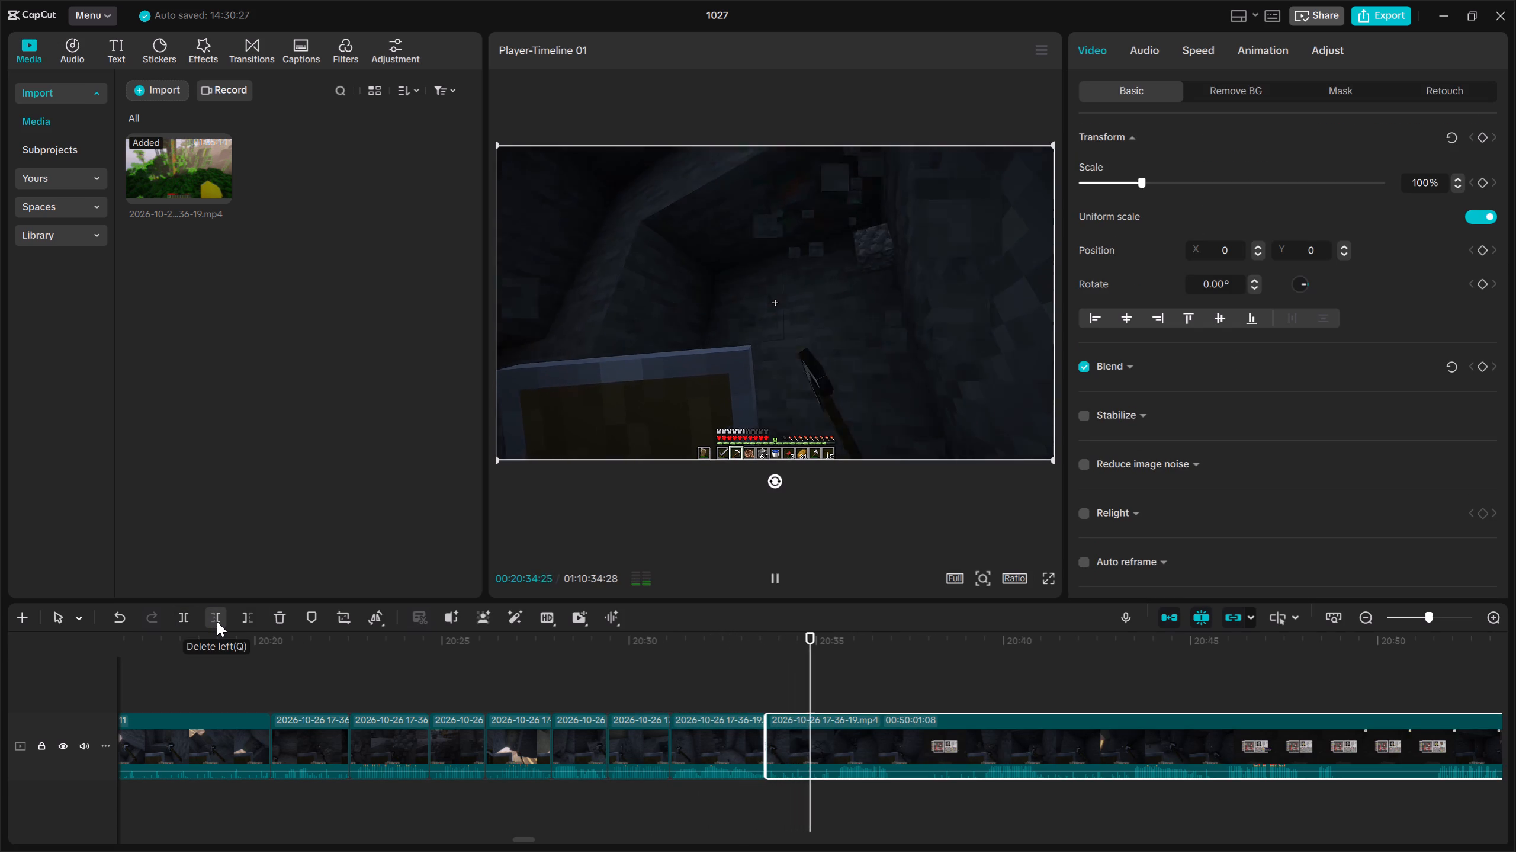
{"action": "left_click", "coordinate": [217, 621]}
Review the long clip's mining and crafting footage between about 00:20:34 and 00:21:45.
{"action": "key", "text": "space"}
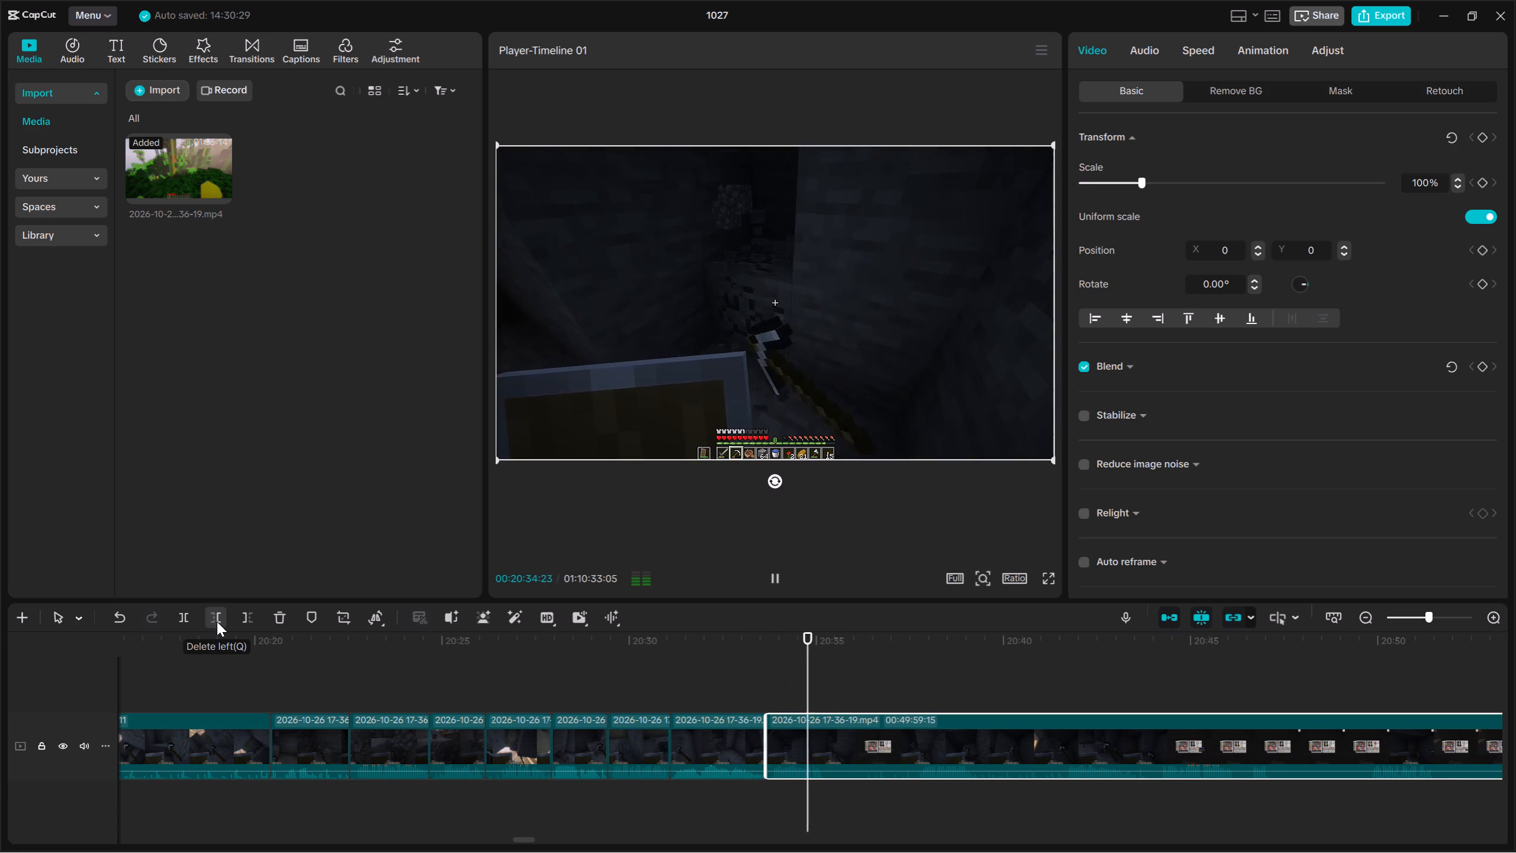
{"action": "key", "text": "space"}
{"action": "key", "text": "space"}
{"action": "left_click", "coordinate": [921, 784]}
{"action": "key", "text": "space"}
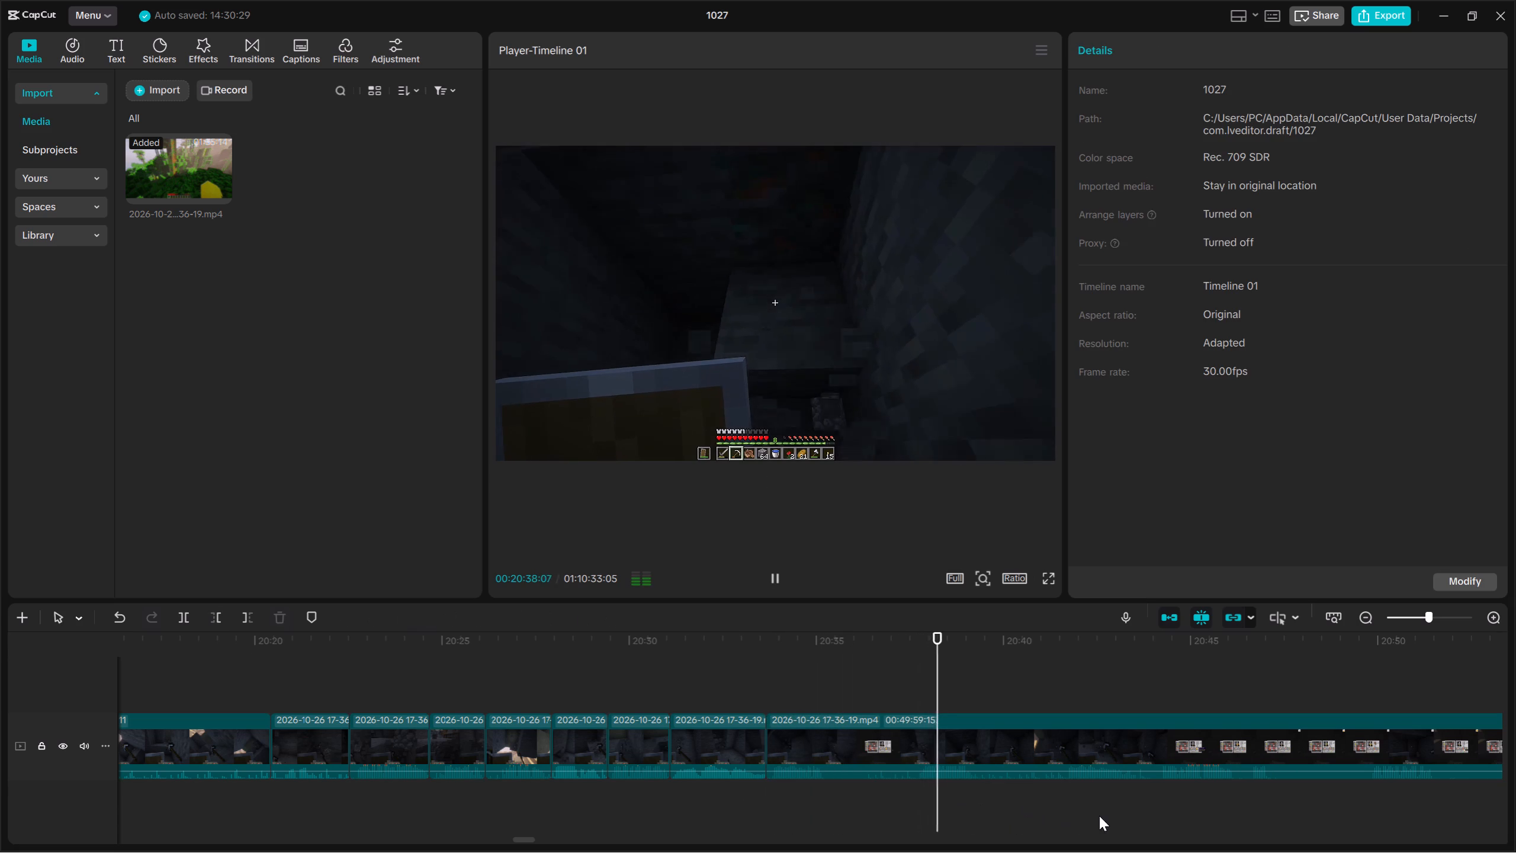
{"action": "left_click", "coordinate": [1075, 788]}
{"action": "key", "text": "space"}
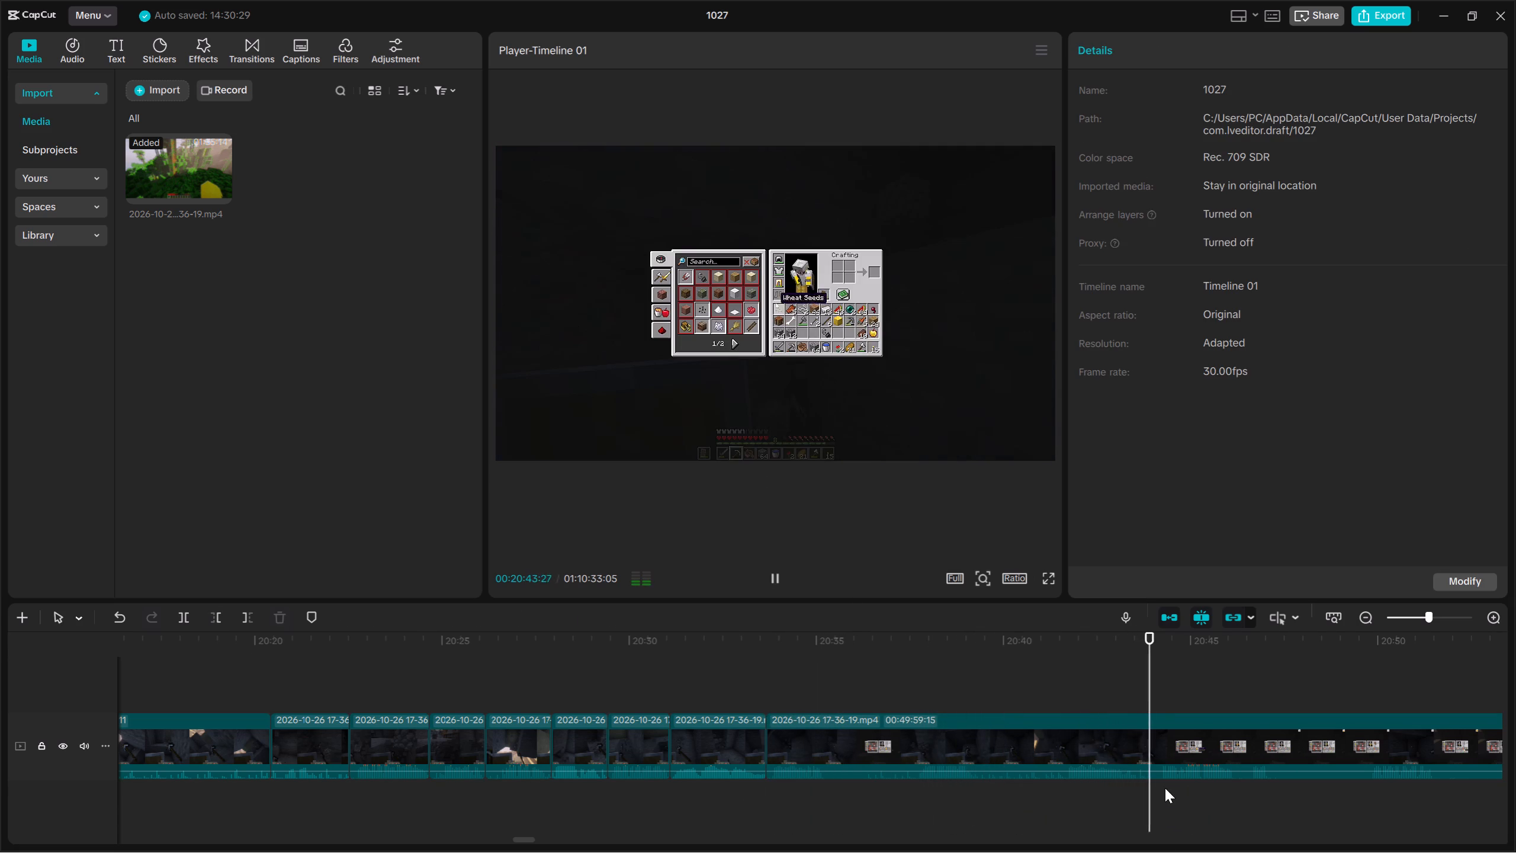
{"action": "left_click_drag", "start_coordinate": [1409, 653], "coordinate": [1505, 663]}
{"action": "key", "text": "space"}
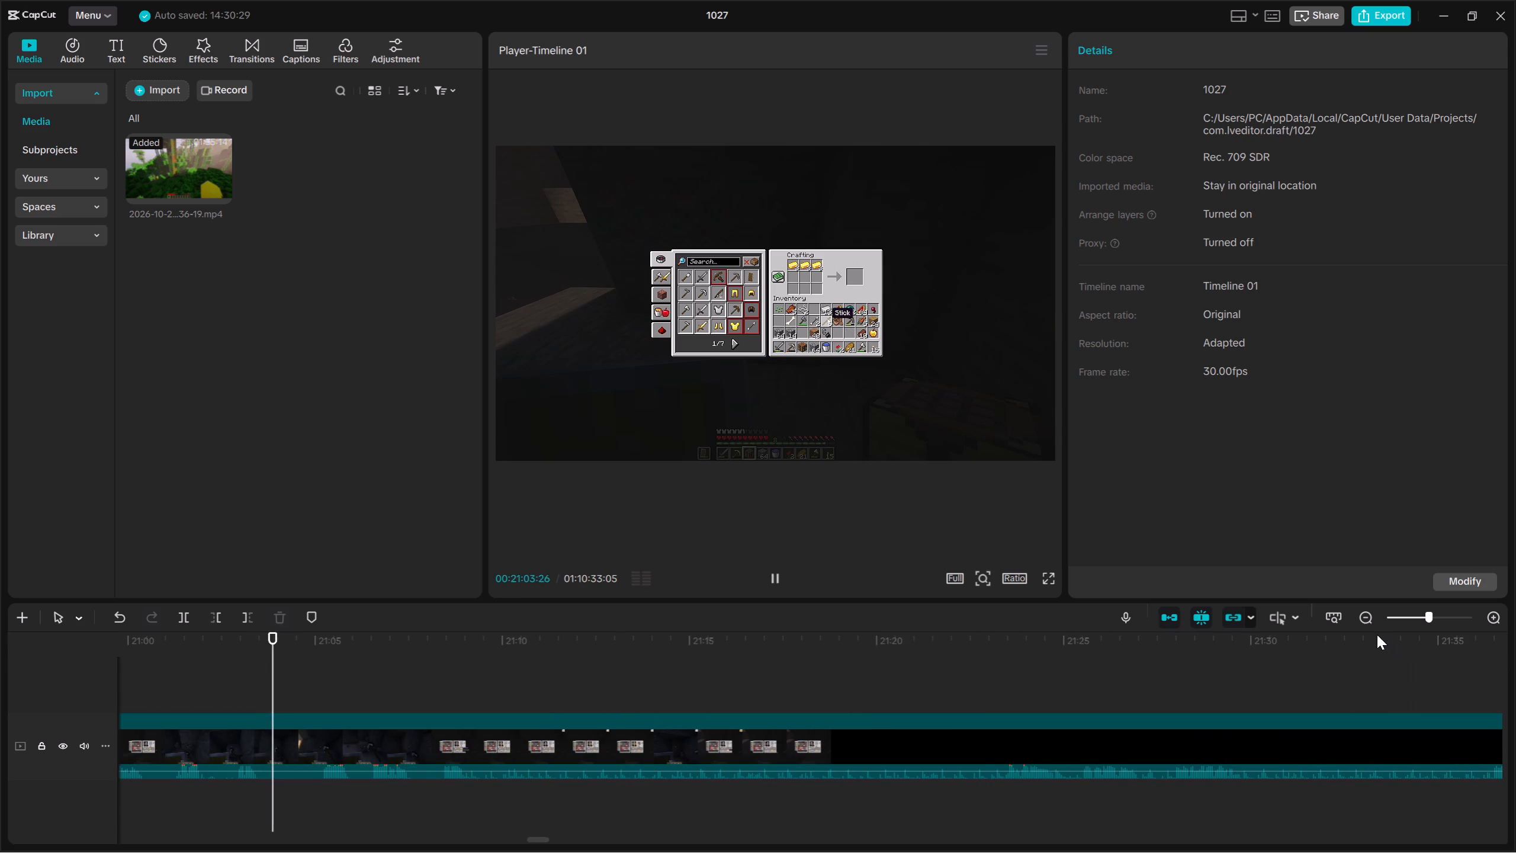
{"action": "triple_click", "coordinate": [1365, 618]}
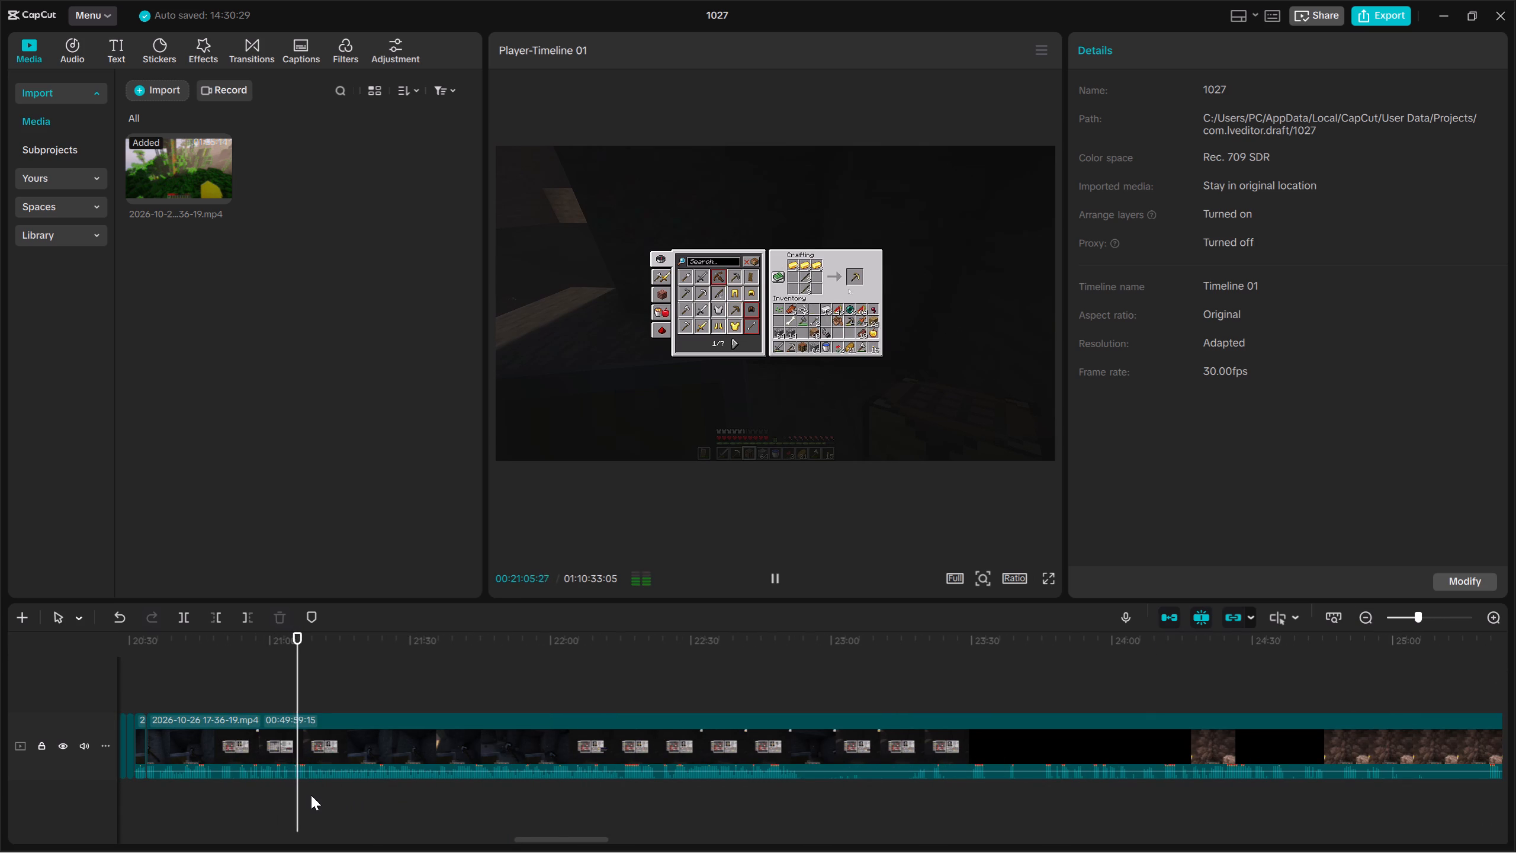
{"action": "left_click", "coordinate": [1496, 620]}
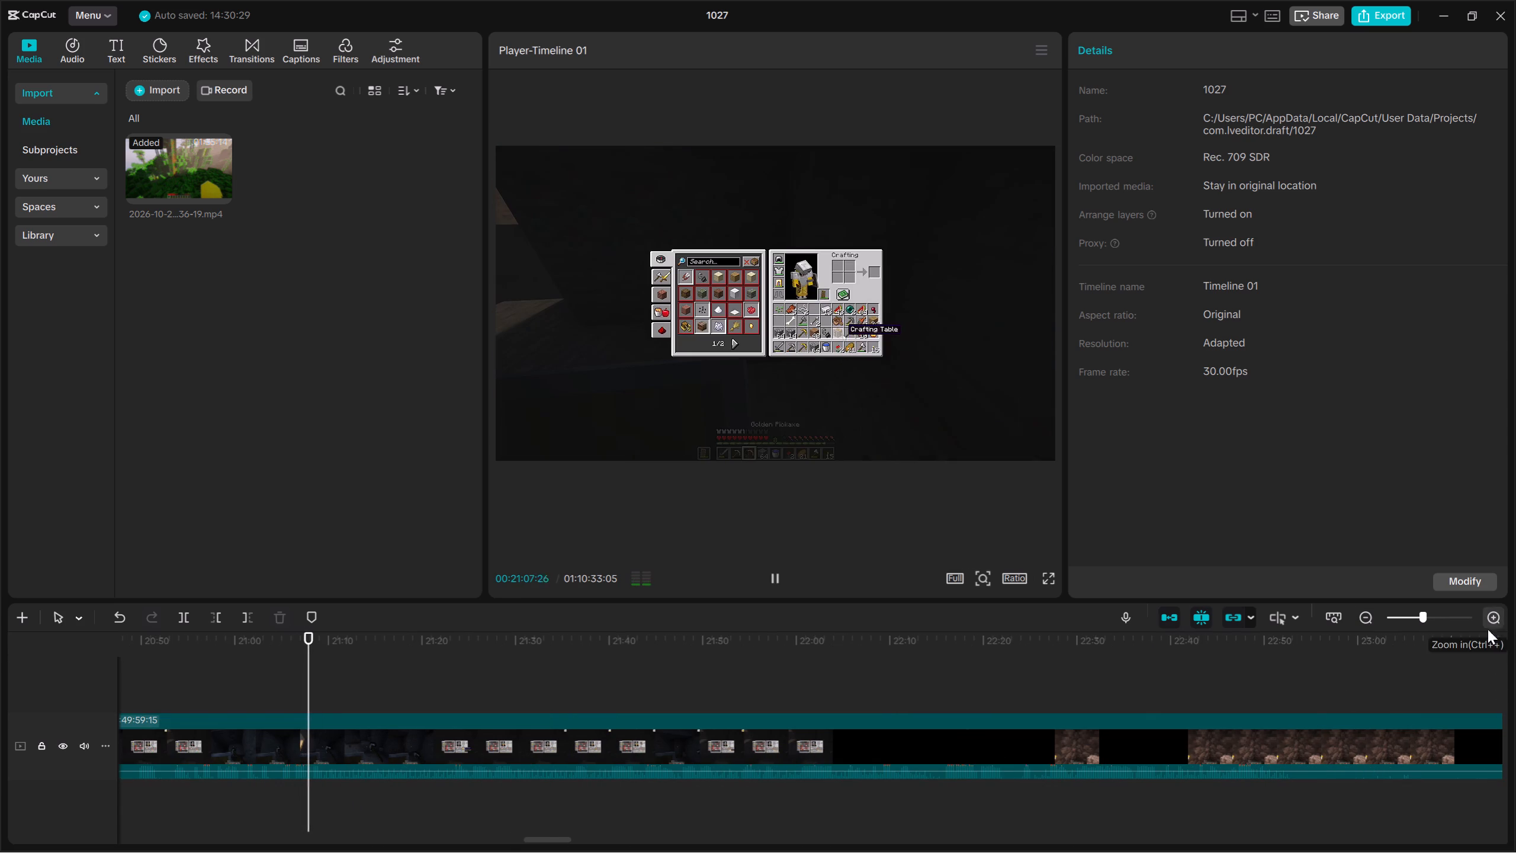
{"action": "left_click", "coordinate": [634, 790]}
{"action": "key", "text": "space"}
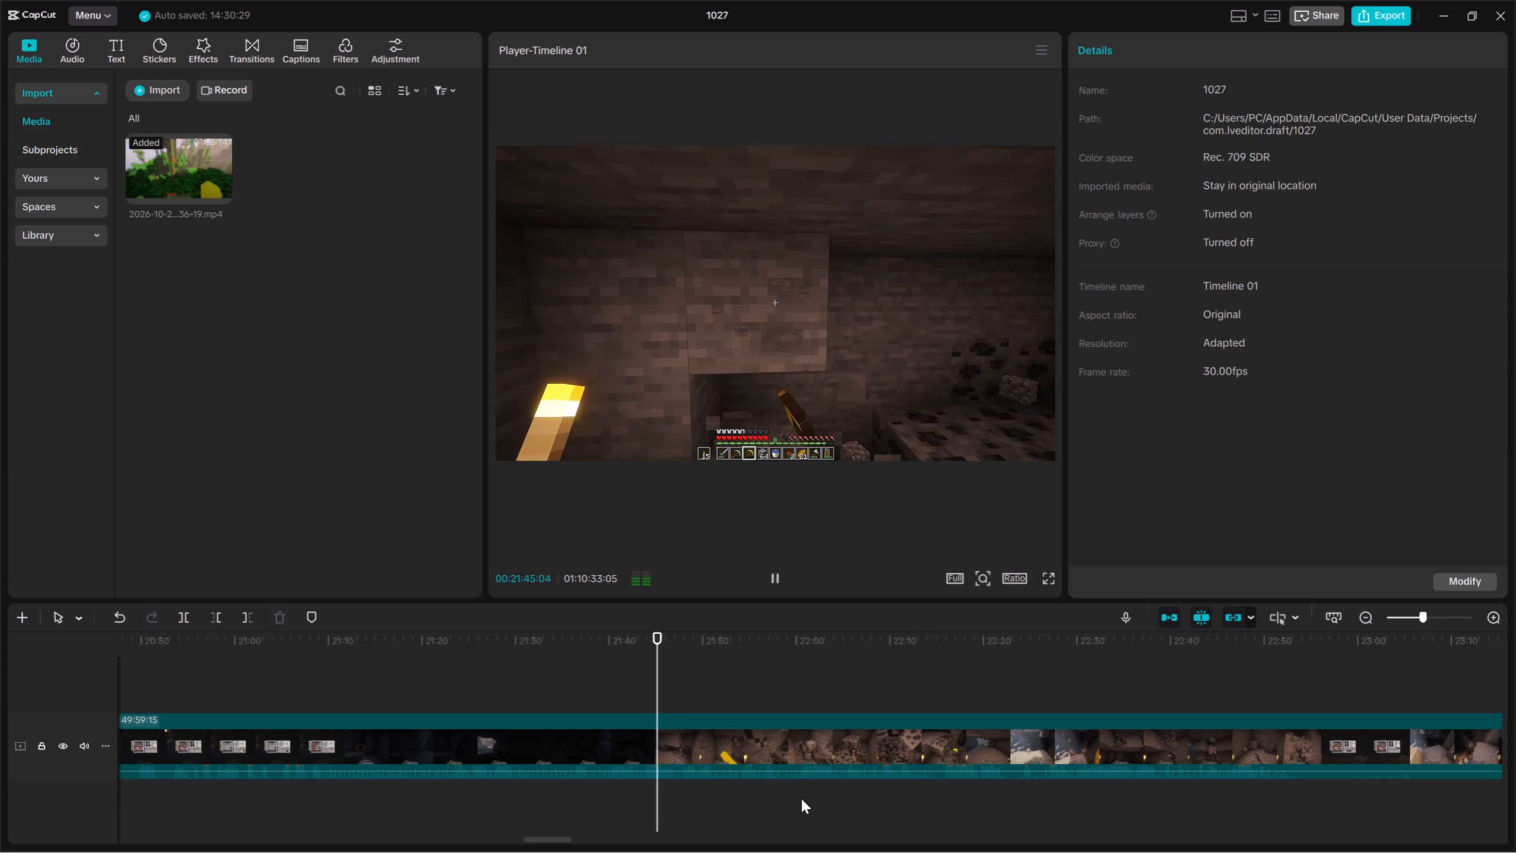
Trim away the long clip's opening, about 70 seconds, up to the torch-lit mining footage near 00:21:43.
{"action": "scroll", "coordinate": [922, 793], "scroll_direction": "up", "scroll_amount": 6, "text": "ctrl"}
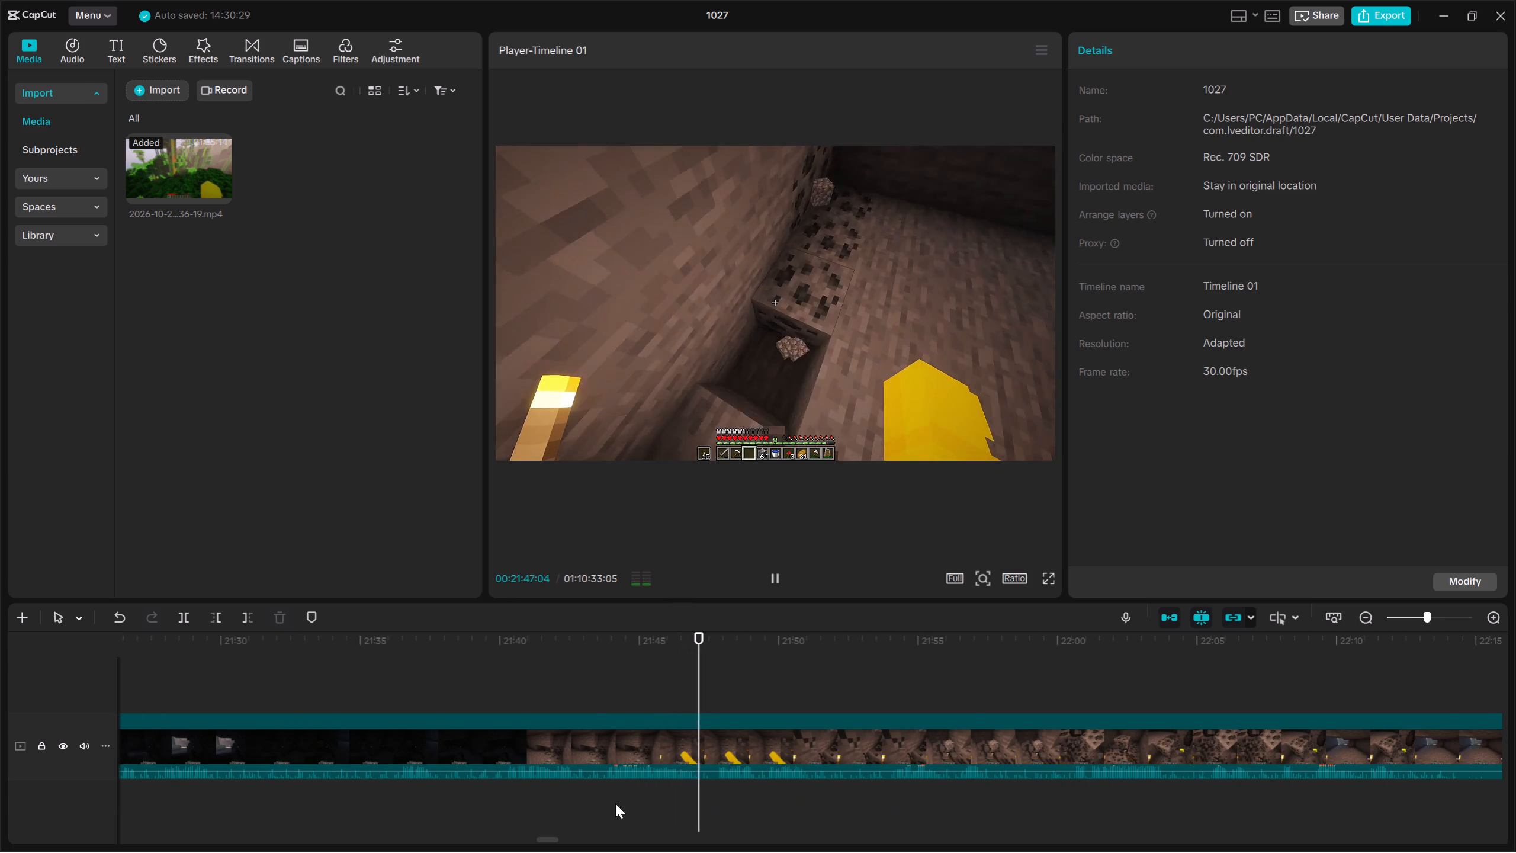
{"action": "left_click", "coordinate": [596, 787]}
{"action": "left_click_drag", "start_coordinate": [596, 787], "coordinate": [499, 796]}
{"action": "key", "text": "space"}
{"action": "left_click_drag", "start_coordinate": [601, 806], "coordinate": [618, 741]}
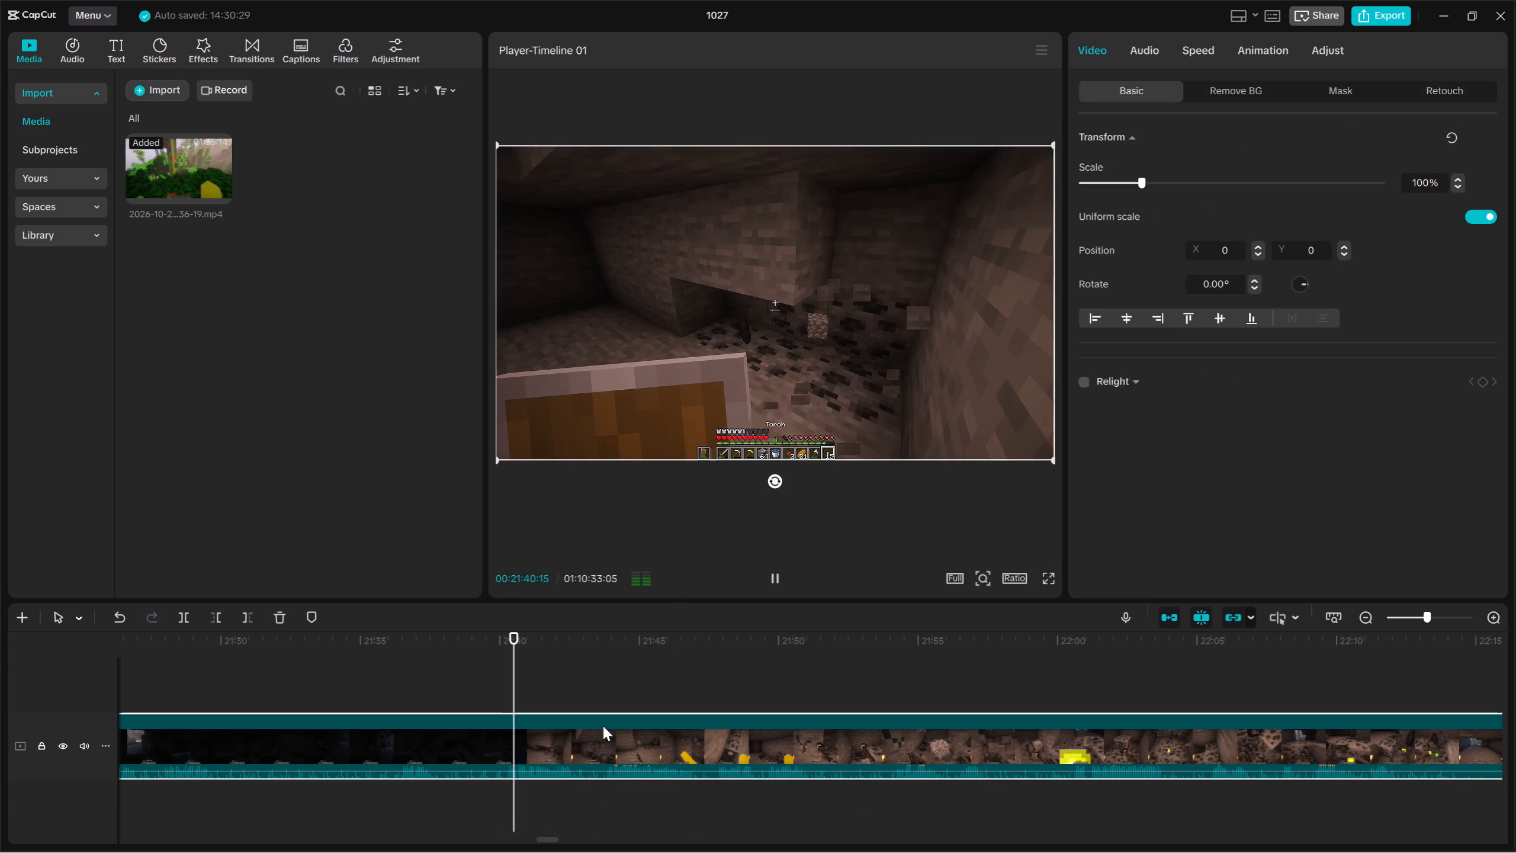
{"action": "key", "text": "space"}
{"action": "key", "text": "space"}
{"action": "left_click", "coordinate": [214, 615]}
Split the torch-lit mining clip at 00:20:36:28 and trim about 7 seconds in total off the following piece's start.
{"action": "key", "text": "space"}
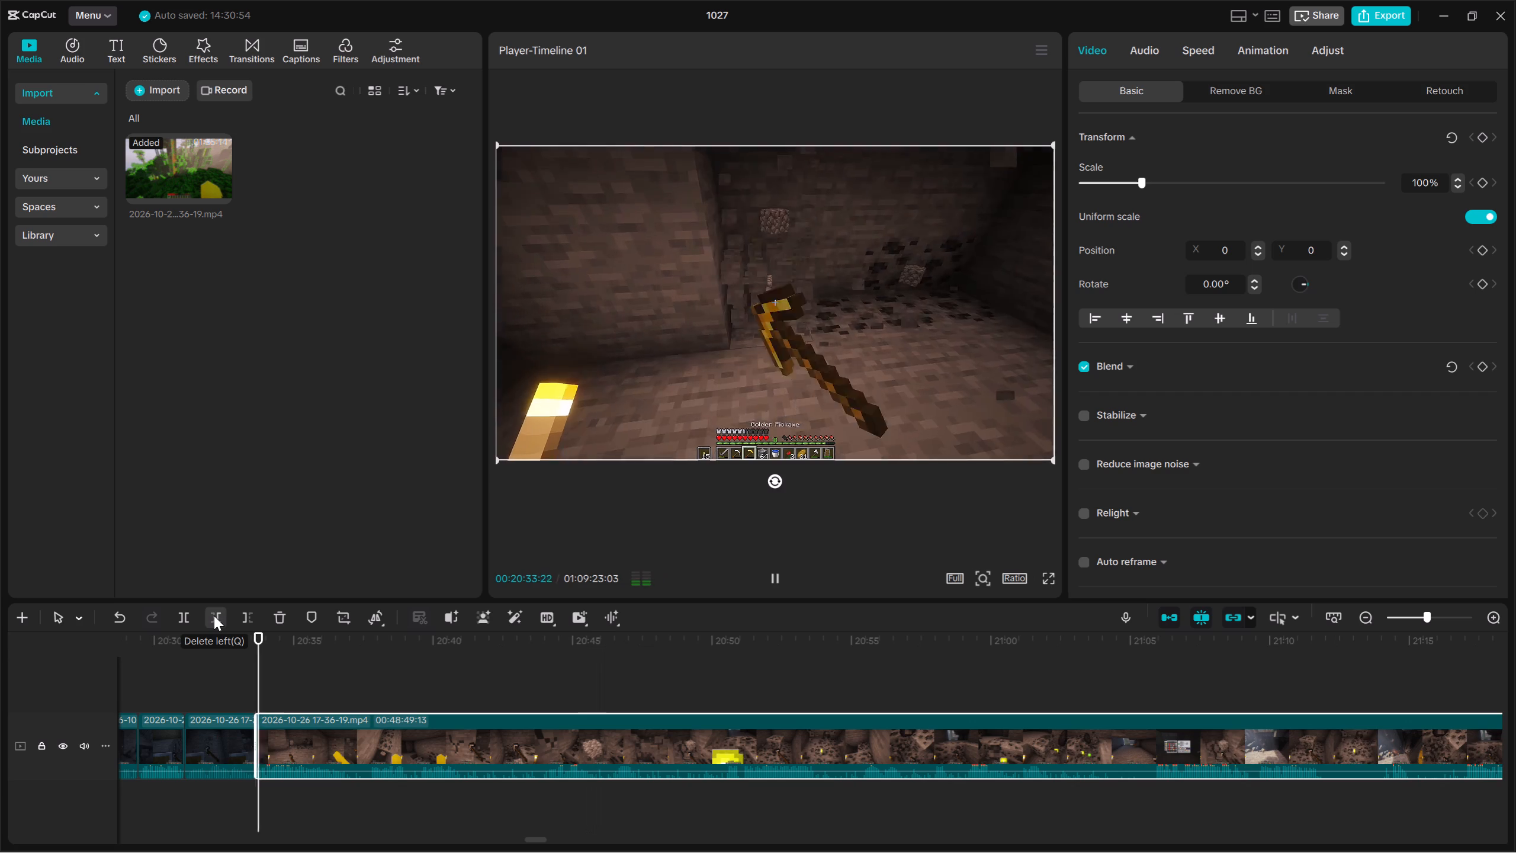
{"action": "key", "text": "space"}
{"action": "left_click", "coordinate": [178, 618]}
{"action": "key", "text": "space"}
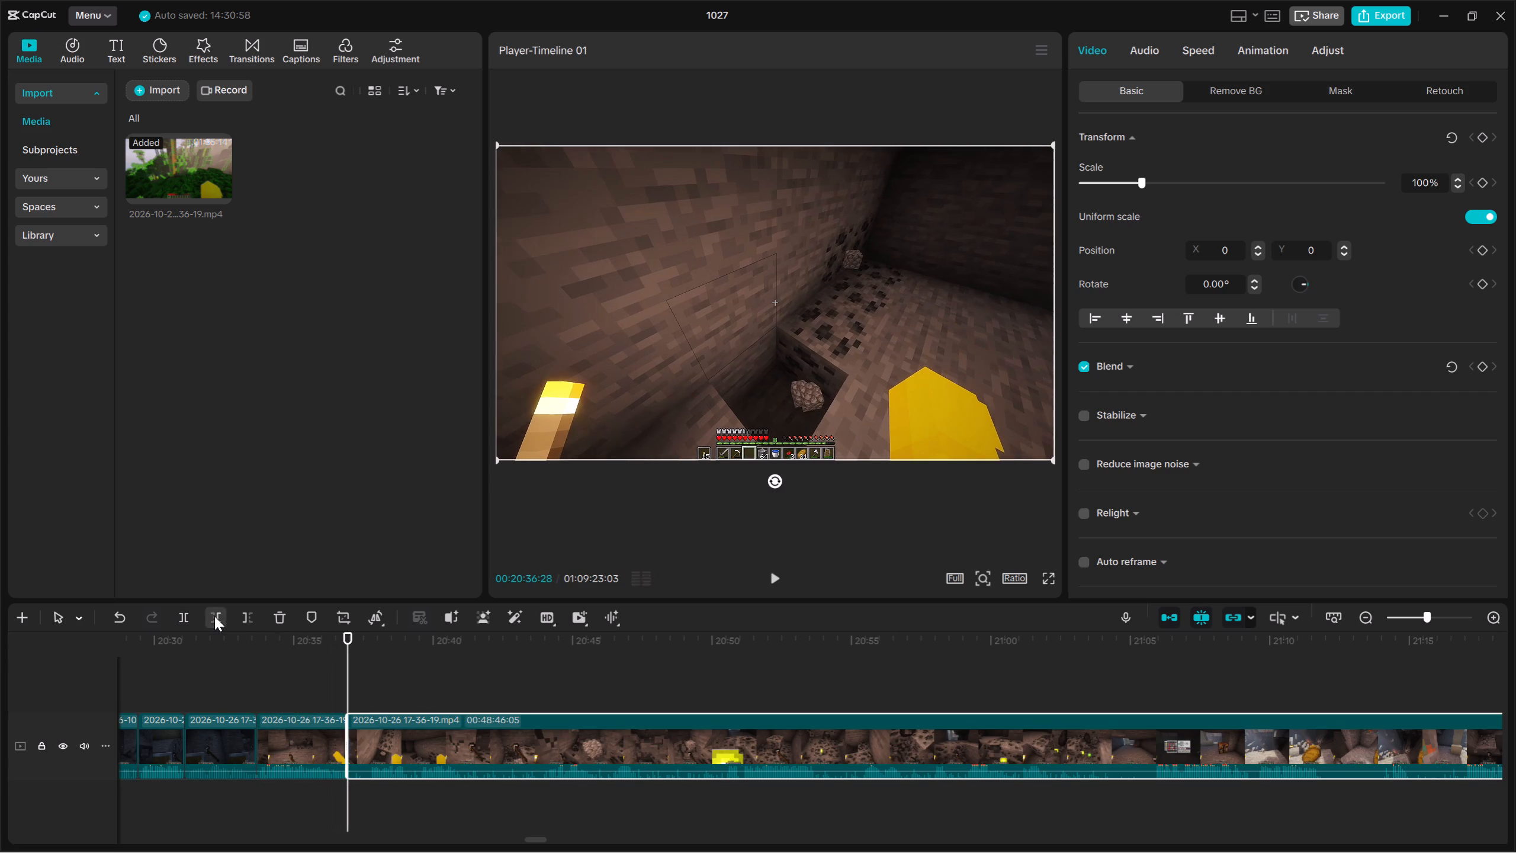
{"action": "left_click", "coordinate": [214, 616]}
{"action": "key", "text": "space"}
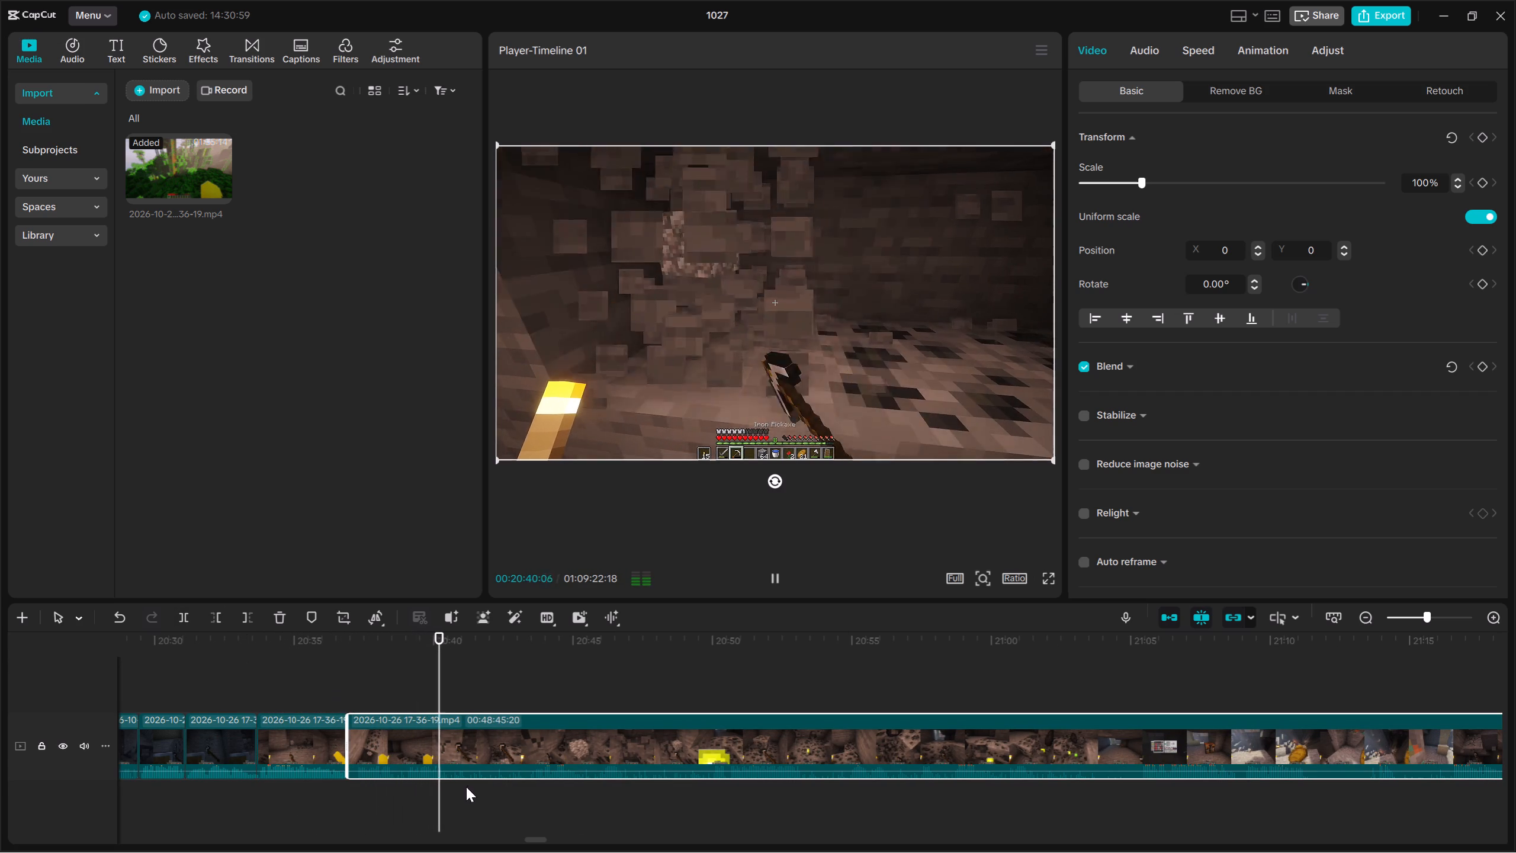
{"action": "key", "text": "space"}
{"action": "key", "text": "space"}
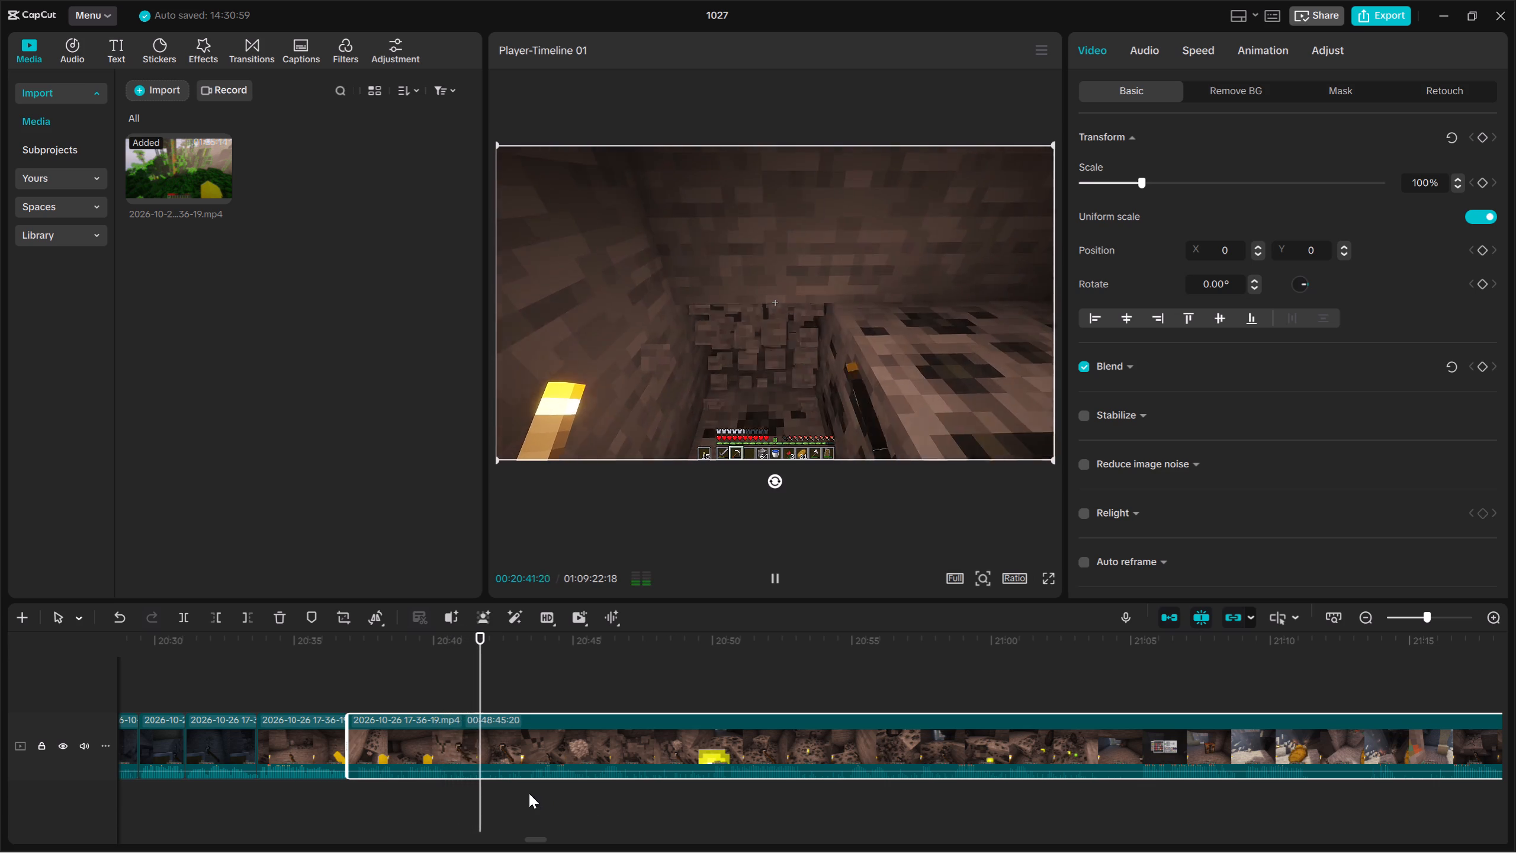
{"action": "key", "text": "space"}
{"action": "left_click_drag", "start_coordinate": [565, 798], "coordinate": [587, 695]}
{"action": "left_click", "coordinate": [223, 621]}
Split the long clip at 00:20:38:29 and trim about 4.5 seconds in total off the following piece's start.
{"action": "key", "text": "space"}
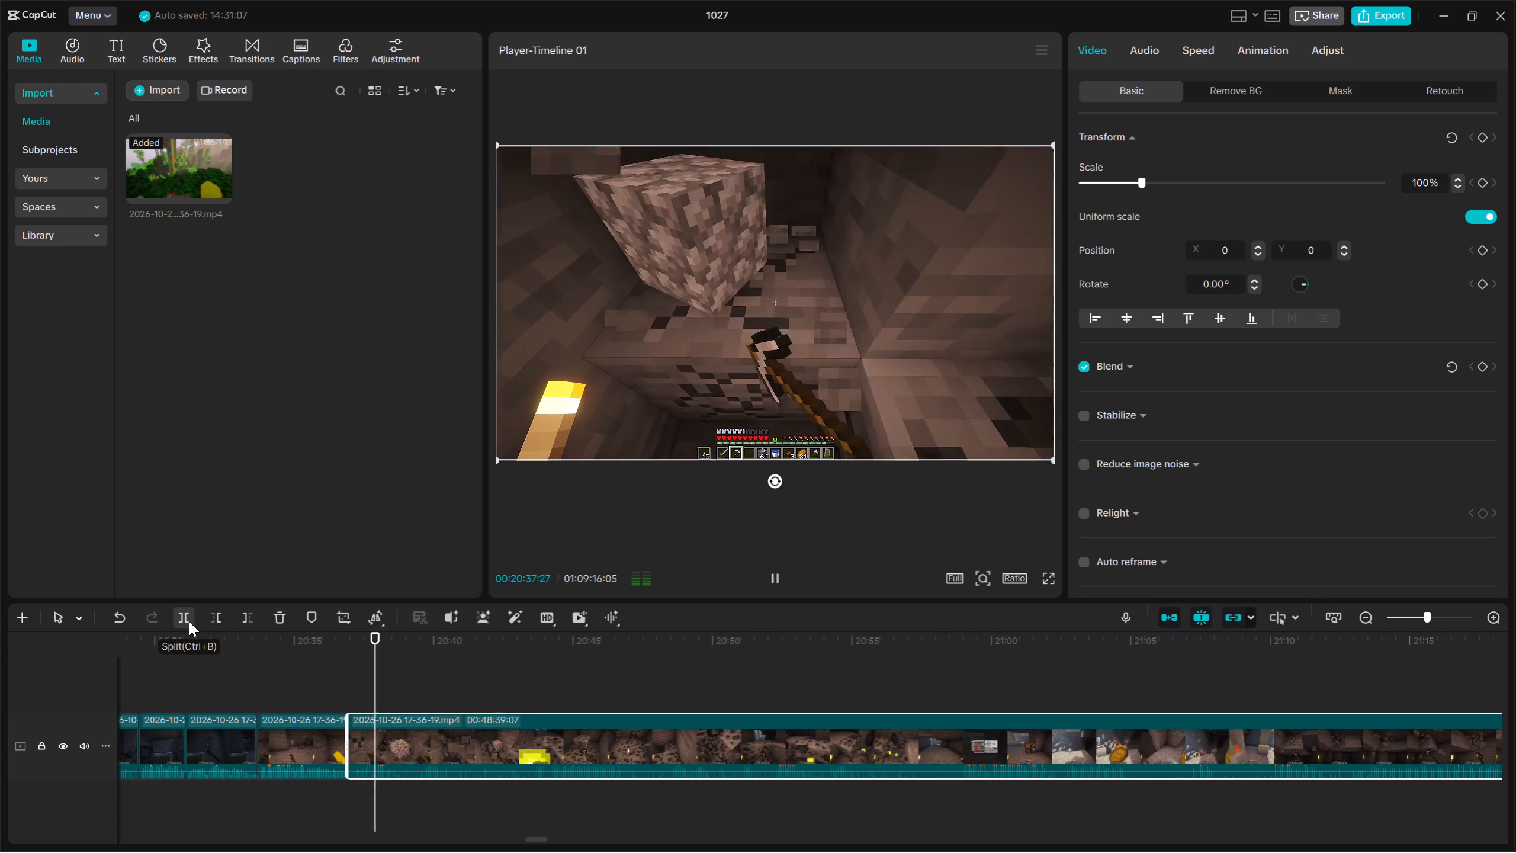
{"action": "key", "text": "space"}
{"action": "left_click", "coordinate": [189, 621]}
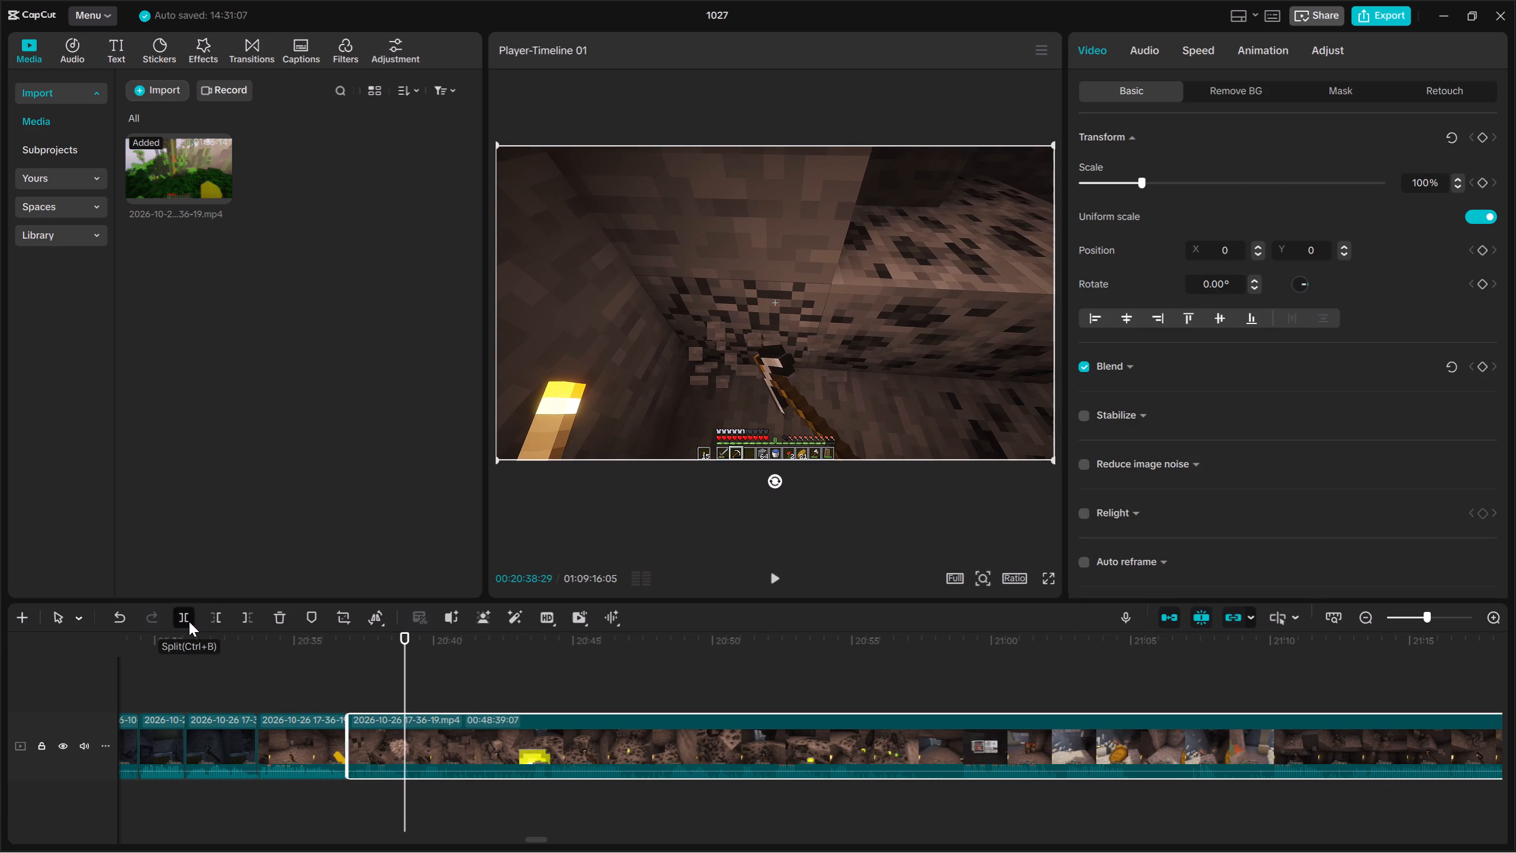
{"action": "key", "text": "space"}
{"action": "key", "text": "space"}
{"action": "left_click", "coordinate": [227, 623]}
{"action": "left_click", "coordinate": [213, 618]}
{"action": "key", "text": "space"}
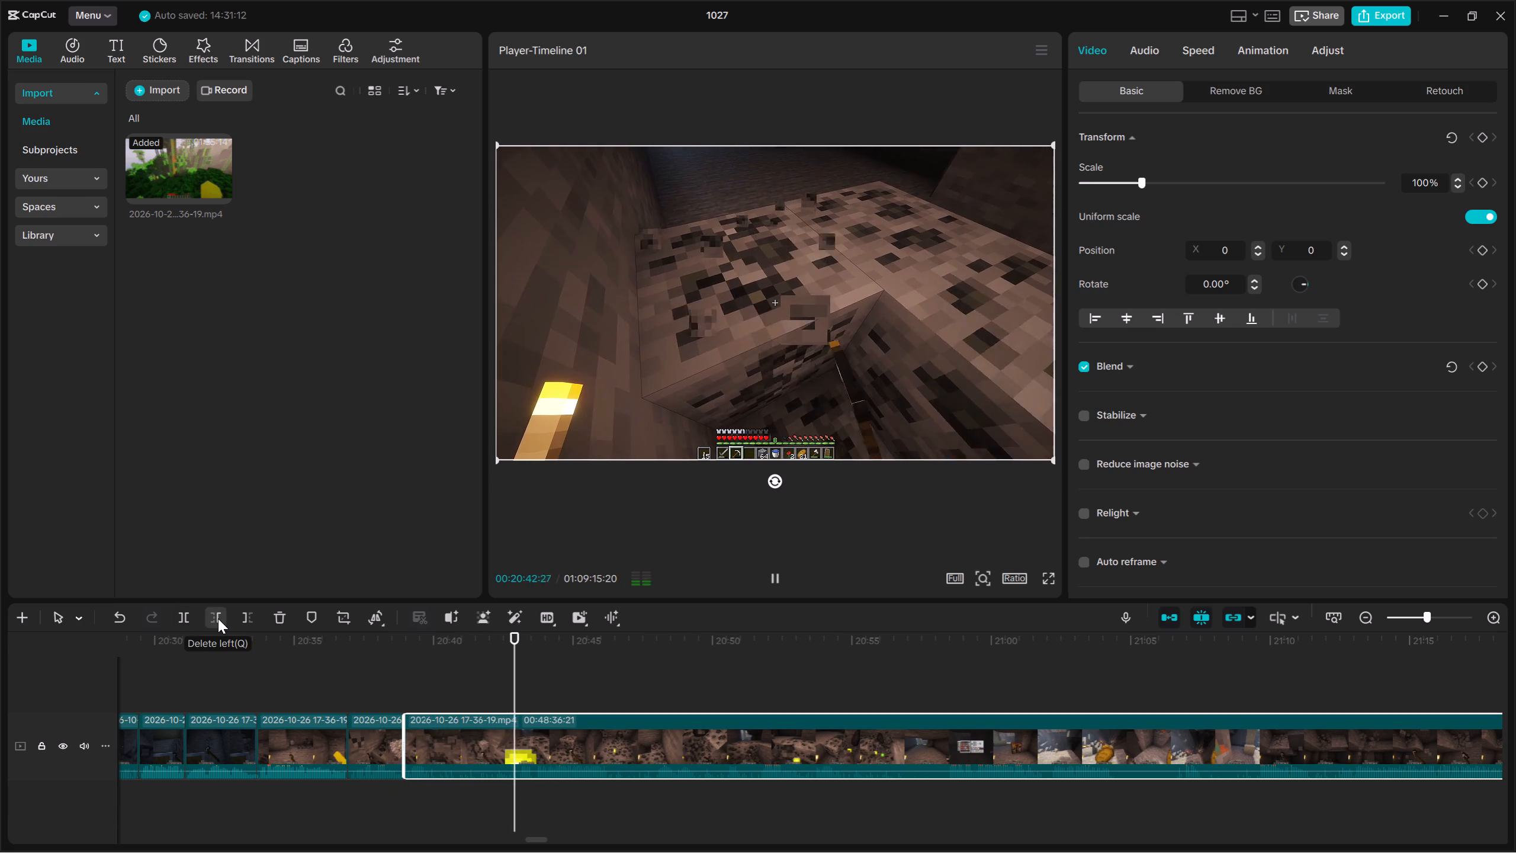
{"action": "left_click", "coordinate": [218, 618]}
Split the long clip at 00:20:42:17 and trim about 1 second off the start of the following piece.
{"action": "key", "text": "space"}
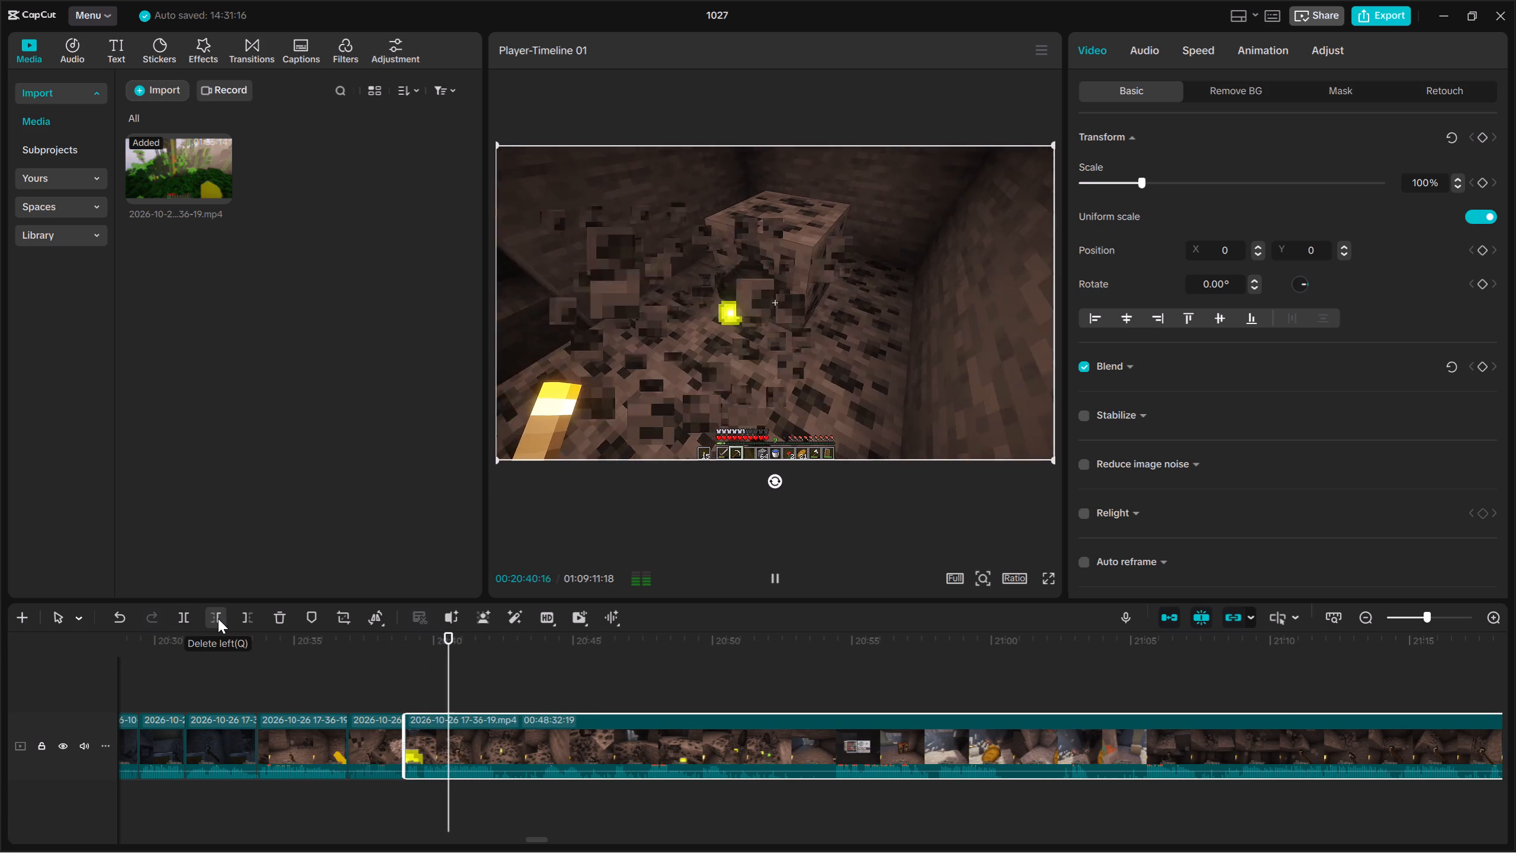
{"action": "key", "text": "space"}
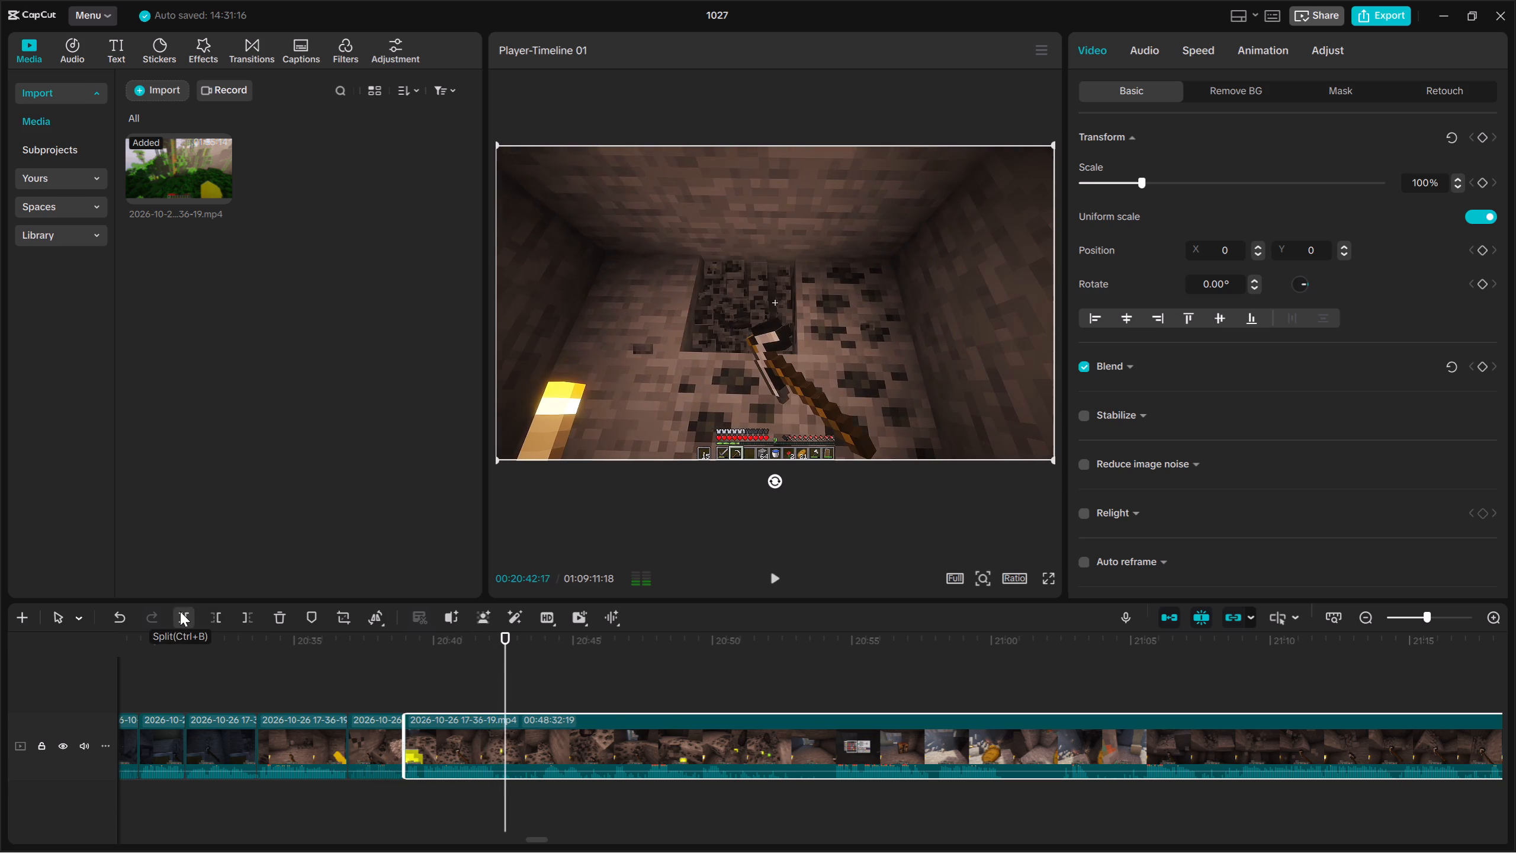
{"action": "left_click", "coordinate": [180, 611]}
{"action": "key", "text": "space"}
{"action": "left_click", "coordinate": [209, 613]}
Play the trimmed clip from its start and split it at 00:20:44:07.
{"action": "key", "text": "space"}
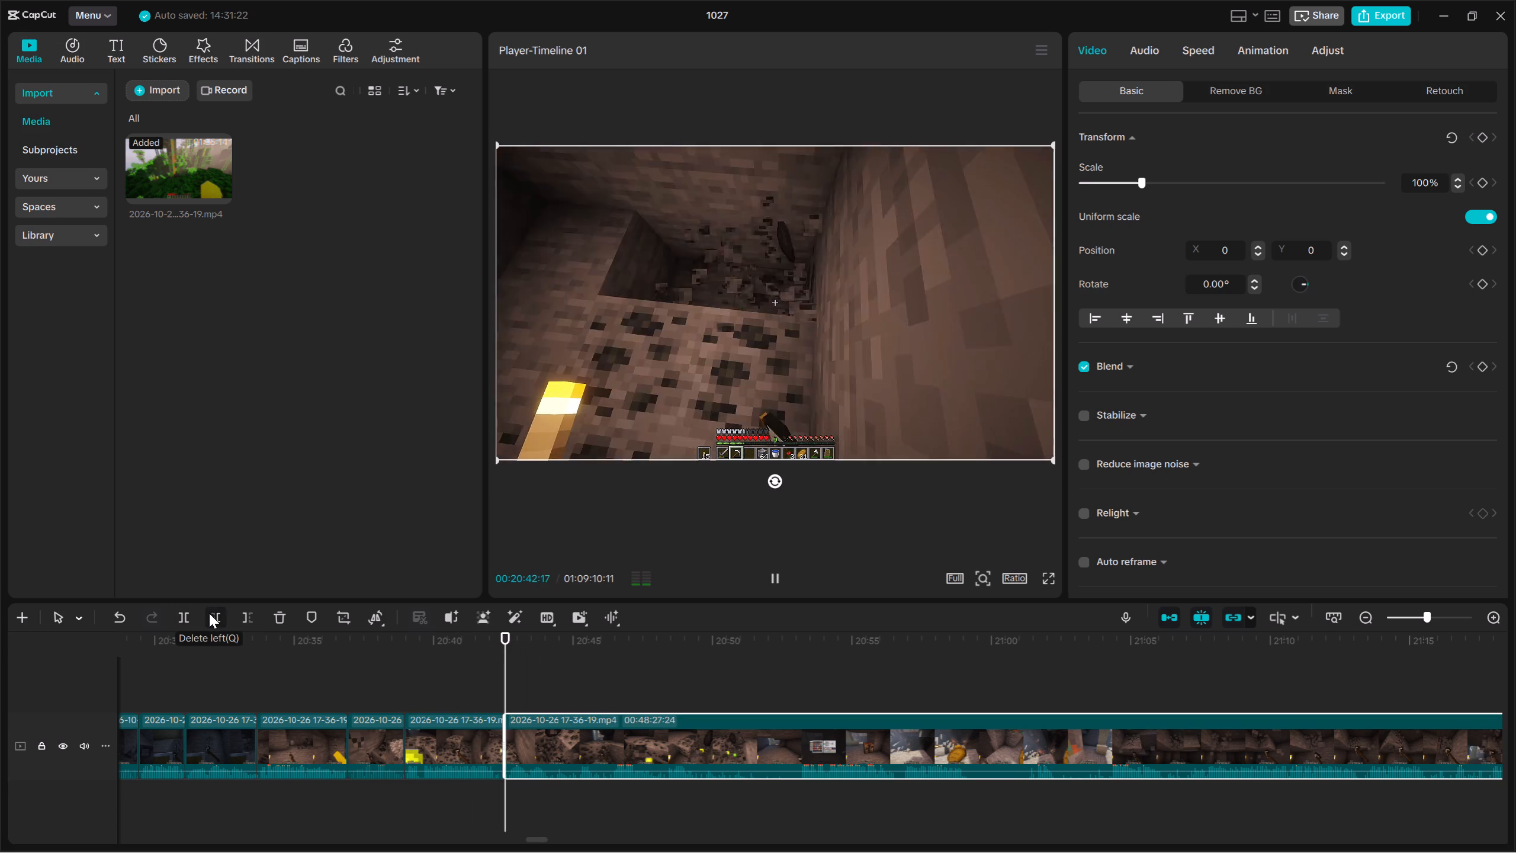
{"action": "key", "text": "space"}
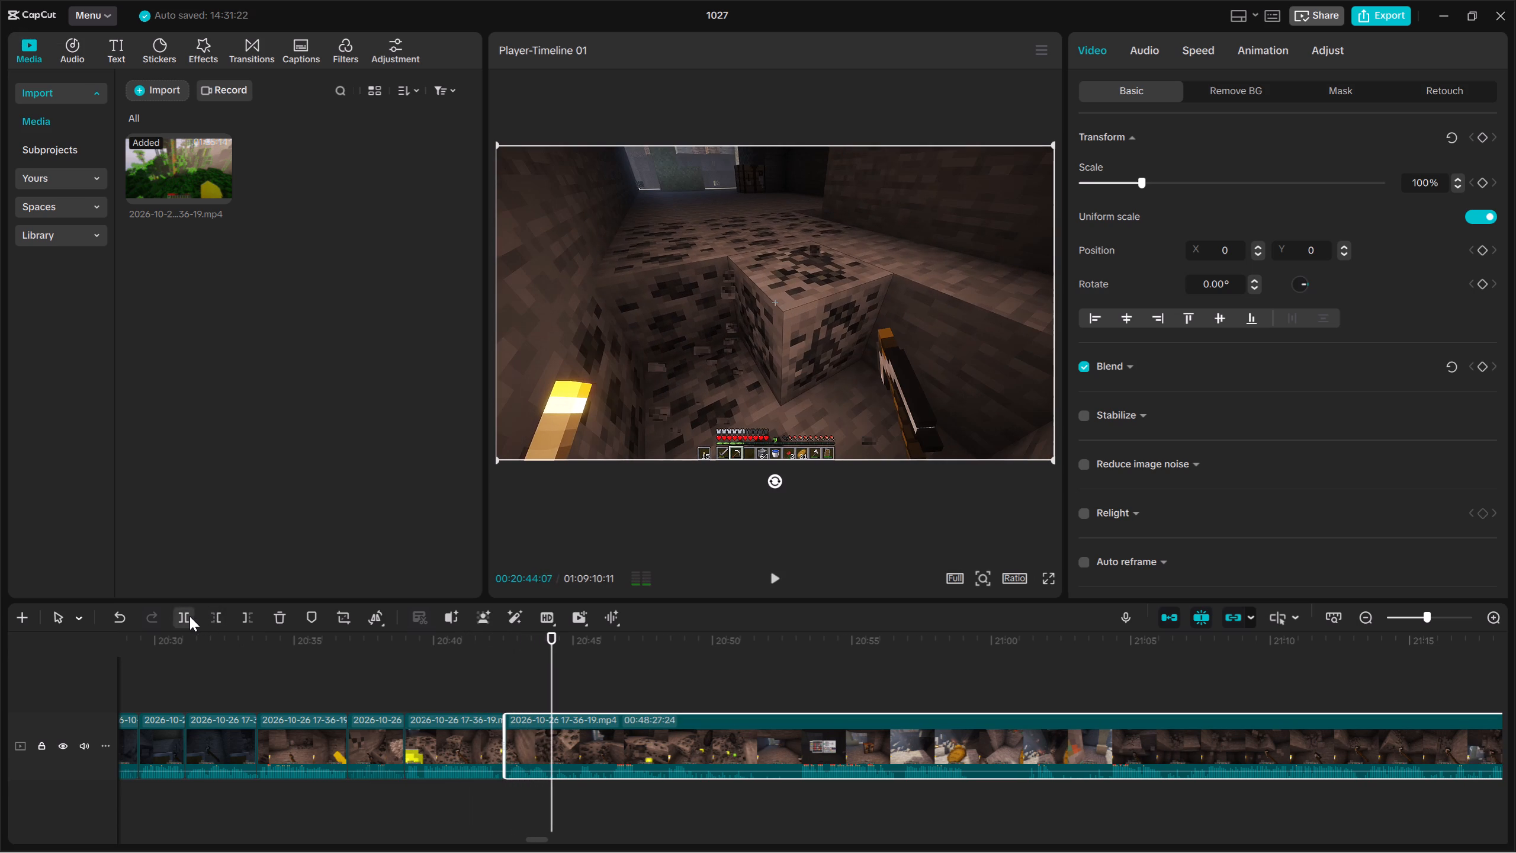
{"action": "left_click", "coordinate": [189, 616]}
Review the piece after the 00:20:44:07 split and trim away its opening up to the crafting screen at 00:20:53:03.
{"action": "key", "text": "Up"}
{"action": "key", "text": "Up"}
{"action": "key", "text": "Up"}
{"action": "key", "text": "Up"}
{"action": "key", "text": "space"}
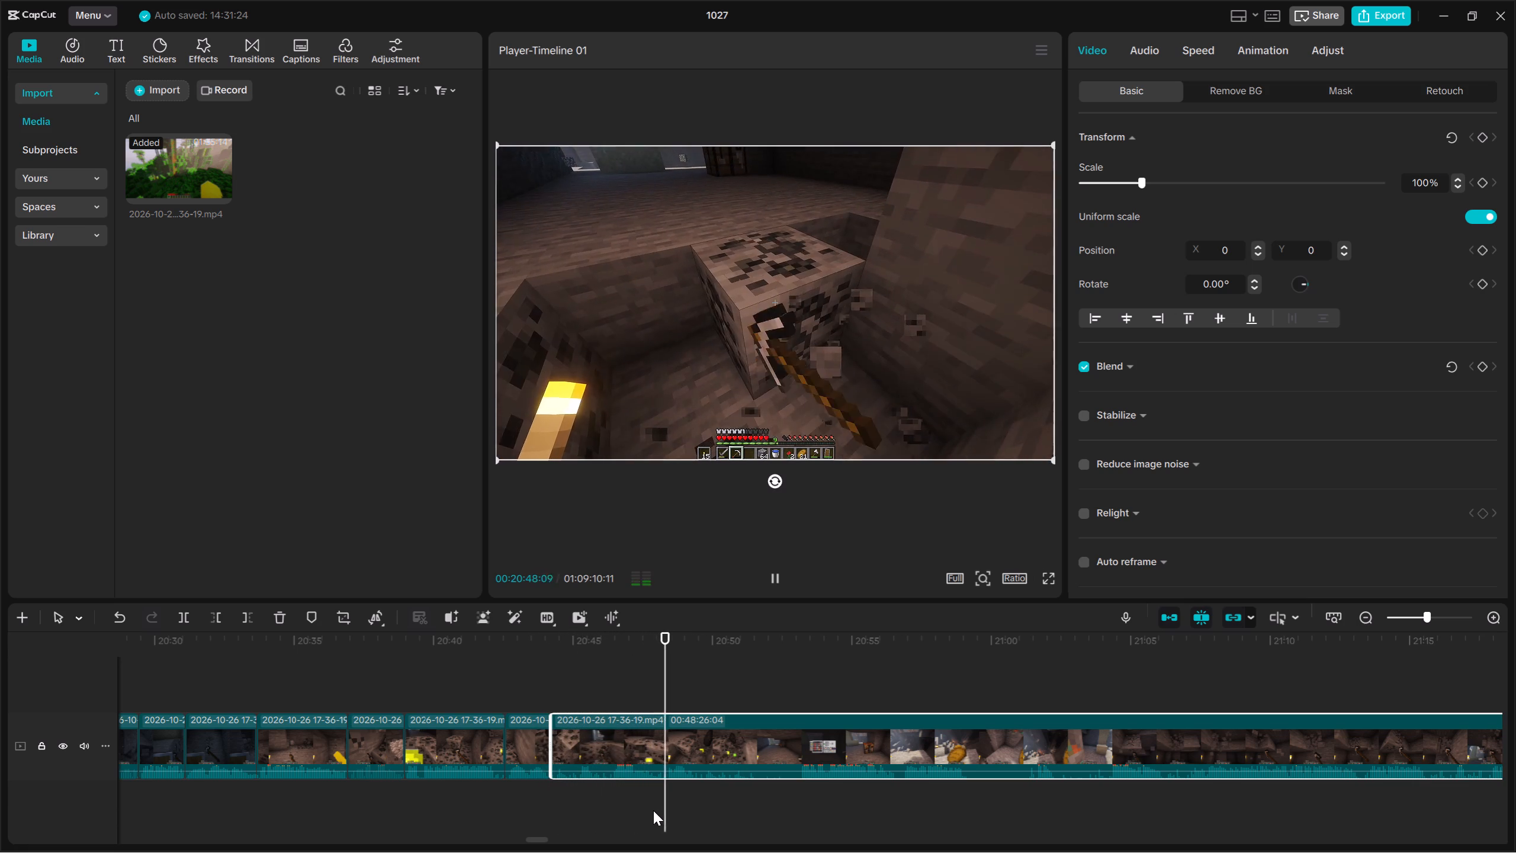
{"action": "left_click", "coordinate": [799, 790]}
{"action": "key", "text": "space"}
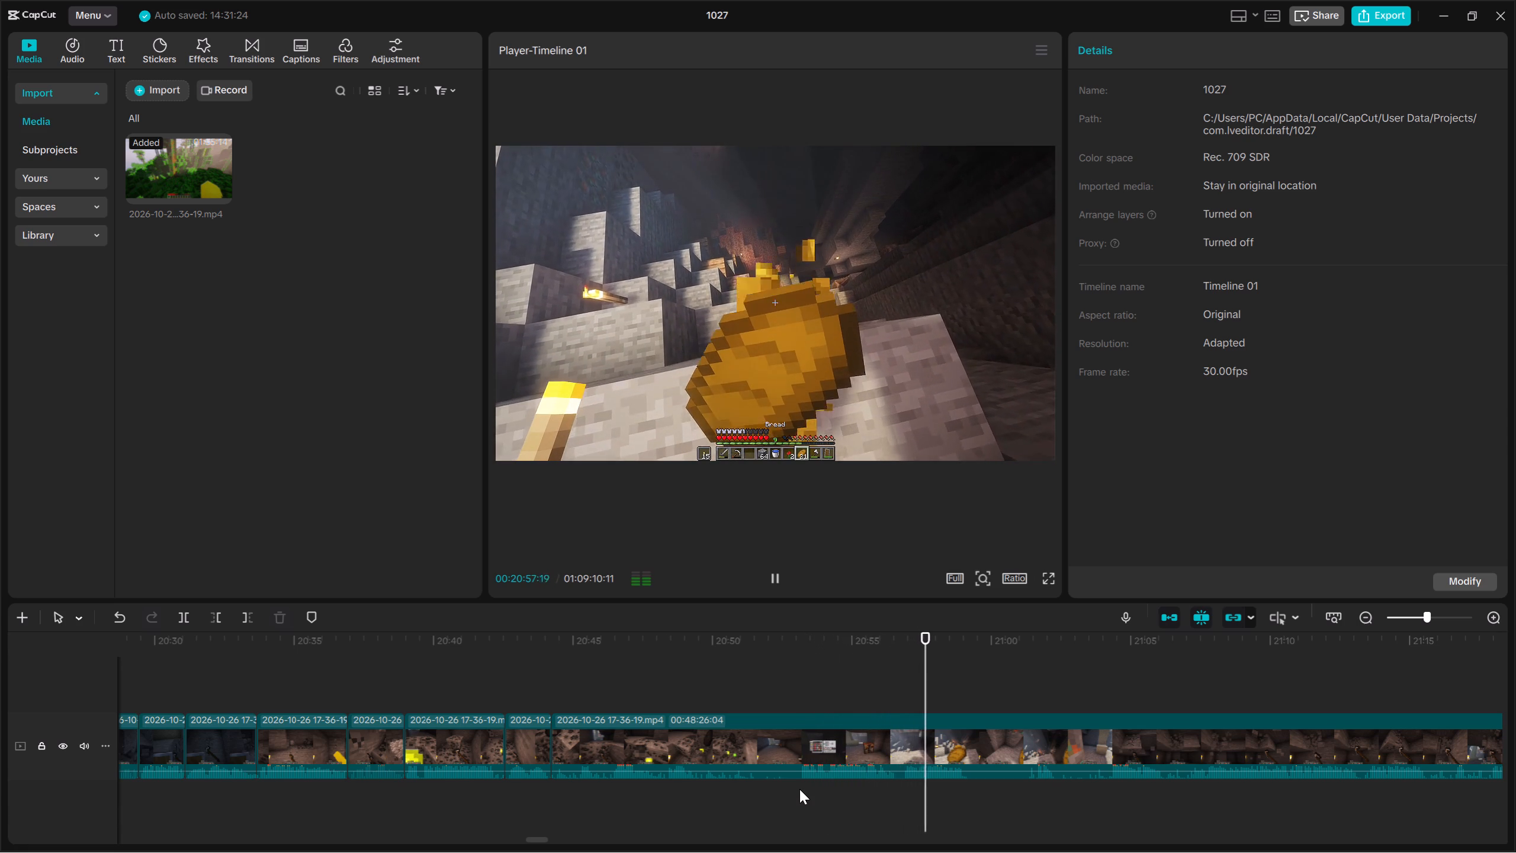
{"action": "left_click", "coordinate": [799, 789]}
{"action": "left_click_drag", "start_coordinate": [859, 790], "coordinate": [871, 723]}
{"action": "left_click", "coordinate": [219, 617]}
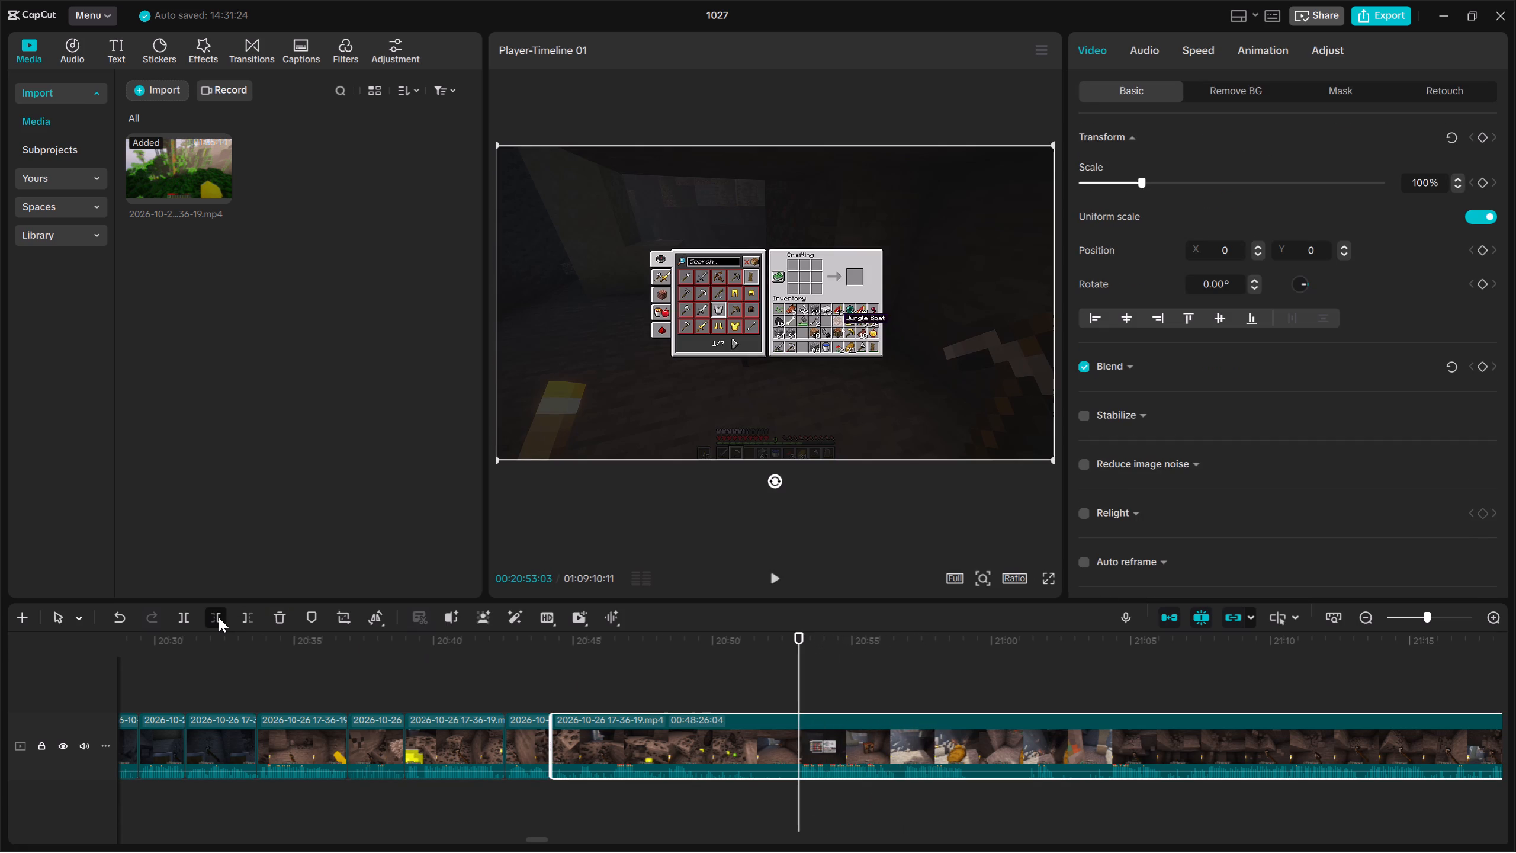
Split the long clip at 00:20:47:15 and trim about 12 frames off the start of the following piece.
{"action": "key", "text": "space"}
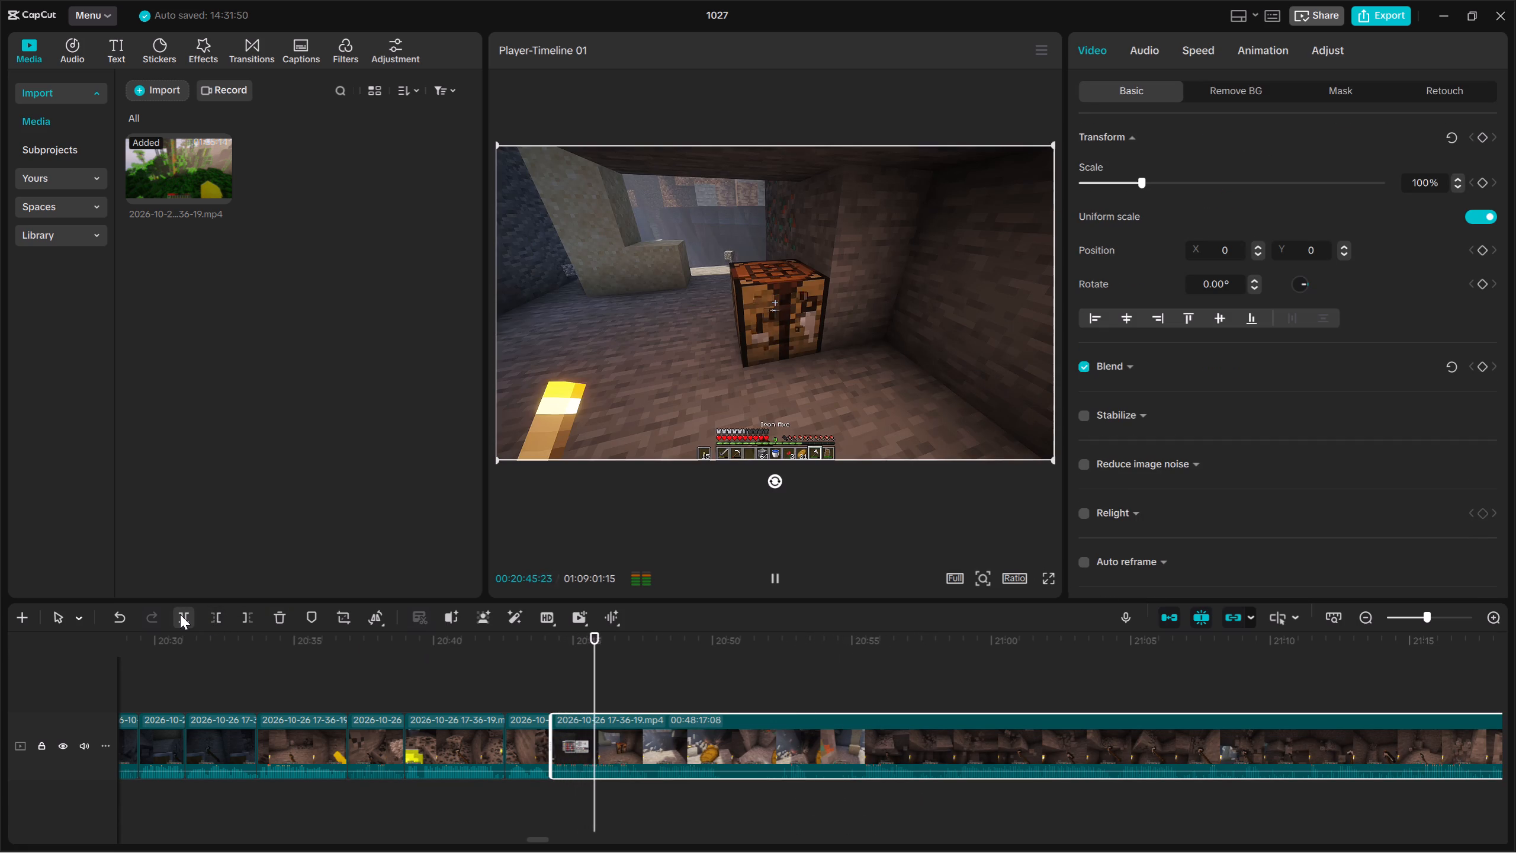
{"action": "key", "text": "space"}
{"action": "left_click", "coordinate": [180, 614]}
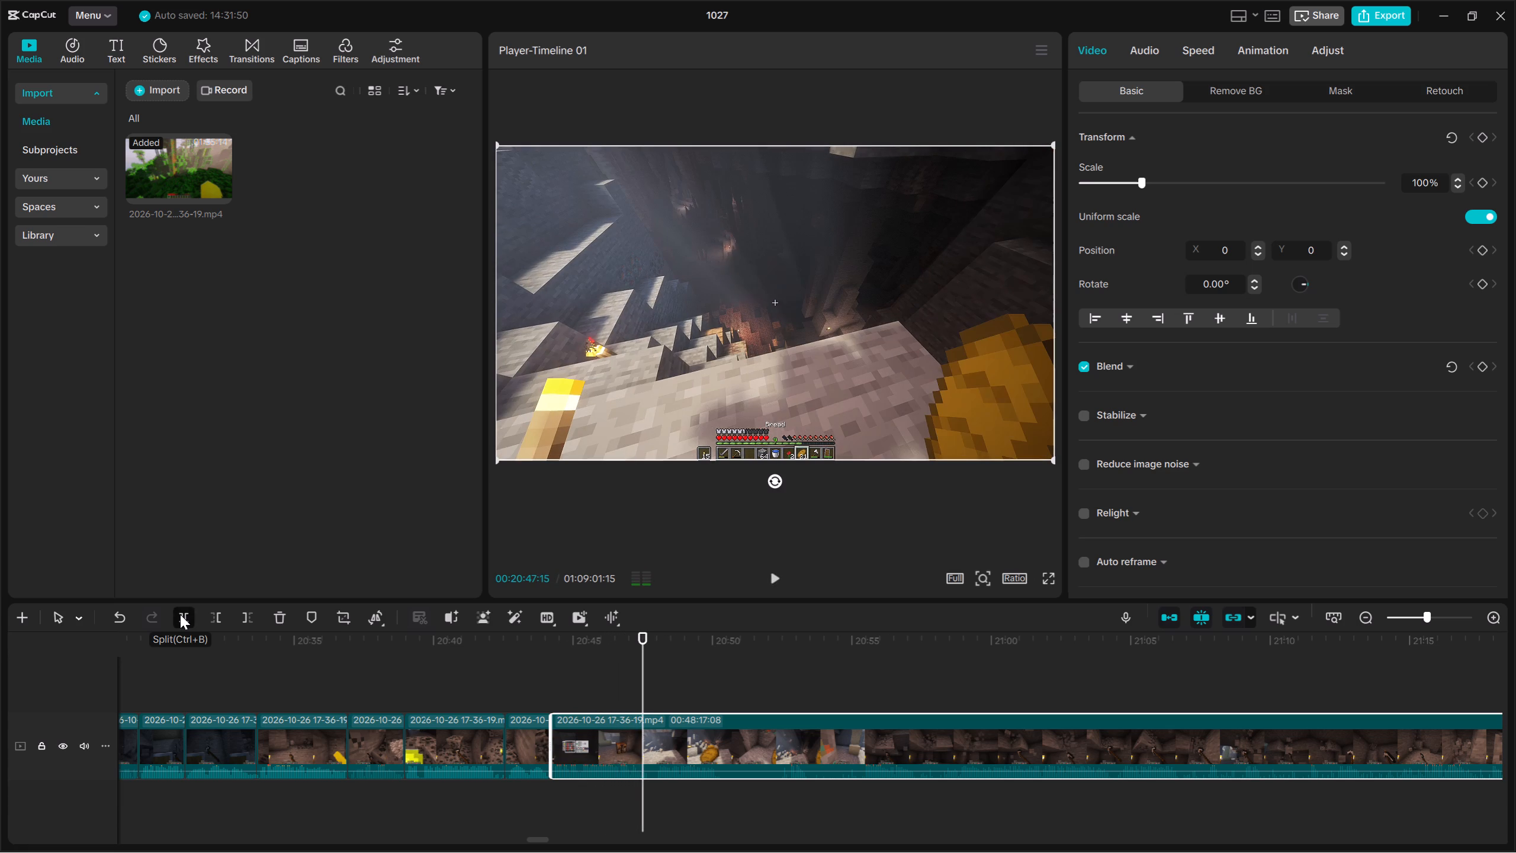
{"action": "key", "text": "space"}
{"action": "left_click", "coordinate": [213, 621]}
Play the trimmed clip from its start and split it at 00:20:50:04.
{"action": "key", "text": "space"}
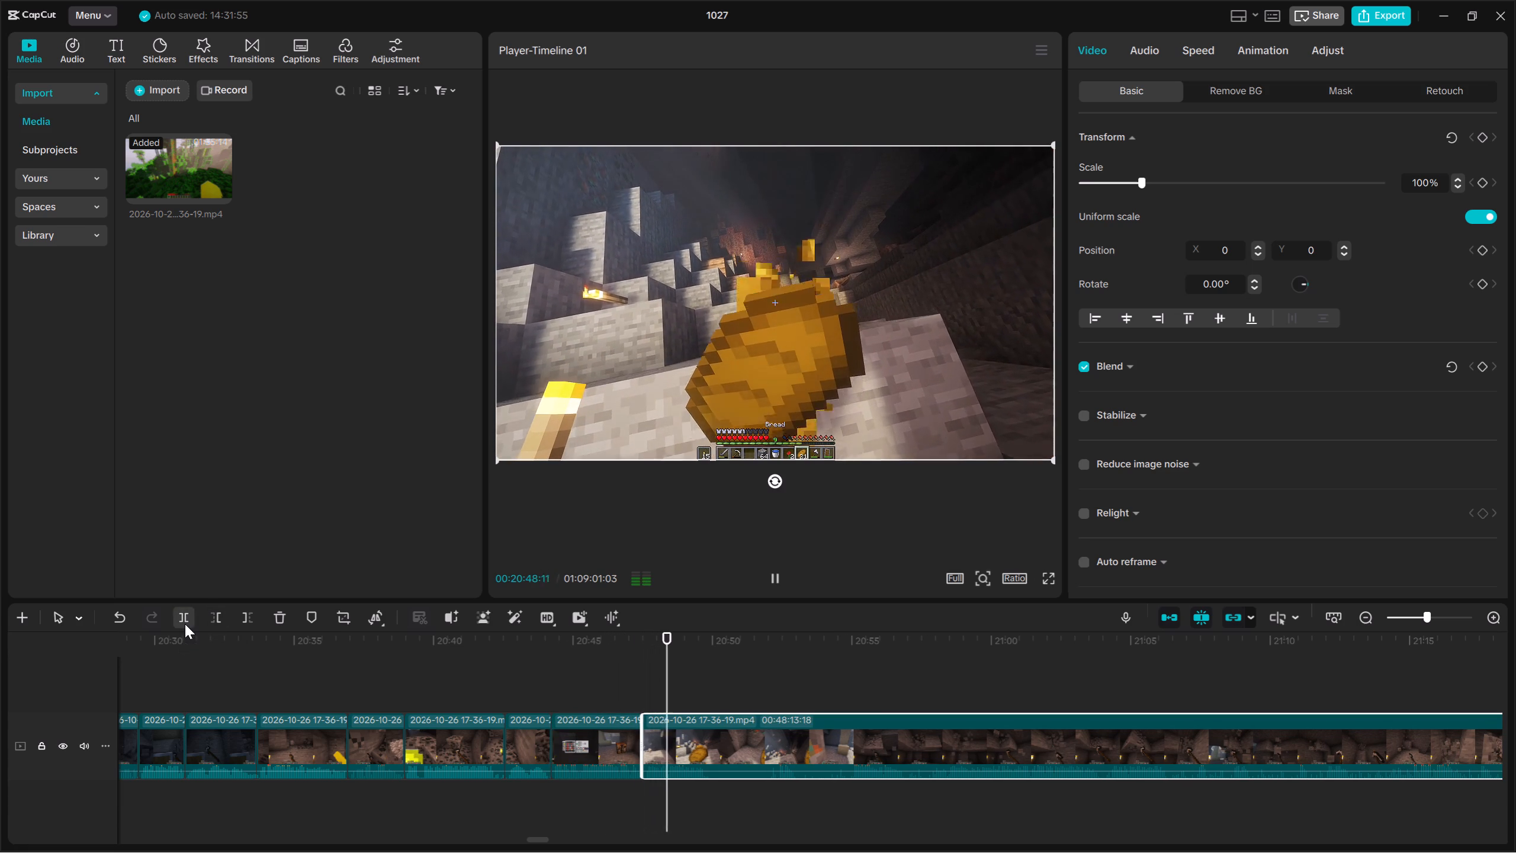
{"action": "left_click", "coordinate": [185, 624]}
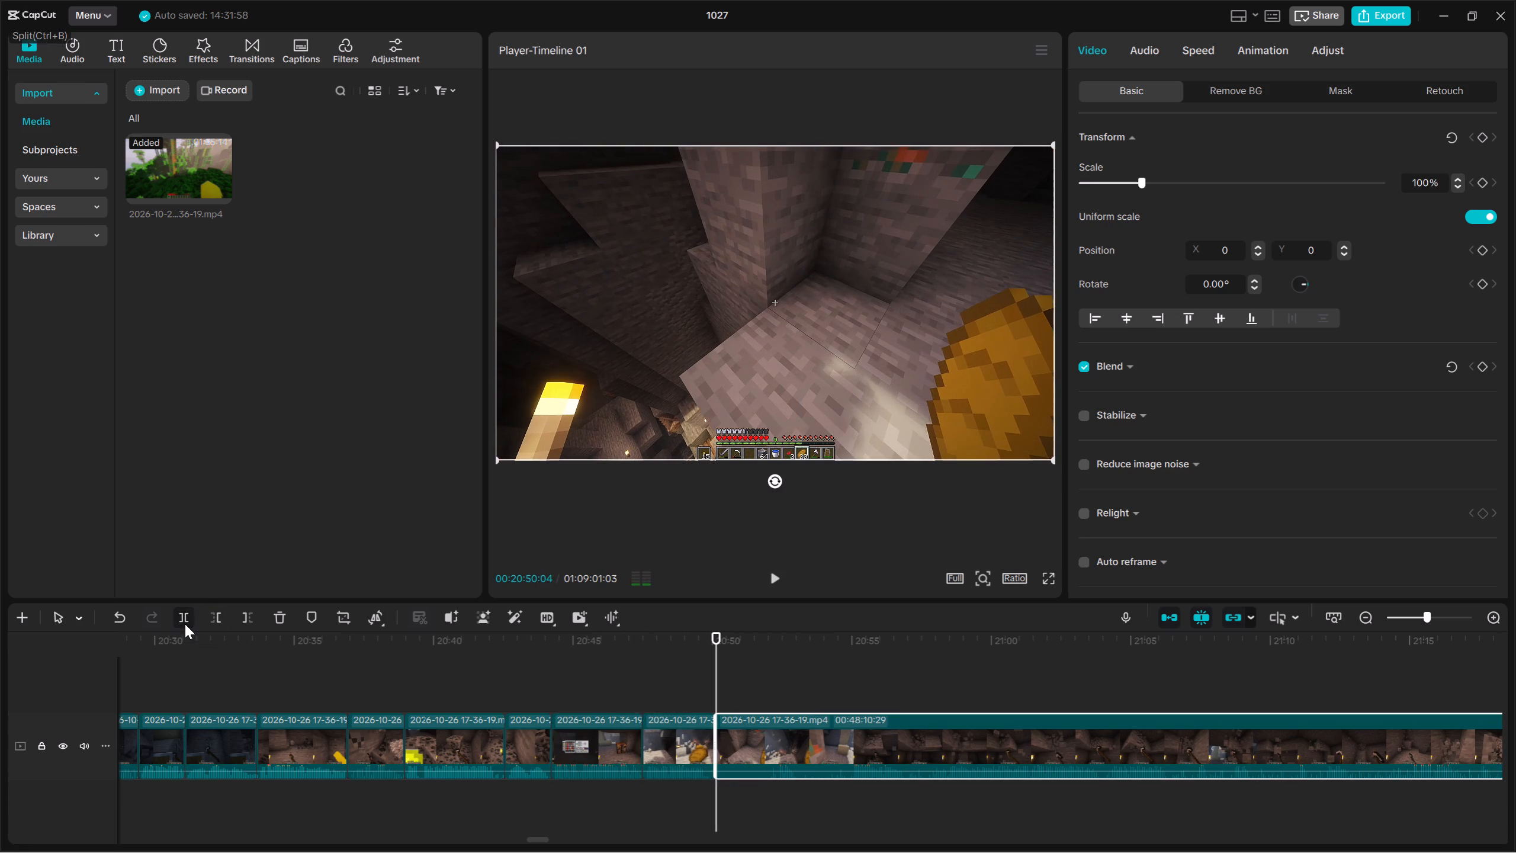
Review the piece after the 00:20:50:04 split and trim away its opening up to 00:20:57:22.
{"action": "key", "text": "space"}
{"action": "left_click", "coordinate": [769, 792]}
{"action": "key", "text": "space"}
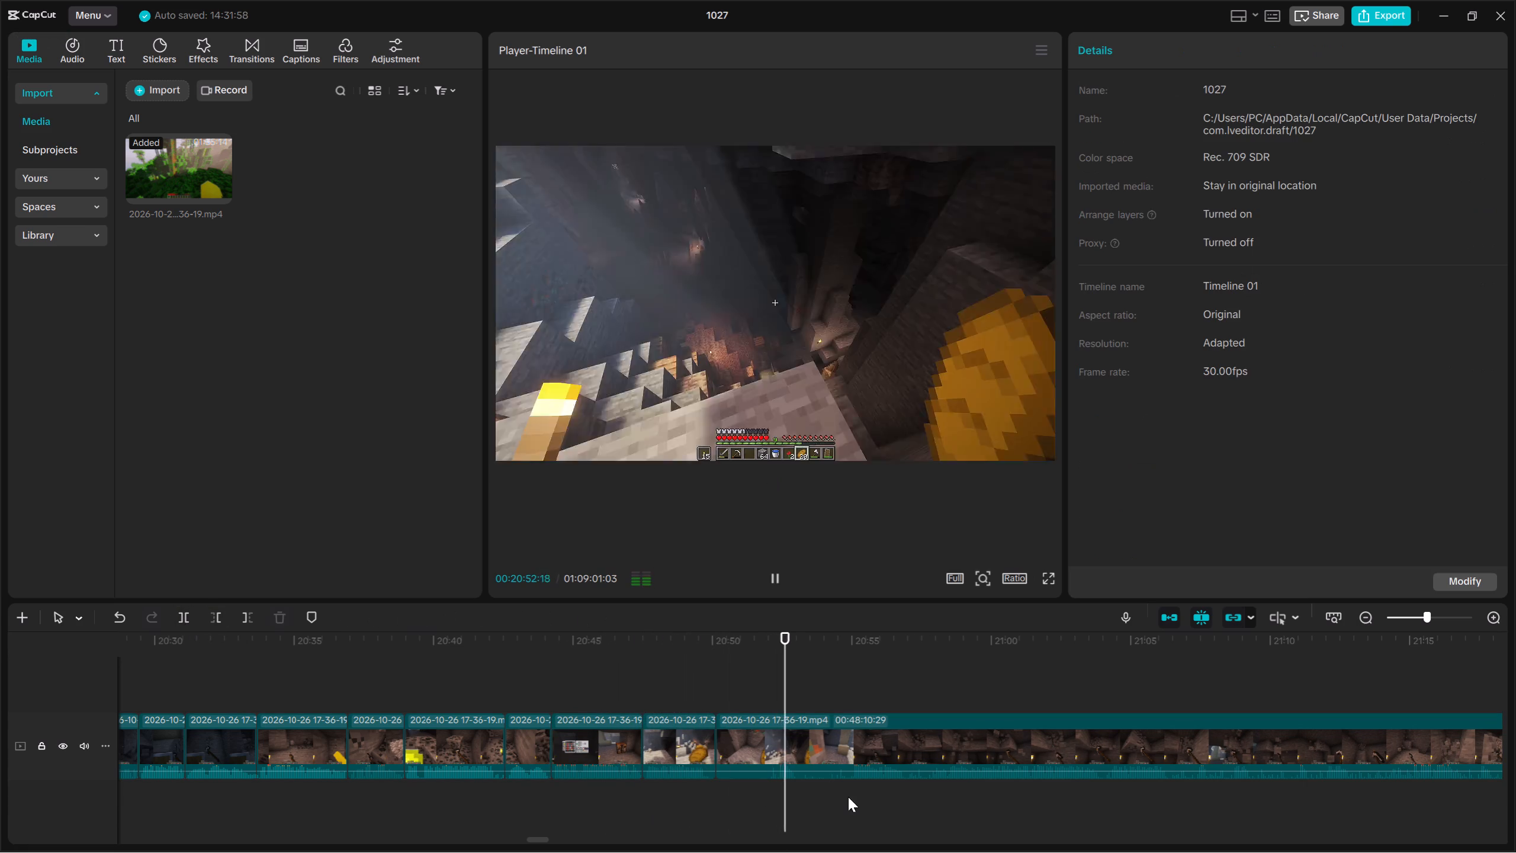
{"action": "left_click", "coordinate": [854, 790]}
{"action": "key", "text": "space"}
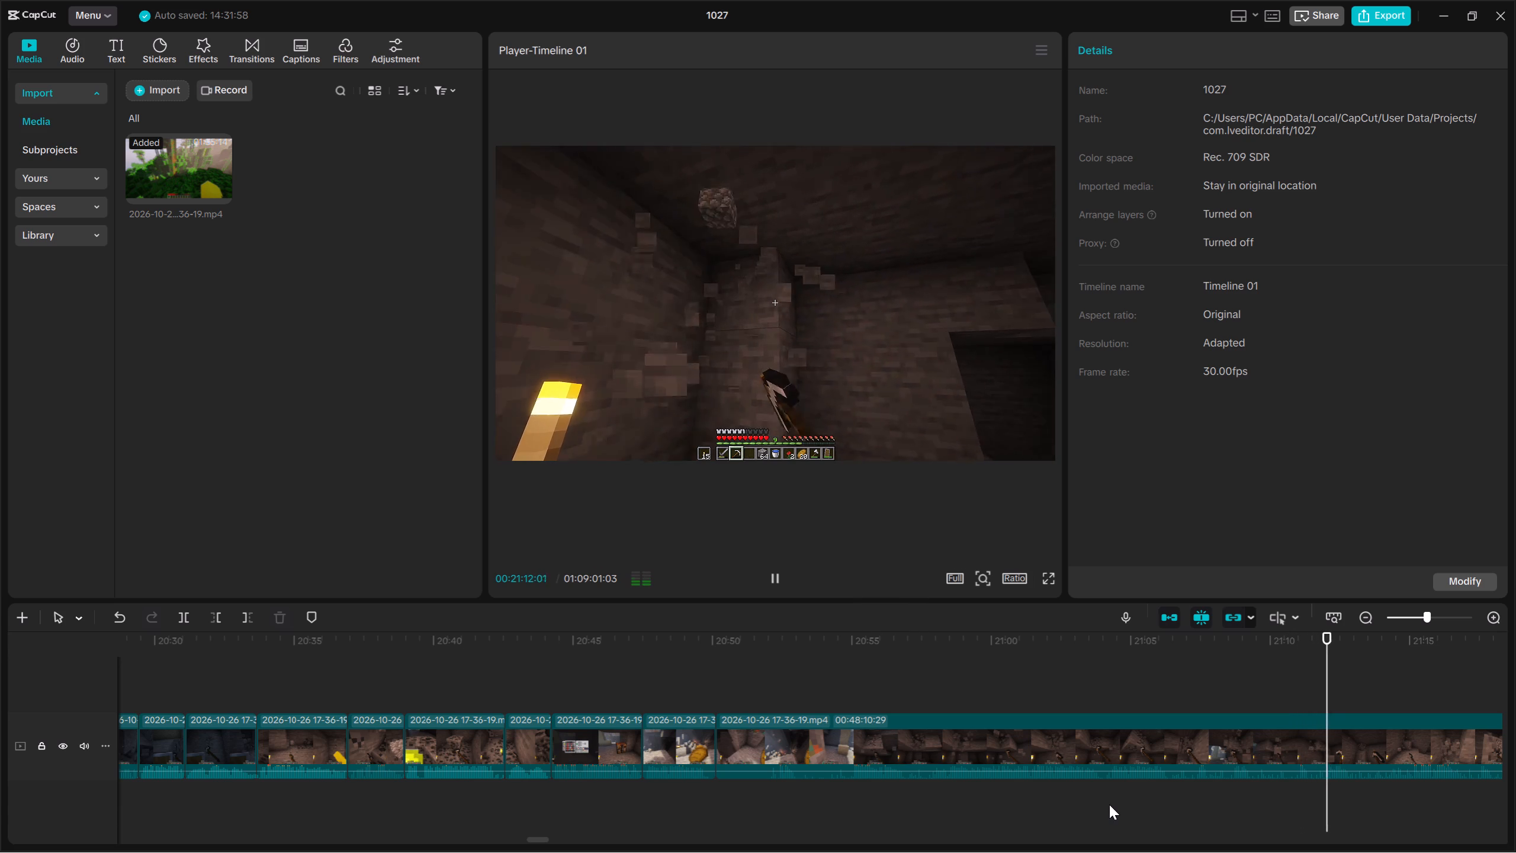
{"action": "left_click", "coordinate": [852, 790]}
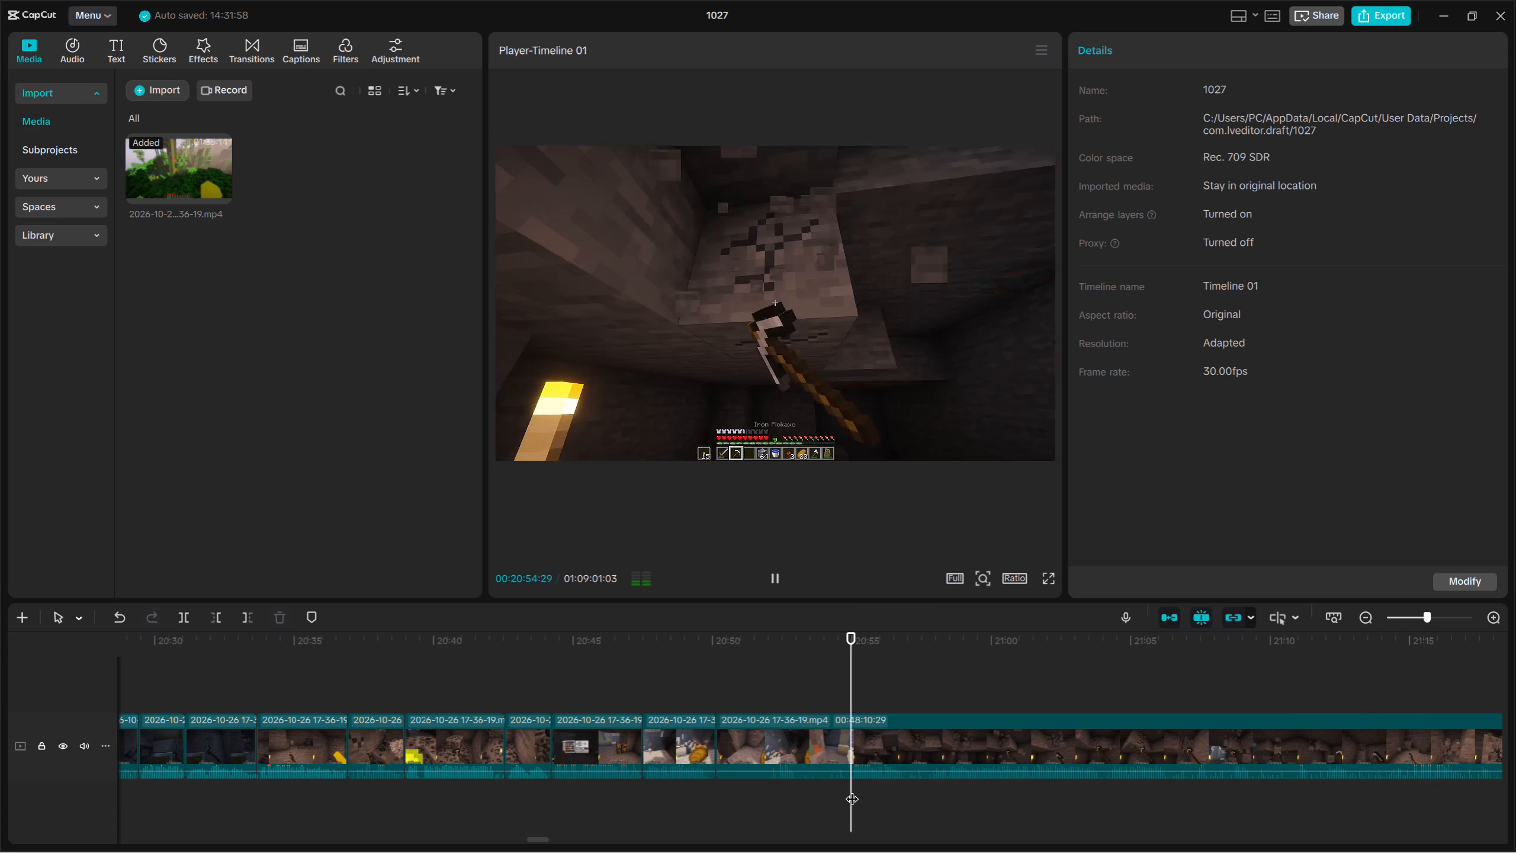
{"action": "key", "text": "space"}
{"action": "left_click_drag", "start_coordinate": [923, 795], "coordinate": [931, 746]}
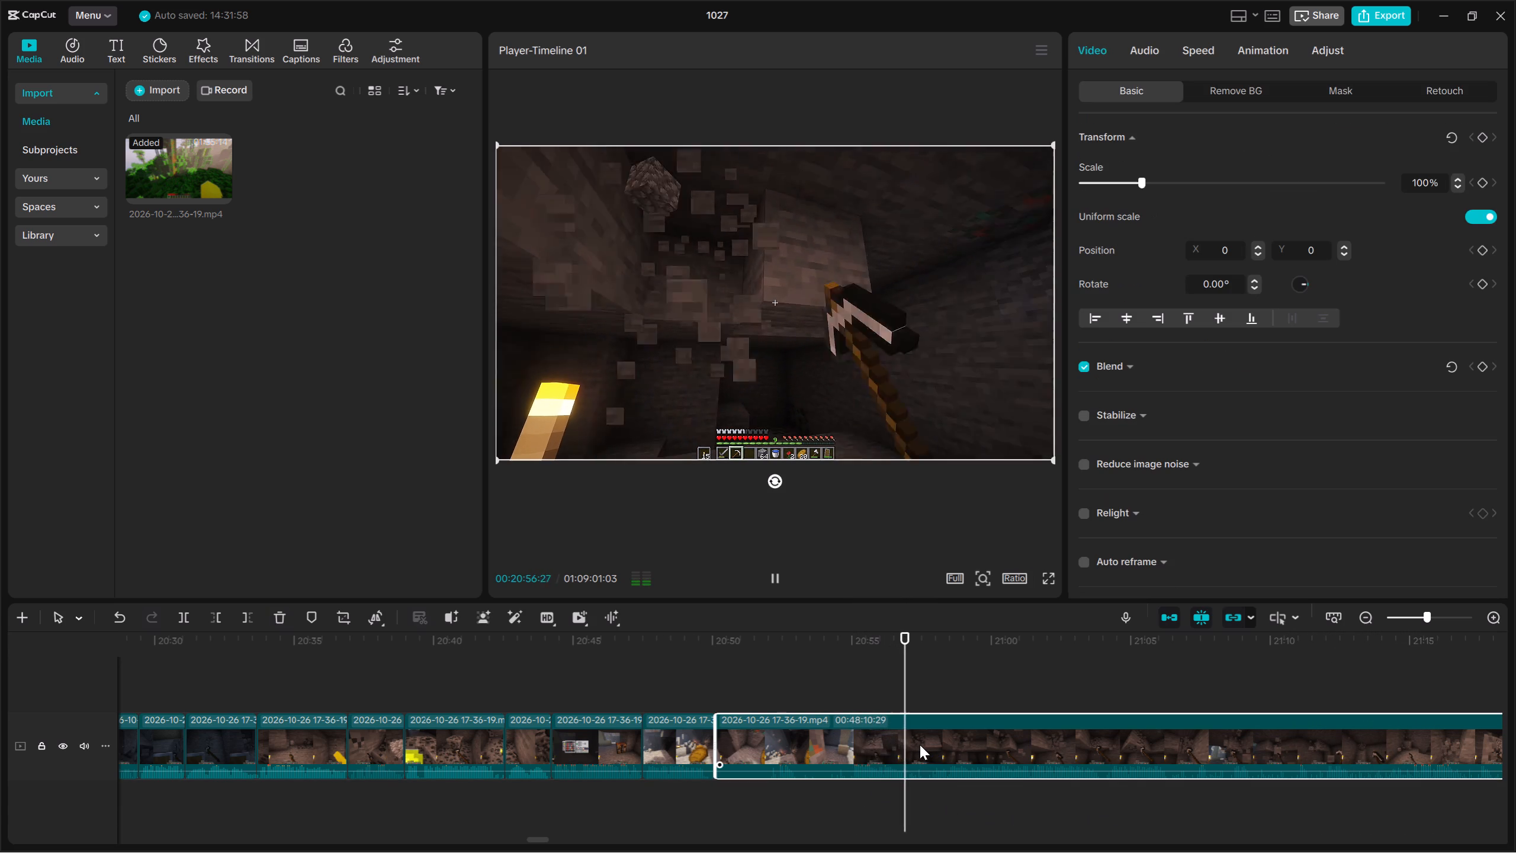
{"action": "key", "text": "space"}
{"action": "key", "text": "space"}
{"action": "key", "text": "space"}
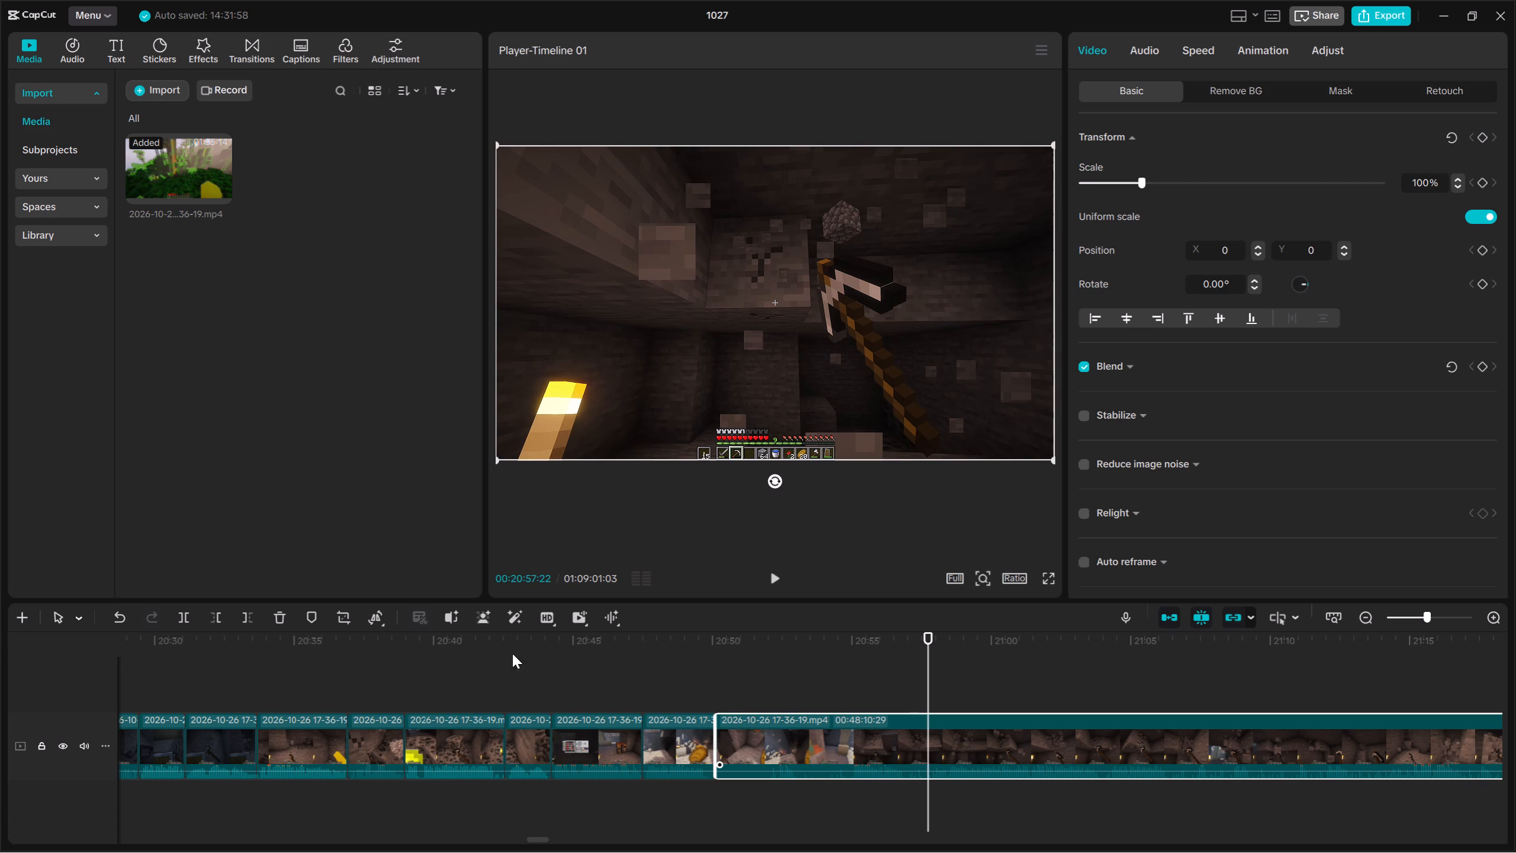
{"action": "left_click", "coordinate": [223, 621]}
Split the long clip at about 00:20:56:09 and trim about 4 frames off the start of the following piece.
{"action": "key", "text": "space"}
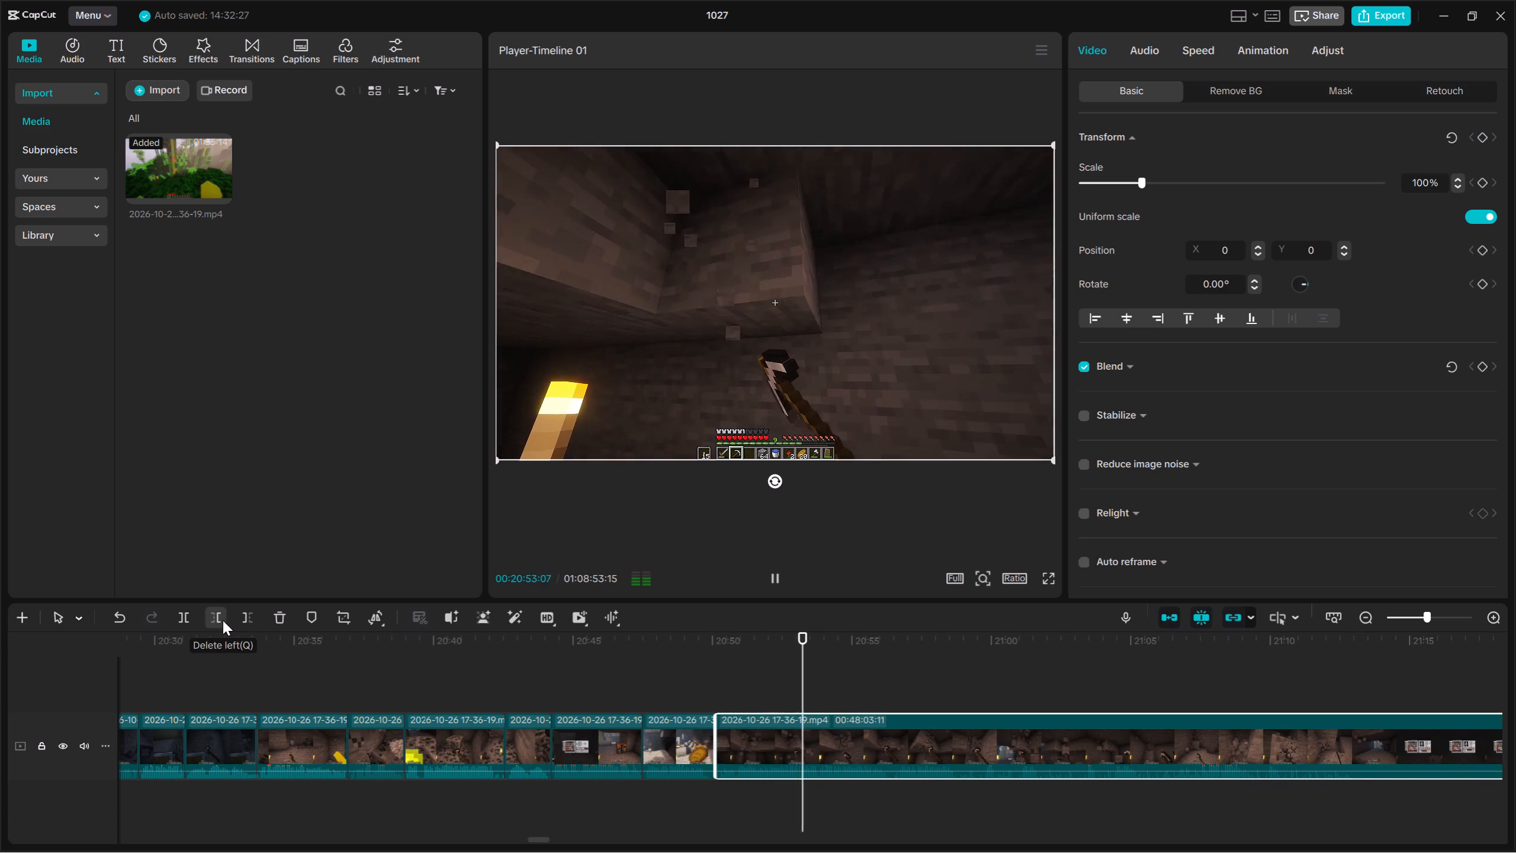
{"action": "key", "text": "space"}
{"action": "left_click", "coordinate": [179, 617]}
{"action": "key", "text": "space"}
{"action": "key", "text": "space"}
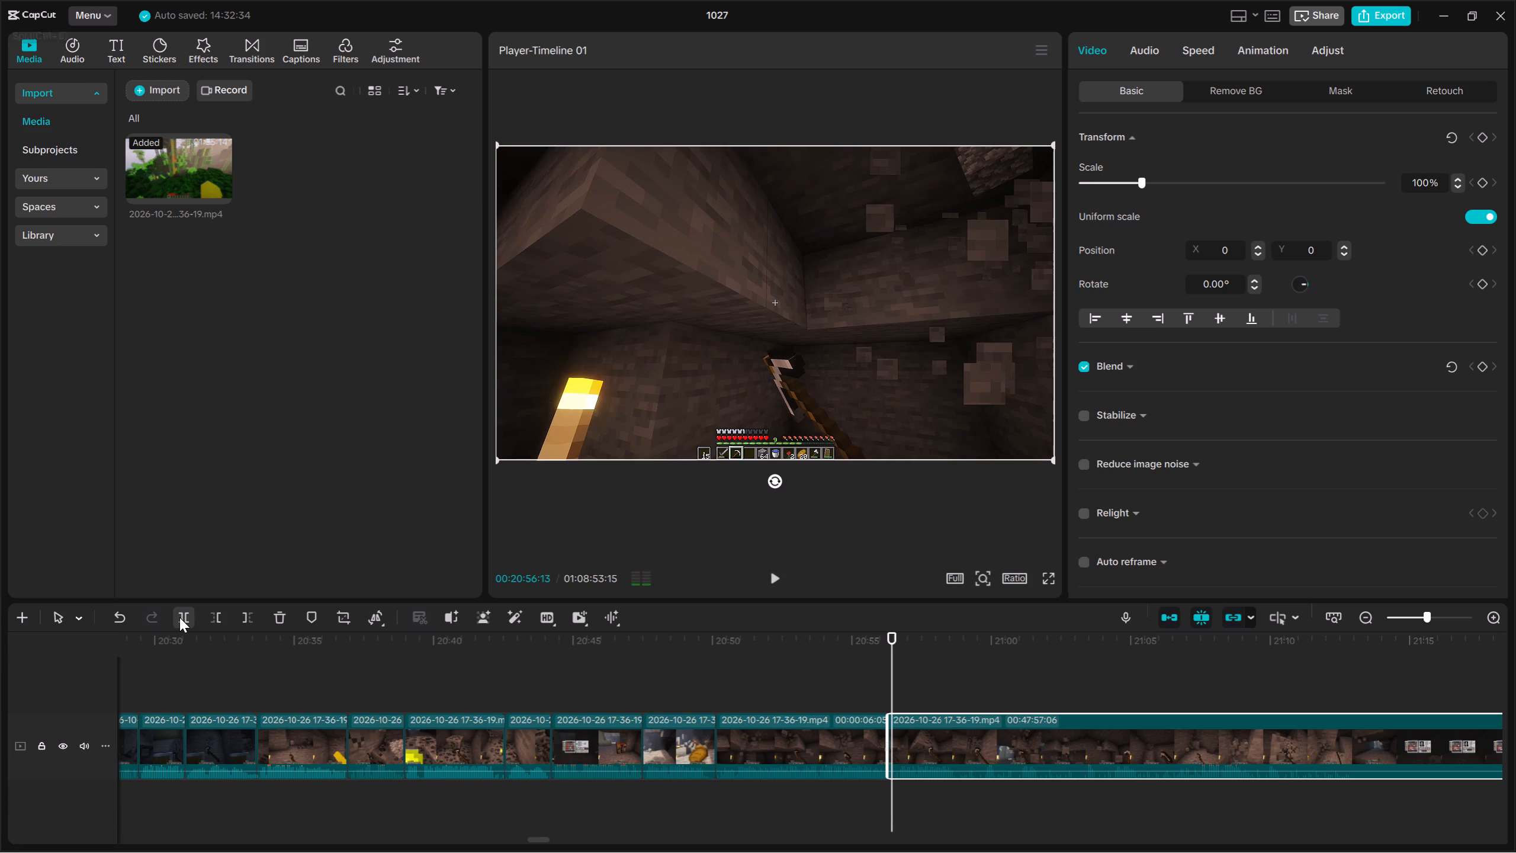
{"action": "left_click", "coordinate": [216, 620]}
Play the trimmed piece from its start and split it at about 00:20:58:17.
{"action": "key", "text": "space"}
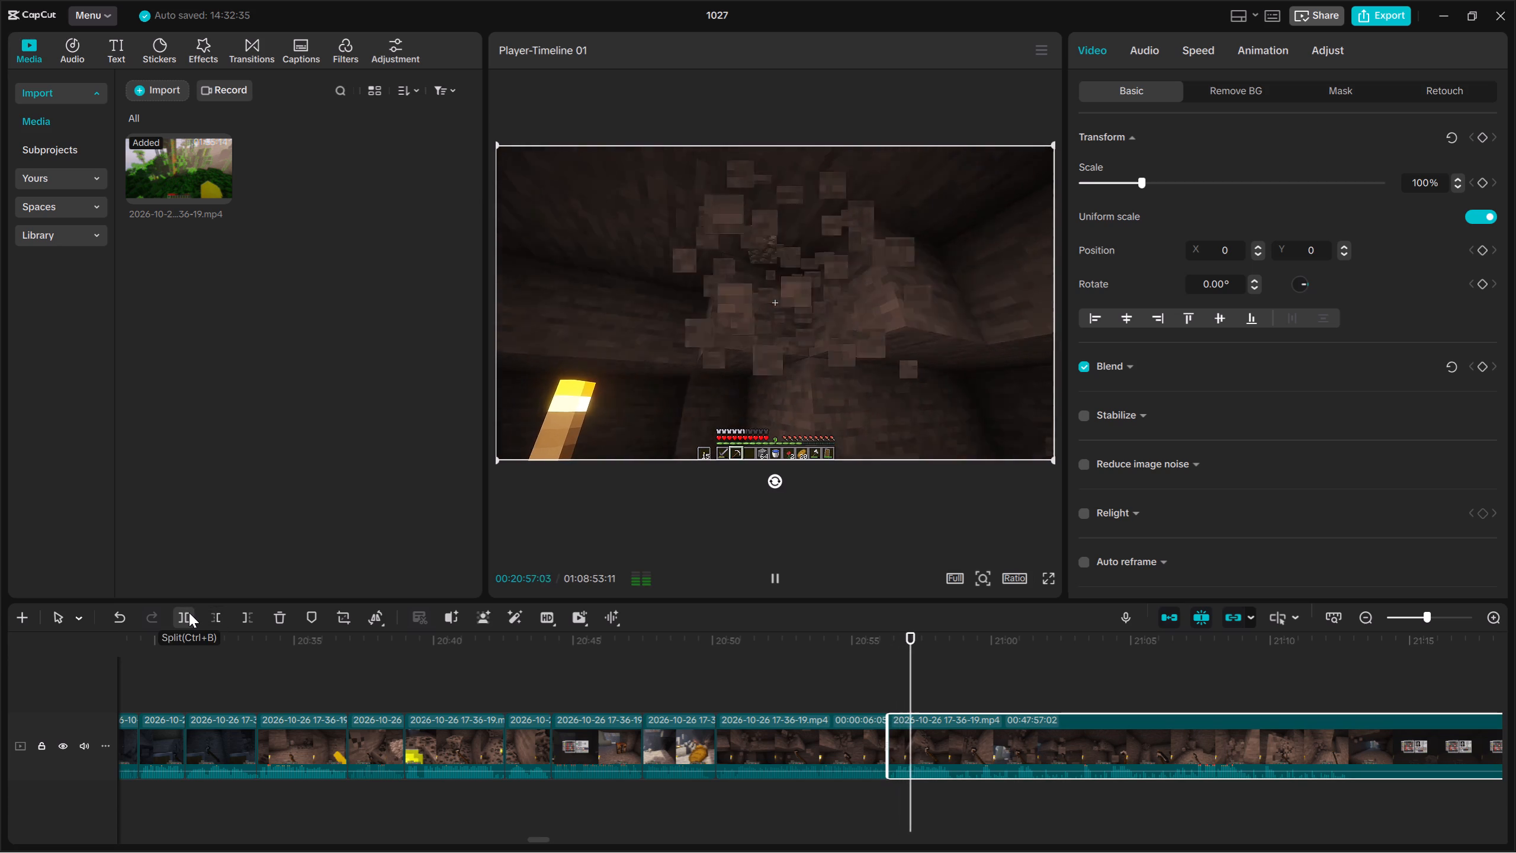
{"action": "key", "text": "space"}
{"action": "left_click", "coordinate": [189, 613]}
Split the long clip at 00:21:01:21 and trim about 1.3 seconds off the start of the following piece.
{"action": "key", "text": "space"}
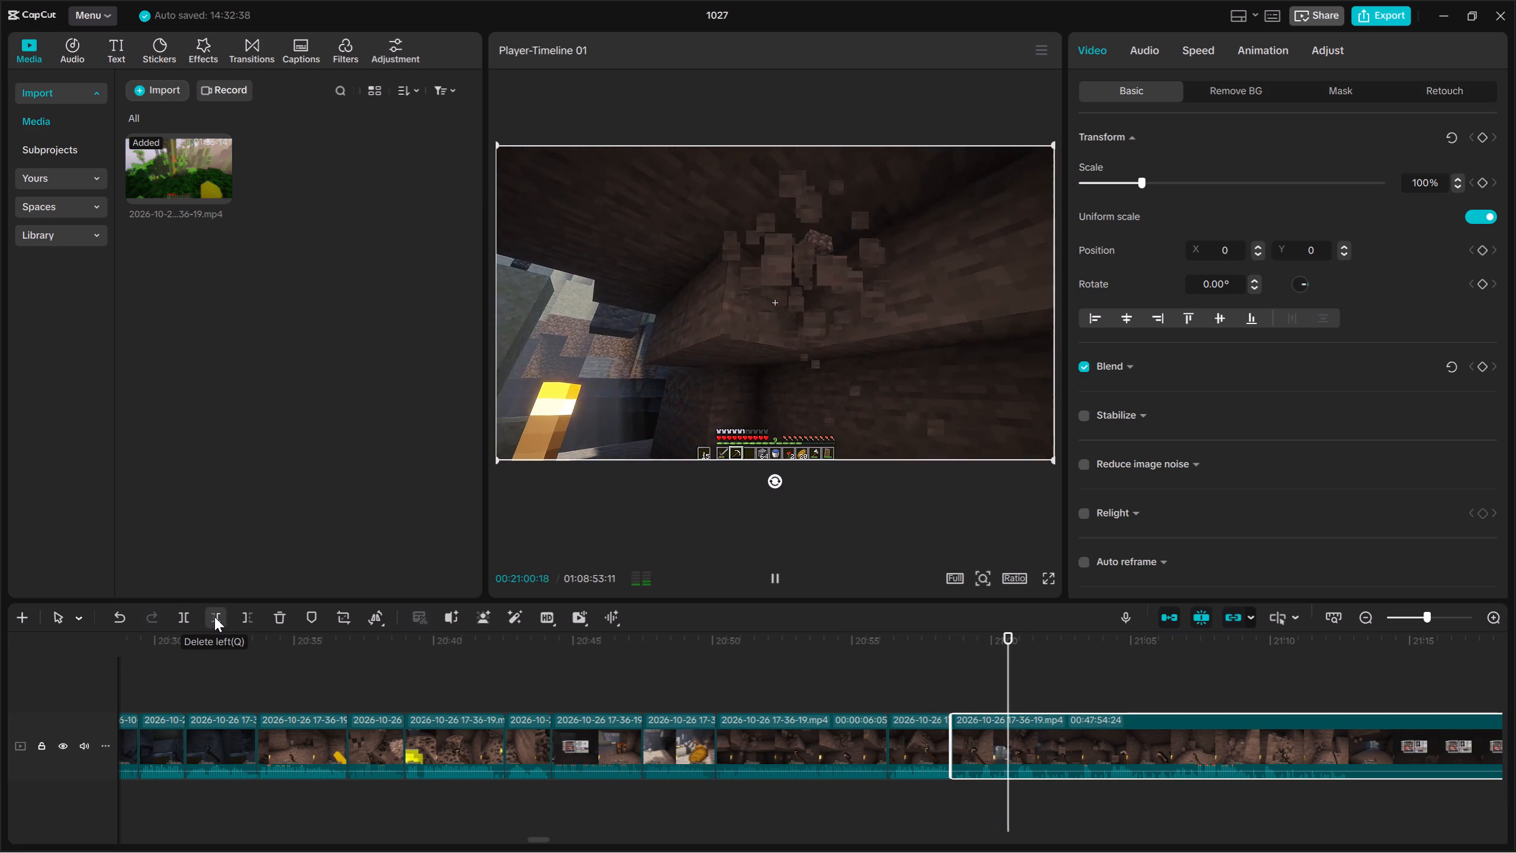
{"action": "key", "text": "space"}
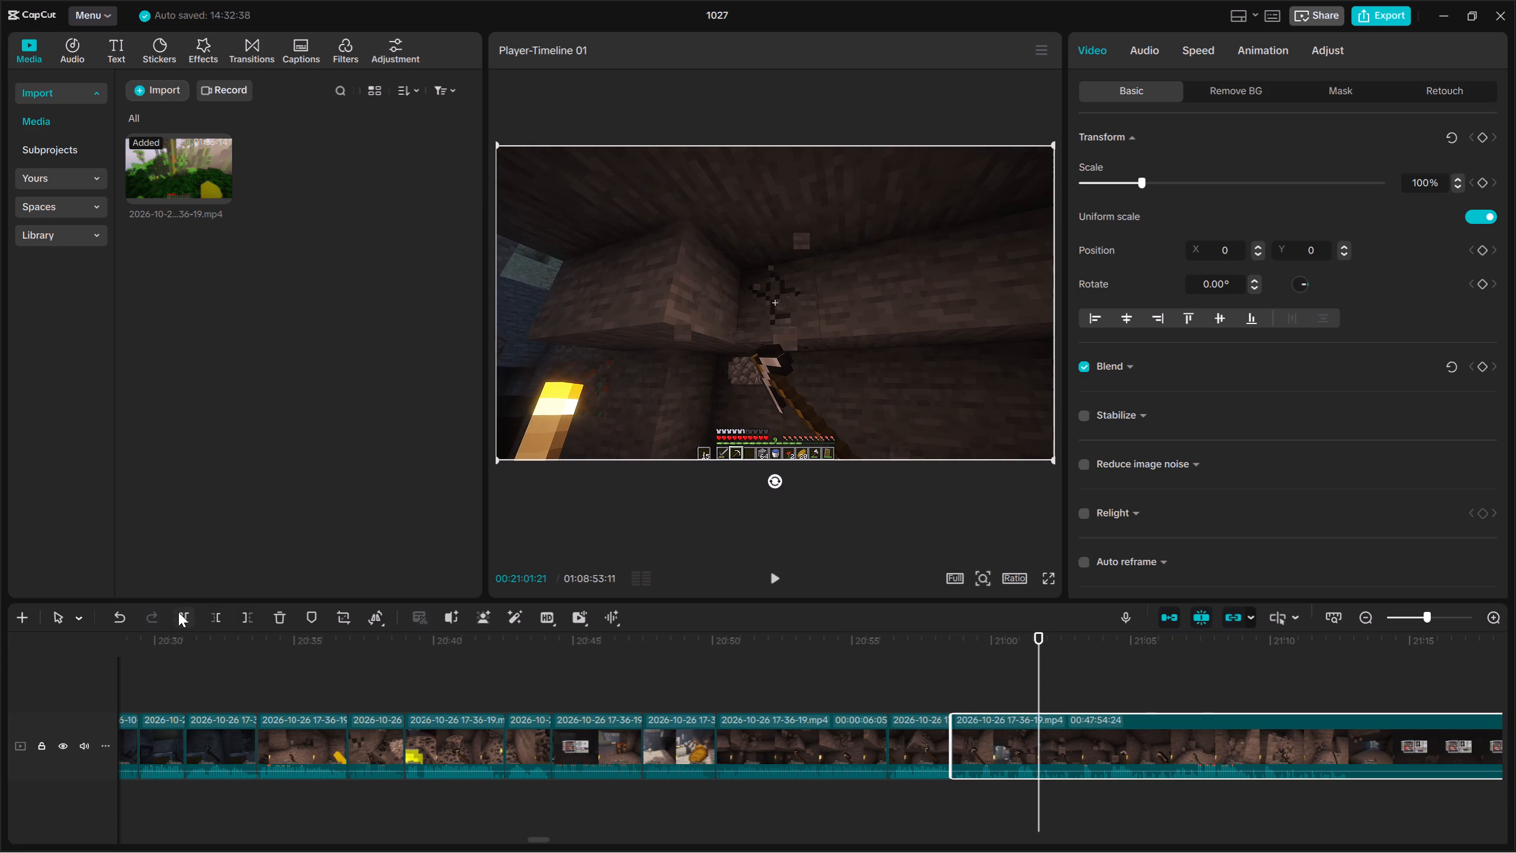
{"action": "left_click", "coordinate": [178, 612]}
{"action": "key", "text": "space"}
{"action": "left_click", "coordinate": [224, 622]}
Split the long clip at 00:21:04:03 and trim about 1.4 seconds off the start of the following piece.
{"action": "key", "text": "space"}
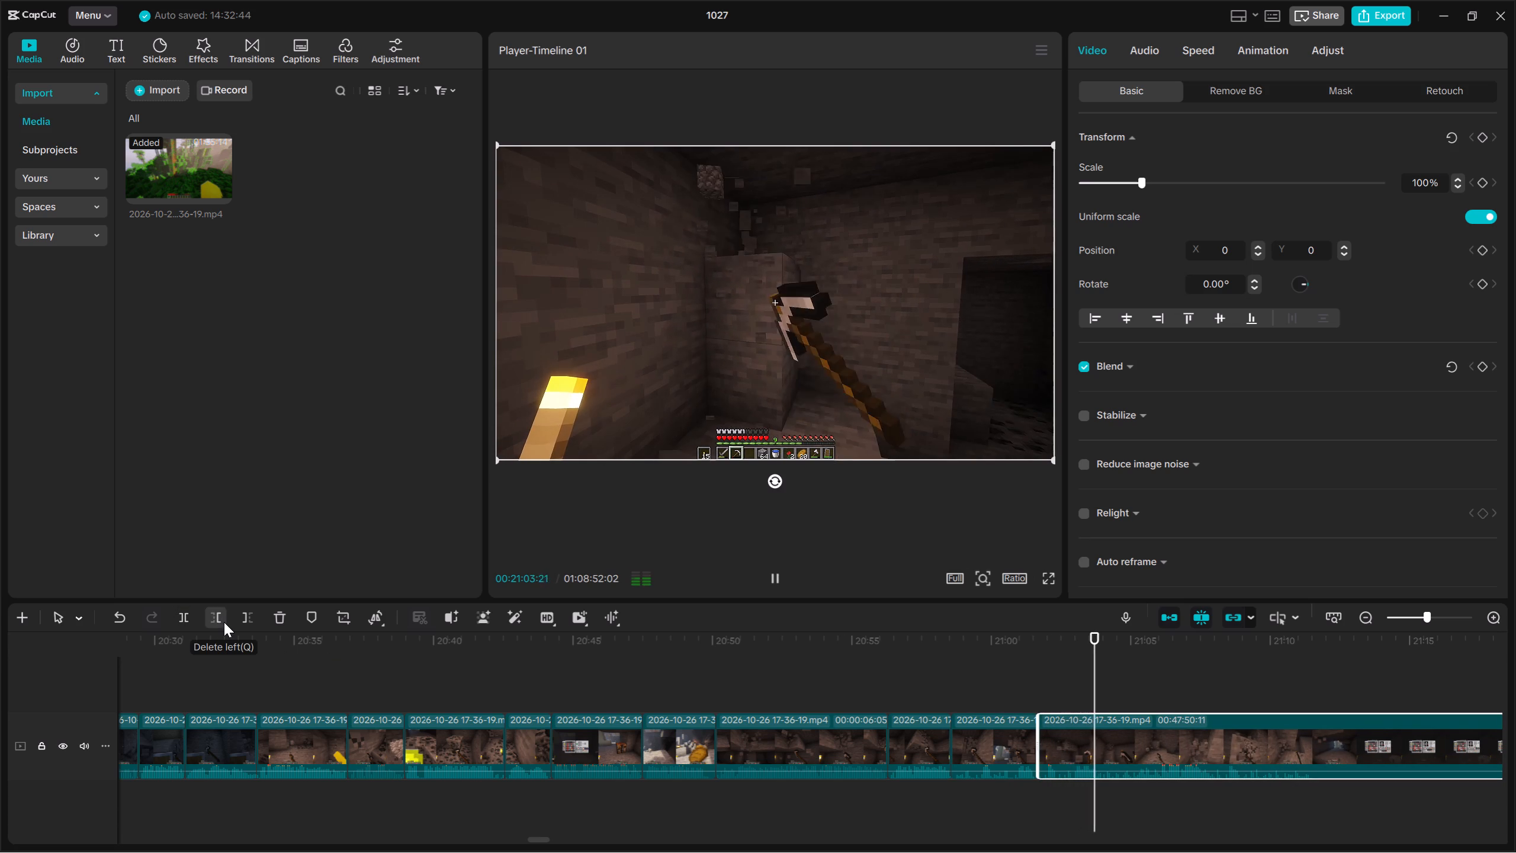
{"action": "key", "text": "space"}
{"action": "left_click", "coordinate": [189, 621]}
{"action": "key", "text": "space"}
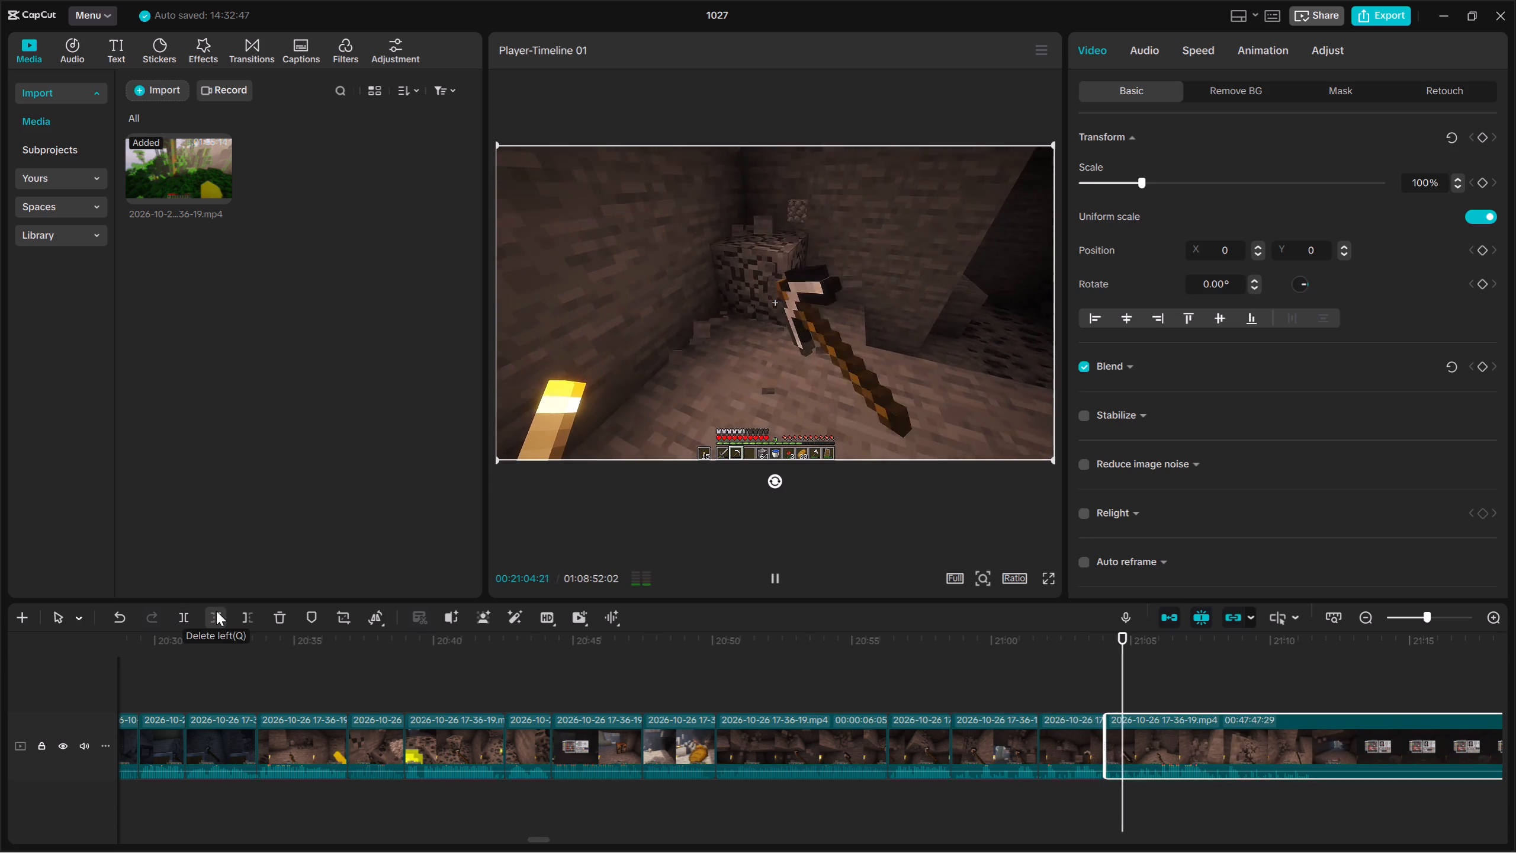
{"action": "left_click", "coordinate": [216, 611]}
Review the piece after the 00:21:04:03 split and trim away its opening up to the game menu footage at about 00:22:15.
{"action": "key", "text": "space"}
{"action": "key", "text": "Up"}
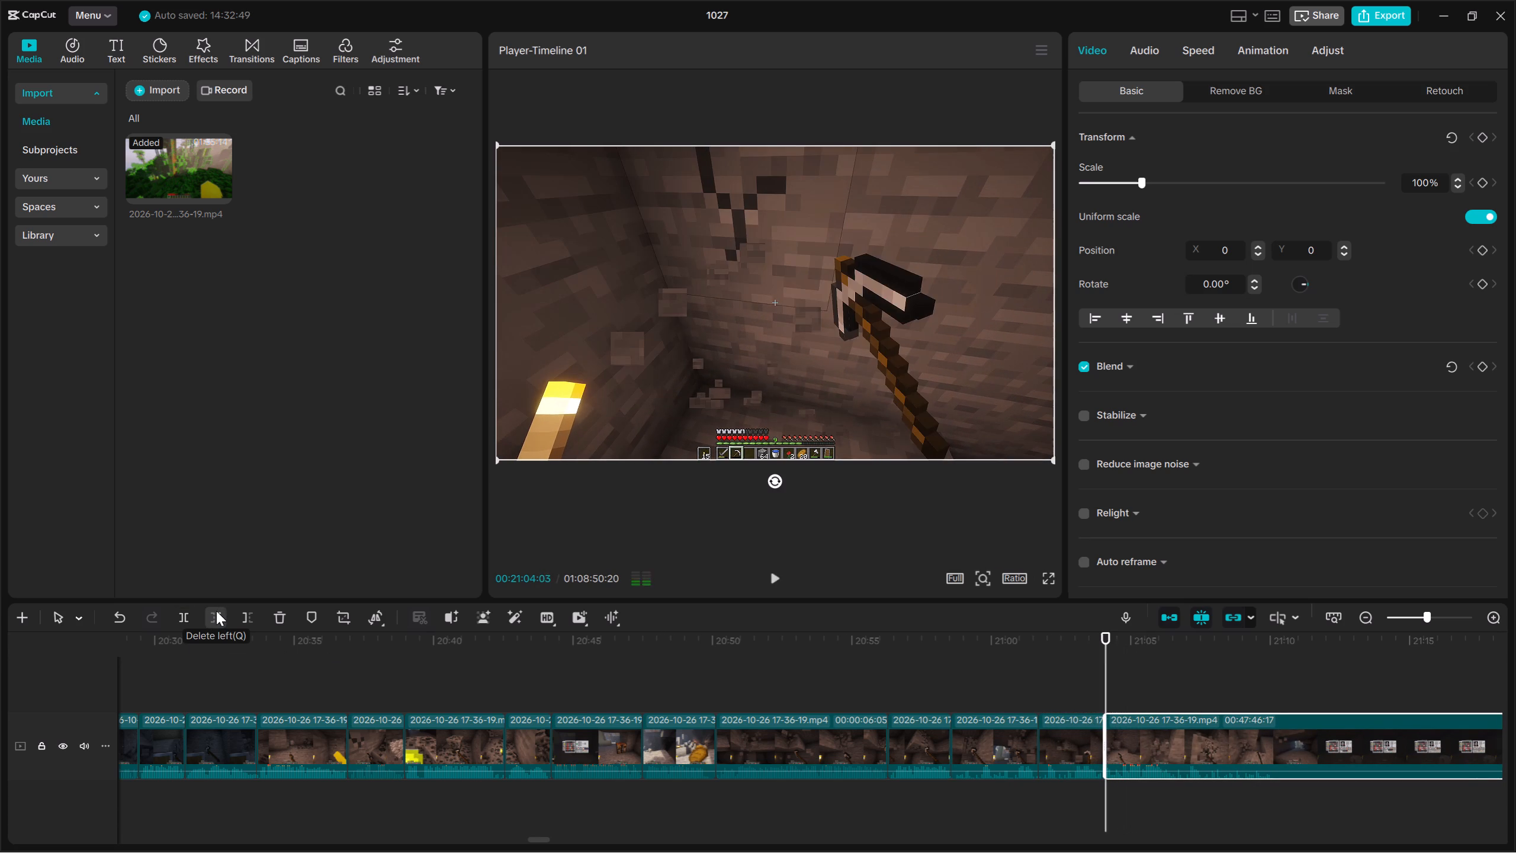
{"action": "key", "text": "space"}
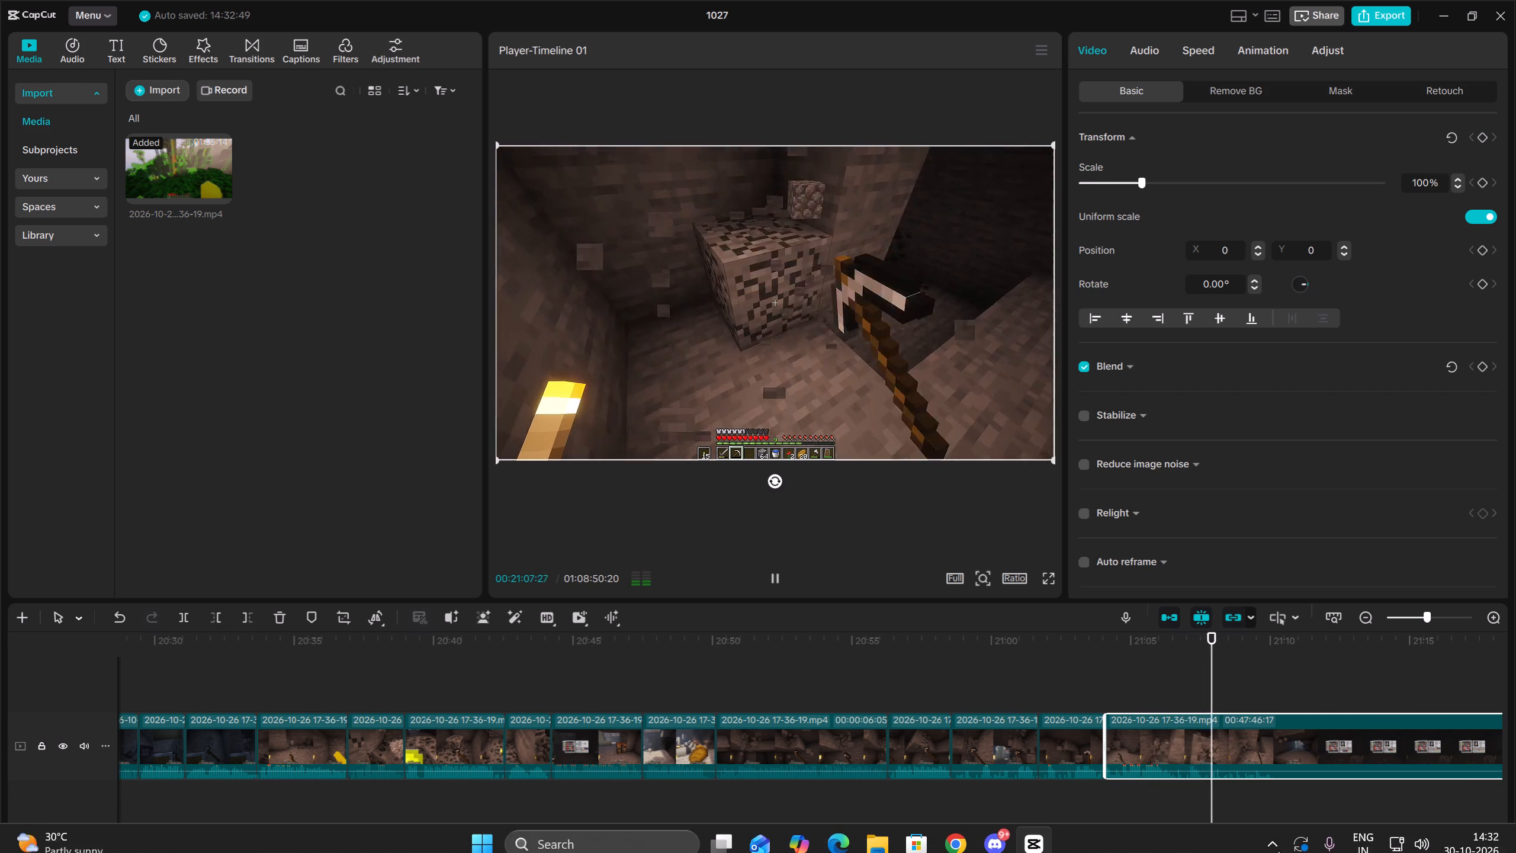
{"action": "left_click", "coordinate": [1358, 795]}
{"action": "key", "text": "space"}
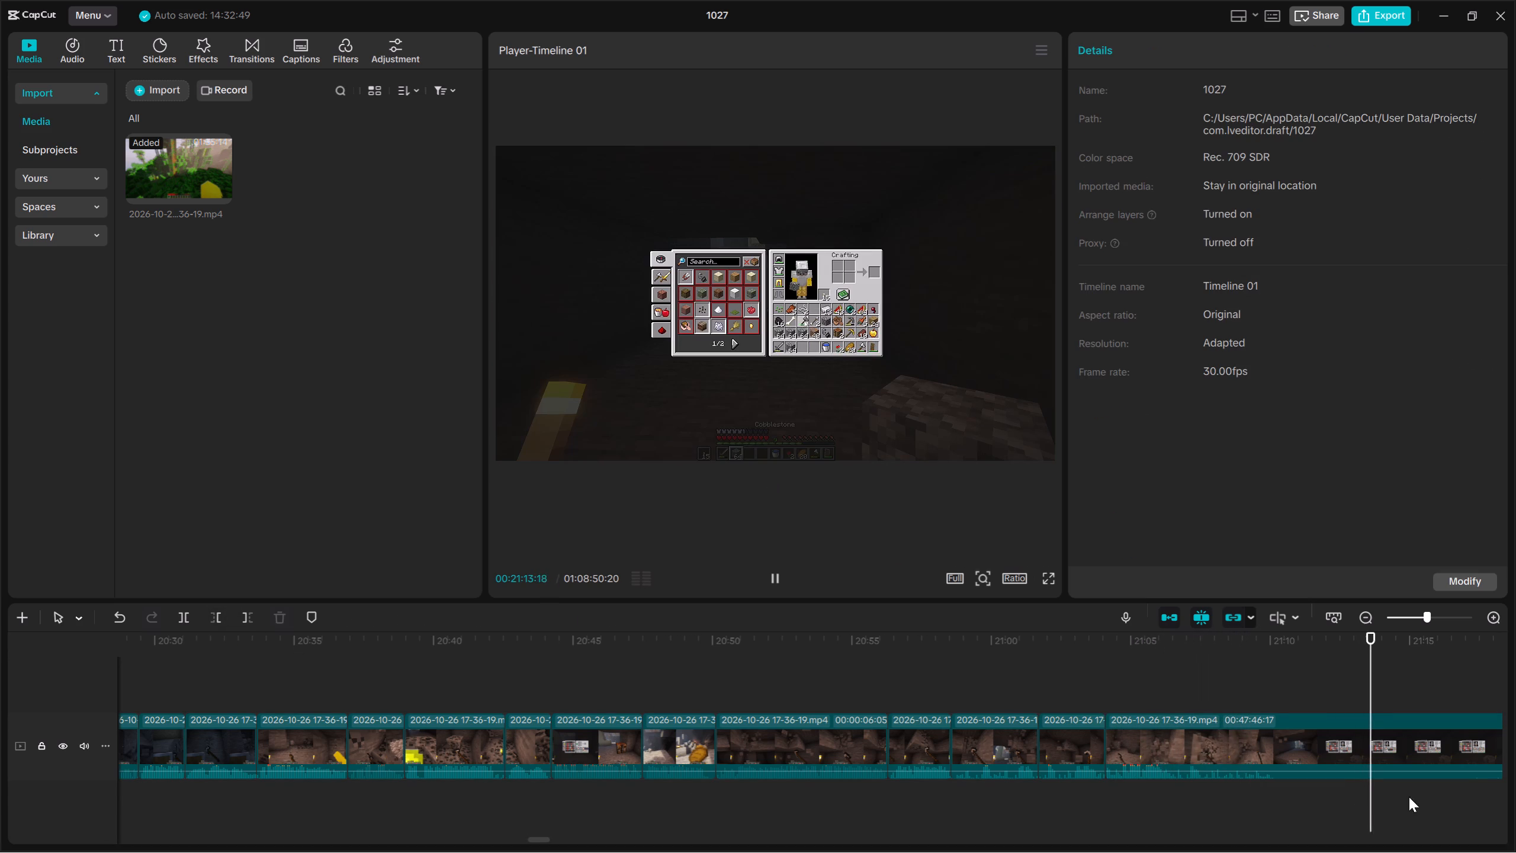
{"action": "left_click_drag", "start_coordinate": [1413, 797], "coordinate": [1515, 835]}
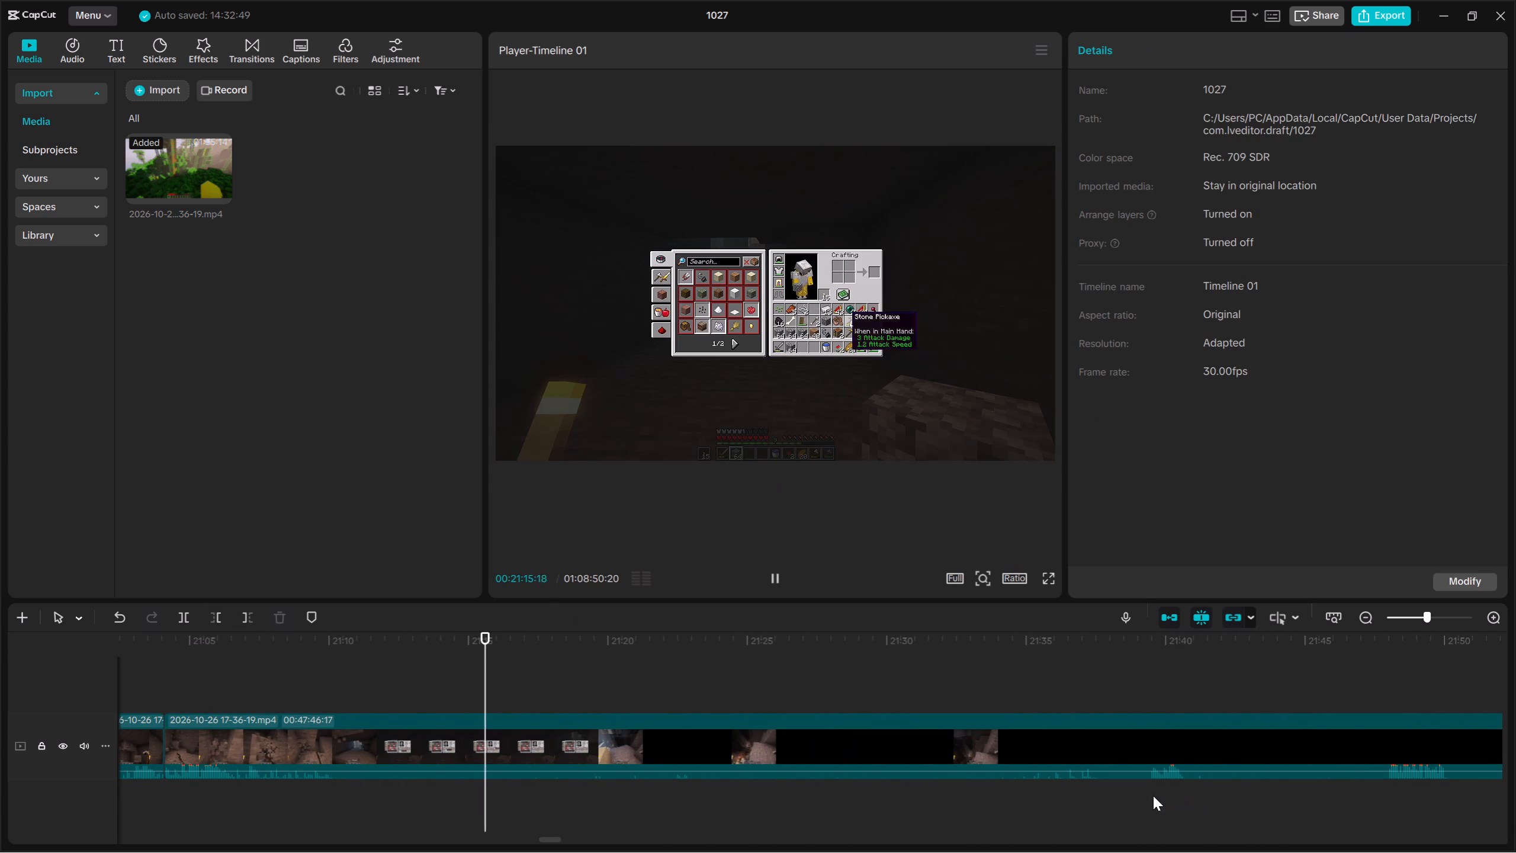
{"action": "left_click", "coordinate": [1151, 796]}
{"action": "key", "text": "space"}
{"action": "key", "text": "space"}
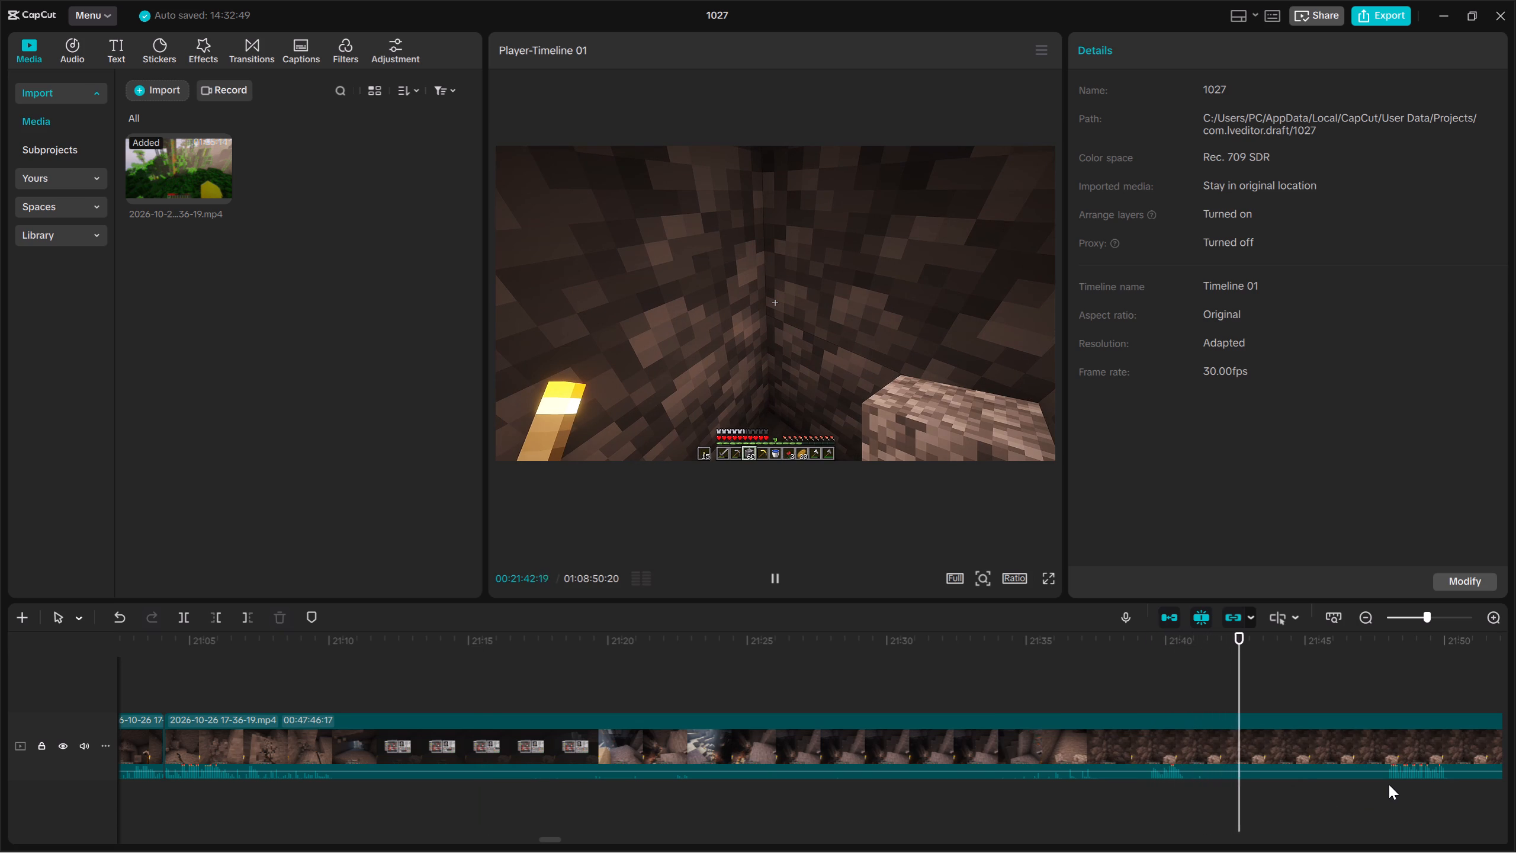
{"action": "left_click", "coordinate": [1389, 784]}
{"action": "key", "text": "space"}
{"action": "key", "text": "space"}
{"action": "left_click_drag", "start_coordinate": [1374, 806], "coordinate": [1515, 819]}
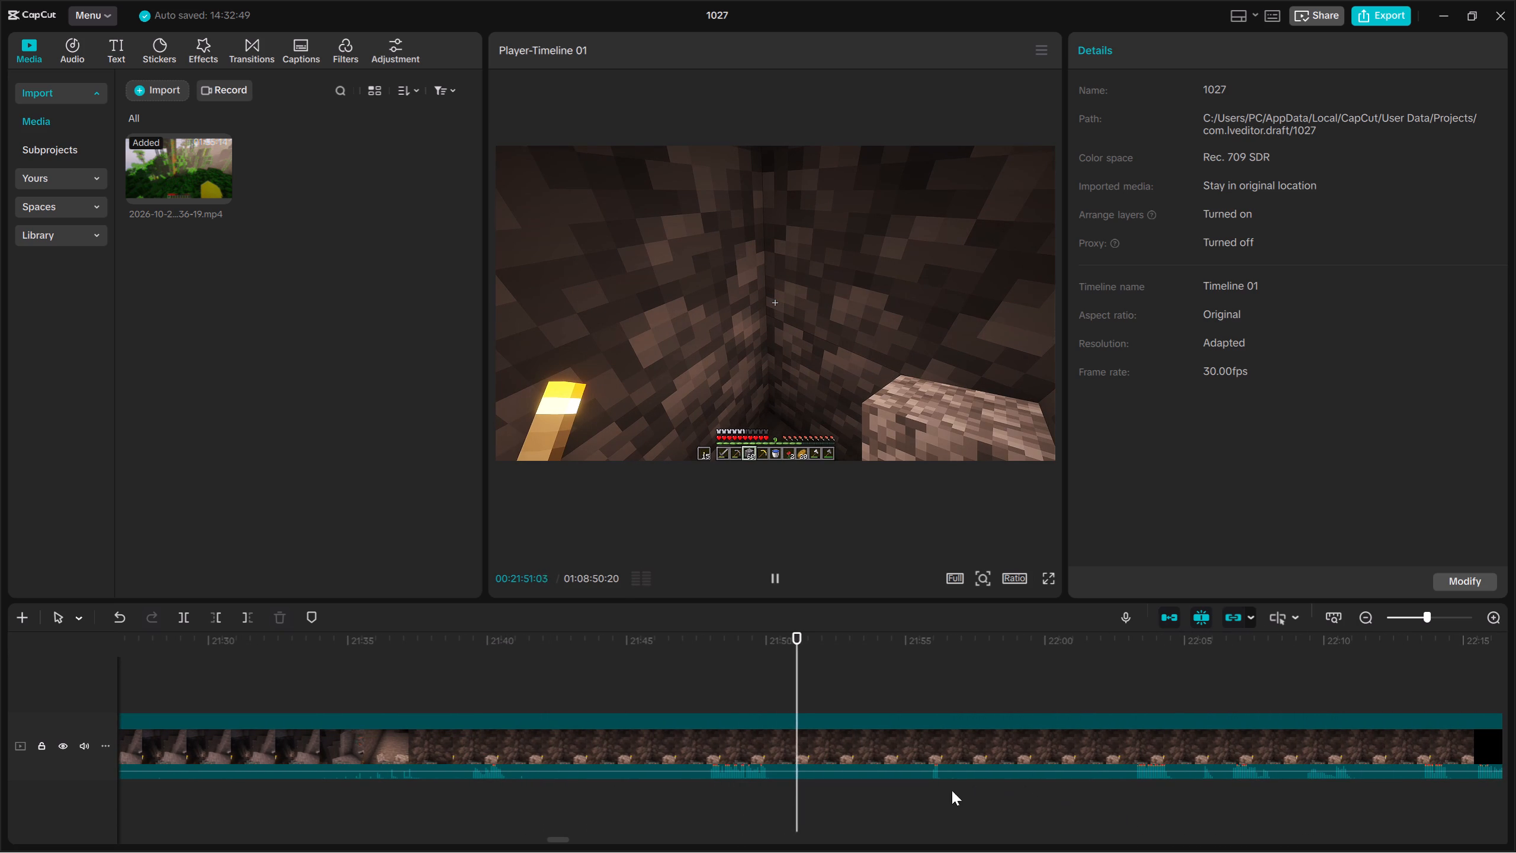
{"action": "left_click", "coordinate": [929, 787]}
{"action": "key", "text": "space"}
{"action": "key", "text": "space"}
{"action": "left_click", "coordinate": [1132, 799]}
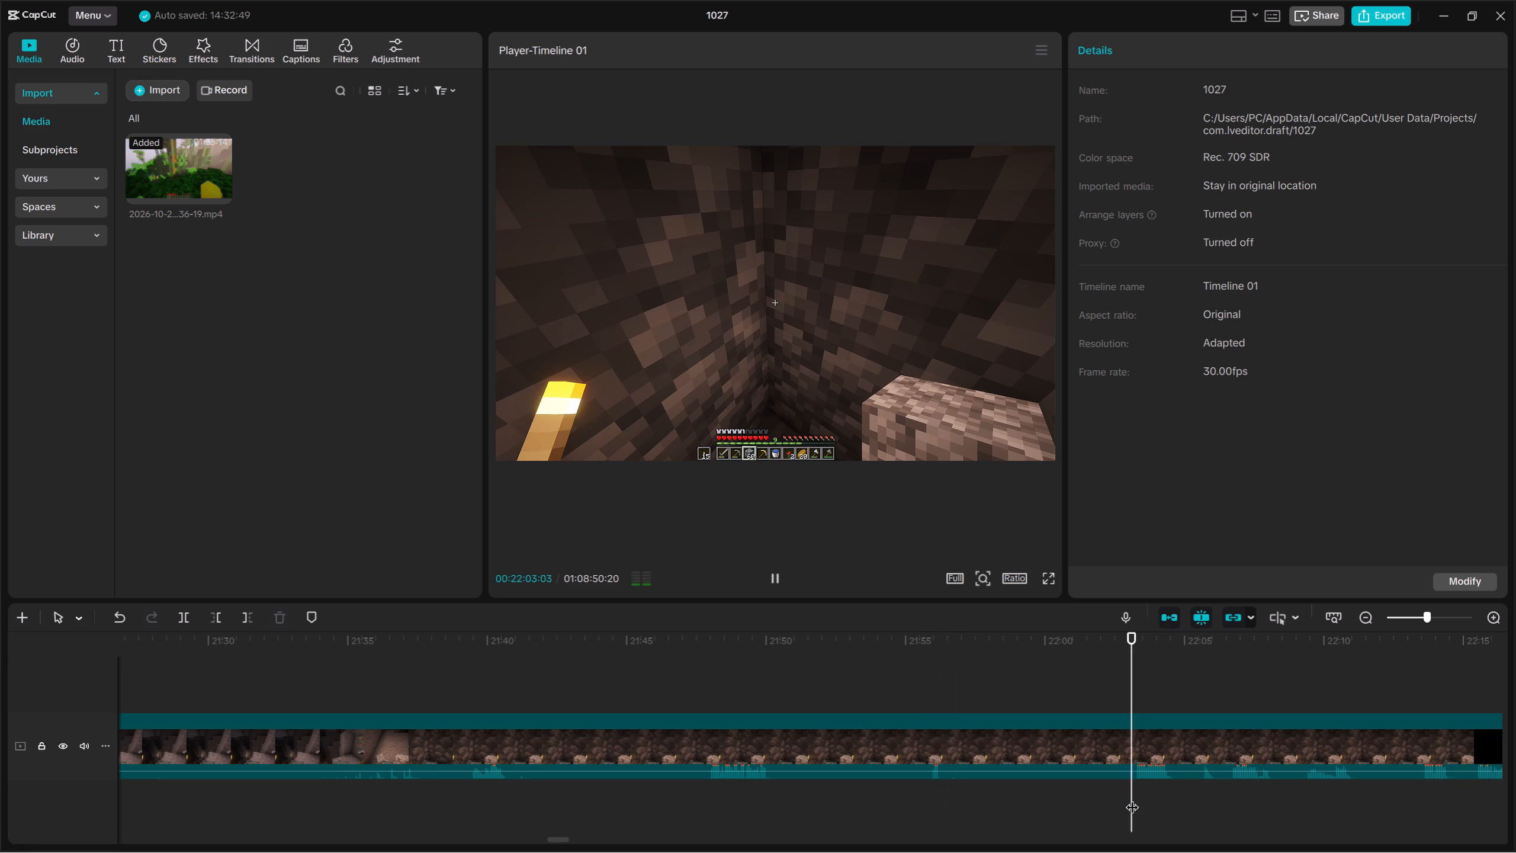
{"action": "key", "text": "space"}
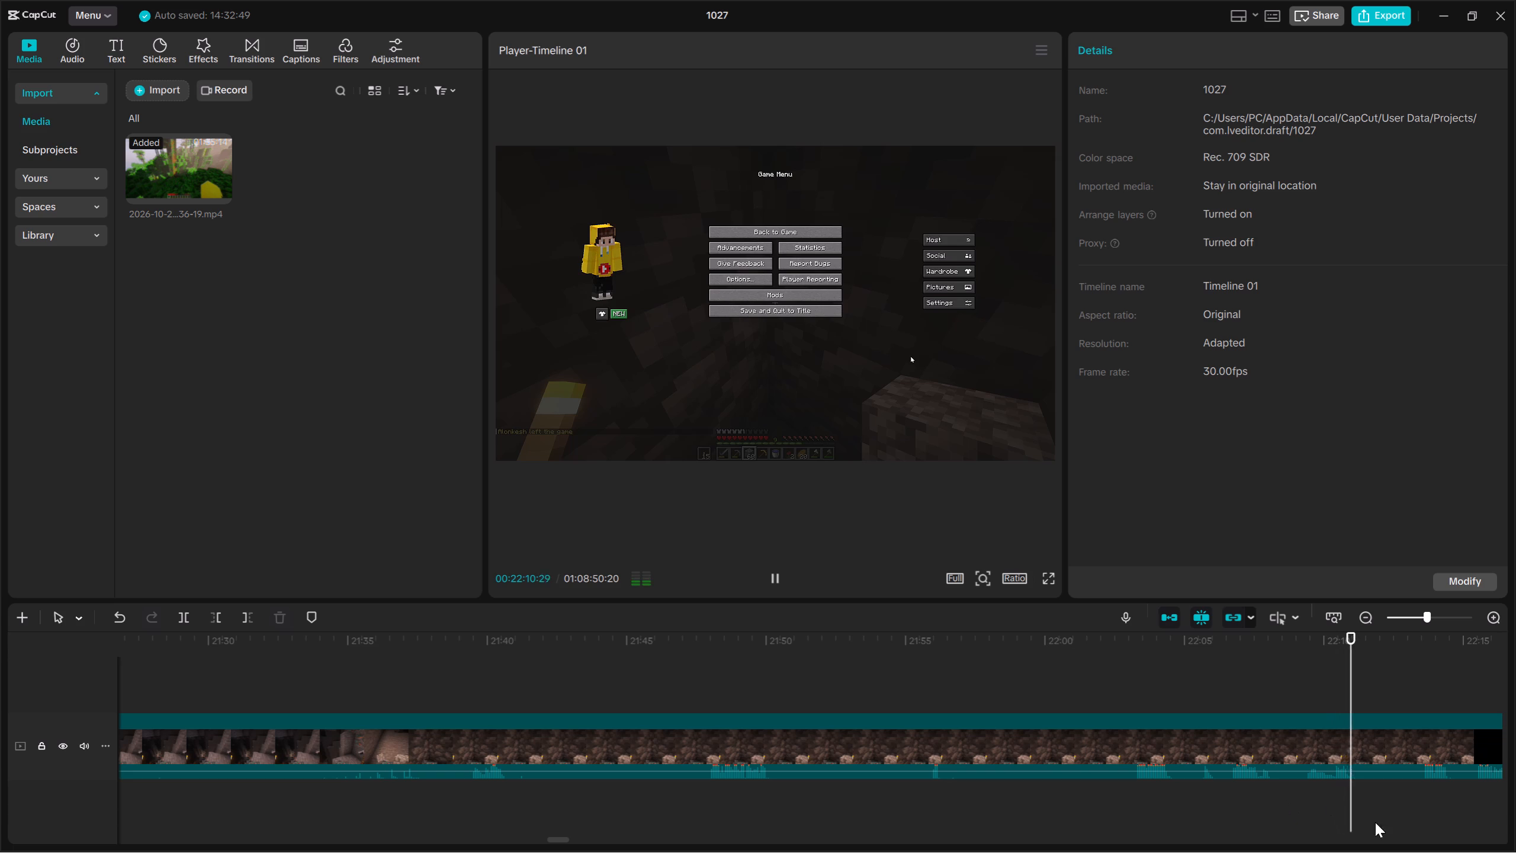
{"action": "left_click_drag", "start_coordinate": [1444, 803], "coordinate": [1448, 738]}
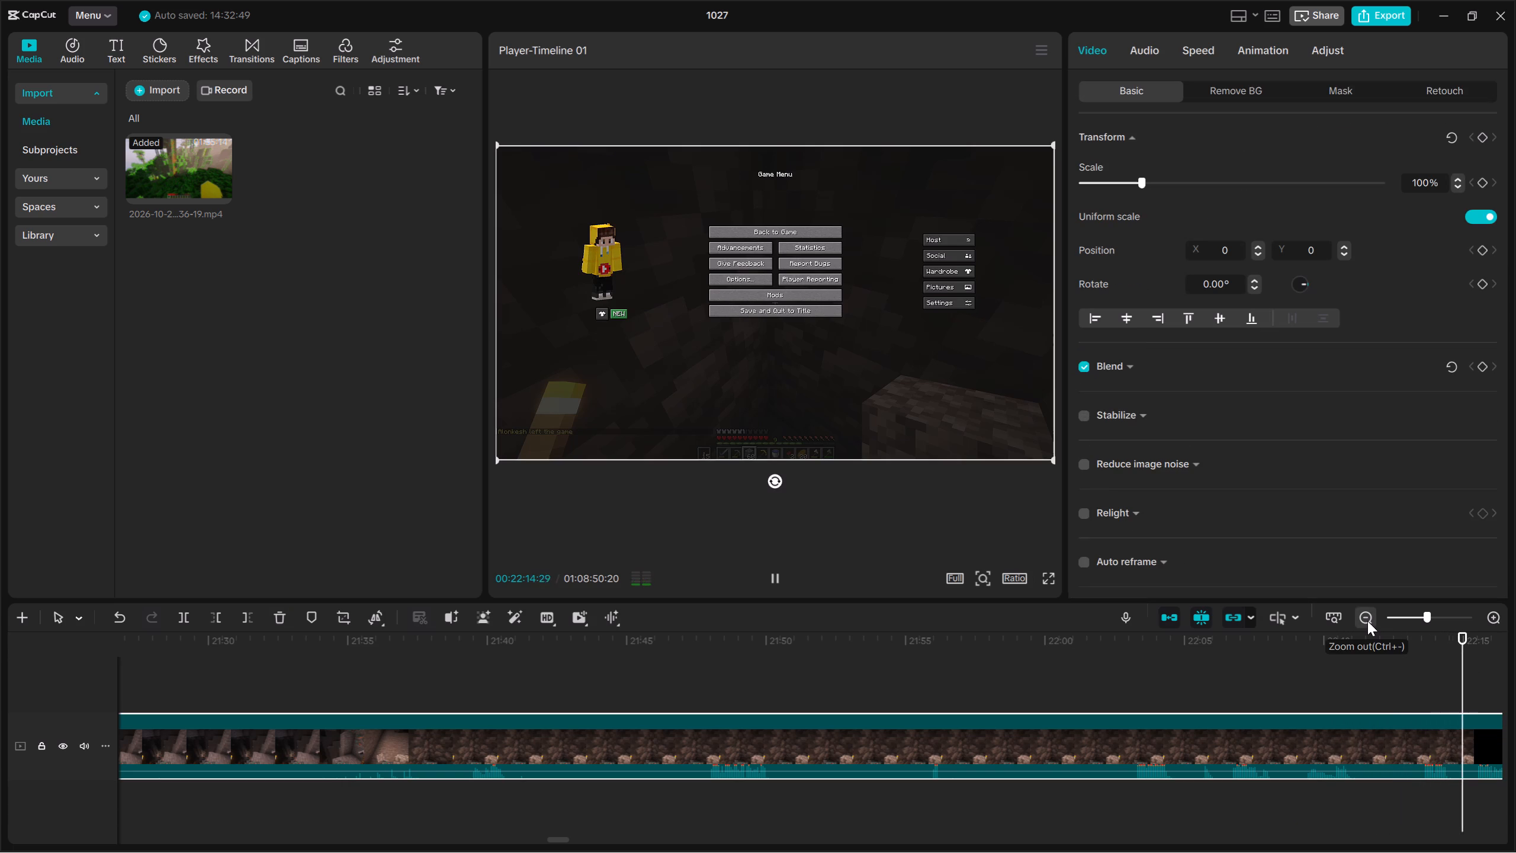
{"action": "key", "text": "space"}
{"action": "left_click", "coordinate": [217, 620]}
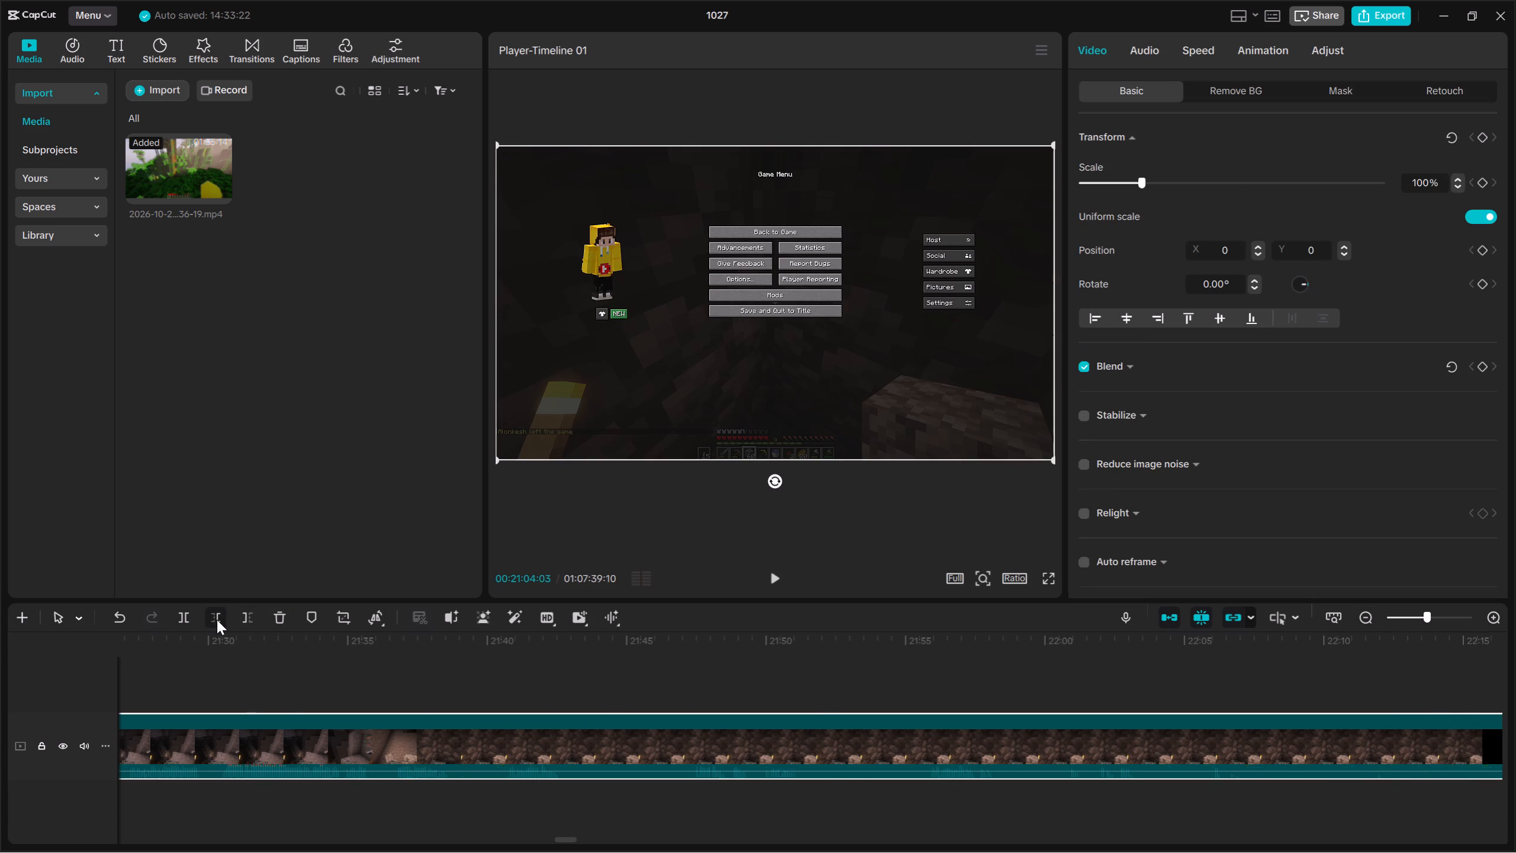
Split the game menu clip at 00:21:05:06 and trim about 13 frames off the start of the following piece.
{"action": "key", "text": "space"}
{"action": "key", "text": "space"}
{"action": "left_click", "coordinate": [185, 616]}
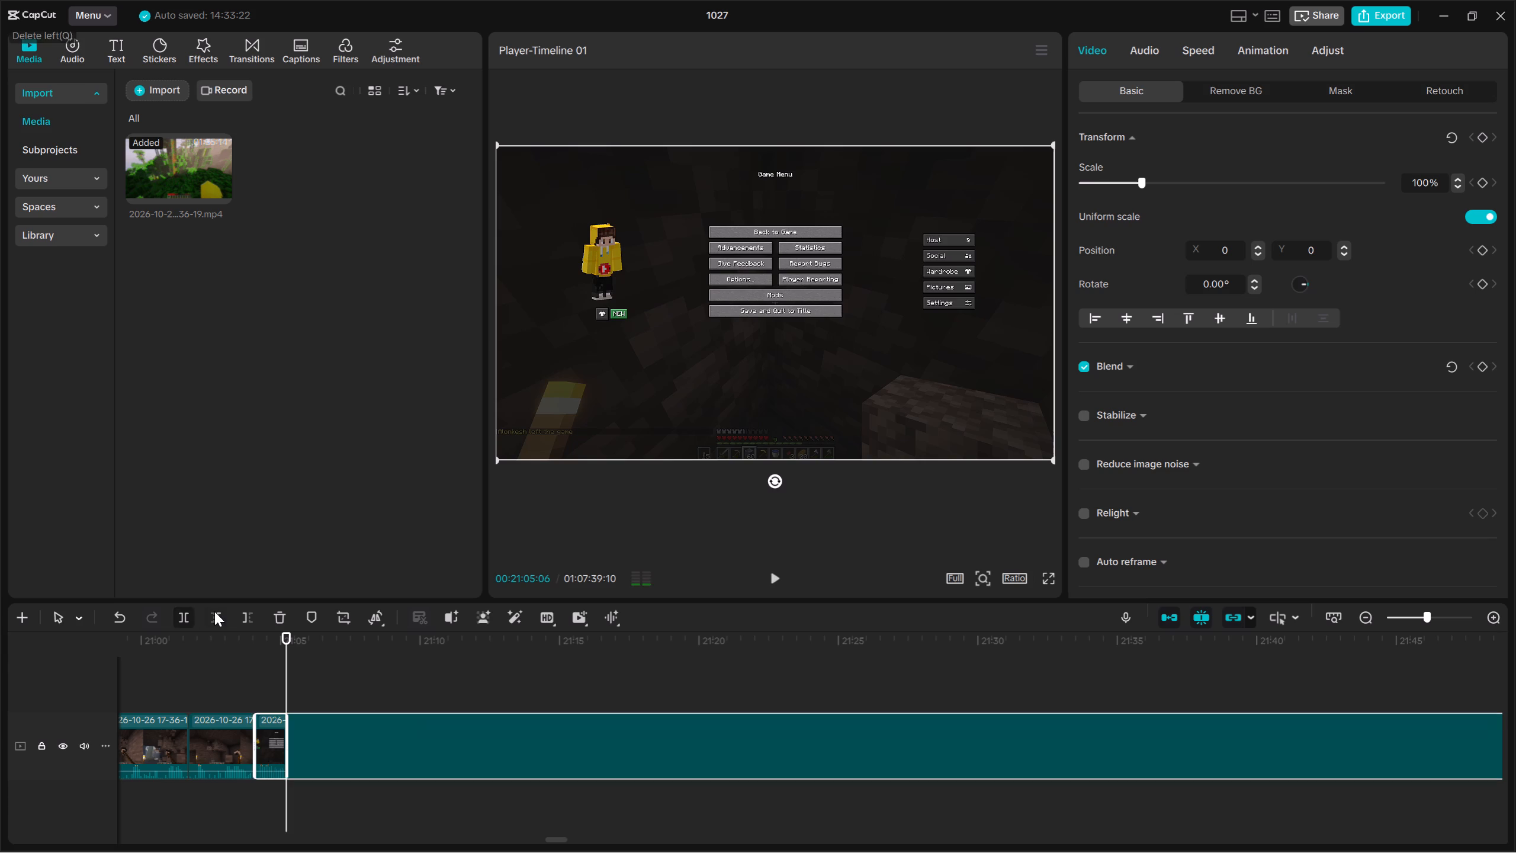
{"action": "key", "text": "space"}
{"action": "left_click", "coordinate": [214, 611]}
Delete the short game menu piece between 00:21:04:03 and 00:21:05:06.
{"action": "key", "text": "space"}
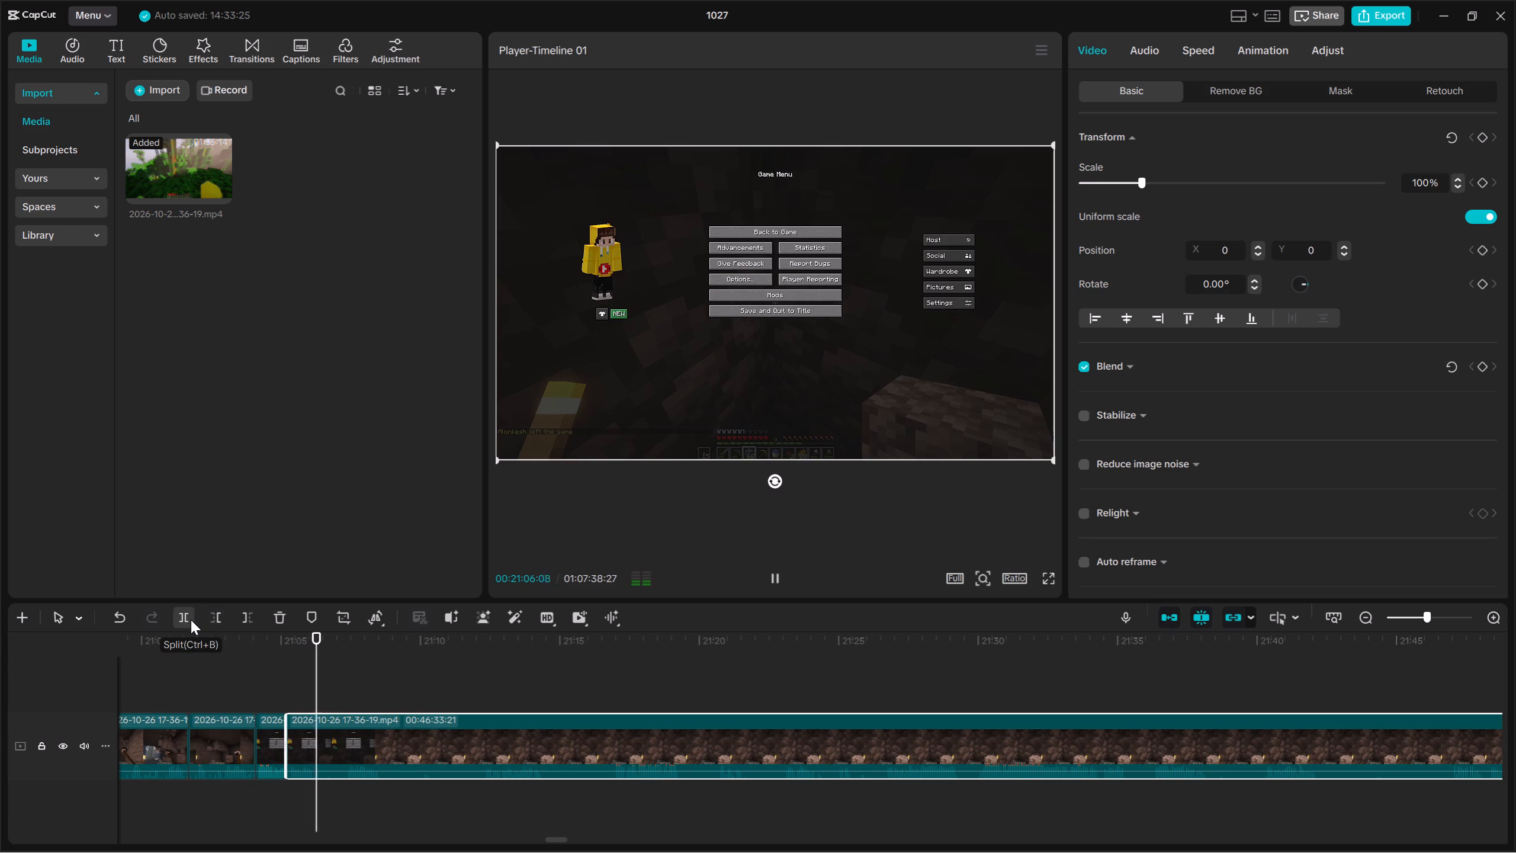
{"action": "left_click", "coordinate": [272, 752]}
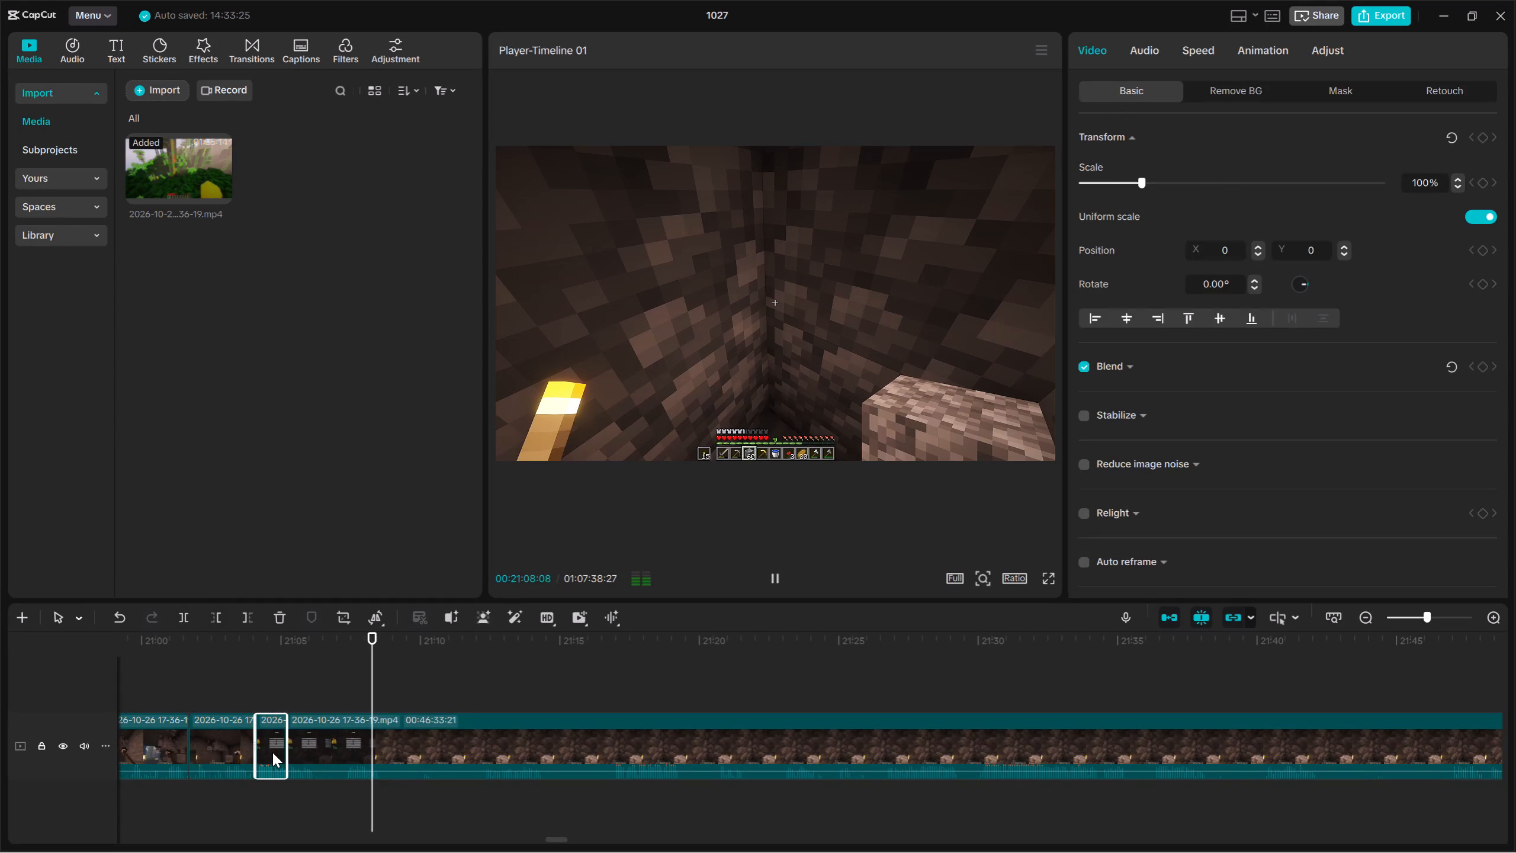
{"action": "key", "text": "Delete"}
Review the idle cave footage with the held torch from about 00:21:08 to 00:21:46, sampling successive points.
{"action": "key", "text": "space"}
{"action": "left_click", "coordinate": [580, 787]}
{"action": "key", "text": "space"}
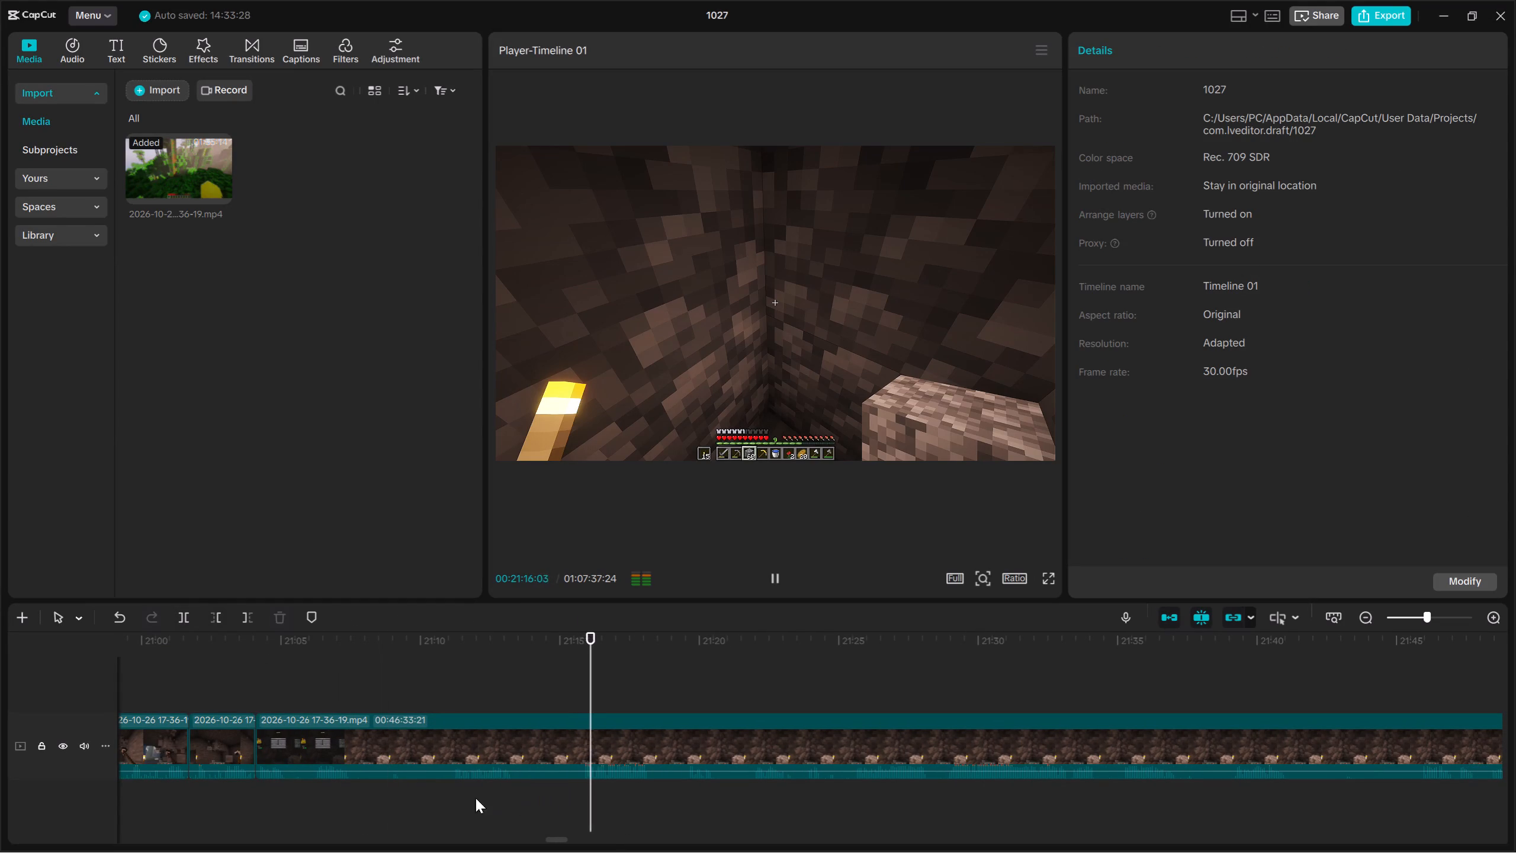
{"action": "left_click", "coordinate": [677, 791]}
{"action": "key", "text": "space"}
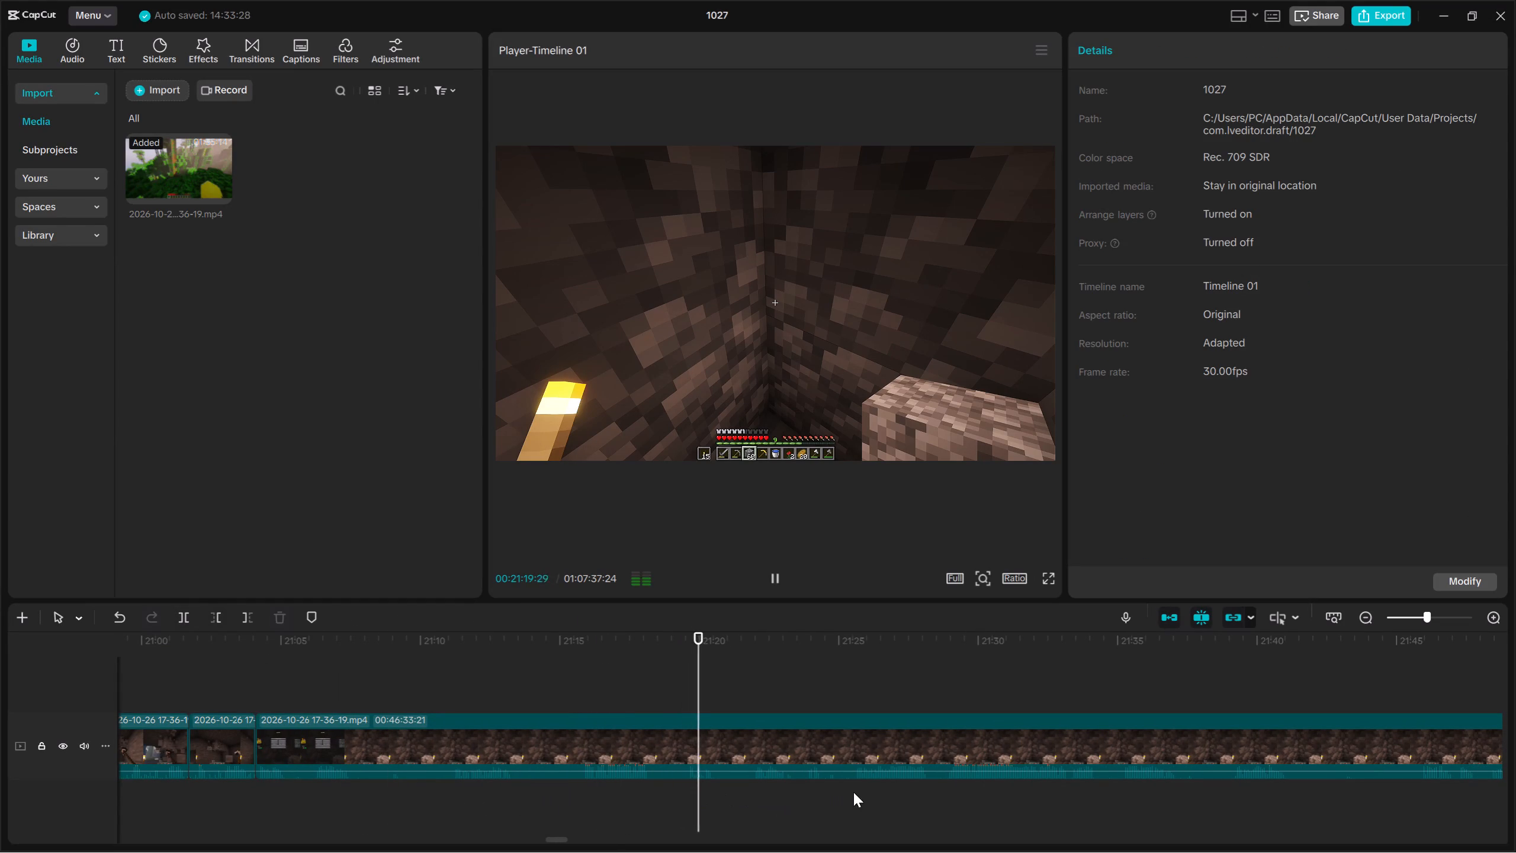
{"action": "left_click", "coordinate": [853, 791]}
{"action": "key", "text": "space"}
{"action": "key", "text": "space"}
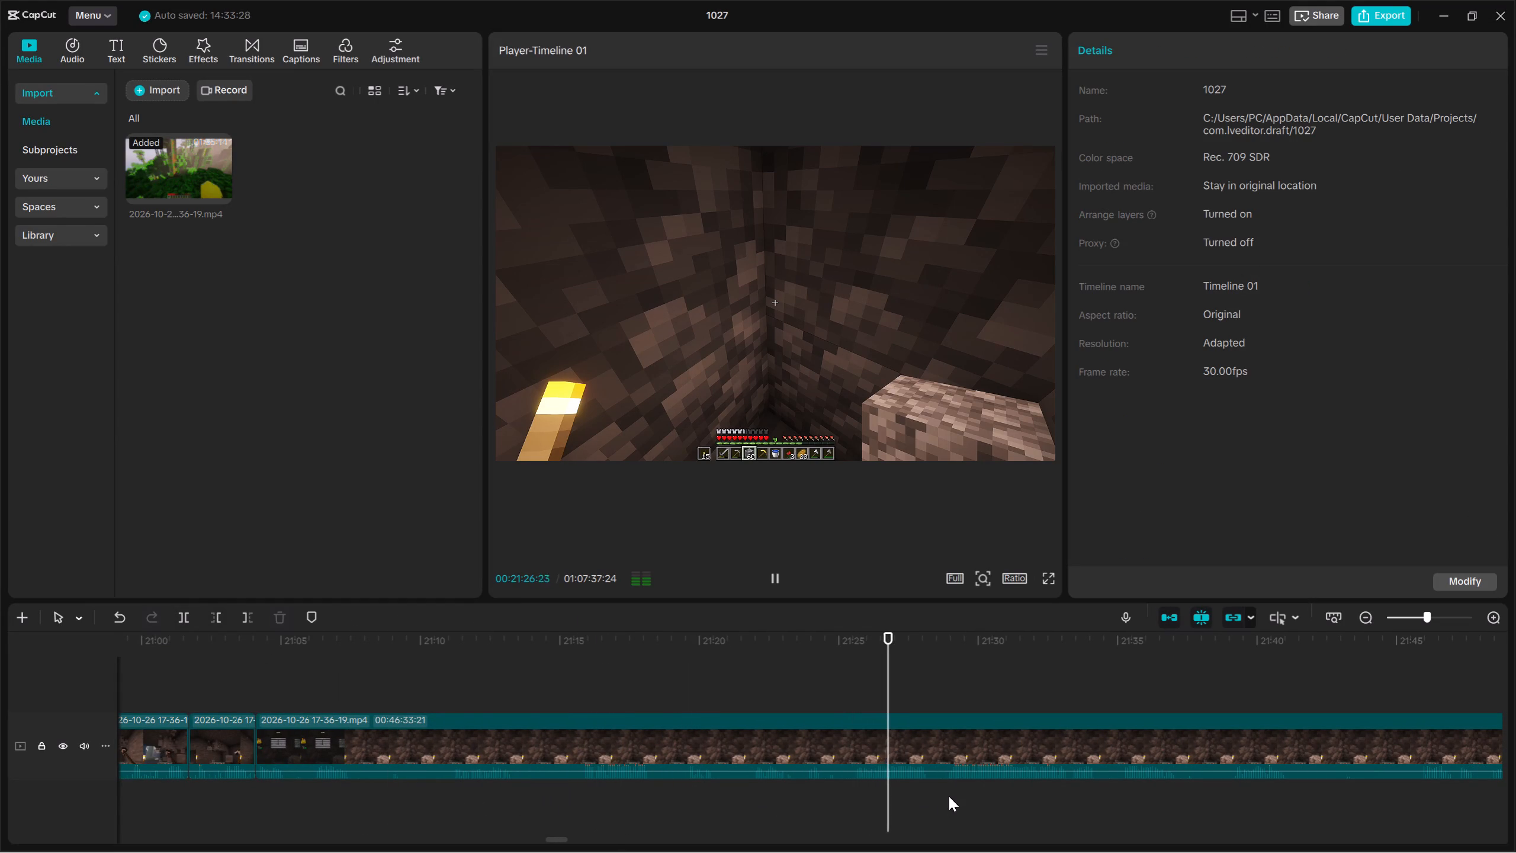
{"action": "left_click", "coordinate": [949, 796]}
{"action": "key", "text": "space"}
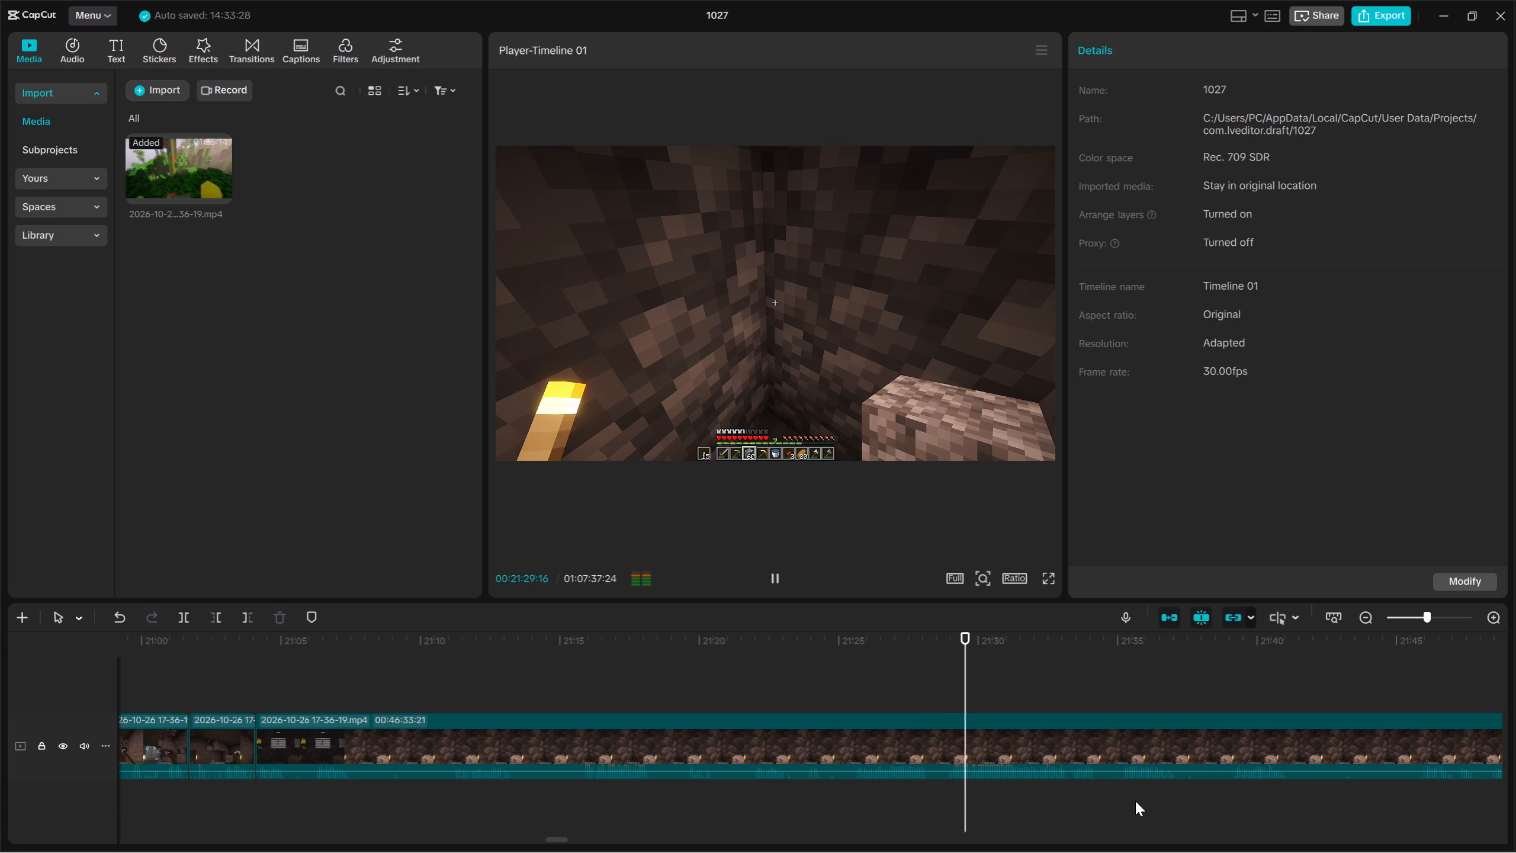
{"action": "left_click", "coordinate": [1119, 799]}
{"action": "key", "text": "space"}
{"action": "left_click", "coordinate": [1233, 793]}
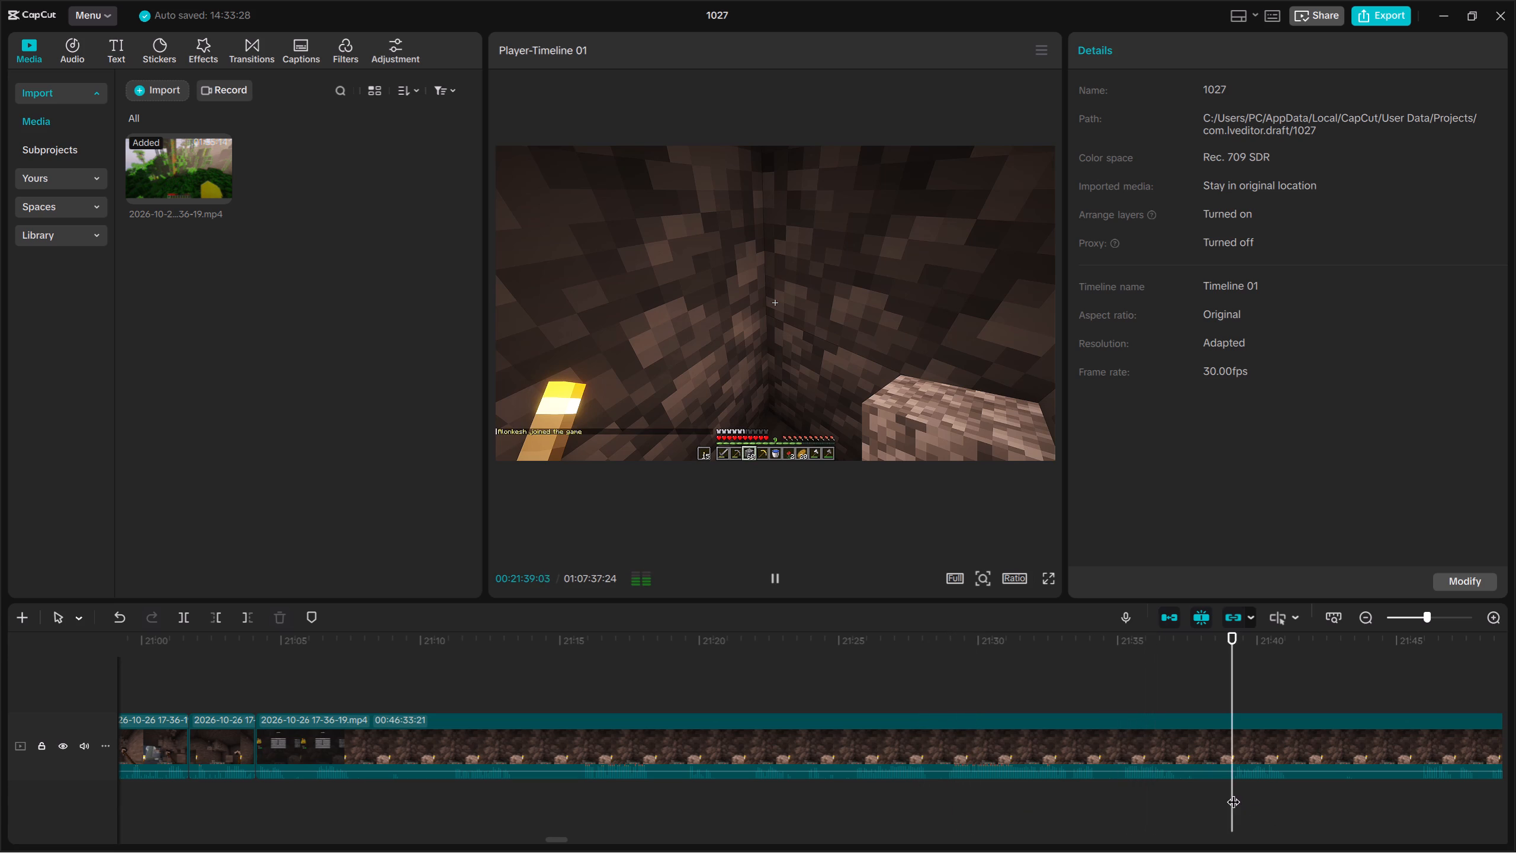
{"action": "key", "text": "space"}
{"action": "left_click", "coordinate": [1418, 790]}
{"action": "key", "text": "space"}
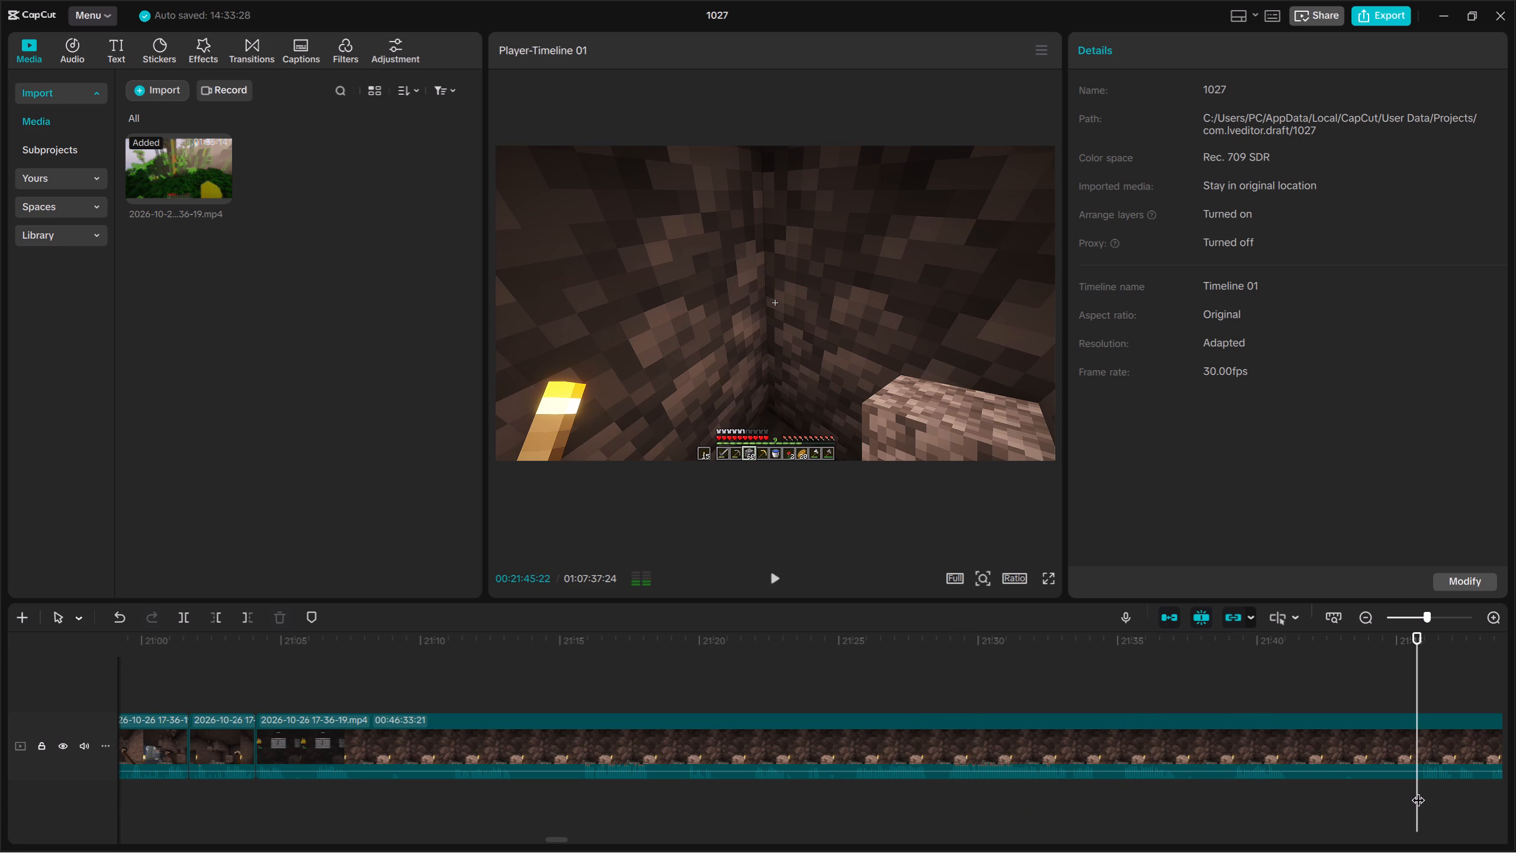
{"action": "key", "text": "space"}
Find the end of the idle cave footage and trim the long clip's start up to the inventory screen at about 00:25:24.
{"action": "left_click_drag", "start_coordinate": [1360, 803], "coordinate": [1515, 805]}
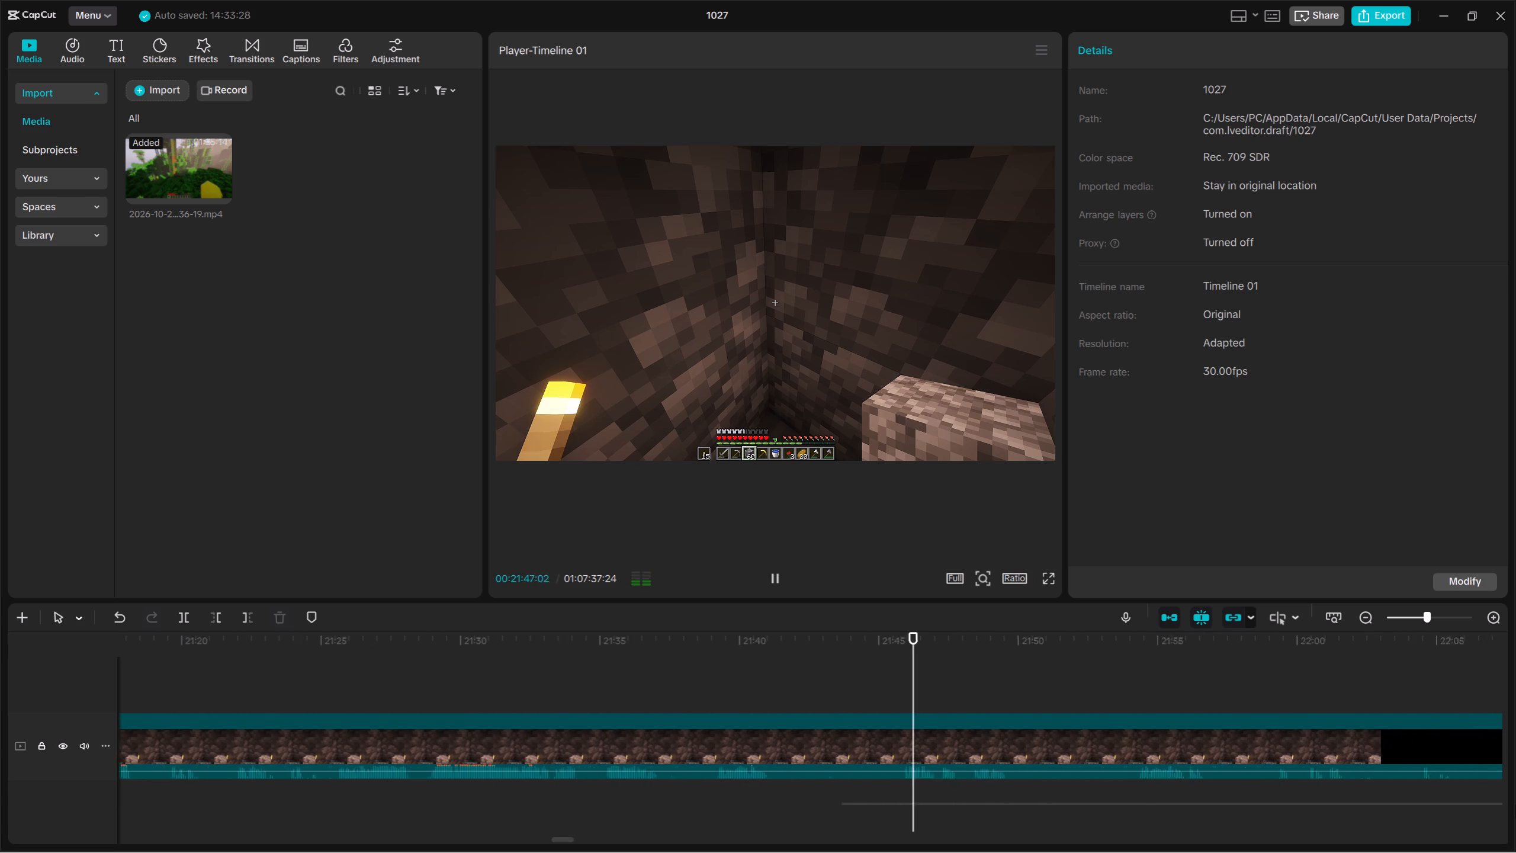
{"action": "left_click_drag", "start_coordinate": [1515, 805], "coordinate": [1515, 806]}
{"action": "scroll", "coordinate": [1170, 816], "scroll_direction": "down", "scroll_amount": 13, "text": "ctrl"}
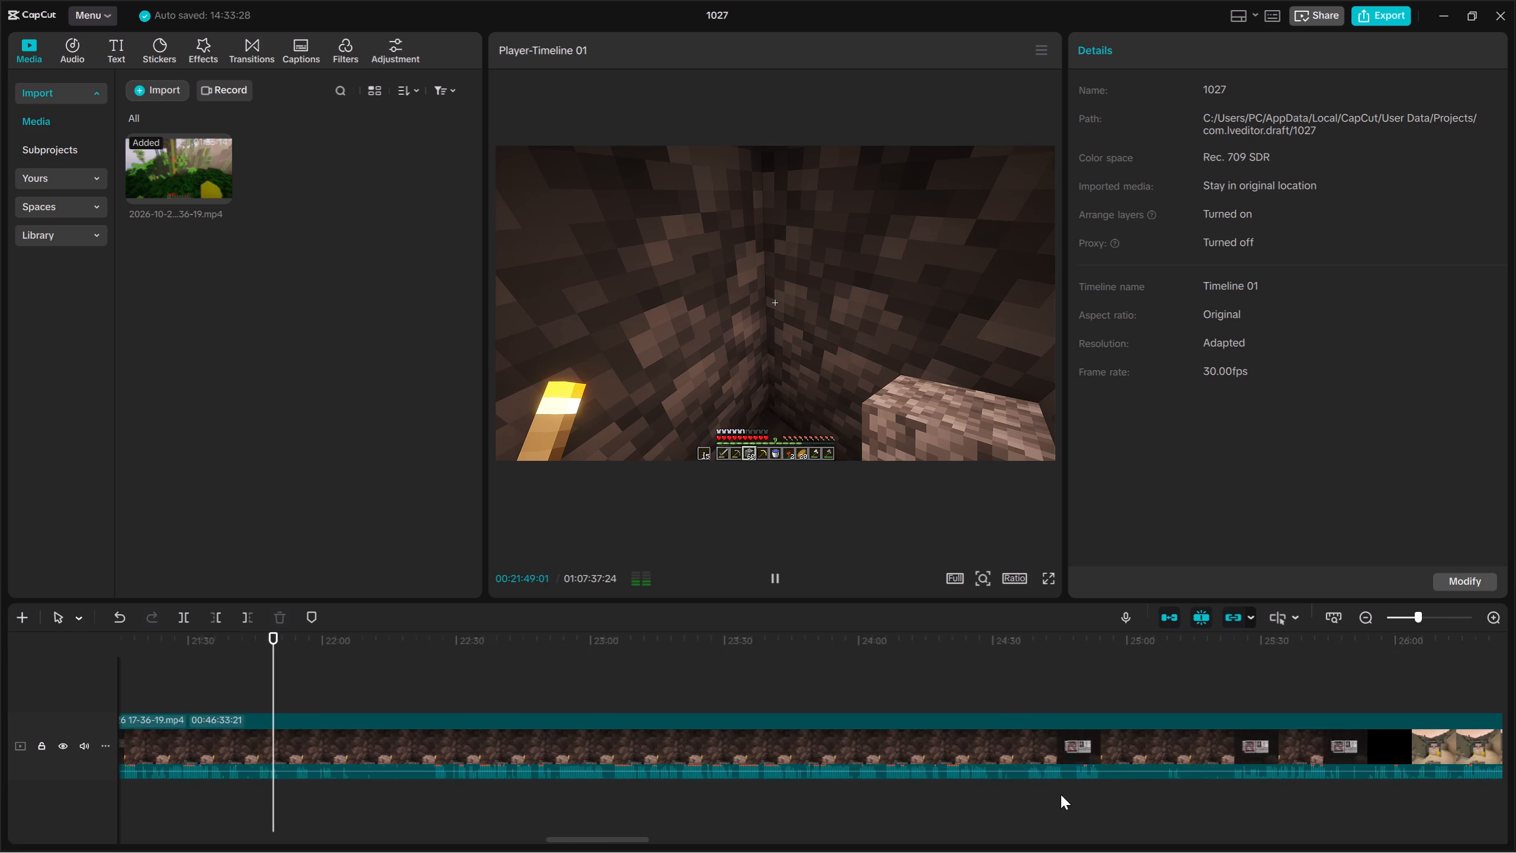
{"action": "scroll", "coordinate": [1061, 794], "scroll_direction": "down", "scroll_amount": 2, "text": "ctrl"}
{"action": "left_click", "coordinate": [391, 792]}
{"action": "key", "text": "space"}
{"action": "key", "text": "space"}
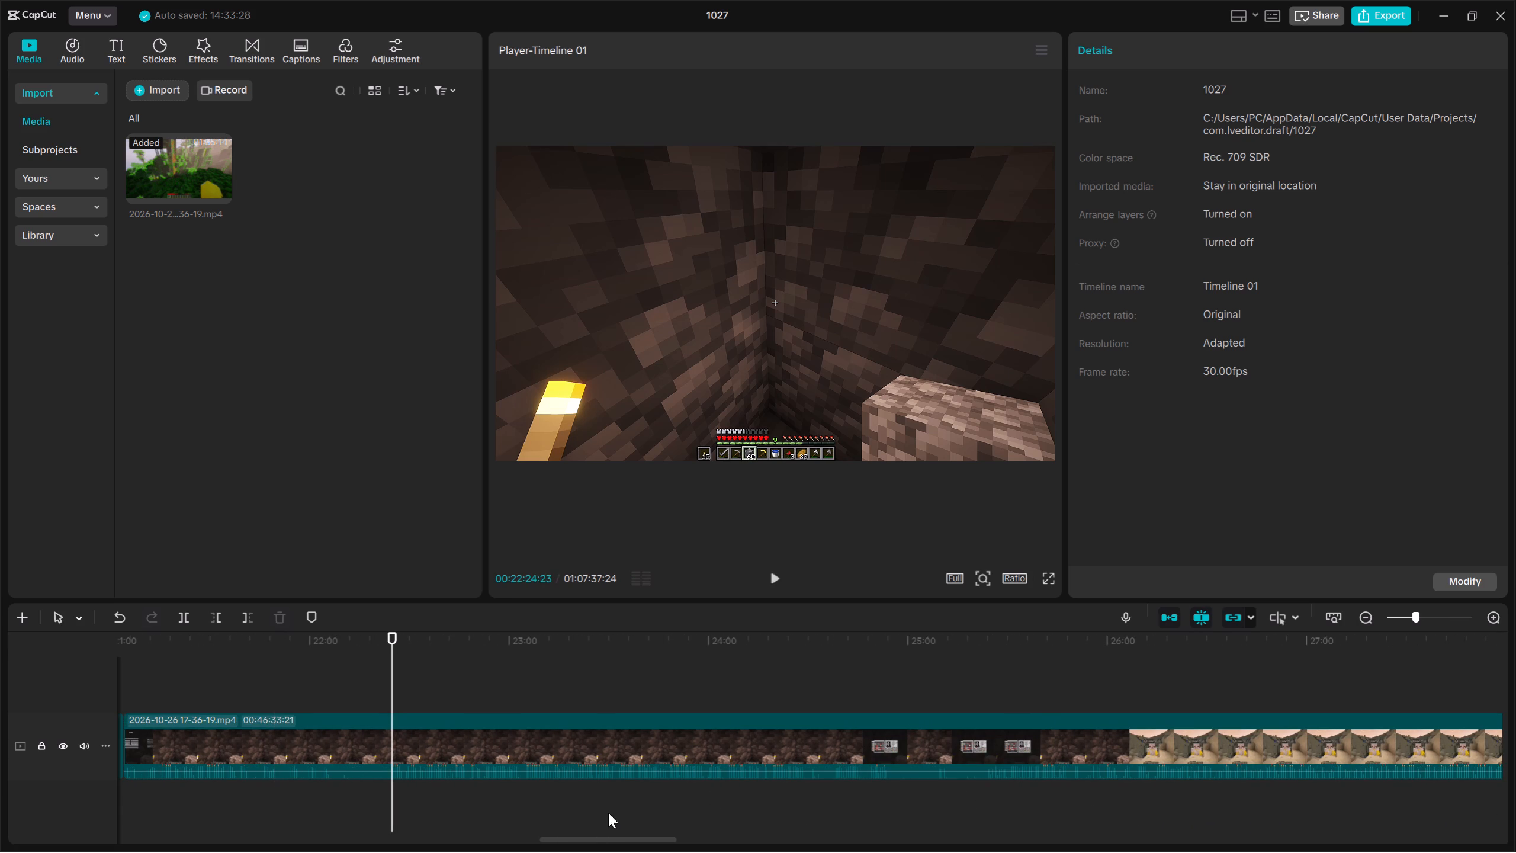
{"action": "left_click", "coordinate": [982, 793]}
{"action": "key", "text": "space"}
{"action": "key", "text": "space"}
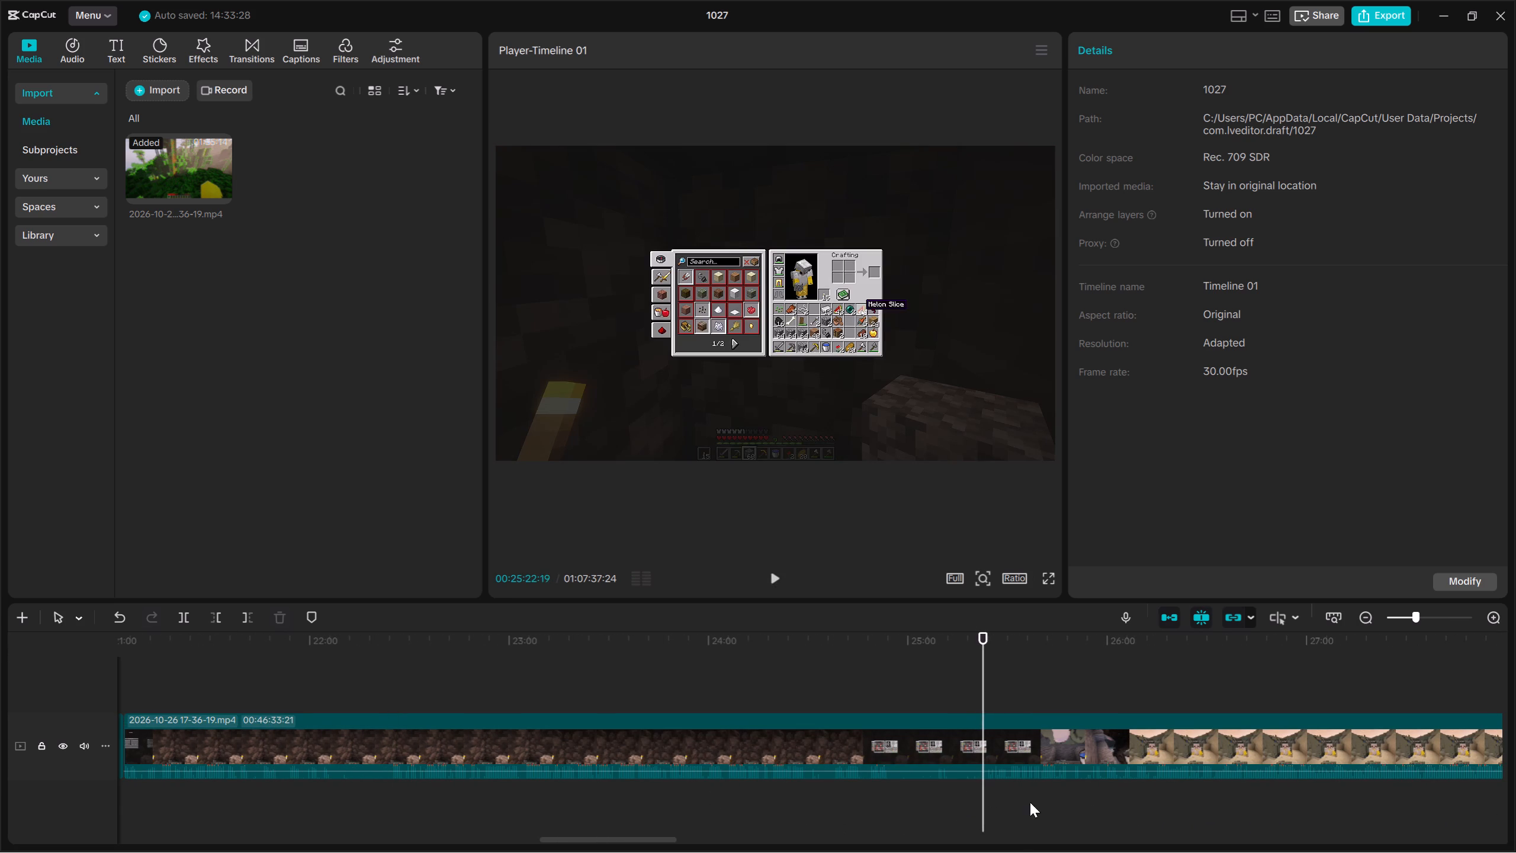
{"action": "left_click", "coordinate": [1029, 801]}
{"action": "key", "text": "space"}
{"action": "left_click", "coordinate": [1011, 797]}
{"action": "left_click_drag", "start_coordinate": [1011, 797], "coordinate": [985, 799]}
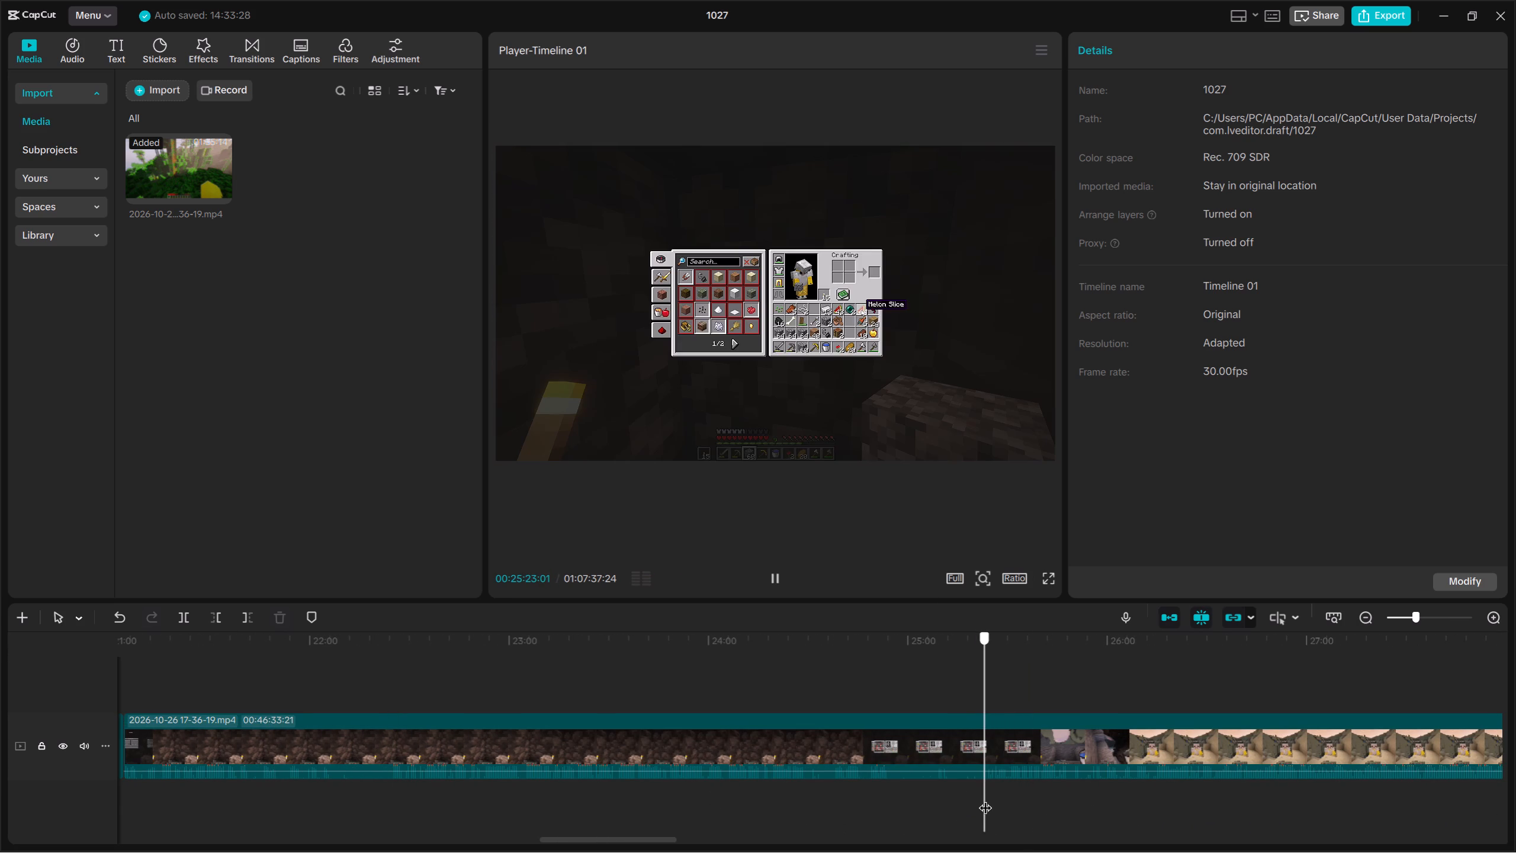
{"action": "key", "text": "space"}
{"action": "key", "text": "space"}
{"action": "left_click_drag", "start_coordinate": [1056, 813], "coordinate": [1082, 688]}
{"action": "left_click", "coordinate": [223, 621]}
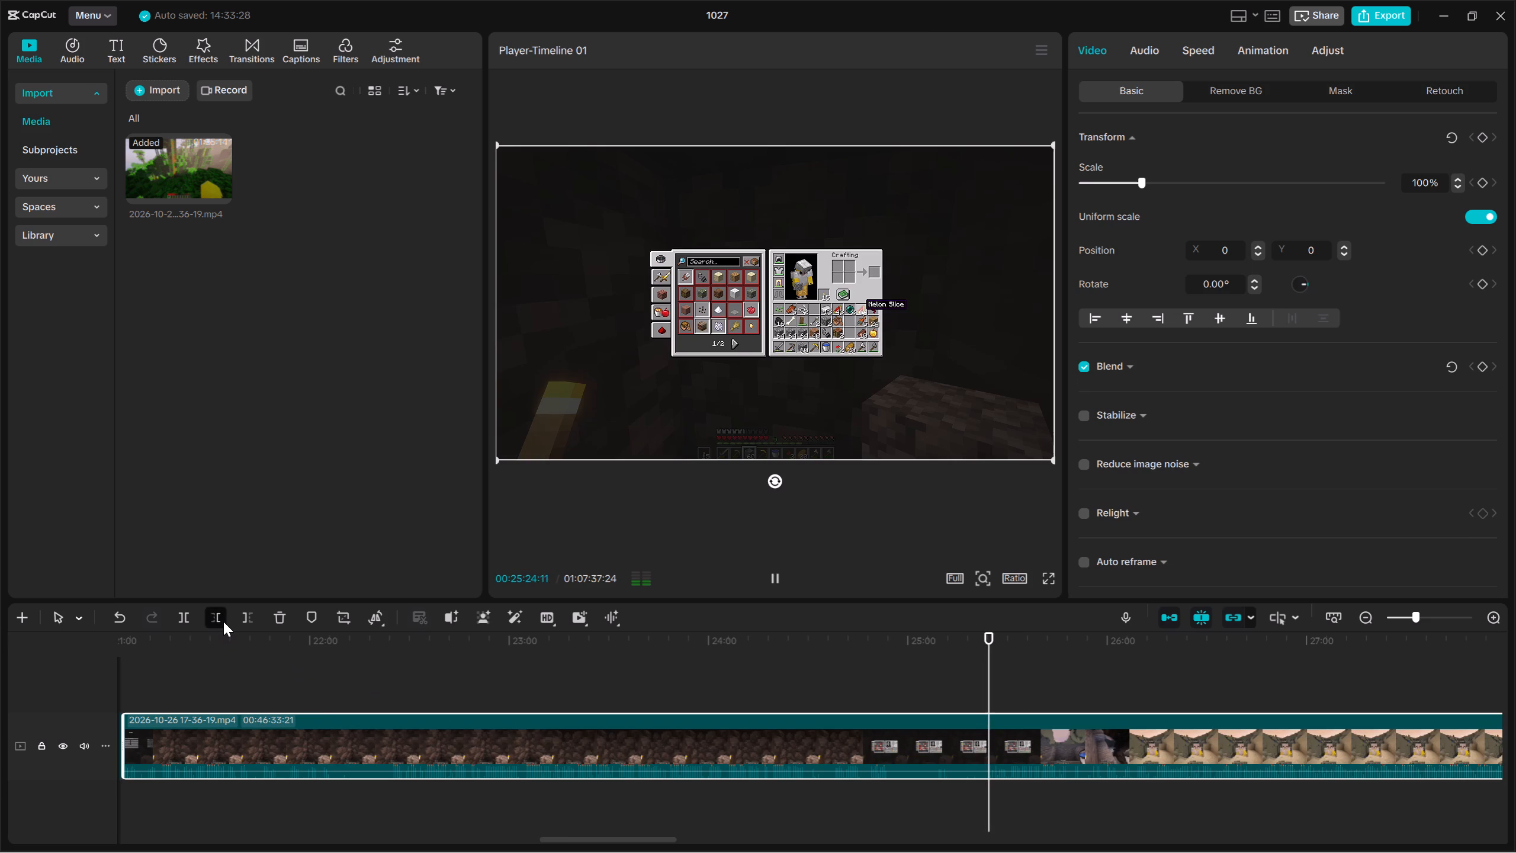
Trim about another 6 seconds off the start of the same long clip, past the inventory footage.
{"action": "key", "text": "space"}
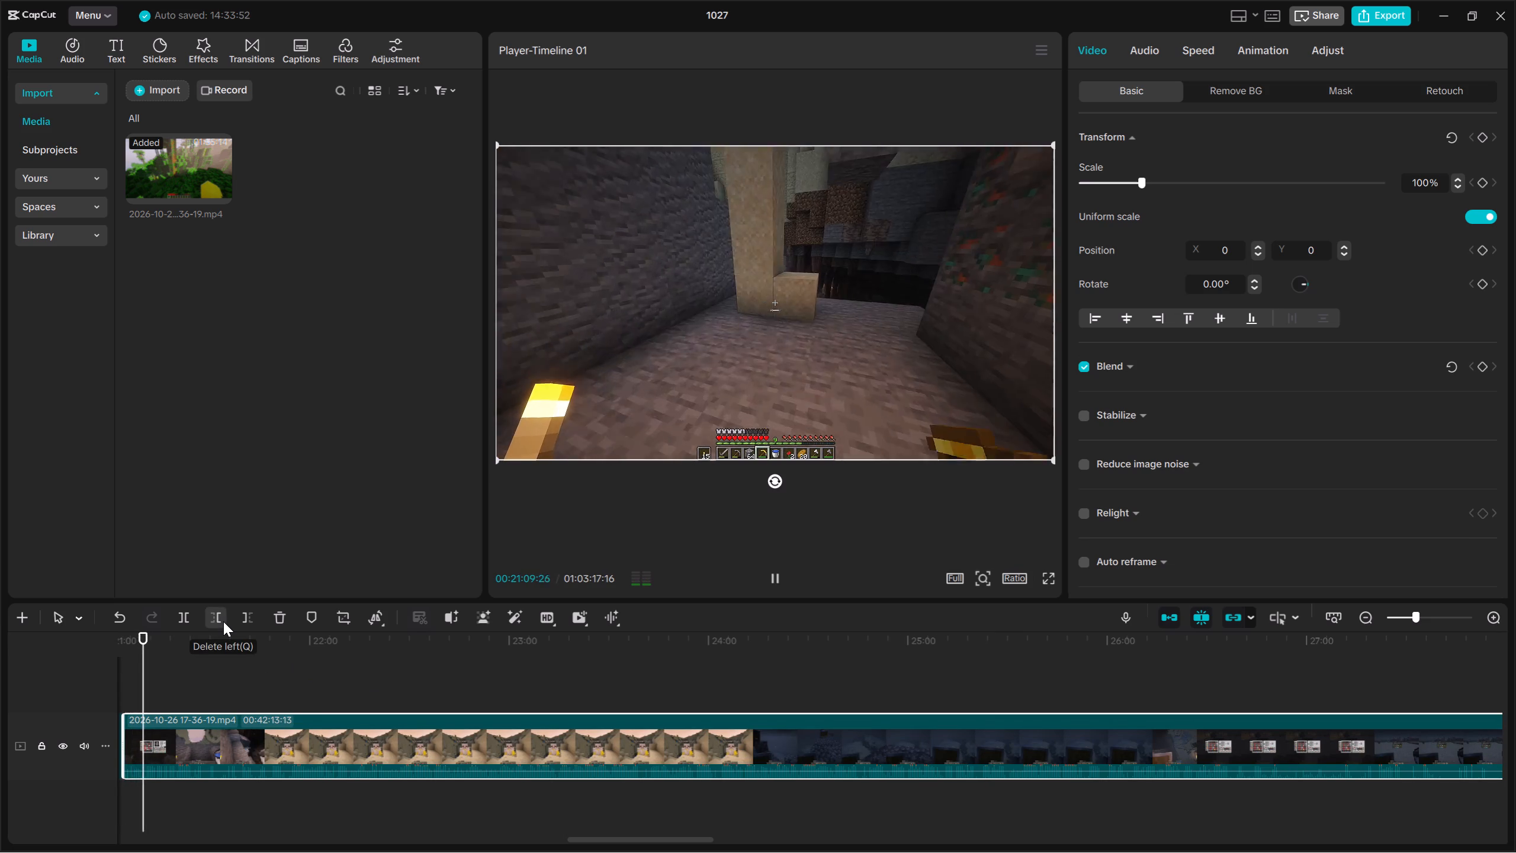
{"action": "left_click", "coordinate": [223, 621]}
Split the long clip at about 00:21:07:04 and trim about 1.6 seconds off the start of the following piece.
{"action": "key", "text": "space"}
{"action": "triple_click", "coordinate": [1495, 619]}
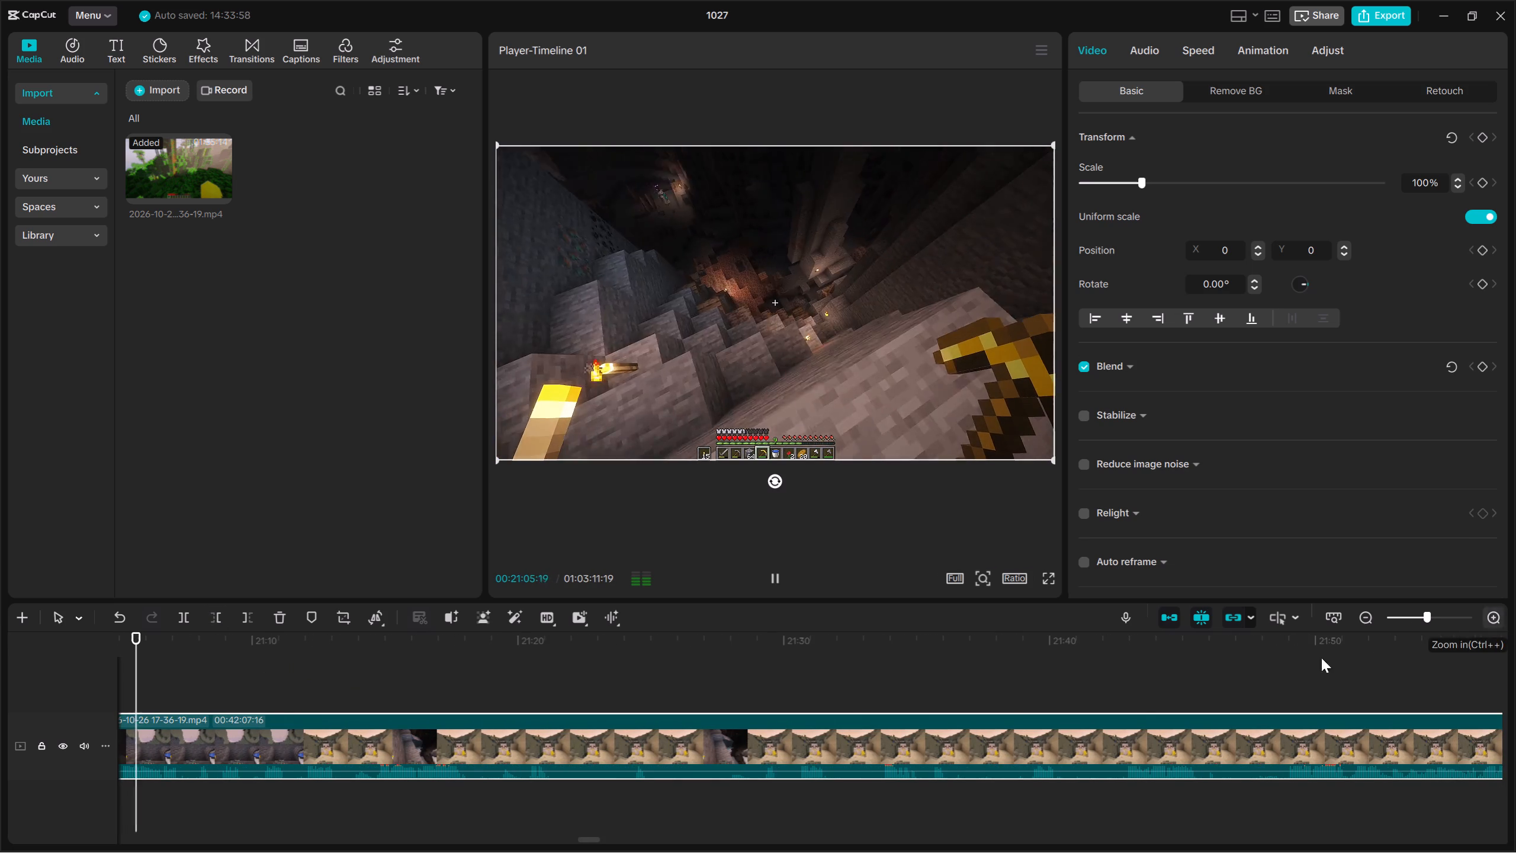
{"action": "key", "text": "space"}
{"action": "key", "text": "space"}
{"action": "key", "text": "space"}
{"action": "key", "text": "space"}
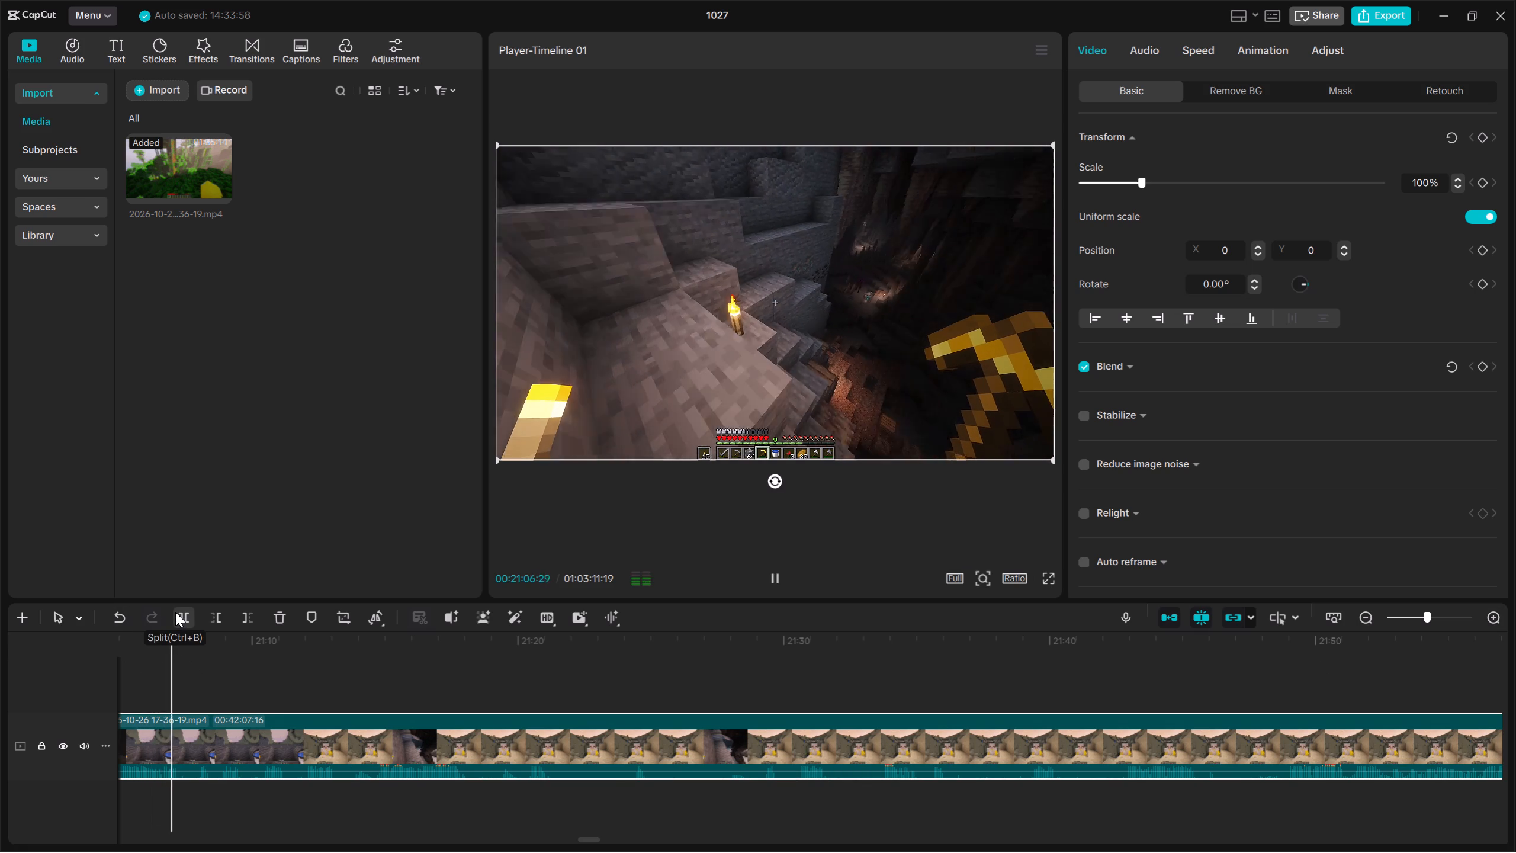
{"action": "key", "text": "space"}
{"action": "left_click", "coordinate": [175, 617]}
{"action": "key", "text": "space"}
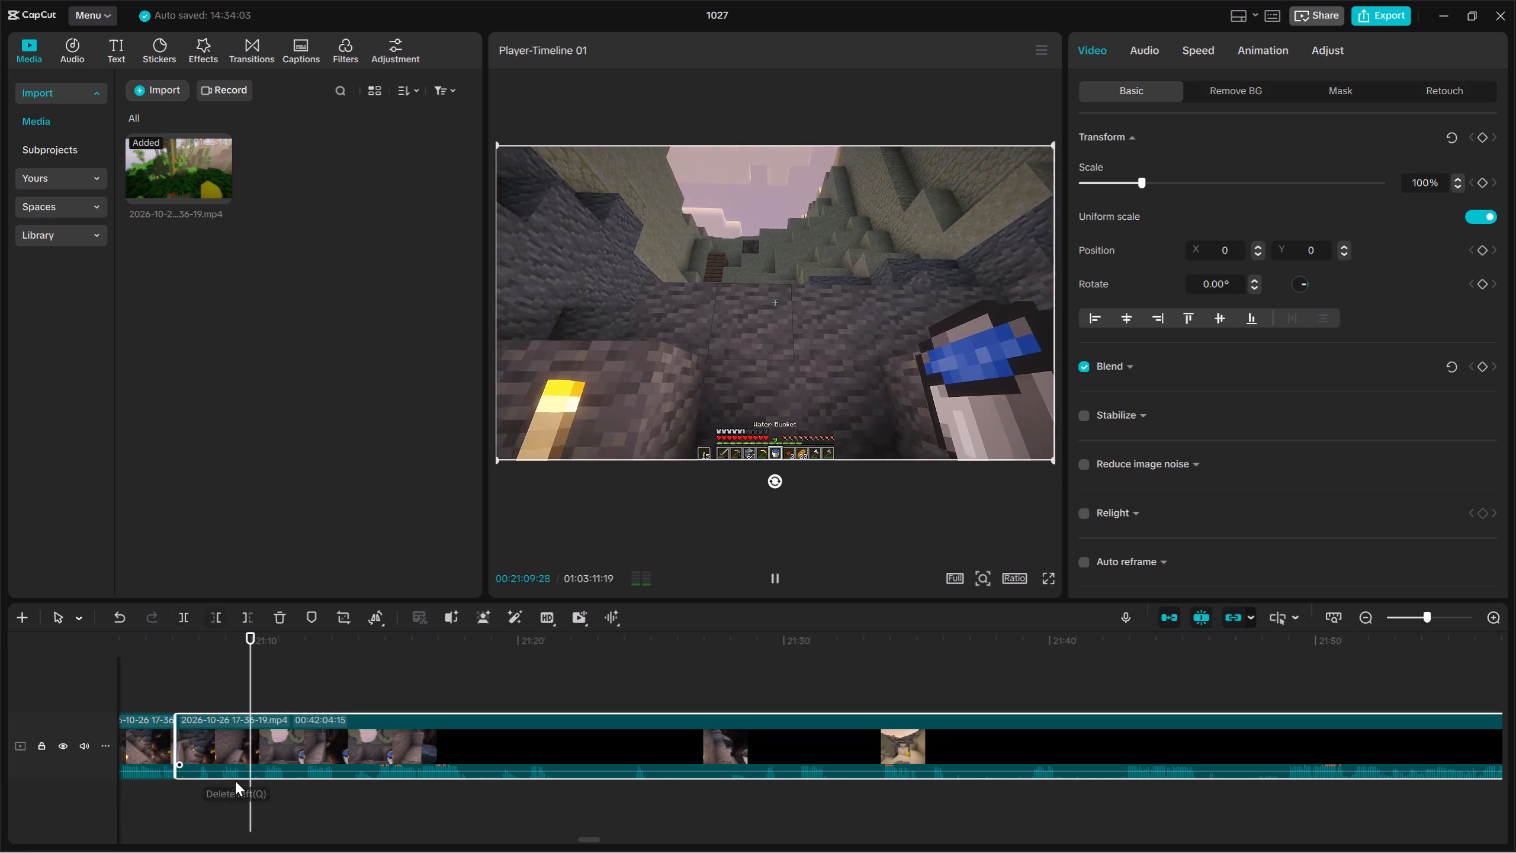
{"action": "double_click", "coordinate": [218, 788]}
{"action": "left_click_drag", "start_coordinate": [262, 796], "coordinate": [284, 714]}
{"action": "left_click", "coordinate": [214, 614]}
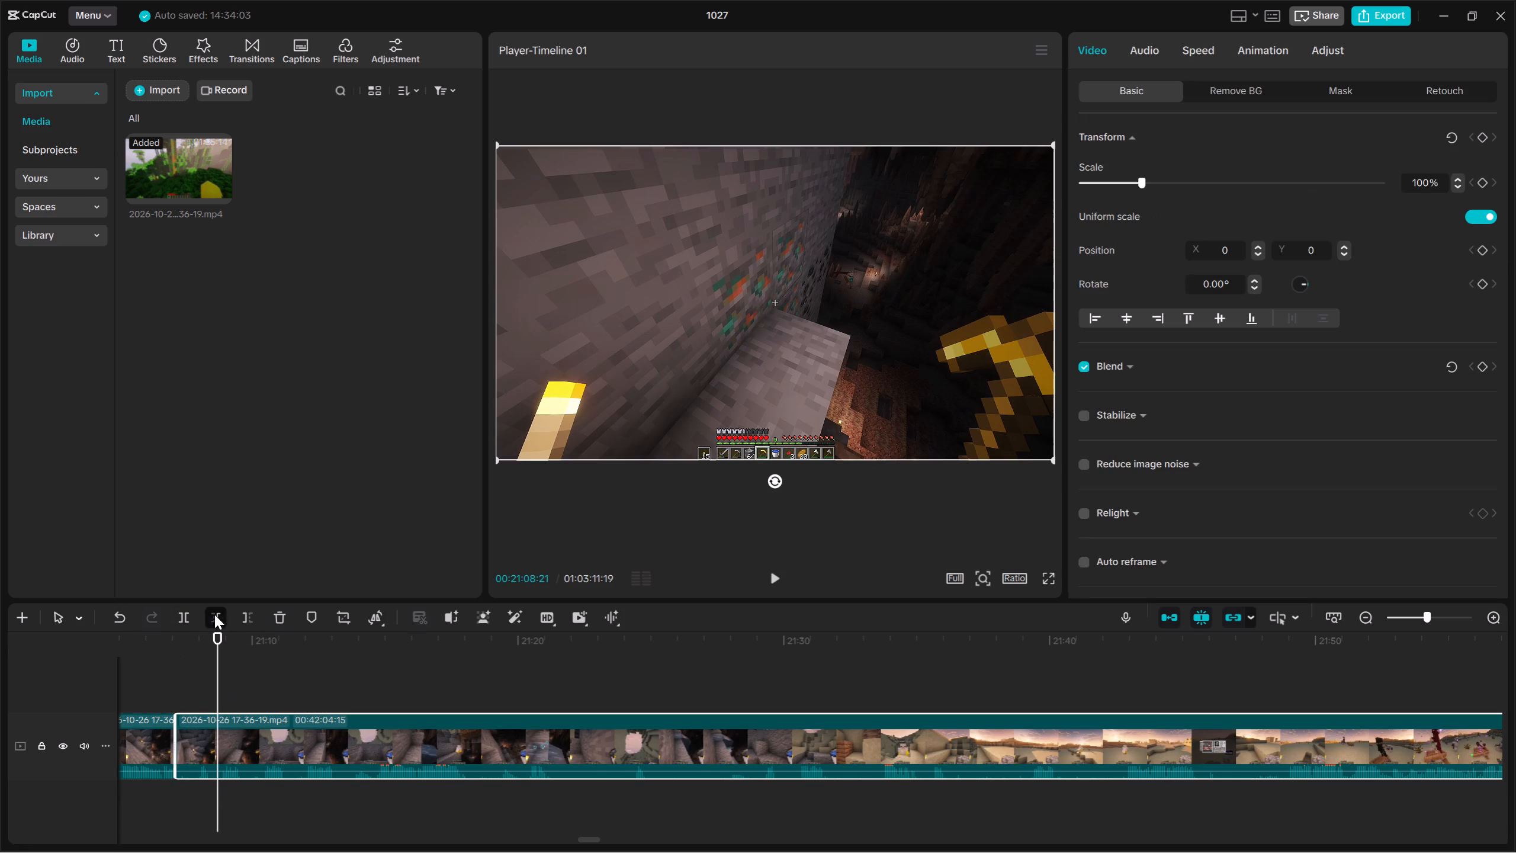
Split the clip at about 00:21:08:02 and trim the following piece's start up to the water bucket shot at 00:21:17:22.
{"action": "key", "text": "space"}
{"action": "key", "text": "space"}
{"action": "left_click", "coordinate": [185, 617]}
{"action": "key", "text": "space"}
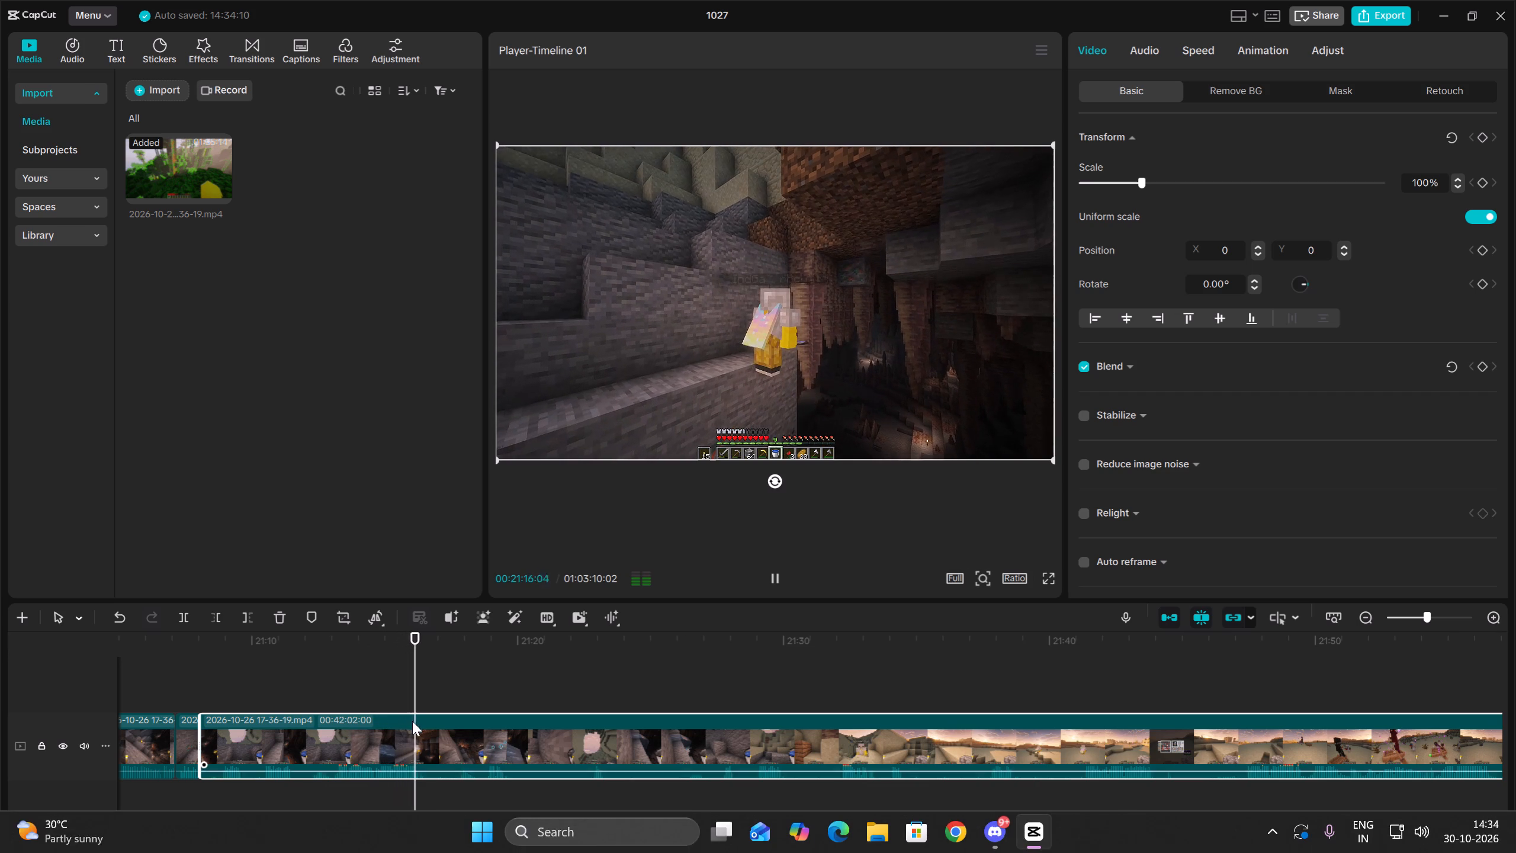
{"action": "left_click", "coordinate": [336, 793]}
{"action": "left_click_drag", "start_coordinate": [336, 793], "coordinate": [330, 791]}
{"action": "key", "text": "space"}
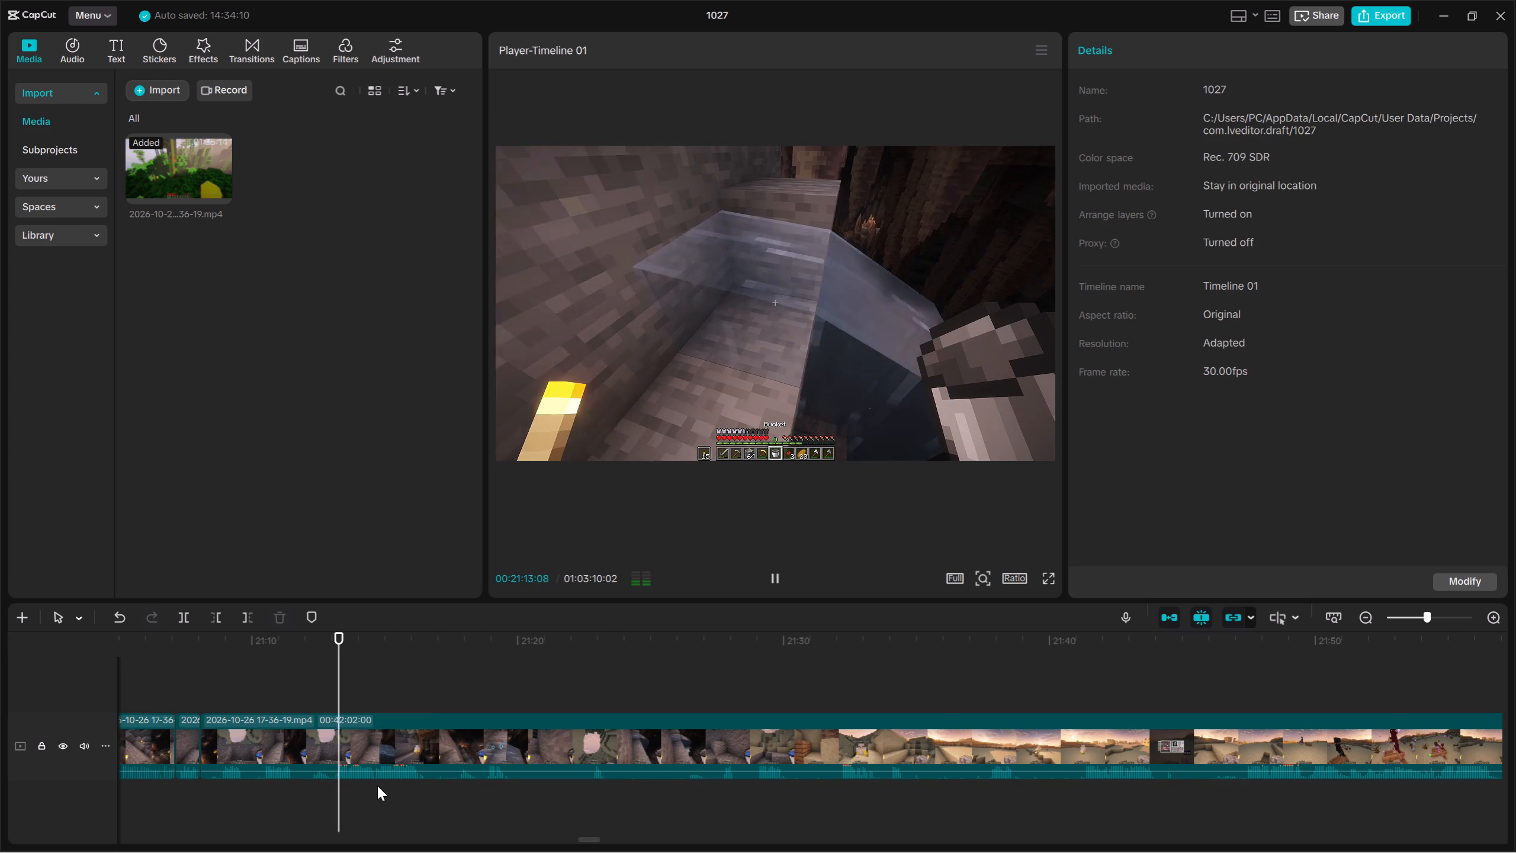
{"action": "key", "text": "space"}
{"action": "key", "text": "space"}
{"action": "key", "text": "space"}
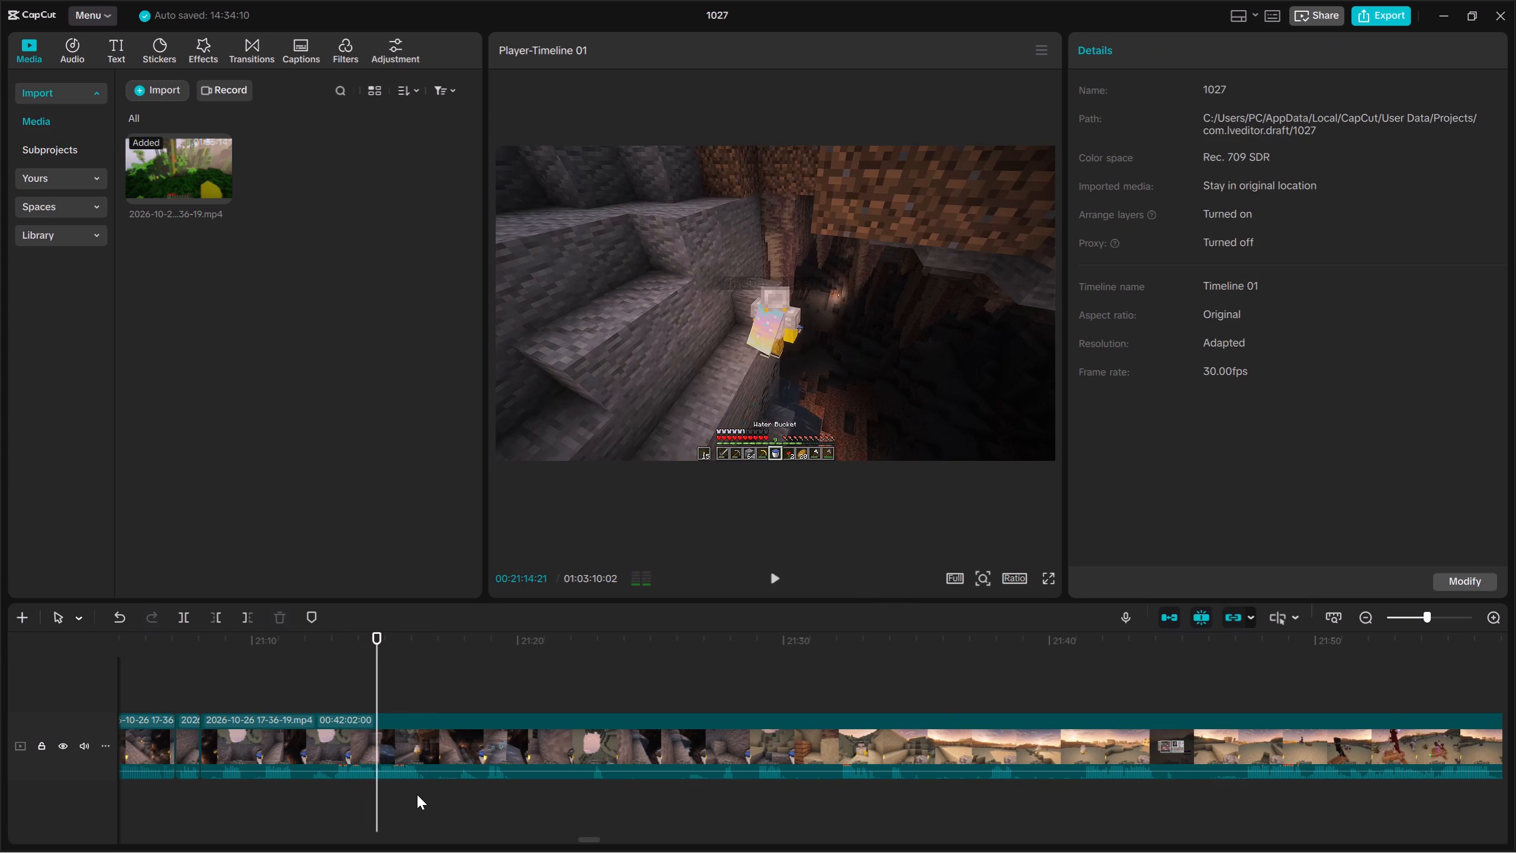
{"action": "key", "text": "space"}
{"action": "left_click", "coordinate": [463, 783]}
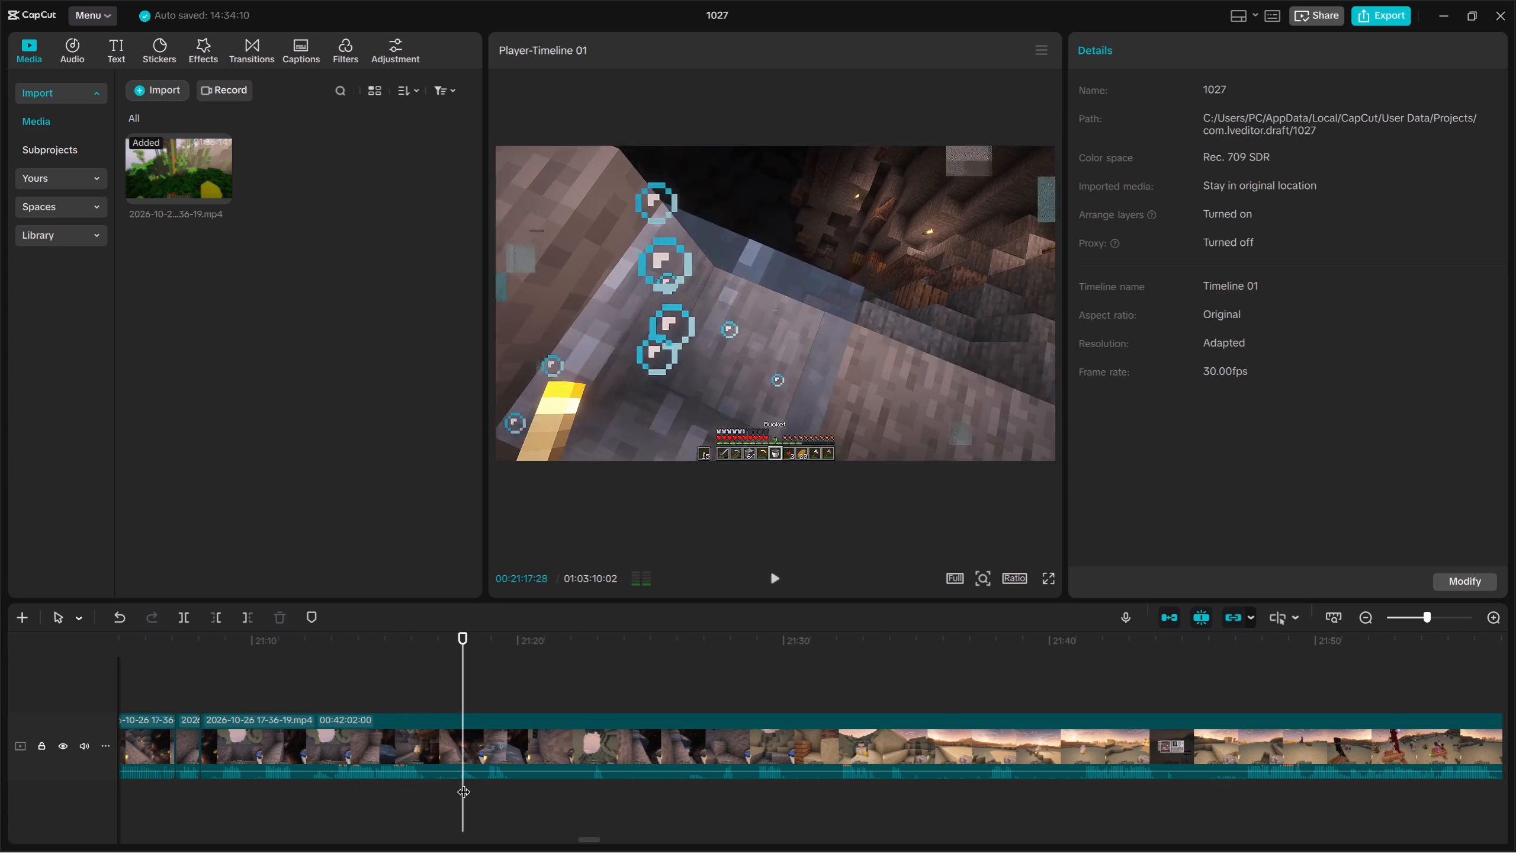
{"action": "key", "text": "space"}
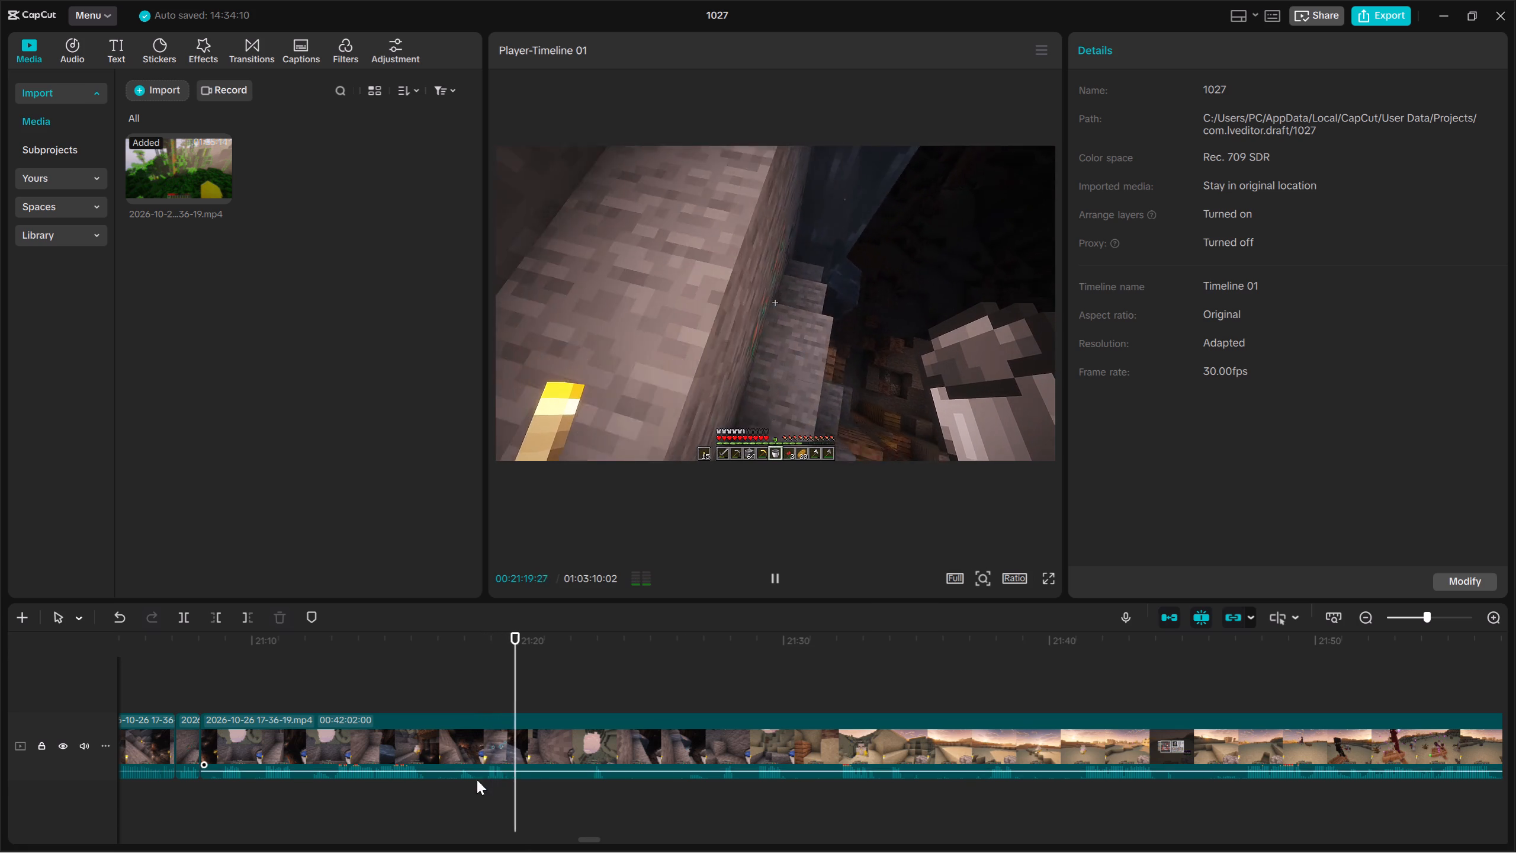
{"action": "double_click", "coordinate": [460, 791]}
{"action": "left_click_drag", "start_coordinate": [505, 795], "coordinate": [516, 734]}
{"action": "left_click", "coordinate": [218, 615]}
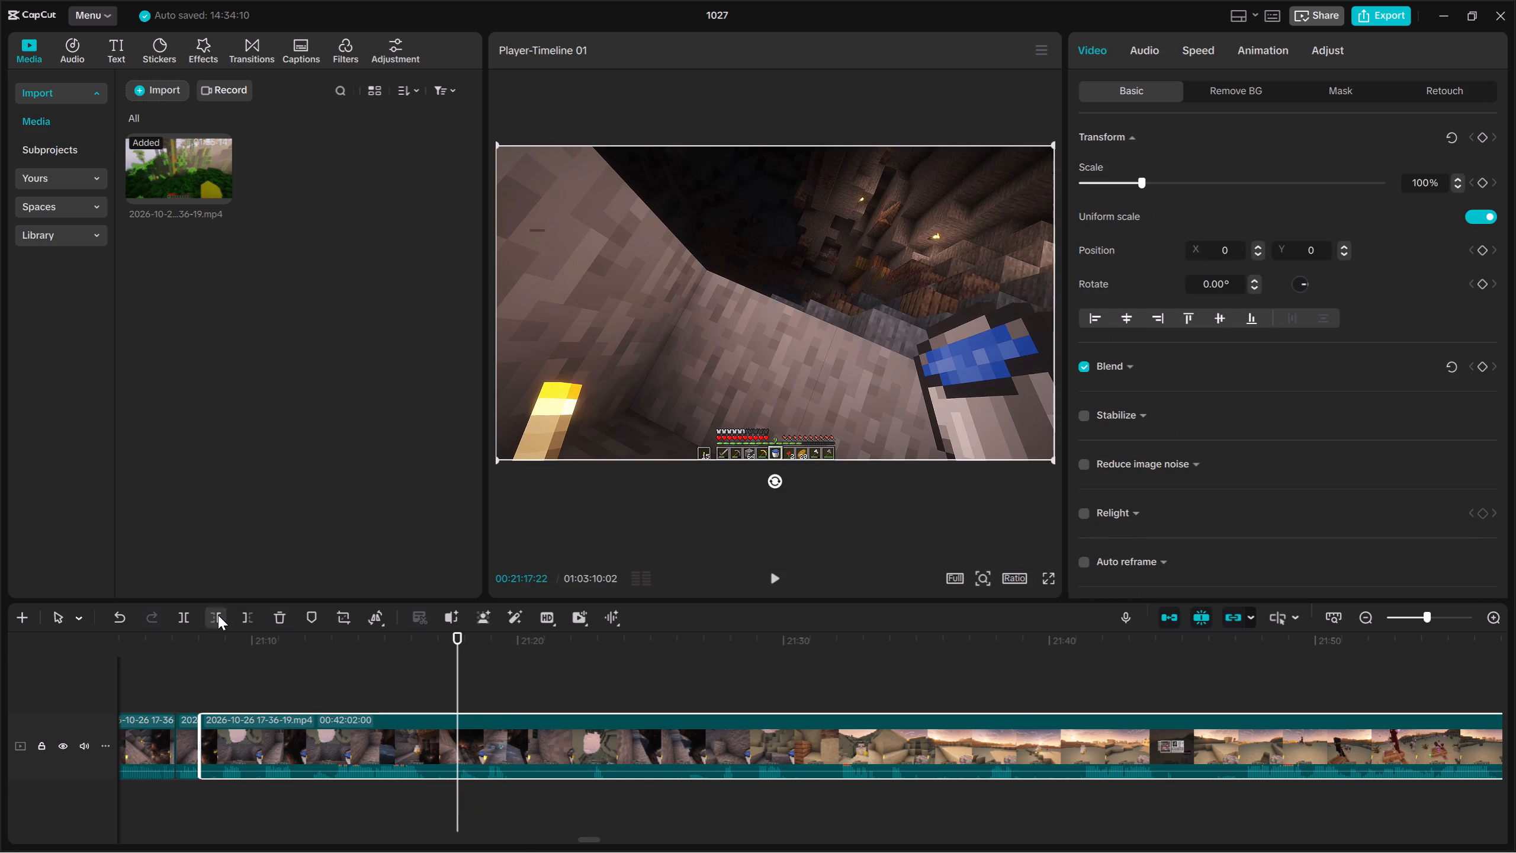
Split the water bucket footage from the rest of the clip at about 00:21:09:29.
{"action": "key", "text": "space"}
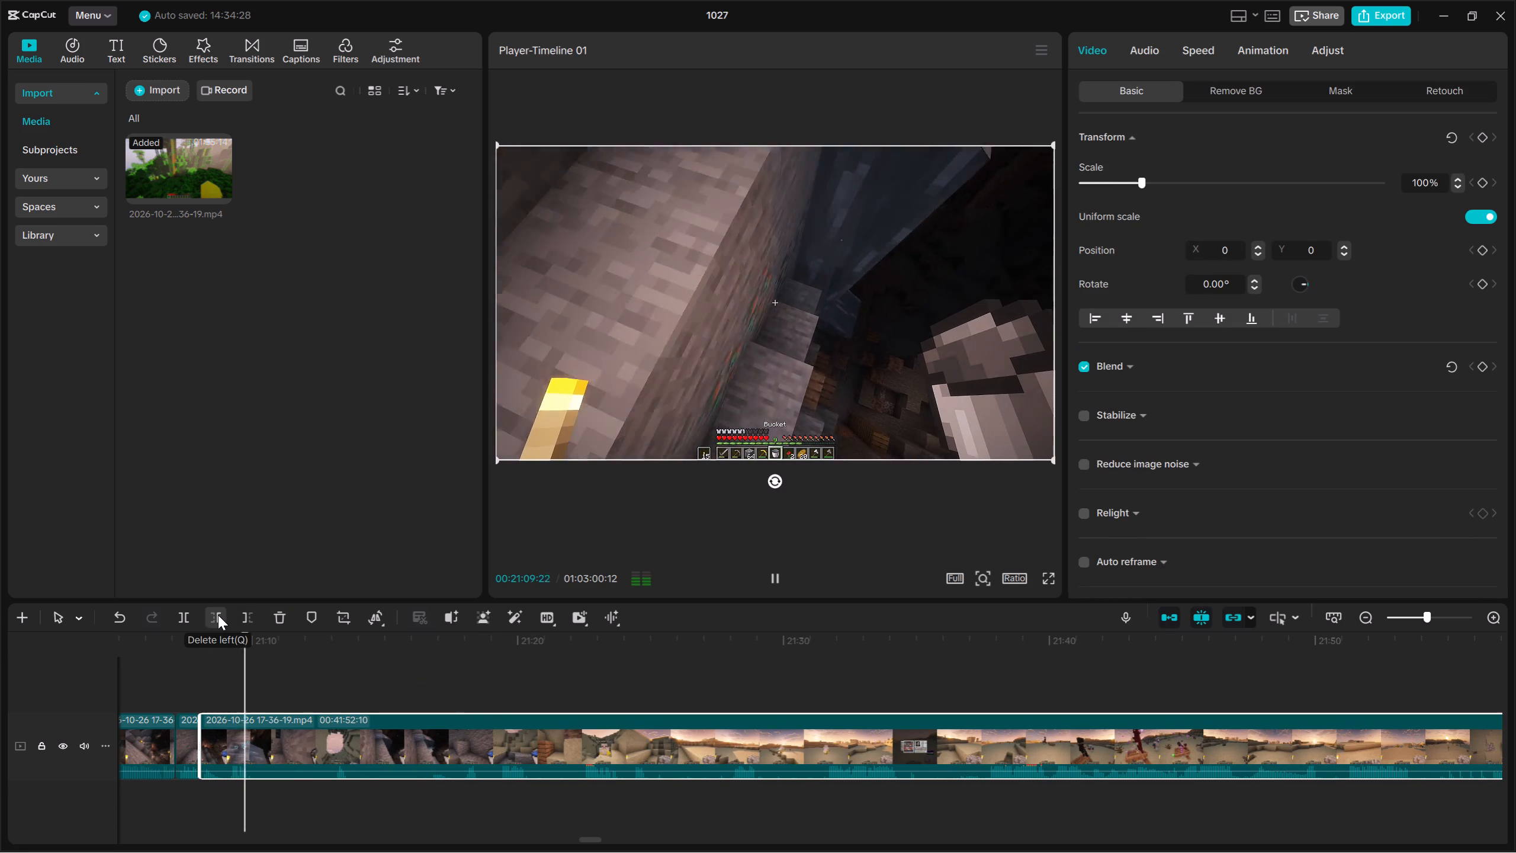
{"action": "key", "text": "space"}
{"action": "left_click", "coordinate": [189, 615]}
Examine the footage after the 00:21:09:29 split, through the climb and desert sunset to about 00:21:43, for a new starting point.
{"action": "key", "text": "space"}
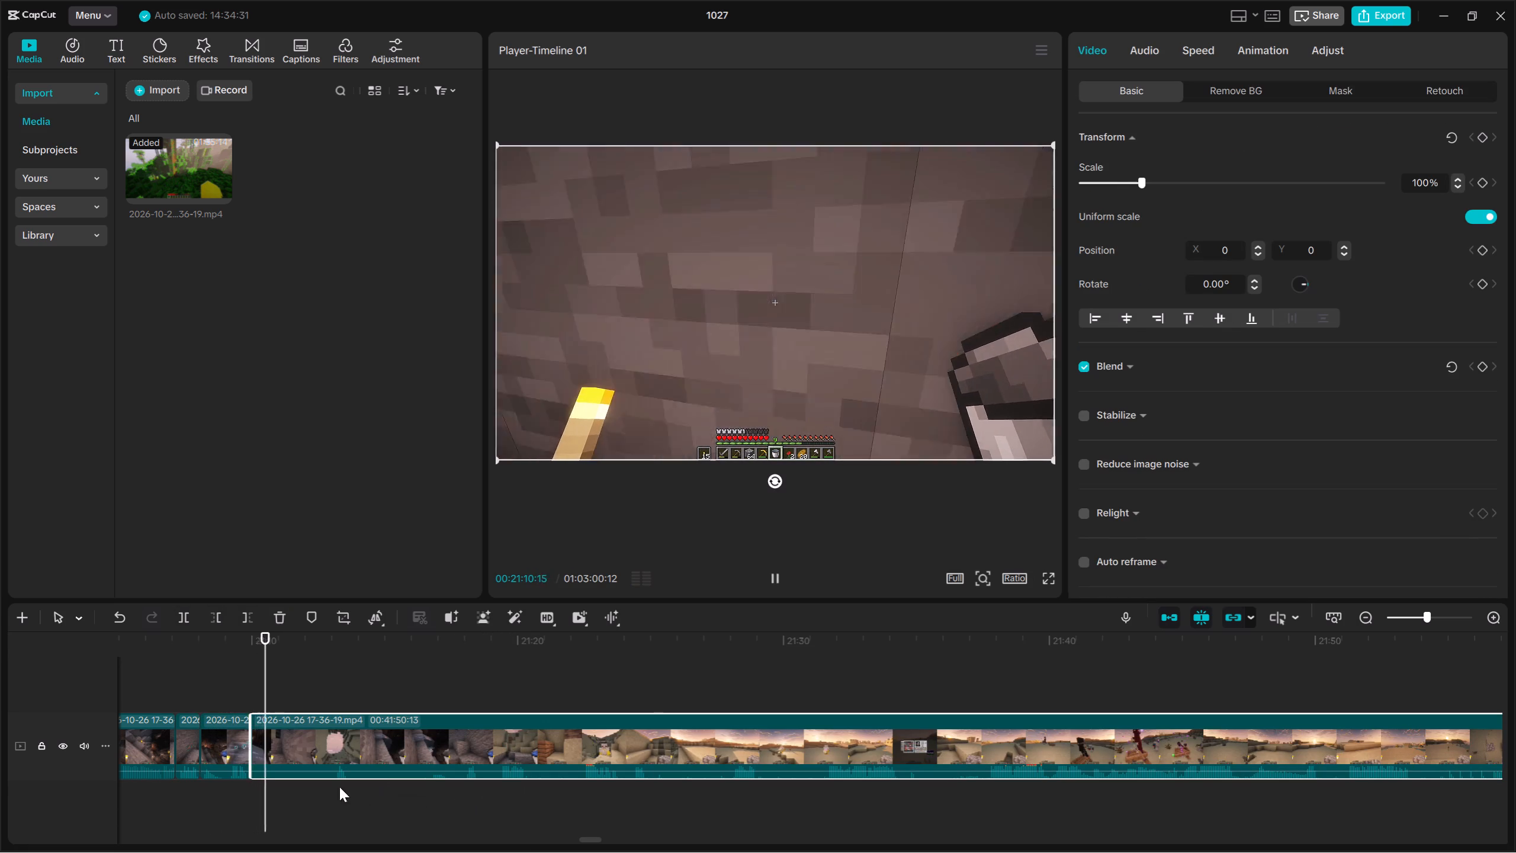
{"action": "left_click", "coordinate": [320, 785]}
{"action": "key", "text": "space"}
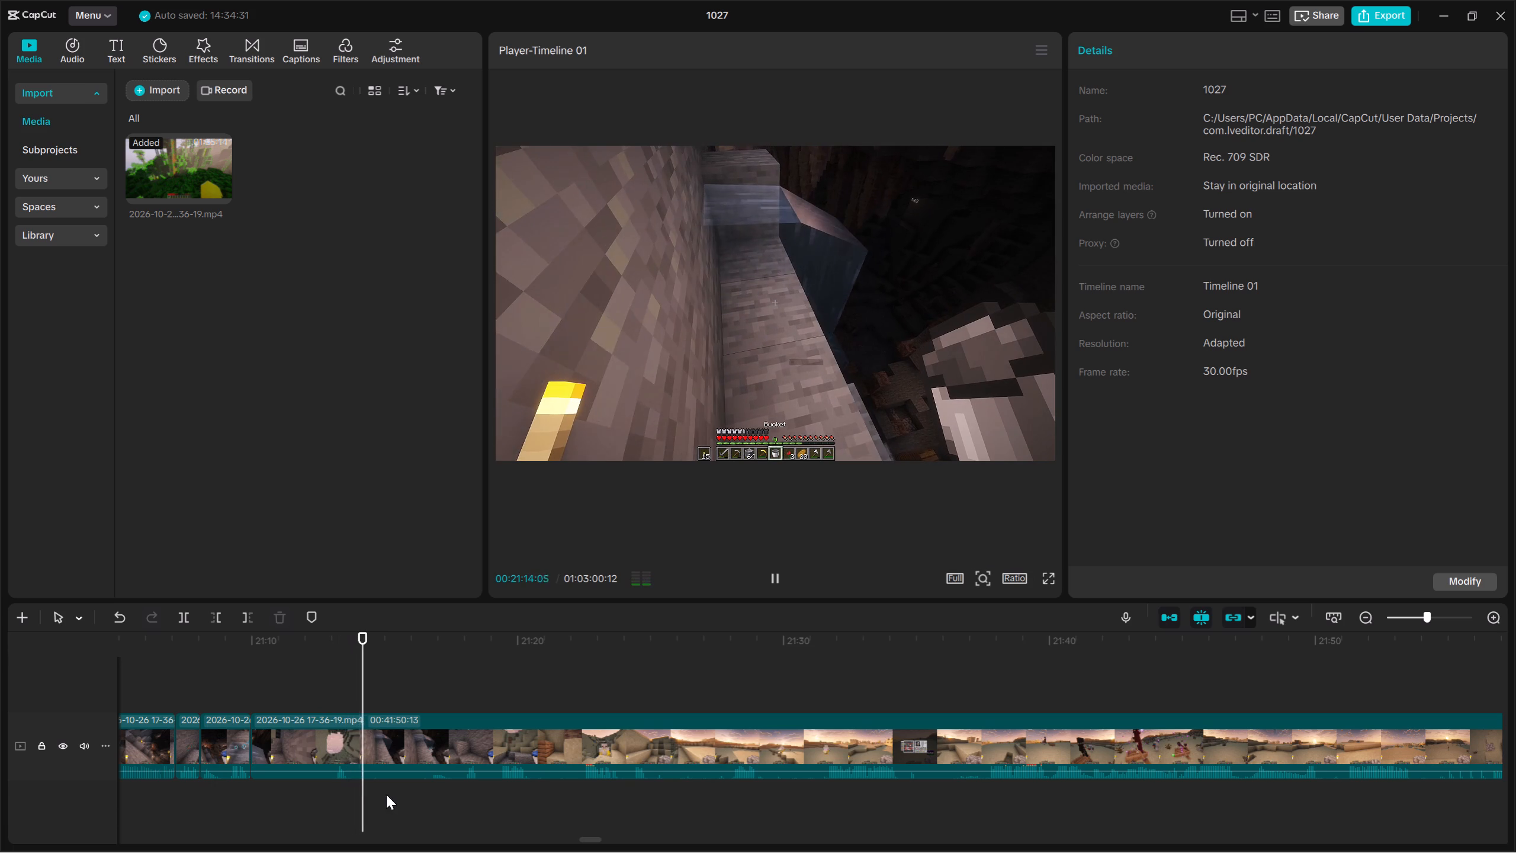
{"action": "left_click", "coordinate": [441, 786]}
{"action": "key", "text": "space"}
{"action": "left_click", "coordinate": [497, 785]}
{"action": "key", "text": "space"}
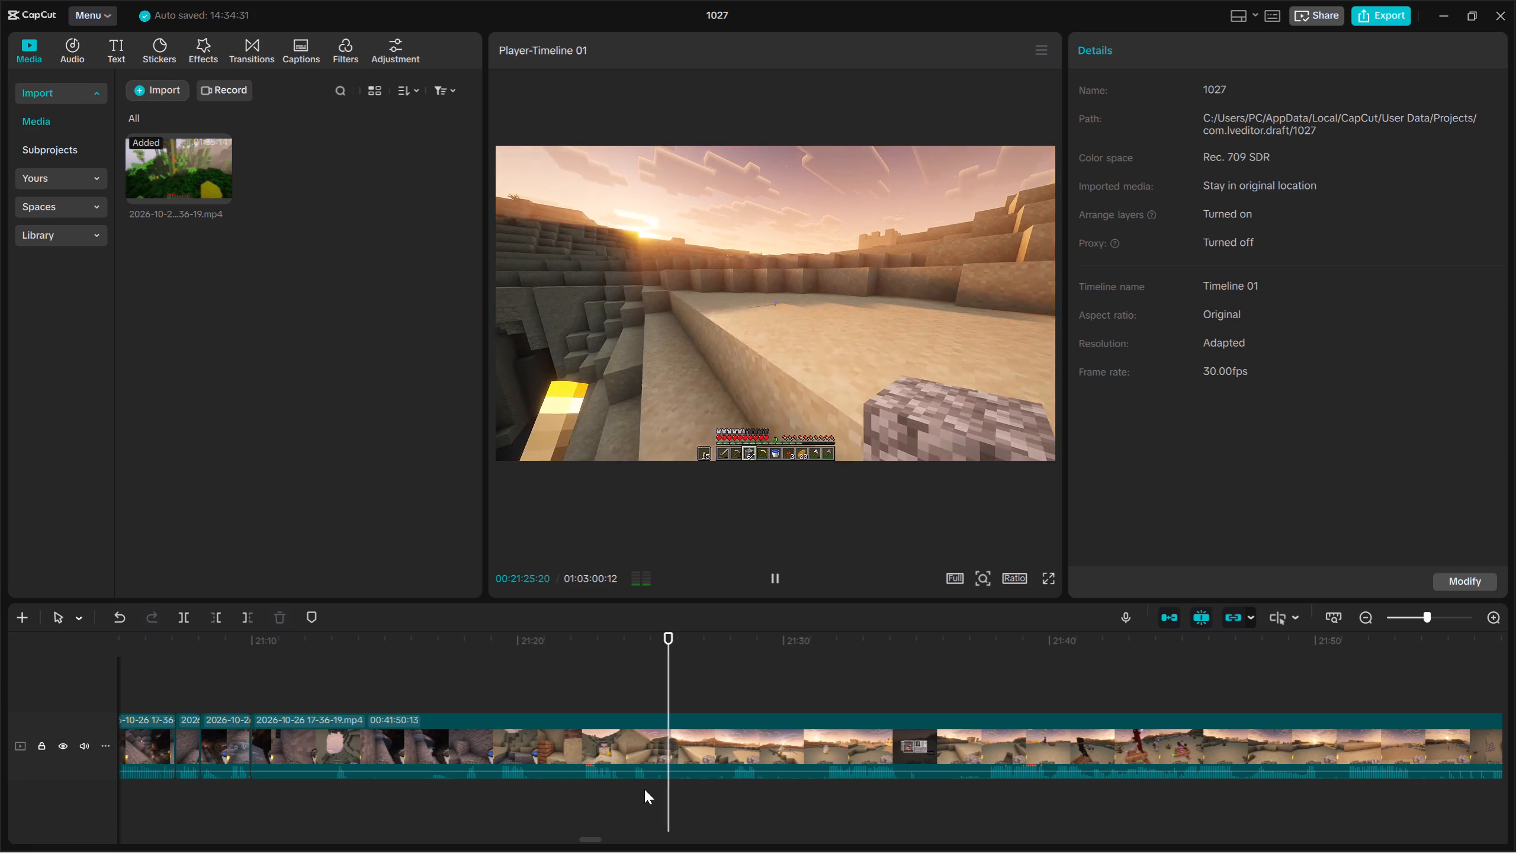
{"action": "left_click", "coordinate": [728, 792]}
{"action": "key", "text": "space"}
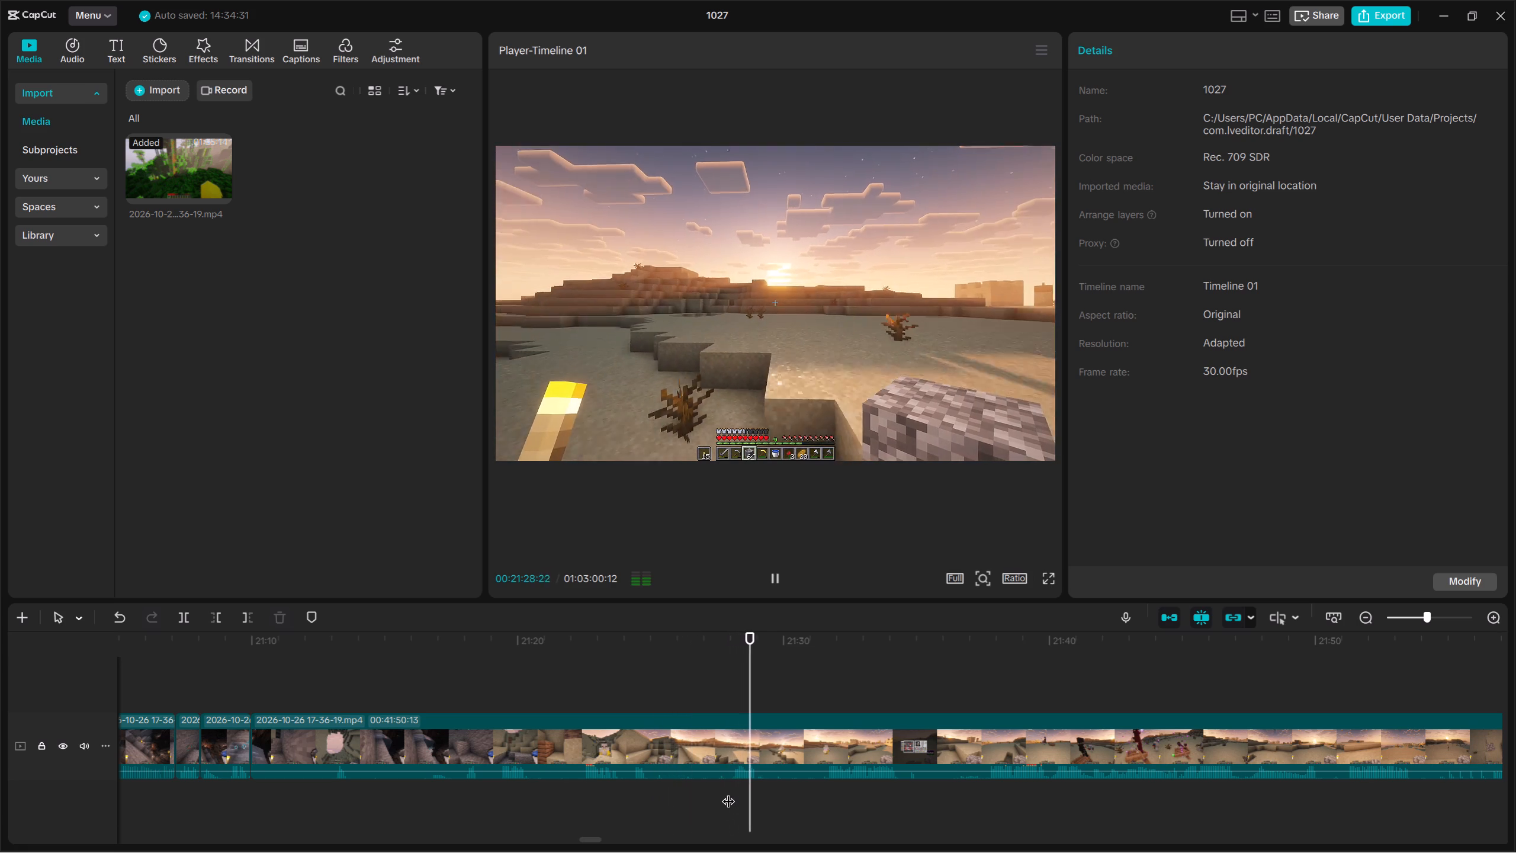
{"action": "left_click", "coordinate": [740, 797]}
{"action": "left_click_drag", "start_coordinate": [740, 797], "coordinate": [715, 797]}
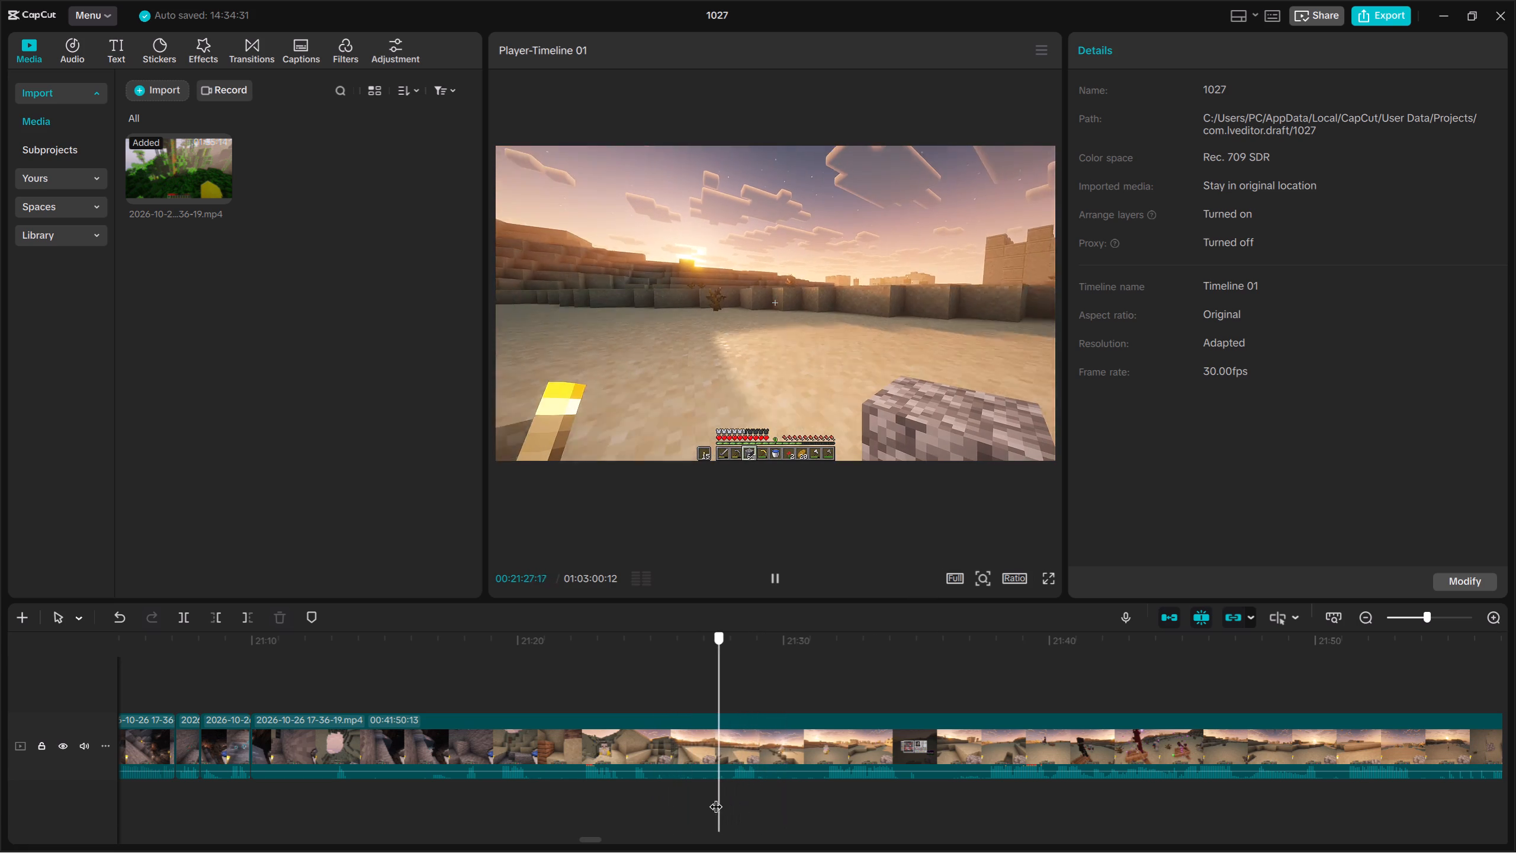
{"action": "left_click_drag", "start_coordinate": [715, 797], "coordinate": [711, 797]}
{"action": "key", "text": "space"}
{"action": "key", "text": "space"}
{"action": "left_click_drag", "start_coordinate": [773, 796], "coordinate": [786, 723]}
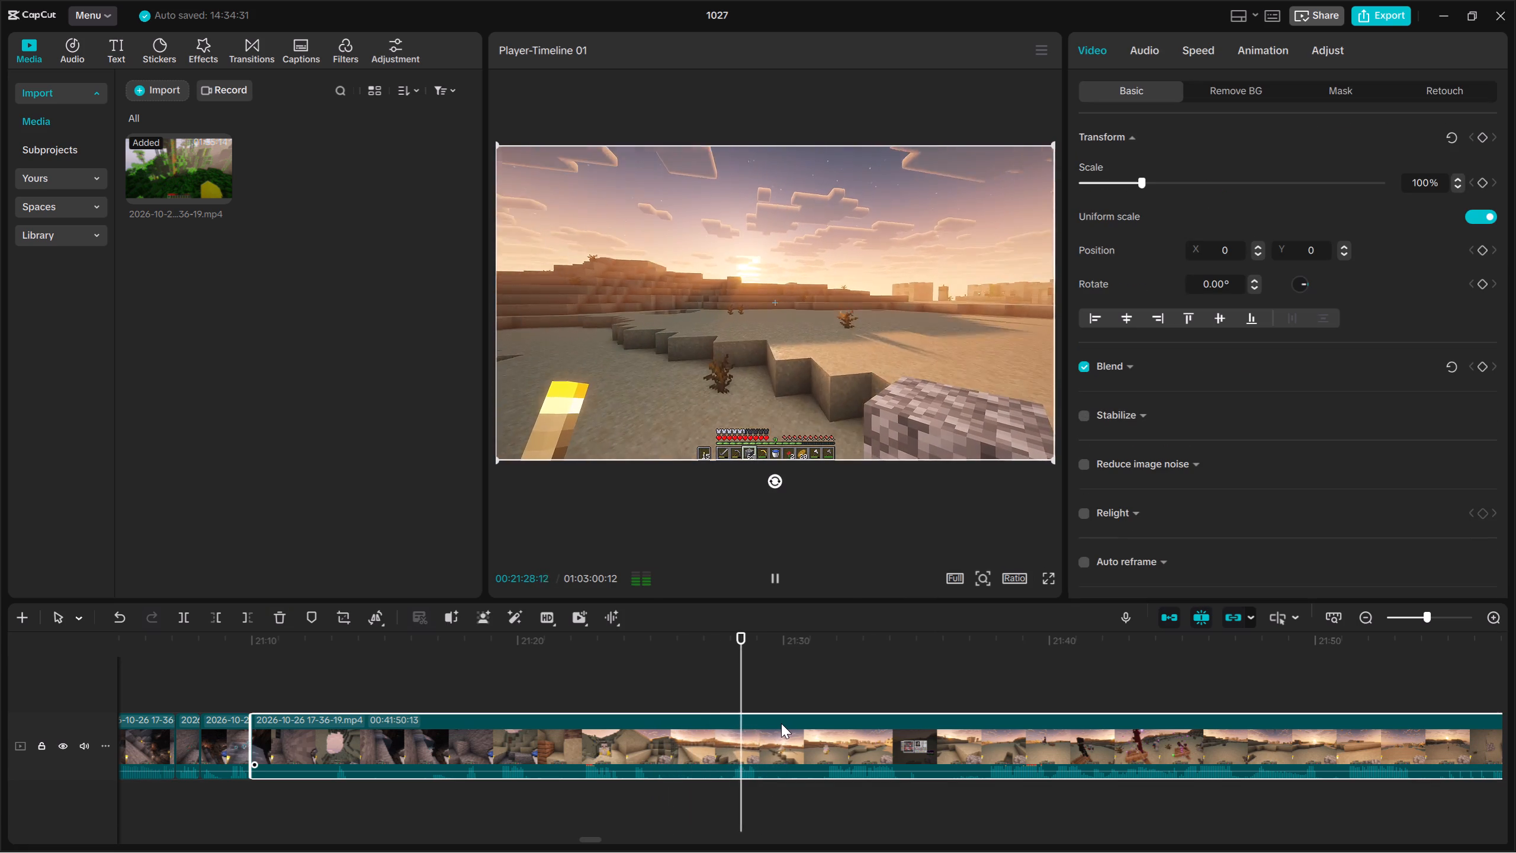
{"action": "left_click", "coordinate": [632, 704]}
{"action": "key", "text": "space"}
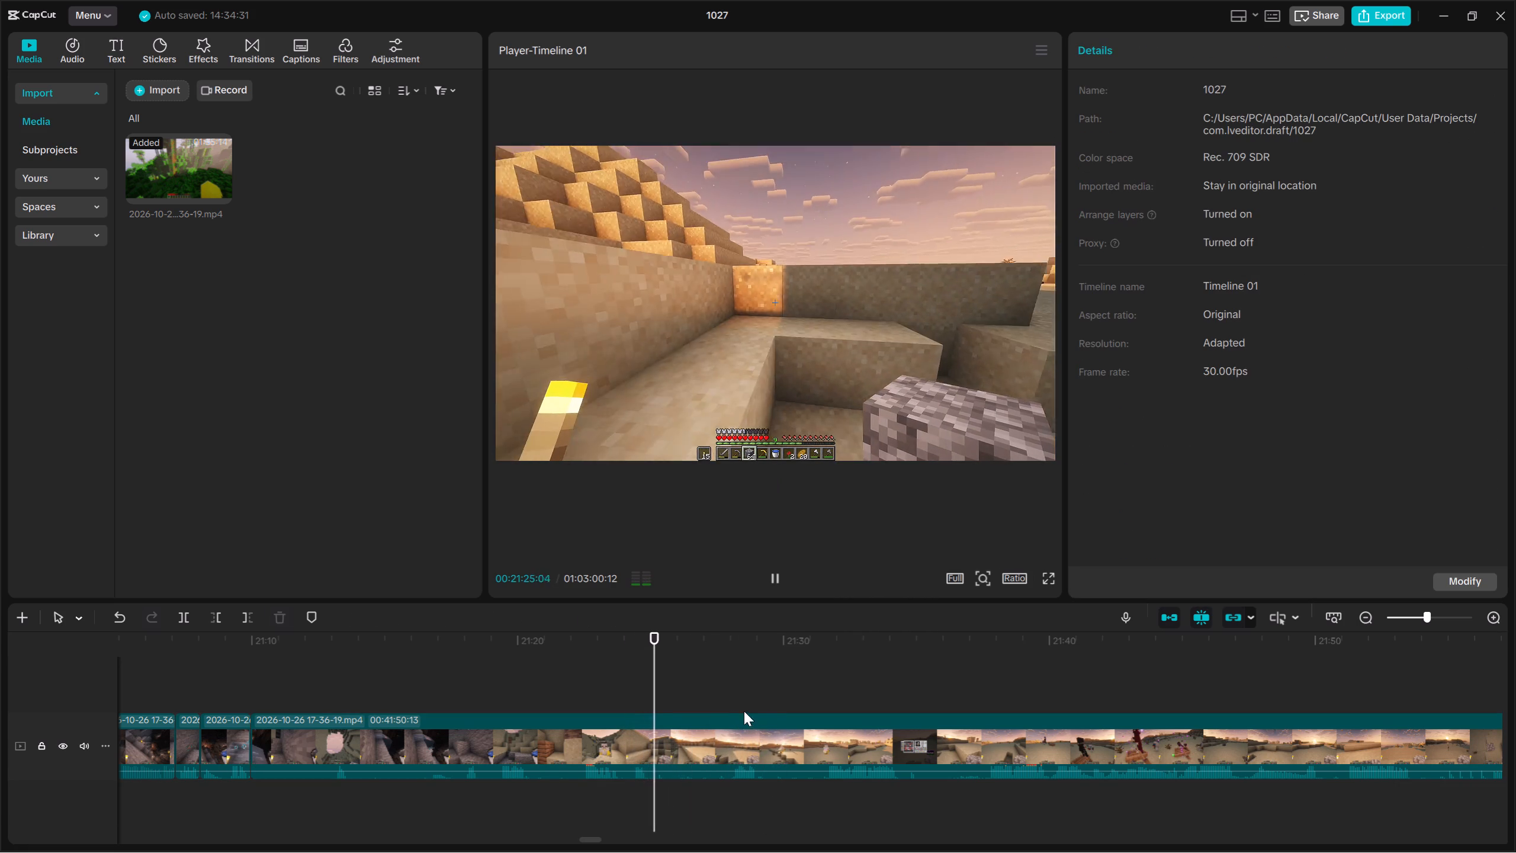
{"action": "left_click", "coordinate": [731, 701]}
{"action": "key", "text": "space"}
{"action": "left_click_drag", "start_coordinate": [794, 692], "coordinate": [844, 764]}
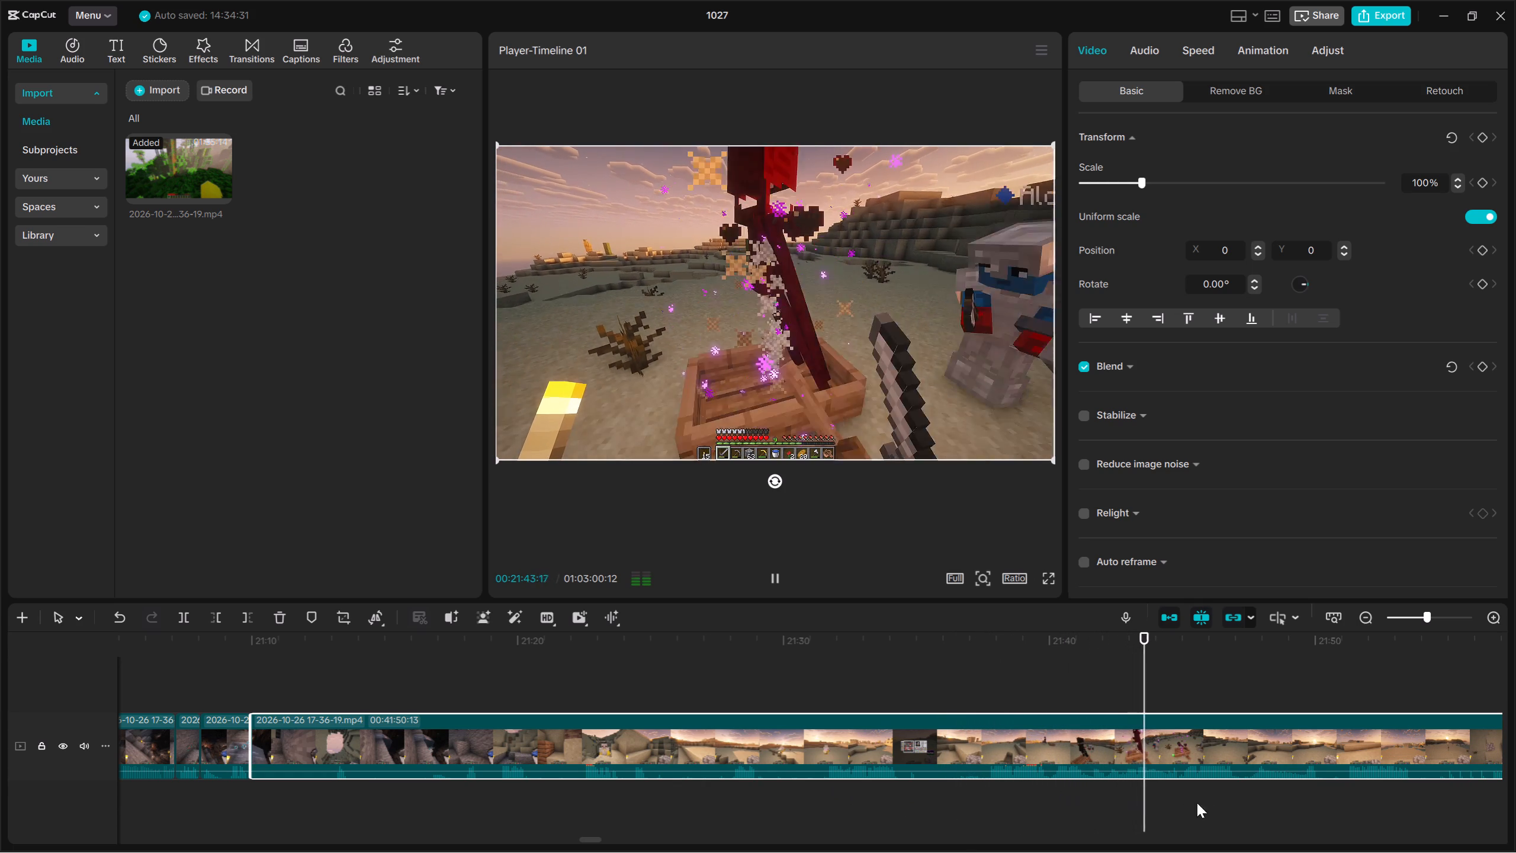
Trim the start of the piece after the 00:21:09:29 split up to the desert footage at about 00:21:37:20.
{"action": "left_click", "coordinate": [976, 785]}
{"action": "left_click_drag", "start_coordinate": [976, 785], "coordinate": [988, 785]}
{"action": "left_click_drag", "start_coordinate": [1029, 799], "coordinate": [1040, 756]}
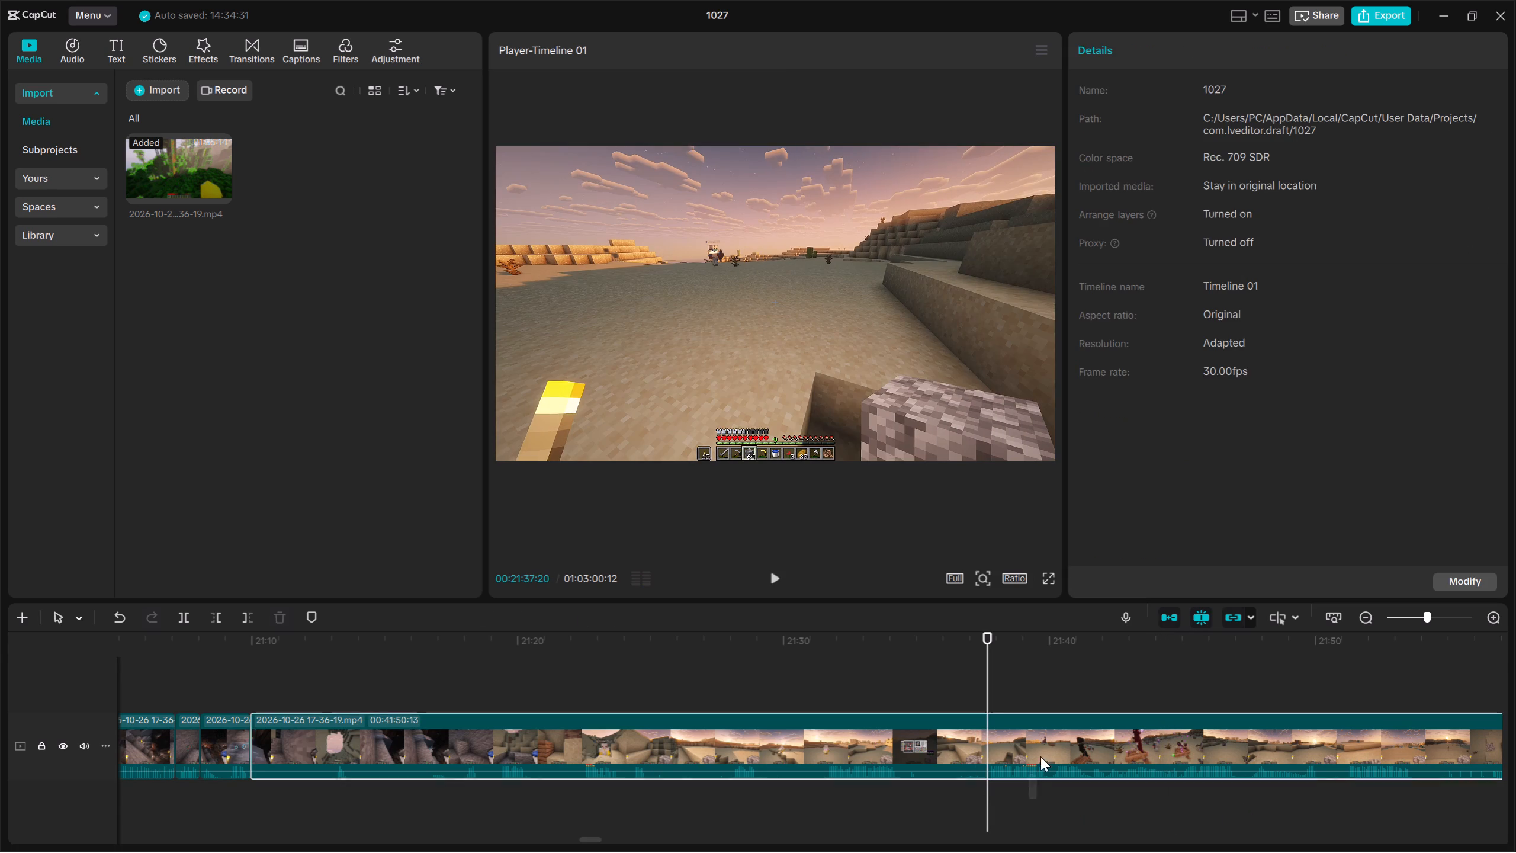
{"action": "left_click_drag", "start_coordinate": [1040, 756], "coordinate": [1042, 753]}
{"action": "left_click", "coordinate": [214, 617]}
Replay the cut at about 00:21:09:29 and undo the last start trim of the piece after it.
{"action": "key", "text": "space"}
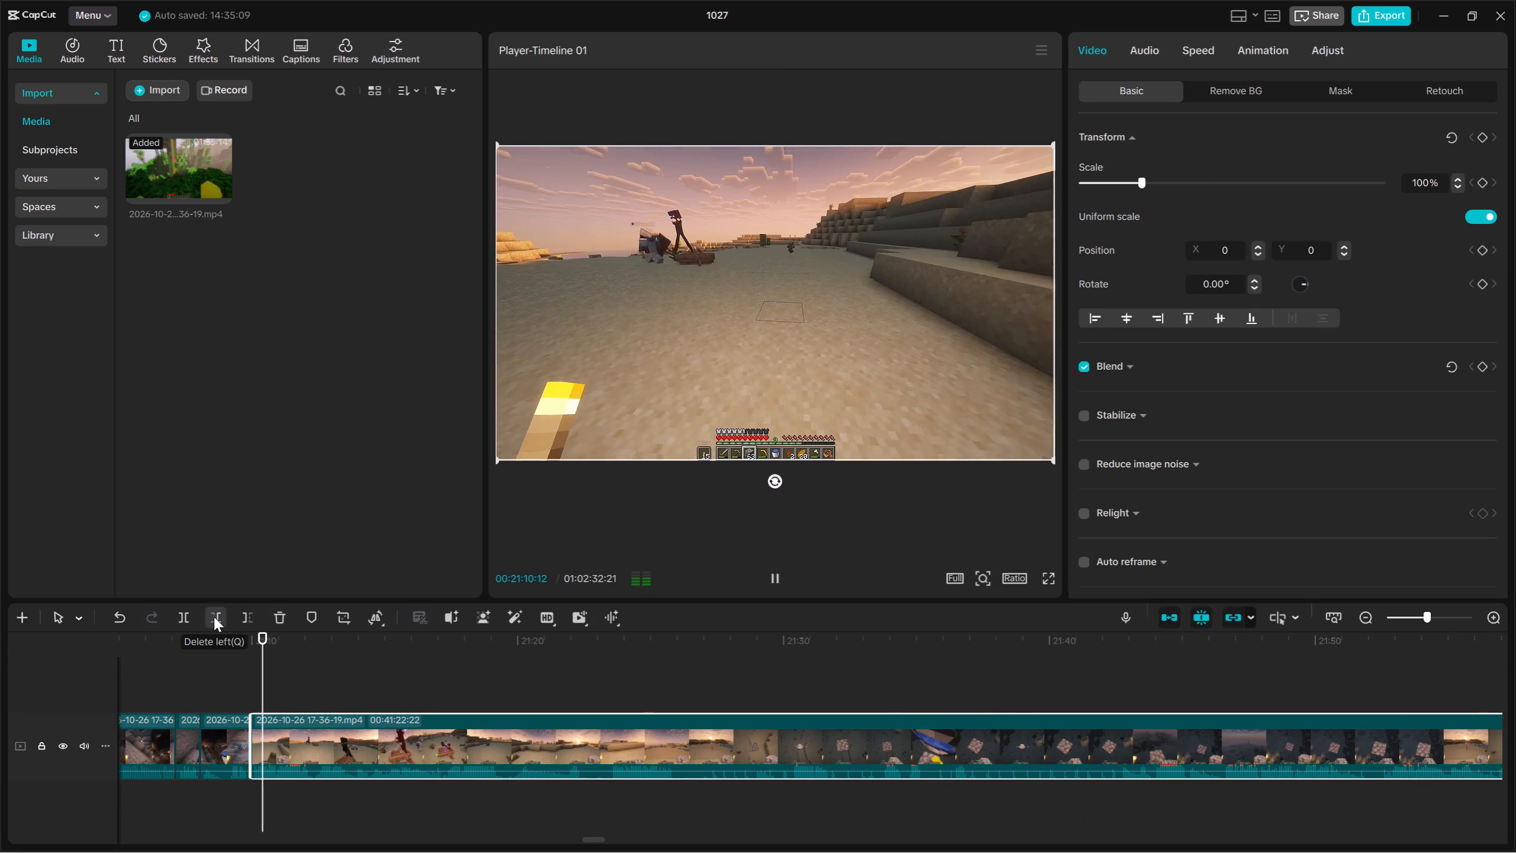
{"action": "key", "text": "Up"}
{"action": "key", "text": "Up"}
{"action": "key", "text": "space"}
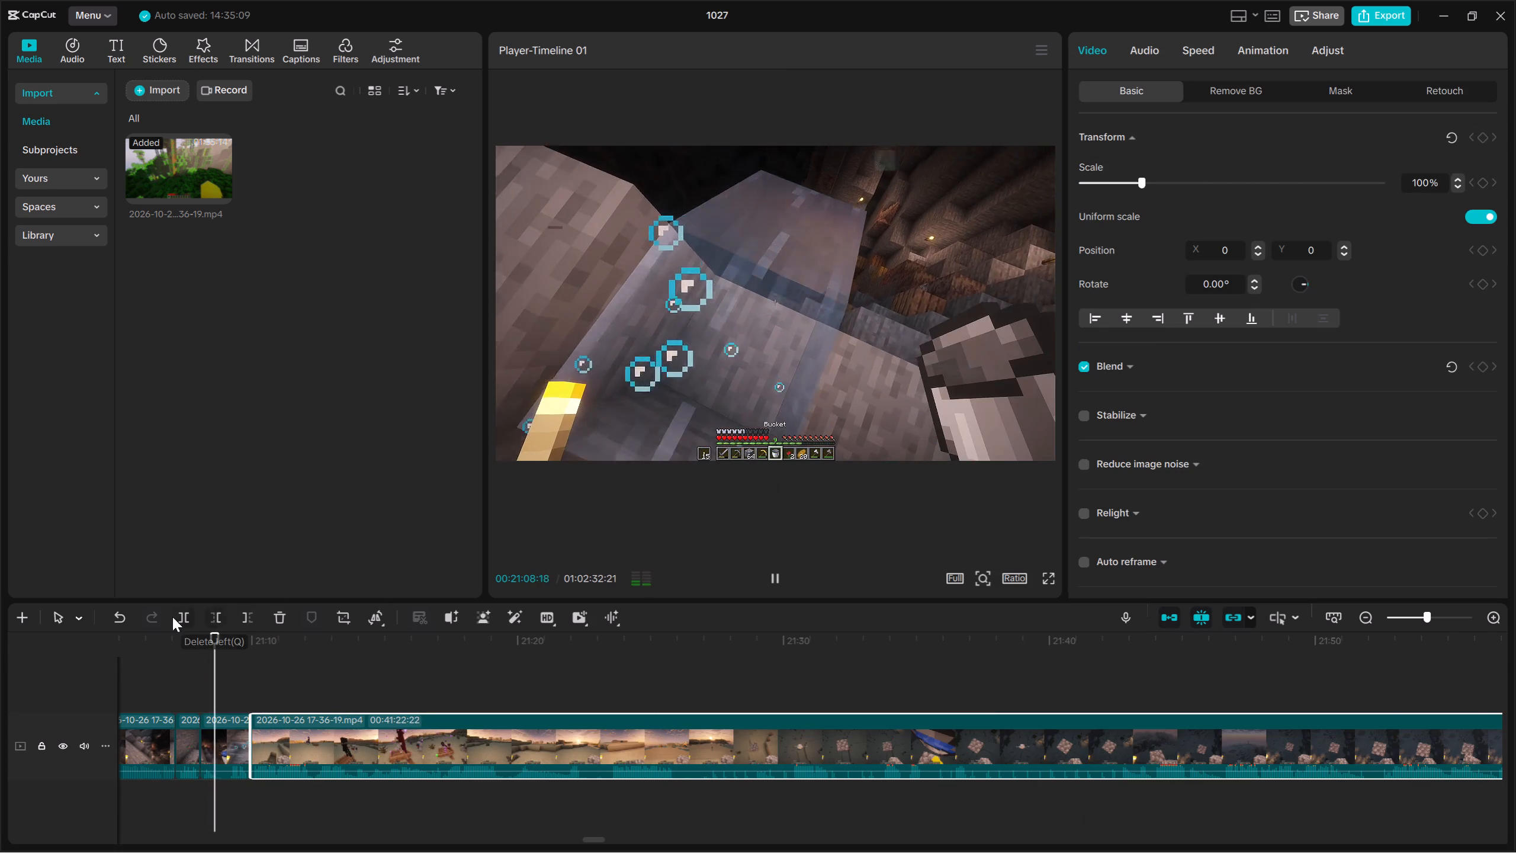
{"action": "left_click", "coordinate": [108, 614]}
{"action": "left_click", "coordinate": [123, 612]}
Trim the start of the piece after the 00:21:09:29 split up to the desert footage at about 00:21:31:19.
{"action": "key", "text": "space"}
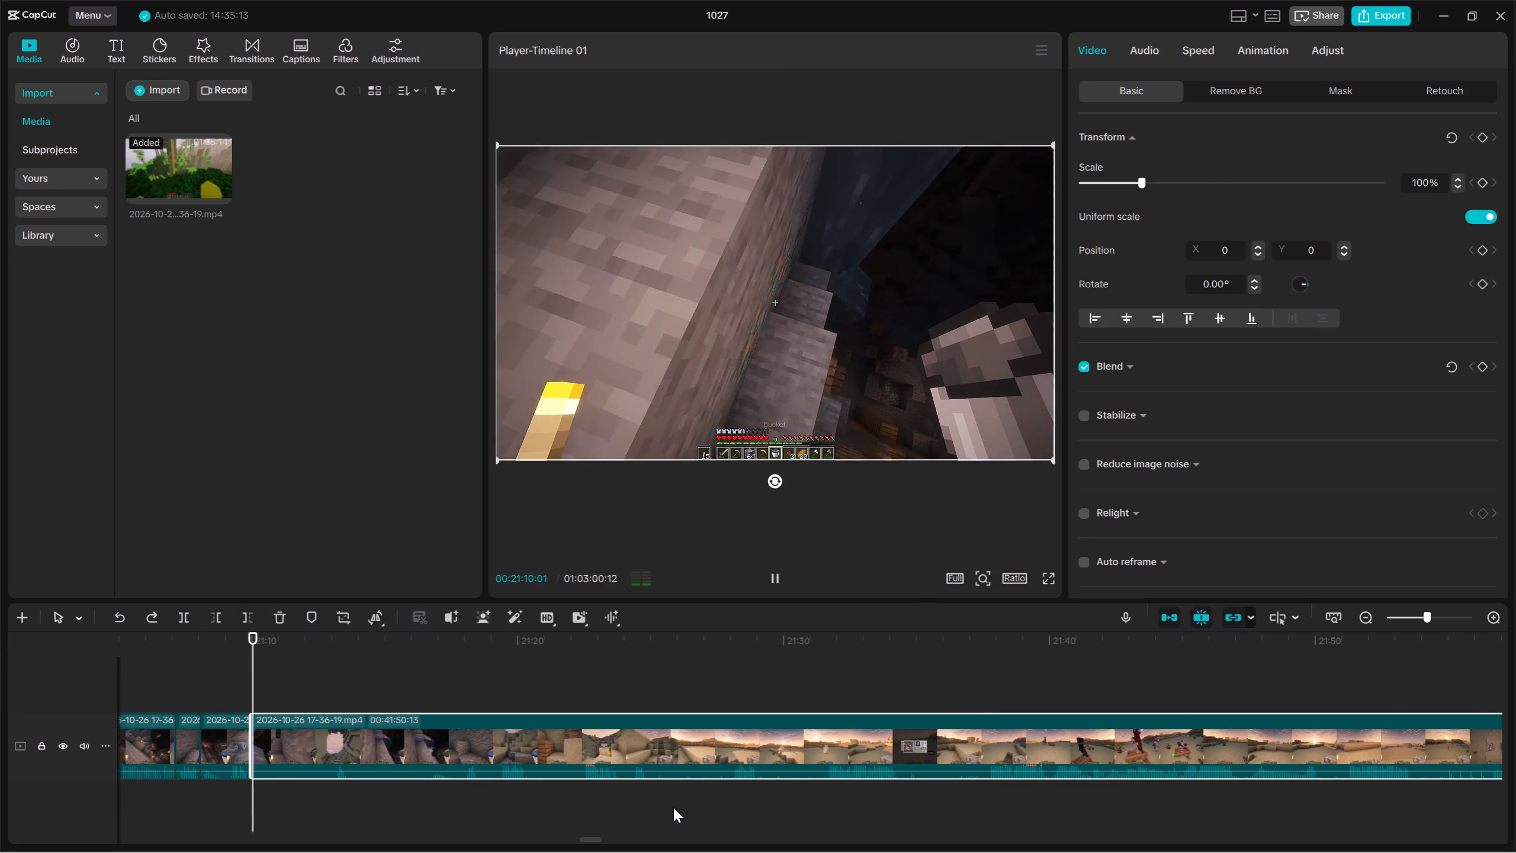
{"action": "left_click", "coordinate": [735, 793]}
{"action": "key", "text": "space"}
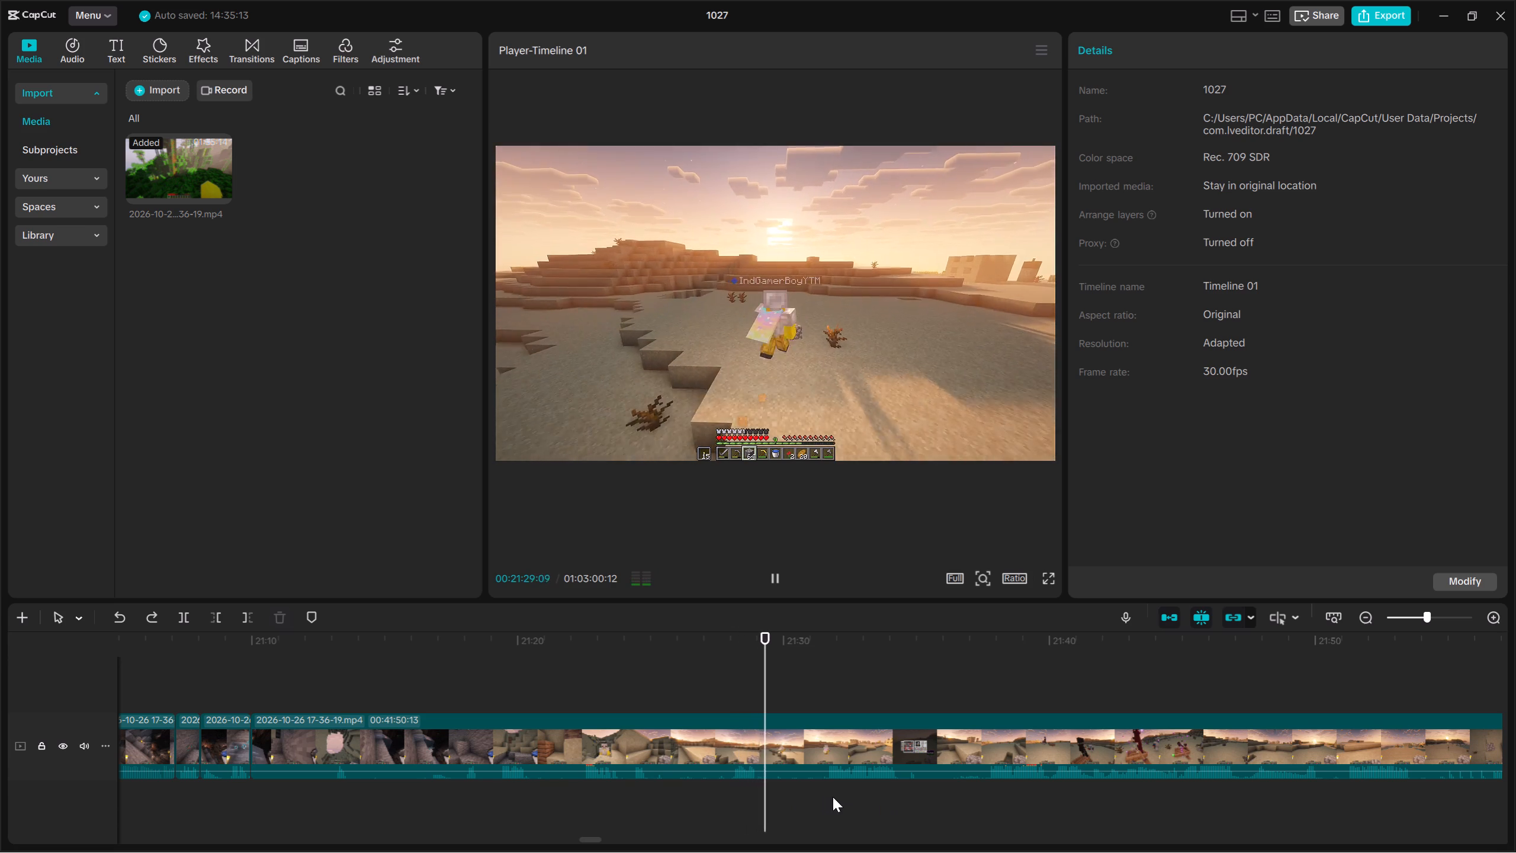
{"action": "left_click", "coordinate": [827, 794]}
{"action": "key", "text": "space"}
{"action": "left_click_drag", "start_coordinate": [827, 794], "coordinate": [818, 791]}
{"action": "left_click", "coordinate": [818, 791]}
{"action": "left_click_drag", "start_coordinate": [818, 791], "coordinate": [827, 793]}
{"action": "left_click_drag", "start_coordinate": [856, 800], "coordinate": [881, 752]}
{"action": "left_click", "coordinate": [213, 616]}
Split the clip at about 00:21:12:18 and trim the following piece's start past the inventory screen to about 00:21:15:27.
{"action": "key", "text": "space"}
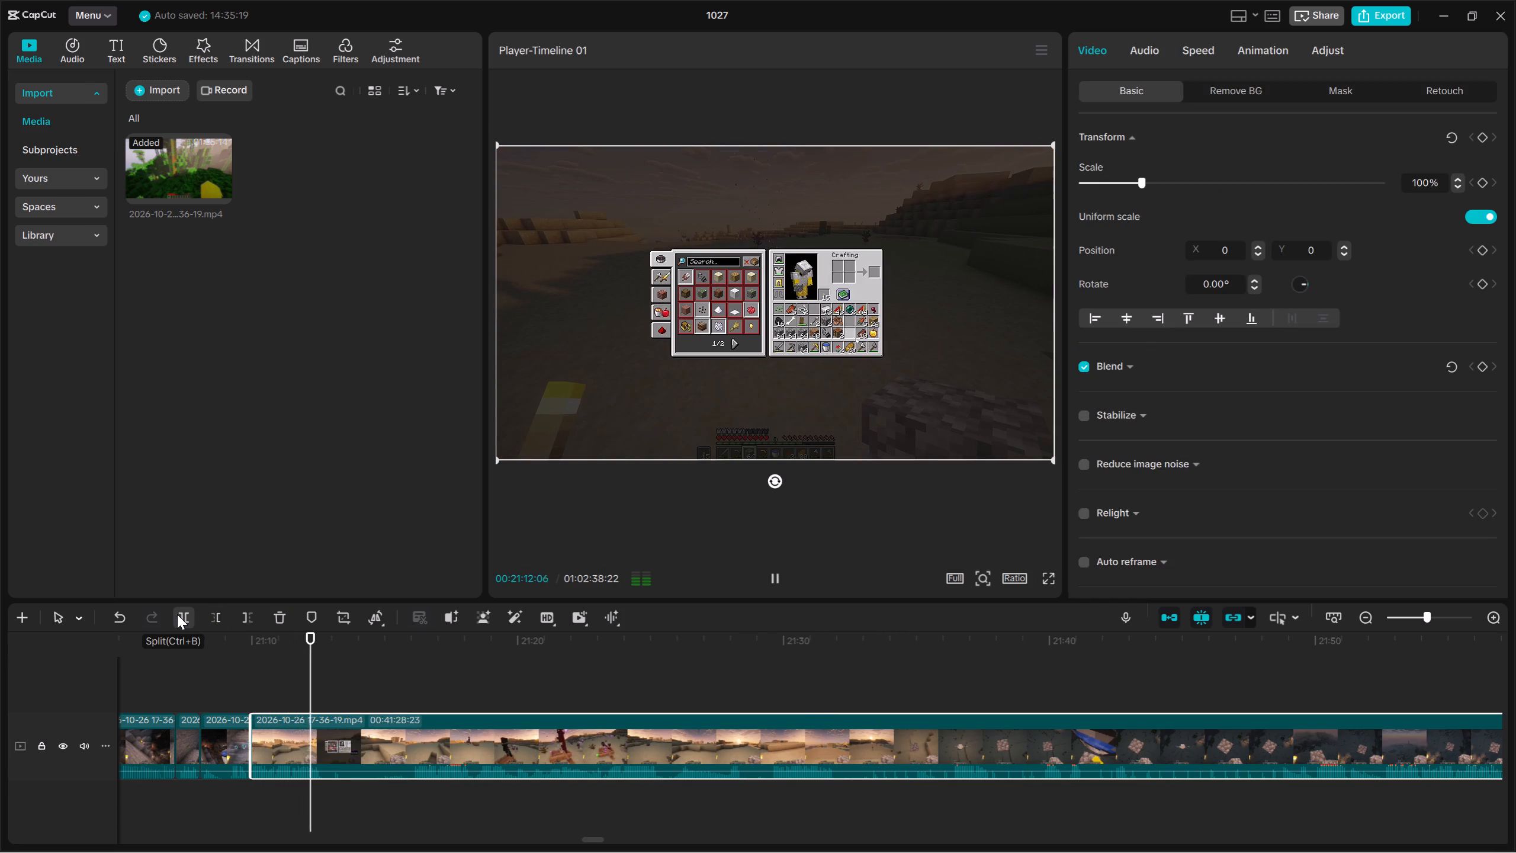
{"action": "key", "text": "space"}
{"action": "left_click", "coordinate": [177, 614]}
{"action": "key", "text": "space"}
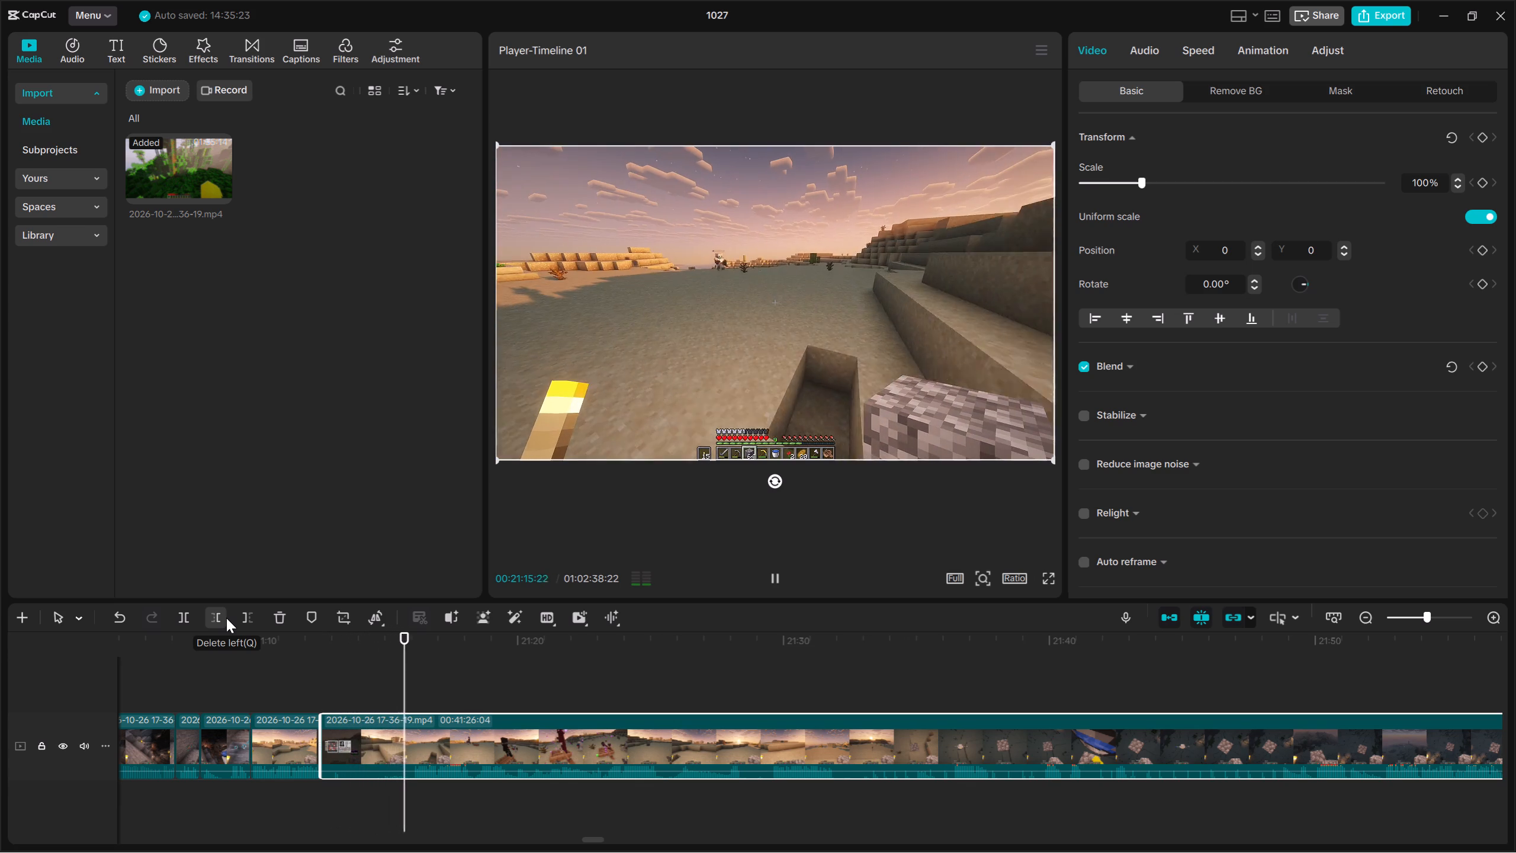
{"action": "left_click", "coordinate": [226, 618]}
Split the clip at 00:21:22:01 after the desert fight and trim the following piece's start to about 00:21:22:19.
{"action": "key", "text": "space"}
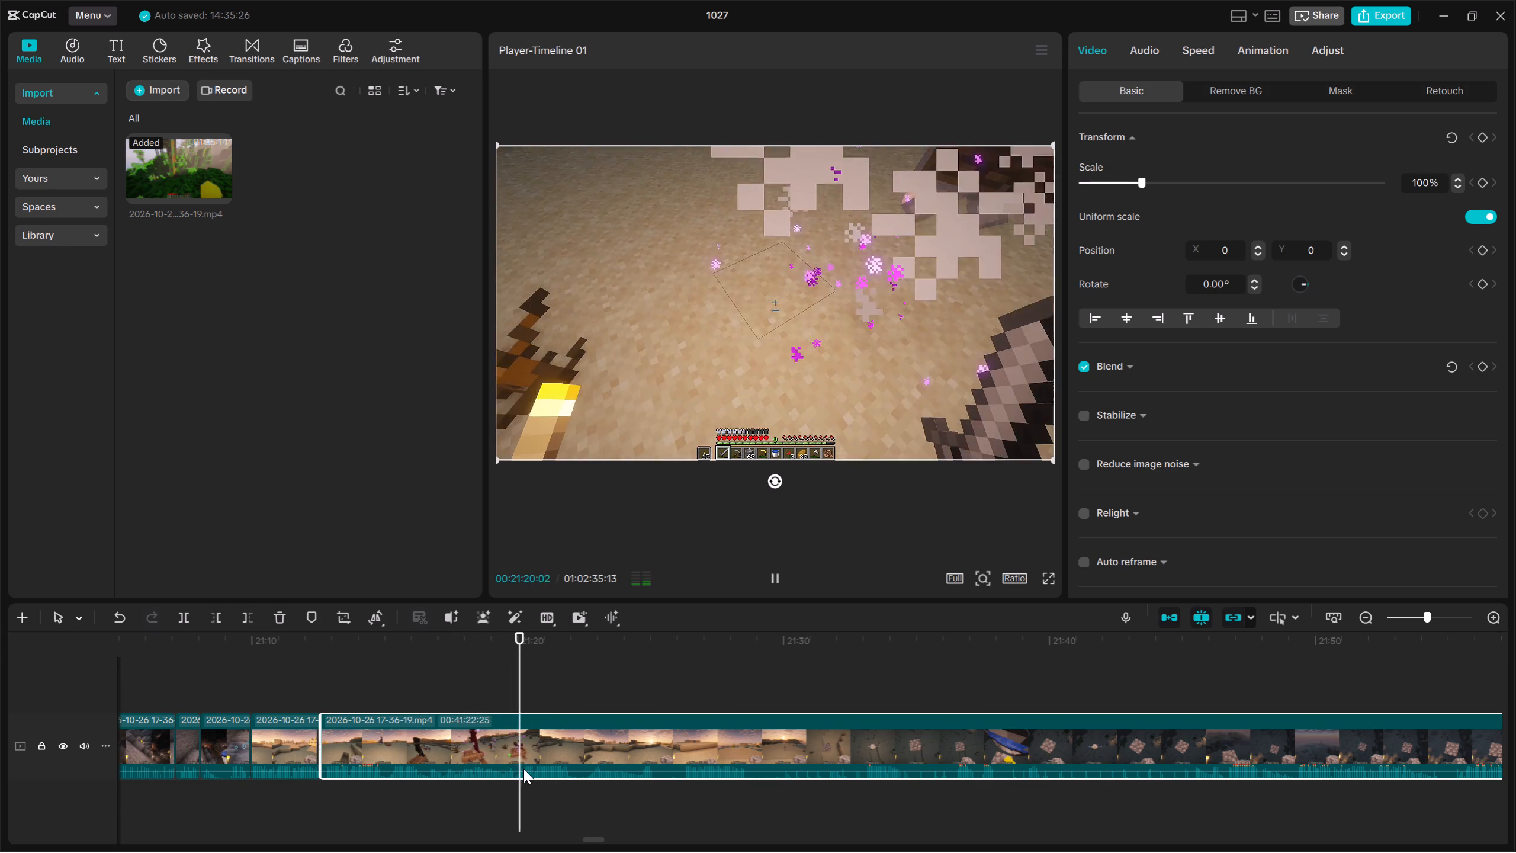
{"action": "key", "text": "space"}
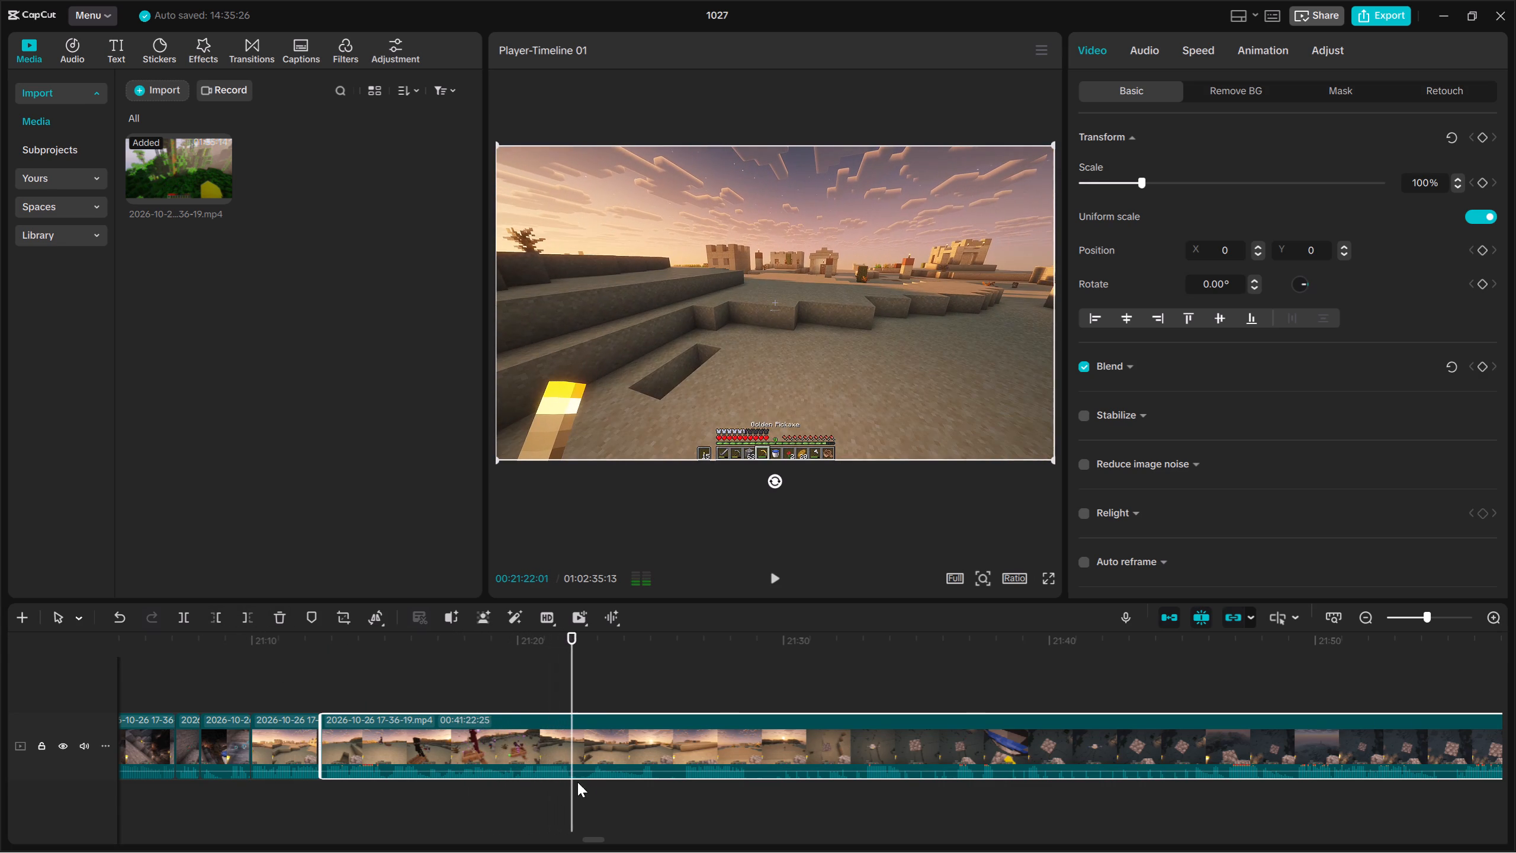
{"action": "left_click", "coordinate": [183, 622]}
{"action": "key", "text": "space"}
{"action": "left_click", "coordinate": [211, 616]}
{"action": "key", "text": "space"}
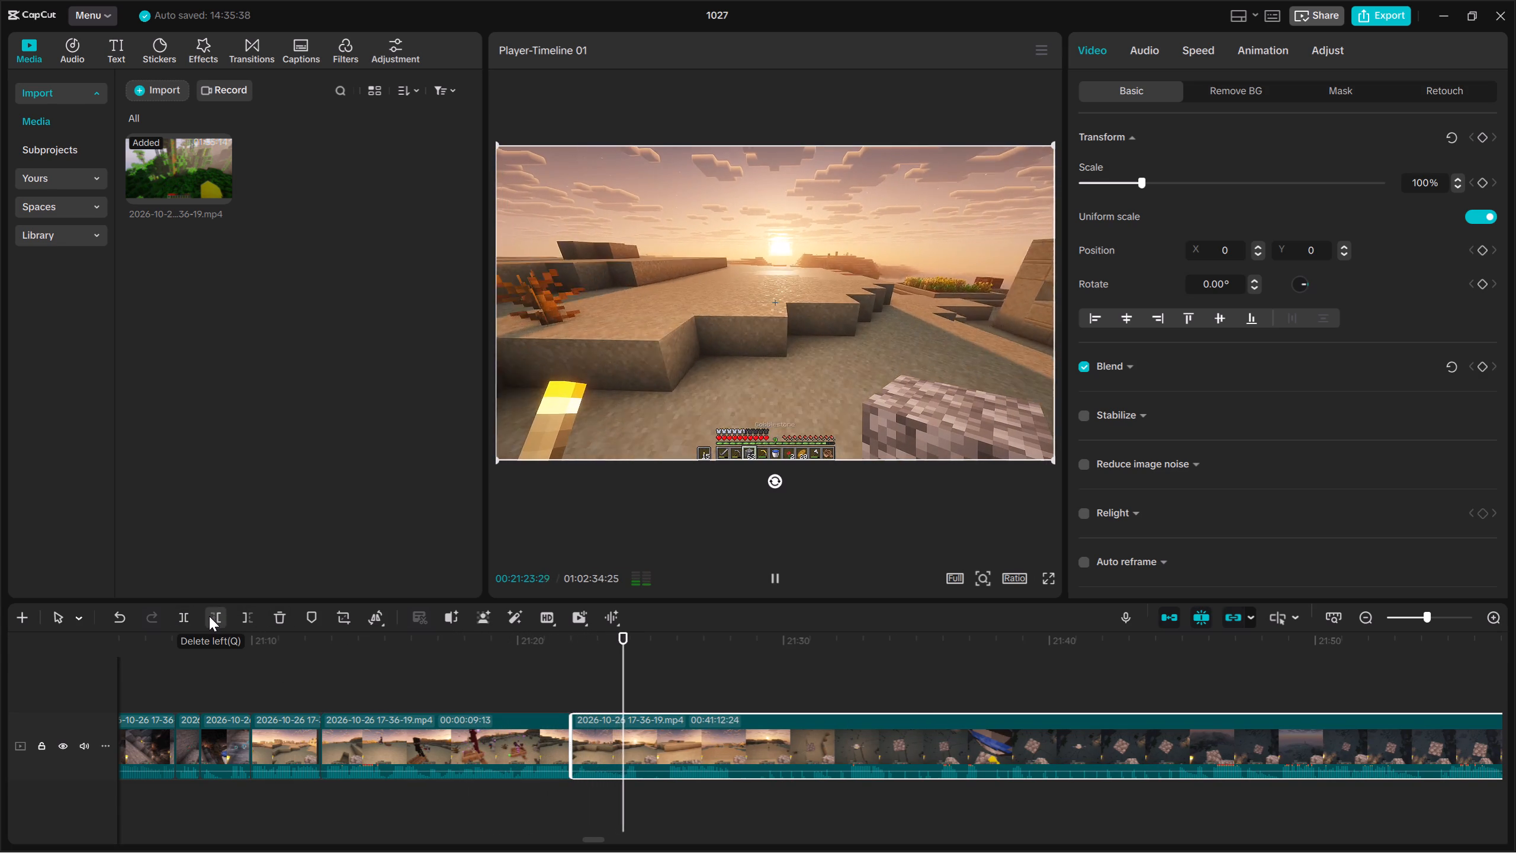
Split the desert sunset footage at about 00:21:23:25 and trim the following piece's start to about 00:21:25:21.
{"action": "key", "text": "space"}
{"action": "key", "text": "Up"}
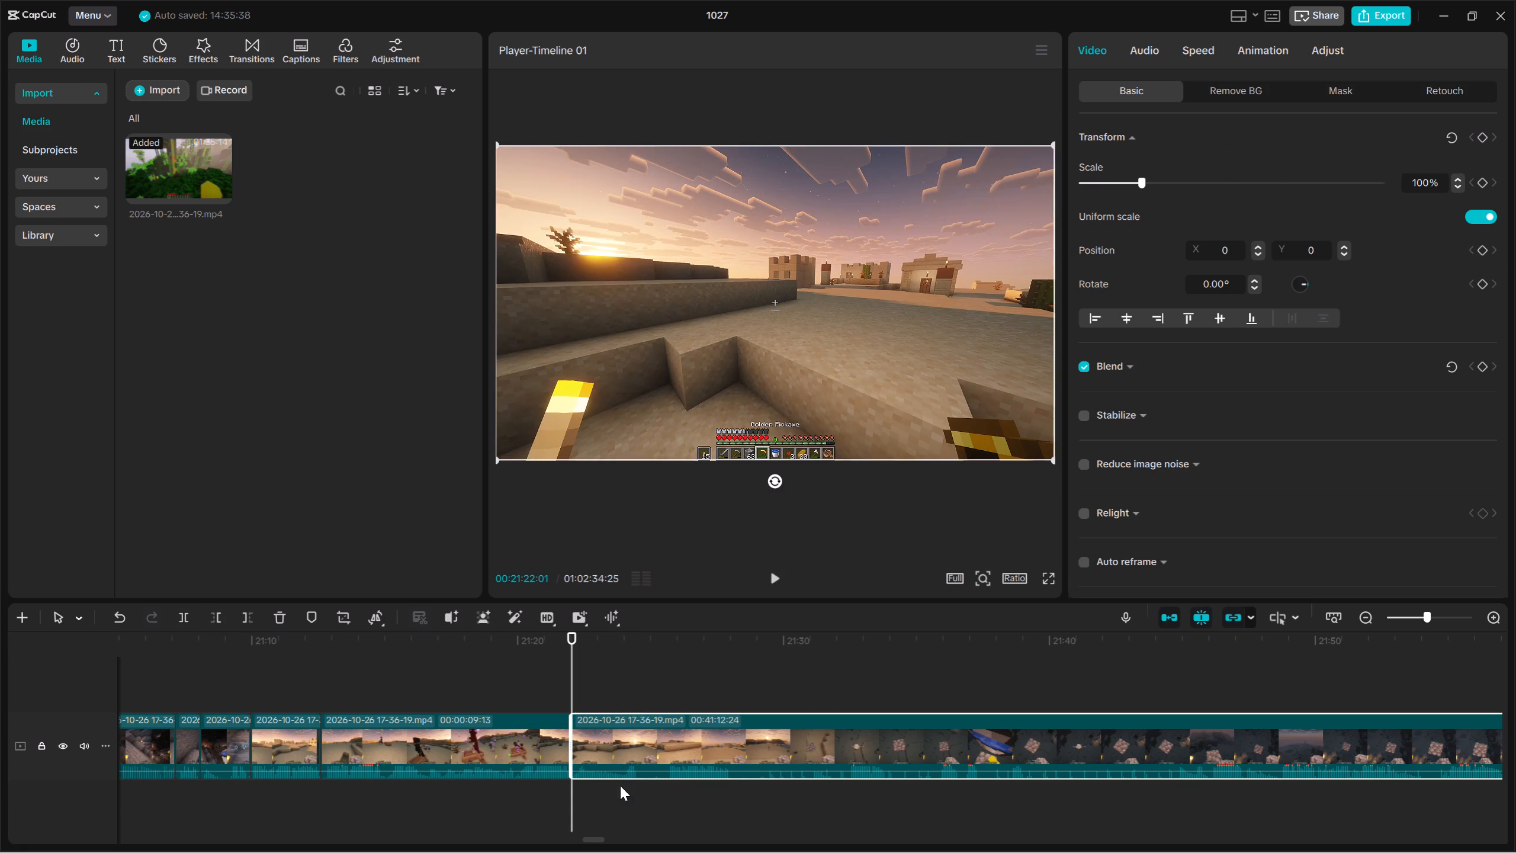
{"action": "left_click", "coordinate": [620, 785]}
{"action": "left_click_drag", "start_coordinate": [654, 802], "coordinate": [661, 748]}
{"action": "left_click", "coordinate": [182, 618]}
{"action": "key", "text": "space"}
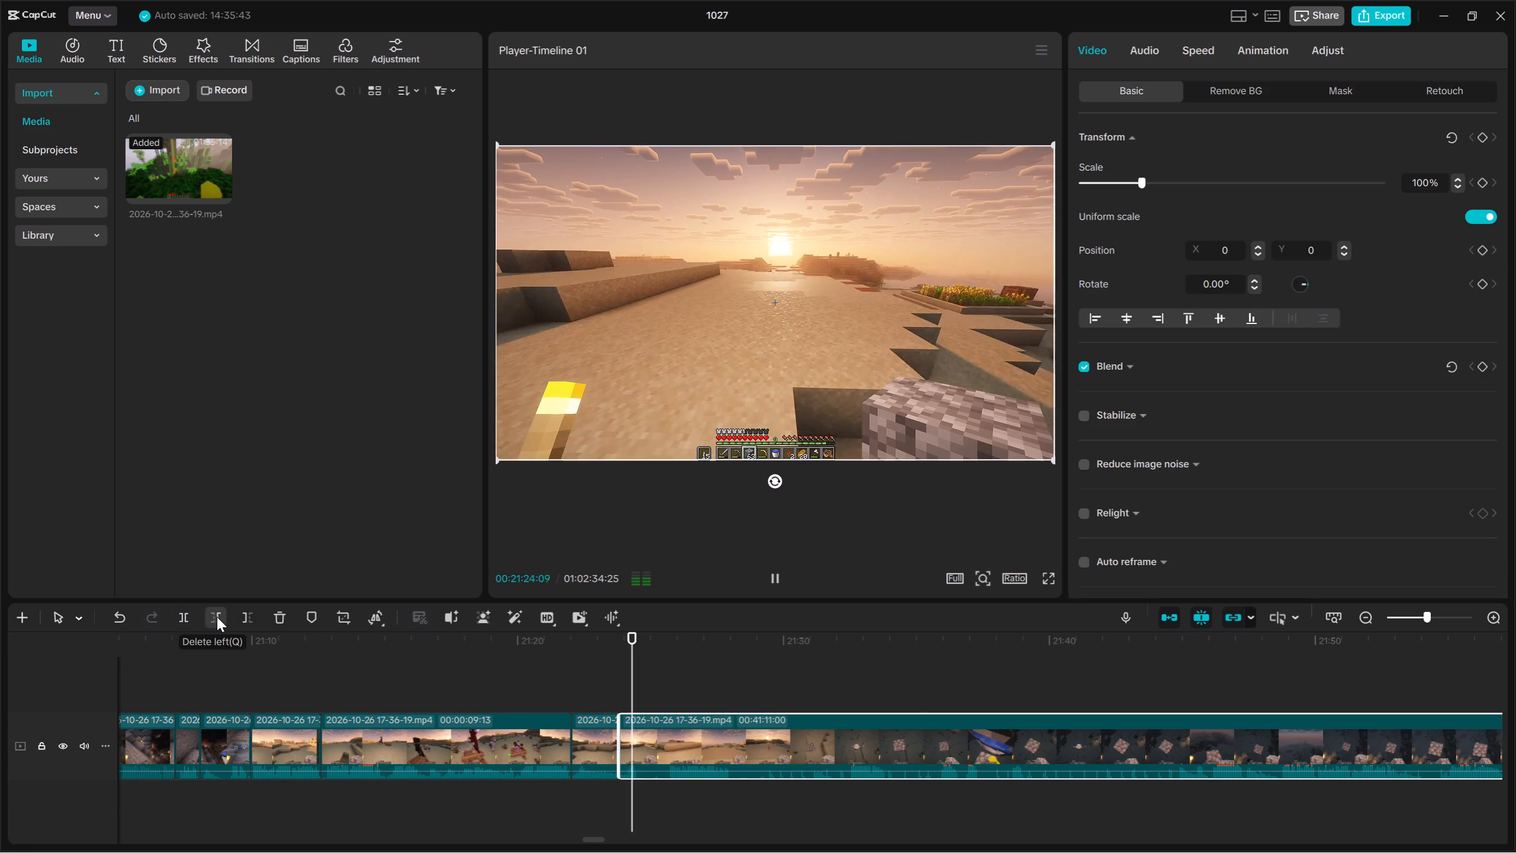
{"action": "left_click", "coordinate": [217, 617]}
Trim the start of the piece after the 00:21:23:25 split further, up to the night footage at about 00:21:30:15.
{"action": "key", "text": "space"}
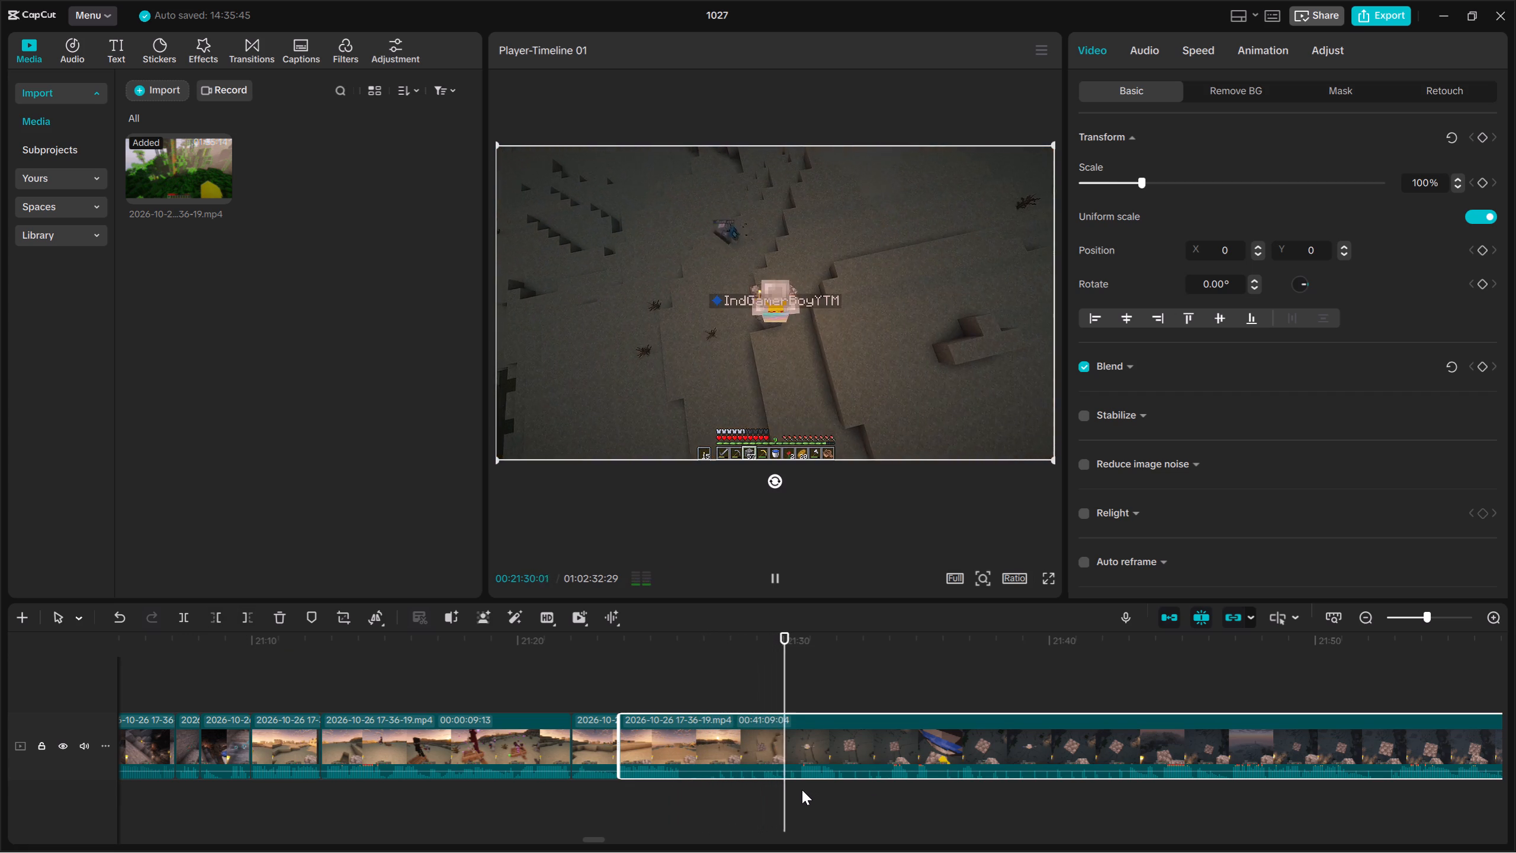
{"action": "left_click", "coordinate": [802, 790]}
{"action": "key", "text": "space"}
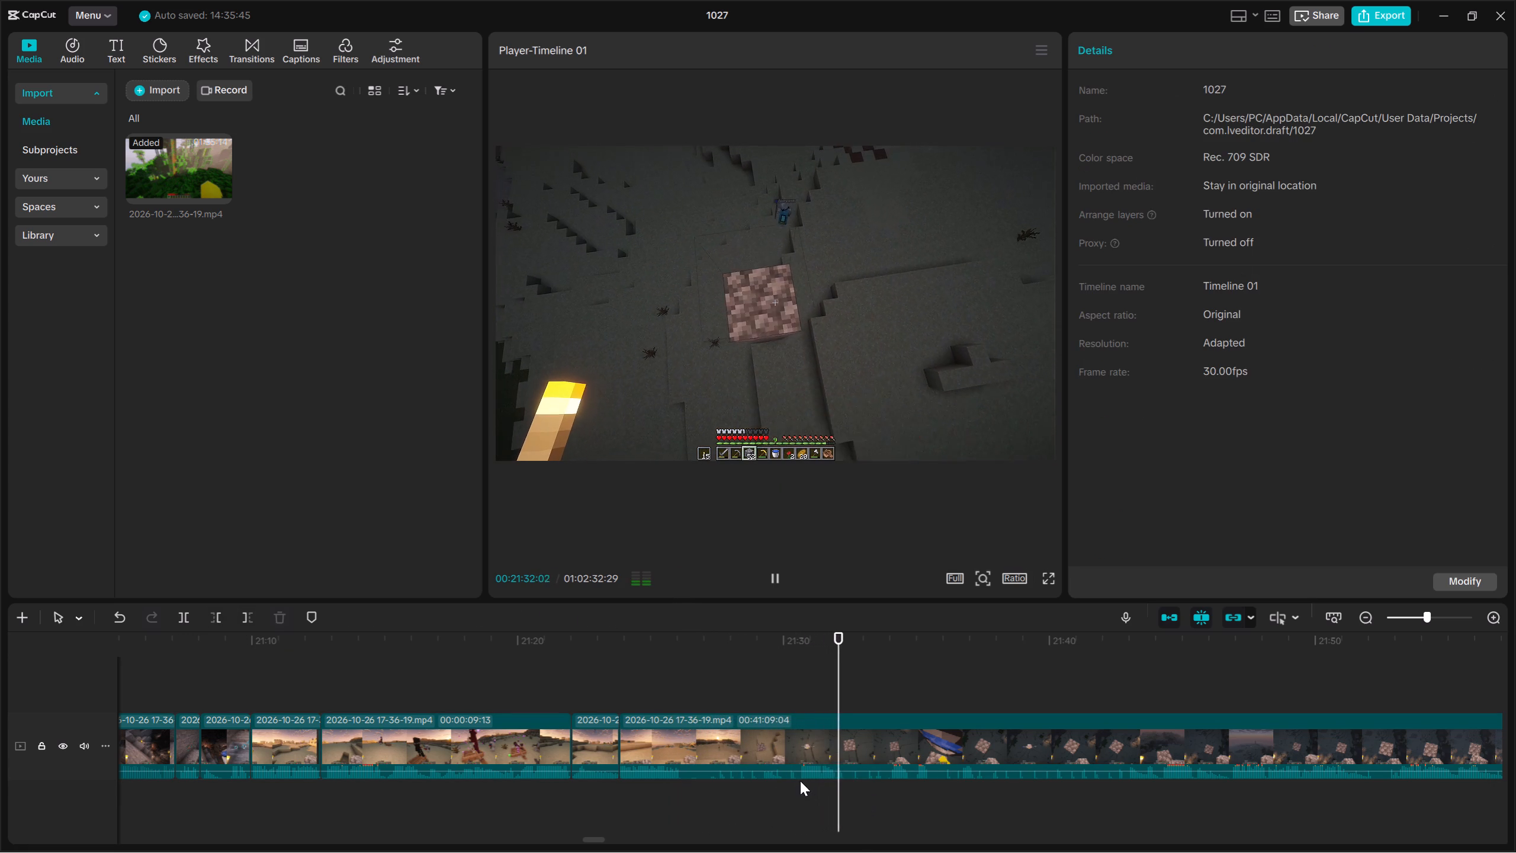
{"action": "left_click", "coordinate": [797, 785]}
{"action": "left_click_drag", "start_coordinate": [825, 790], "coordinate": [840, 713]}
{"action": "left_click", "coordinate": [220, 619]}
Split the night footage at about 00:21:25:12 and trim the following piece's start to about 00:21:27:10.
{"action": "key", "text": "space"}
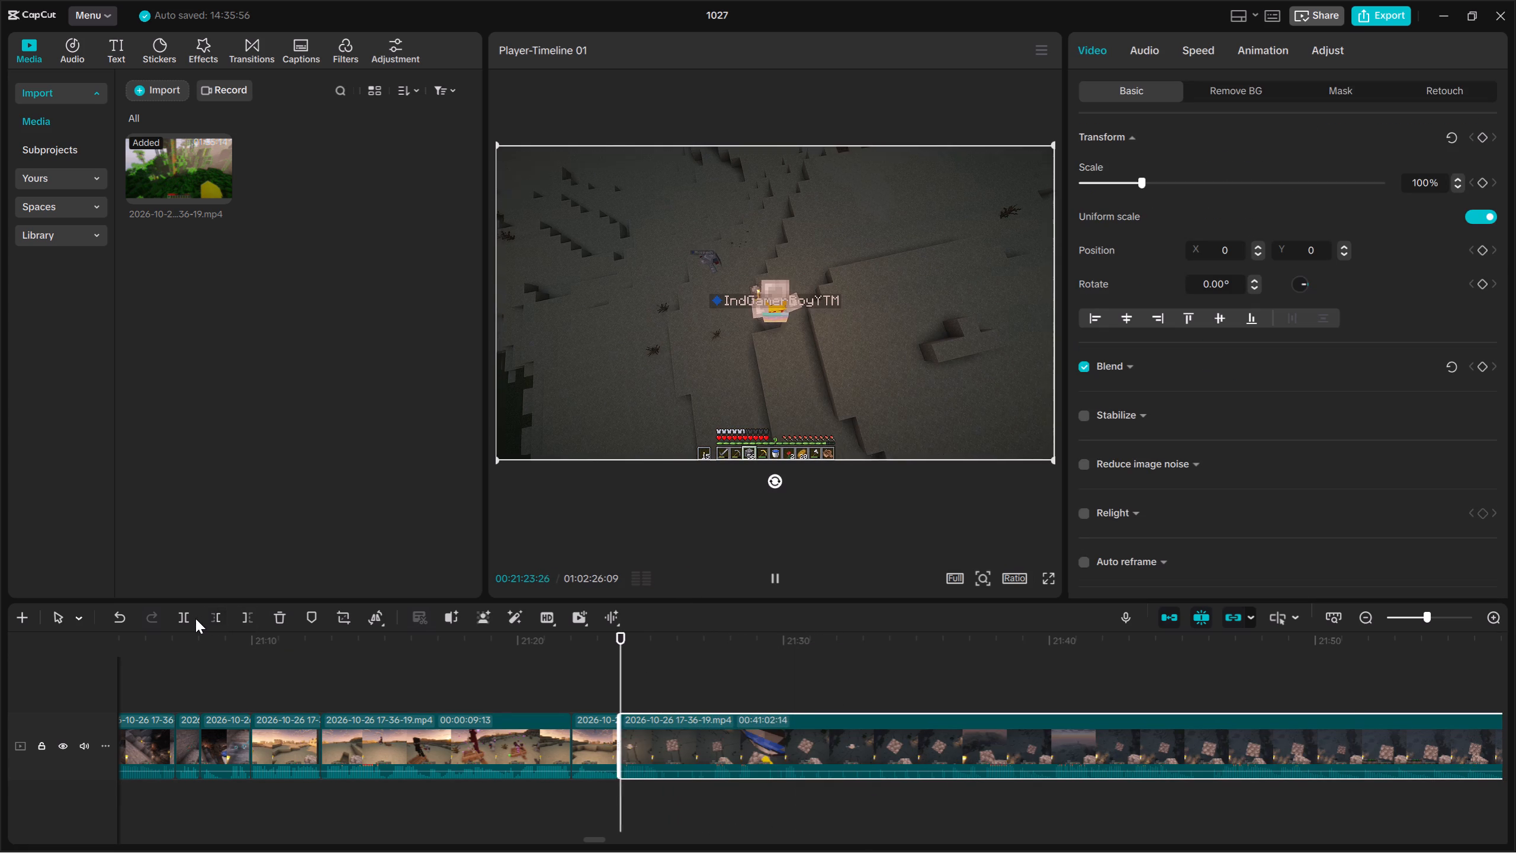
{"action": "key", "text": "space"}
{"action": "left_click", "coordinate": [185, 618]}
{"action": "key", "text": "space"}
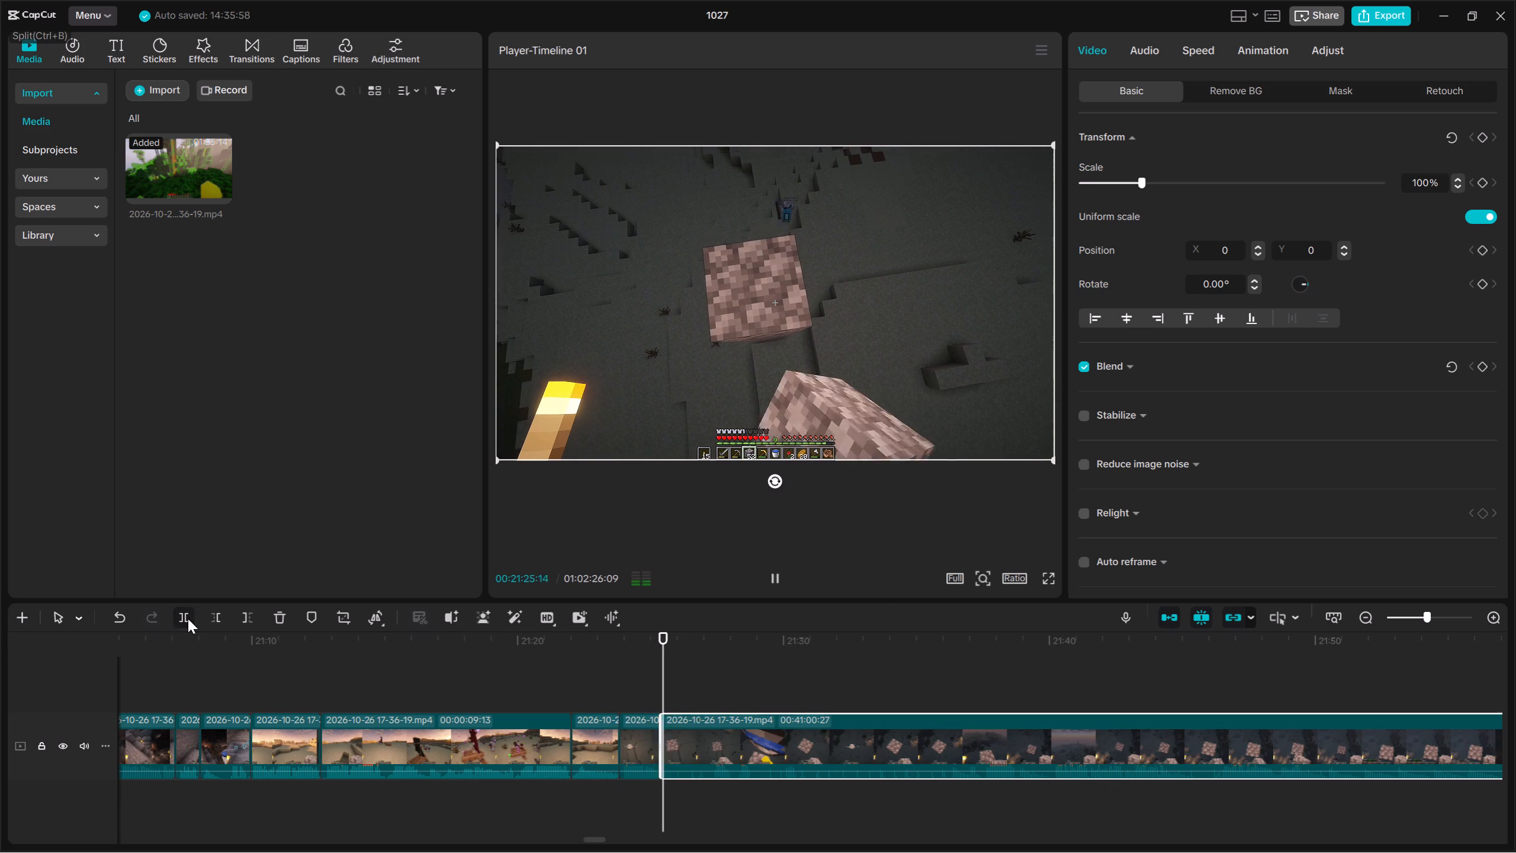
{"action": "left_click", "coordinate": [214, 613]}
Split the clip at about 00:21:26:29 and trim the following piece's start to about 00:21:28:01.
{"action": "key", "text": "space"}
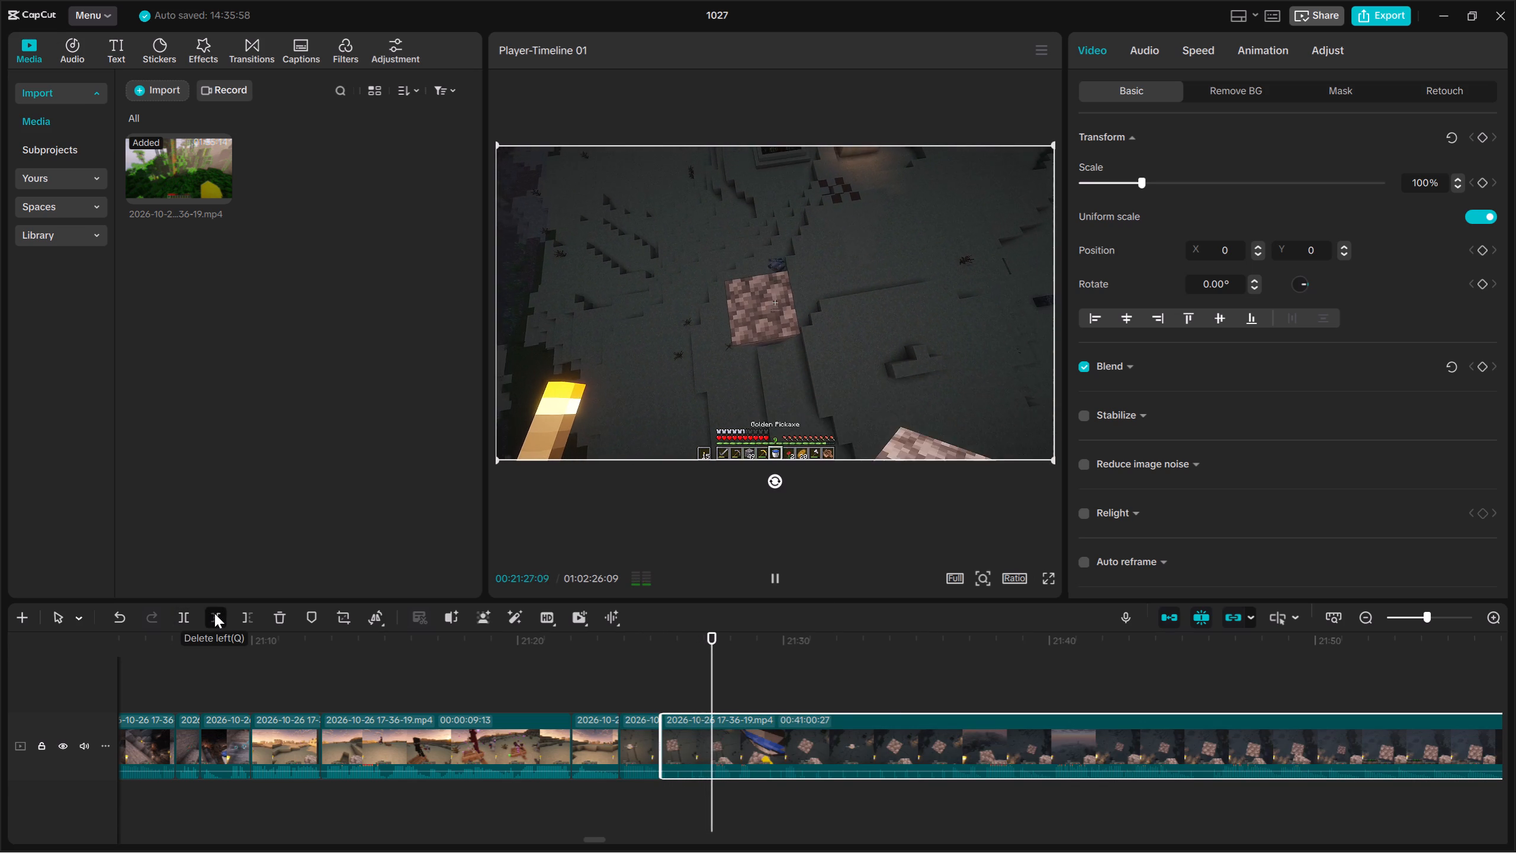
{"action": "key", "text": "space"}
{"action": "key", "text": "space"}
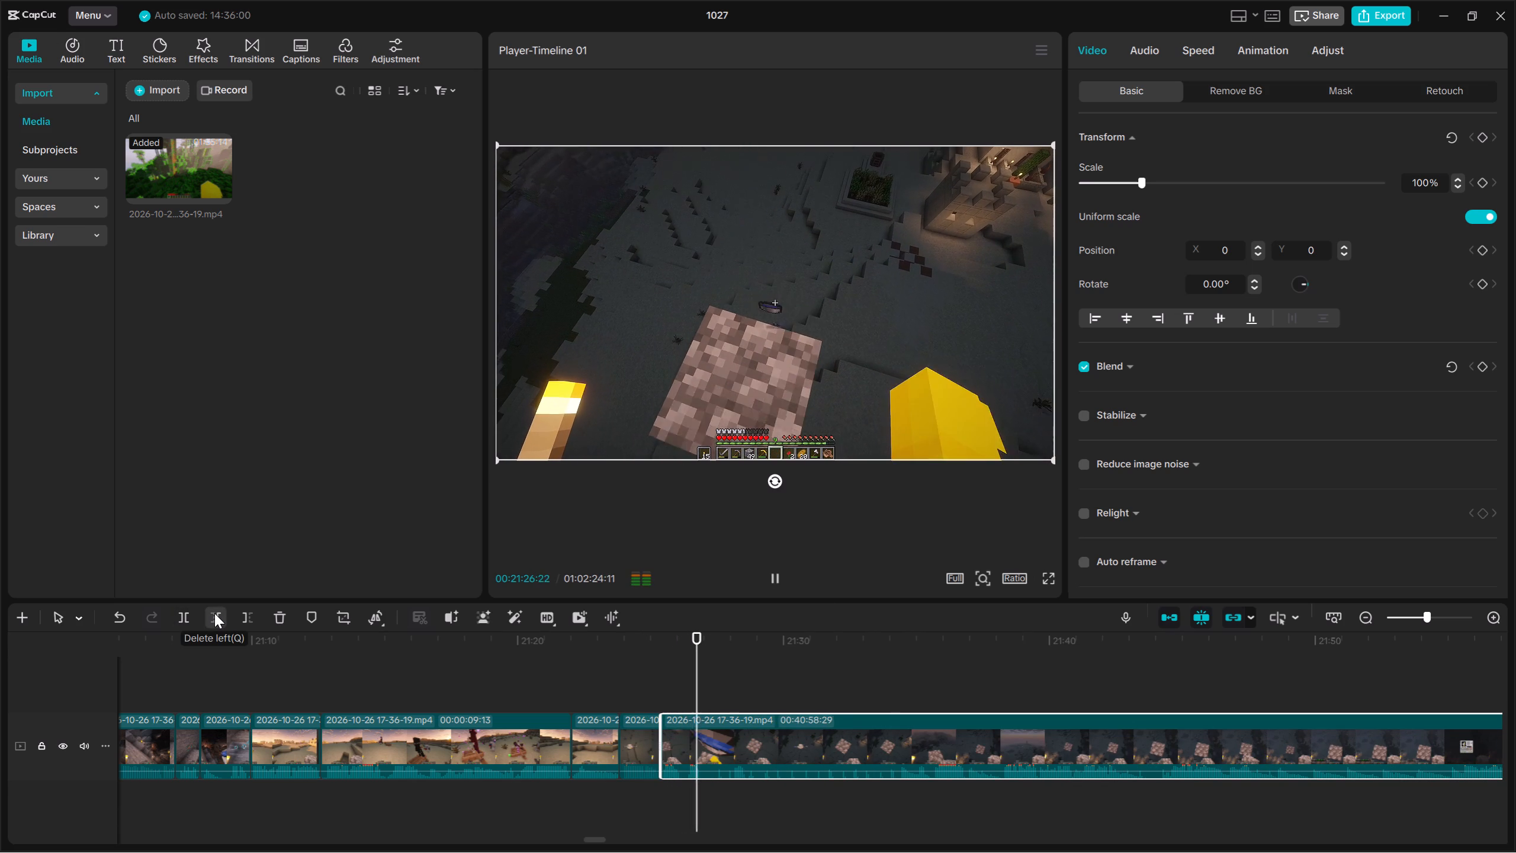
{"action": "key", "text": "space"}
{"action": "left_click", "coordinate": [194, 613]}
{"action": "left_click", "coordinate": [187, 613]}
{"action": "key", "text": "space"}
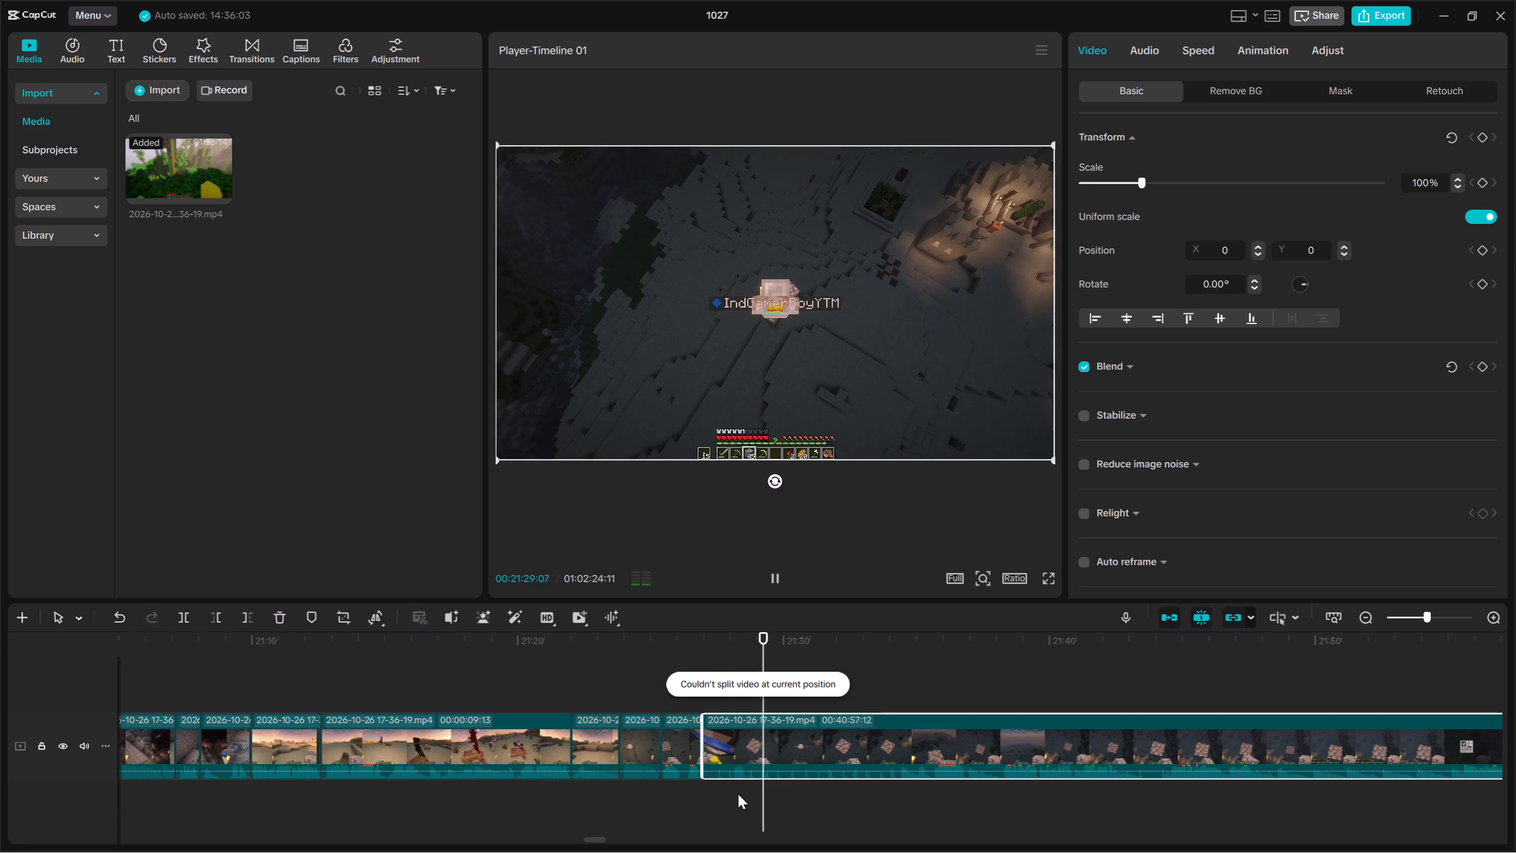
{"action": "double_click", "coordinate": [736, 789]}
{"action": "left_click_drag", "start_coordinate": [756, 791], "coordinate": [769, 752]}
{"action": "left_click", "coordinate": [218, 620]}
Split the clip at about 00:21:27:26 and trim the following piece's start to about 00:21:32:11.
{"action": "key", "text": "space"}
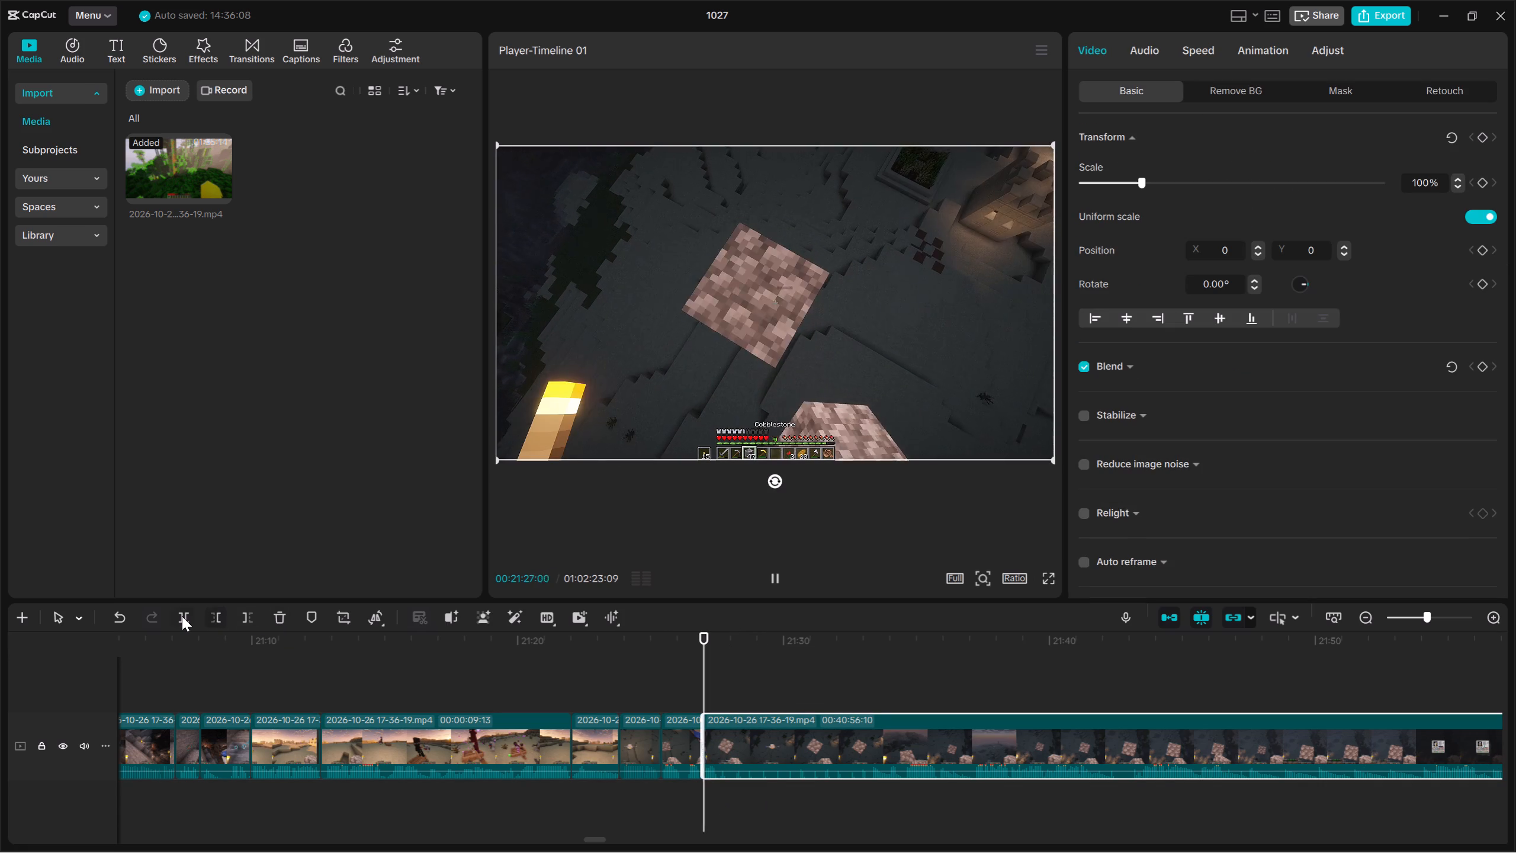
{"action": "left_click", "coordinate": [182, 616]}
{"action": "key", "text": "space"}
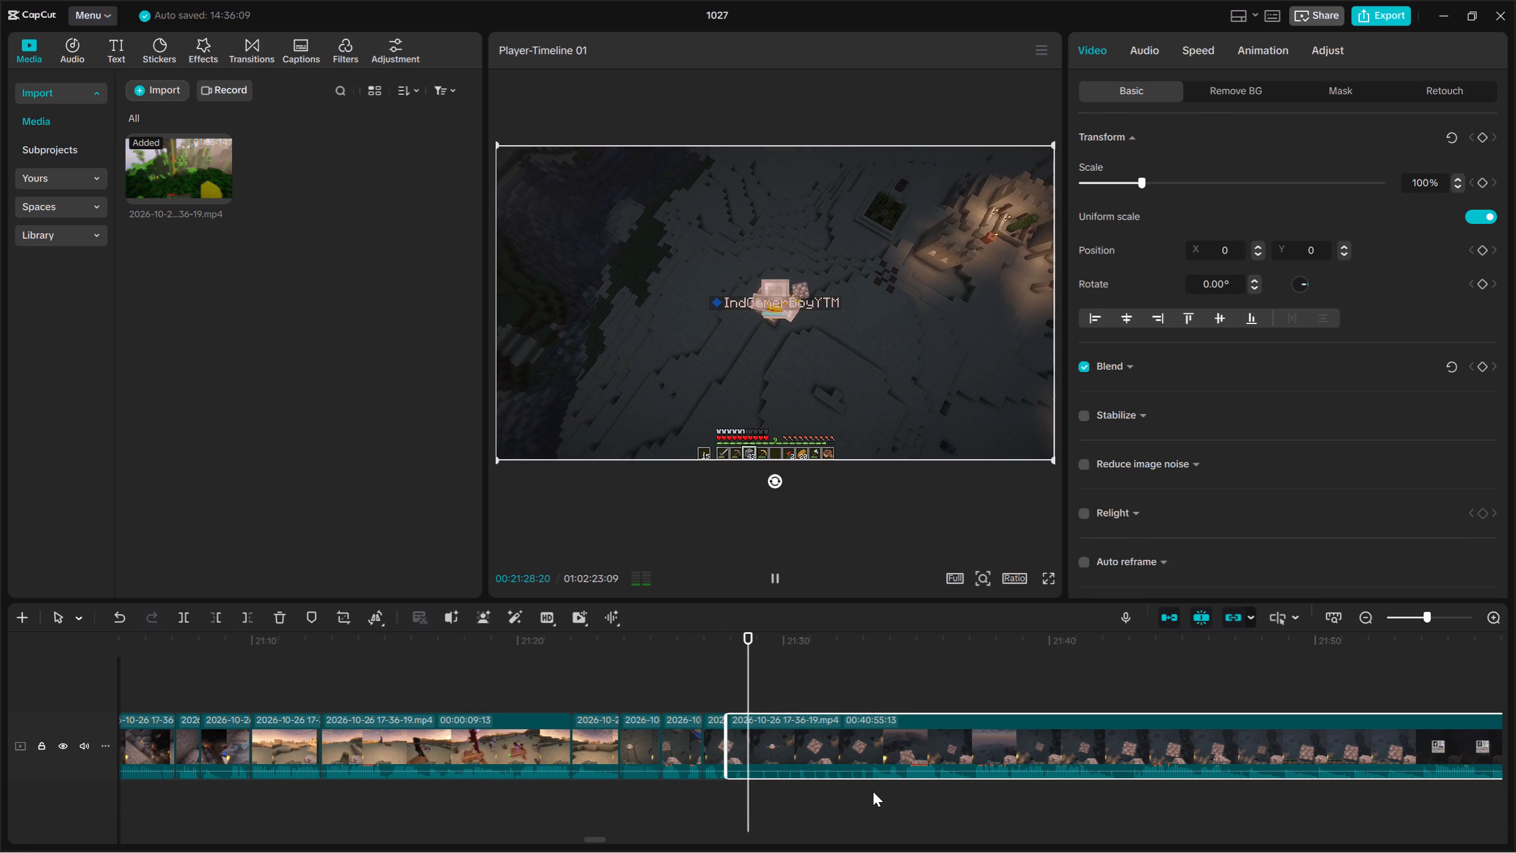
{"action": "left_click", "coordinate": [873, 791]}
{"action": "key", "text": "space"}
{"action": "left_click", "coordinate": [875, 793]}
{"action": "left_click_drag", "start_coordinate": [875, 793], "coordinate": [871, 793]}
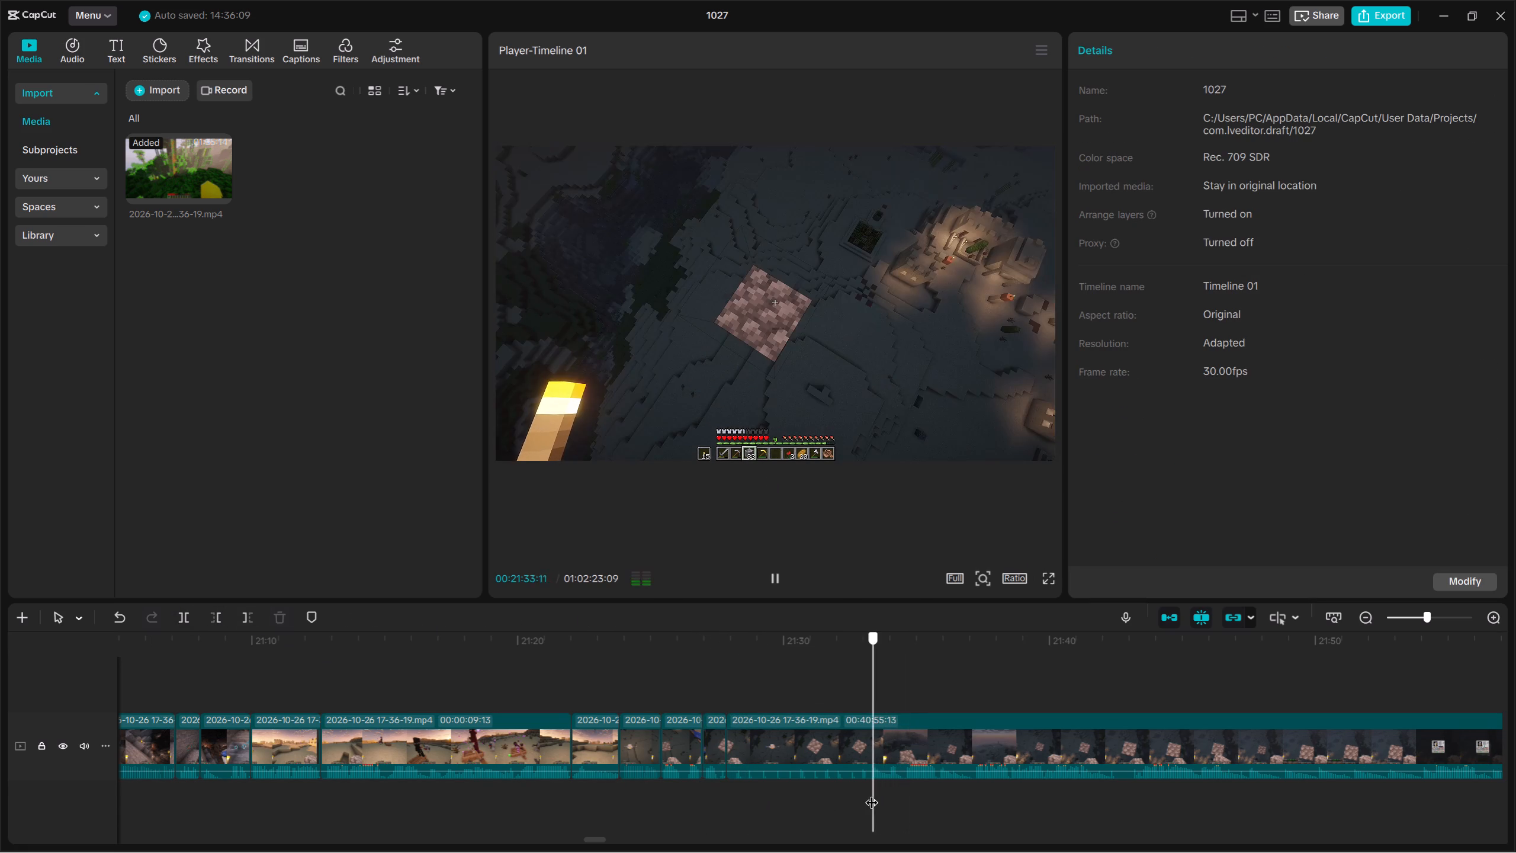
{"action": "left_click_drag", "start_coordinate": [871, 793], "coordinate": [847, 793]}
{"action": "left_click_drag", "start_coordinate": [911, 811], "coordinate": [922, 748]}
{"action": "left_click", "coordinate": [223, 614]}
Split the clip at about 00:21:32:09 and trim the following piece's start to about 00:21:32:19.
{"action": "key", "text": "space"}
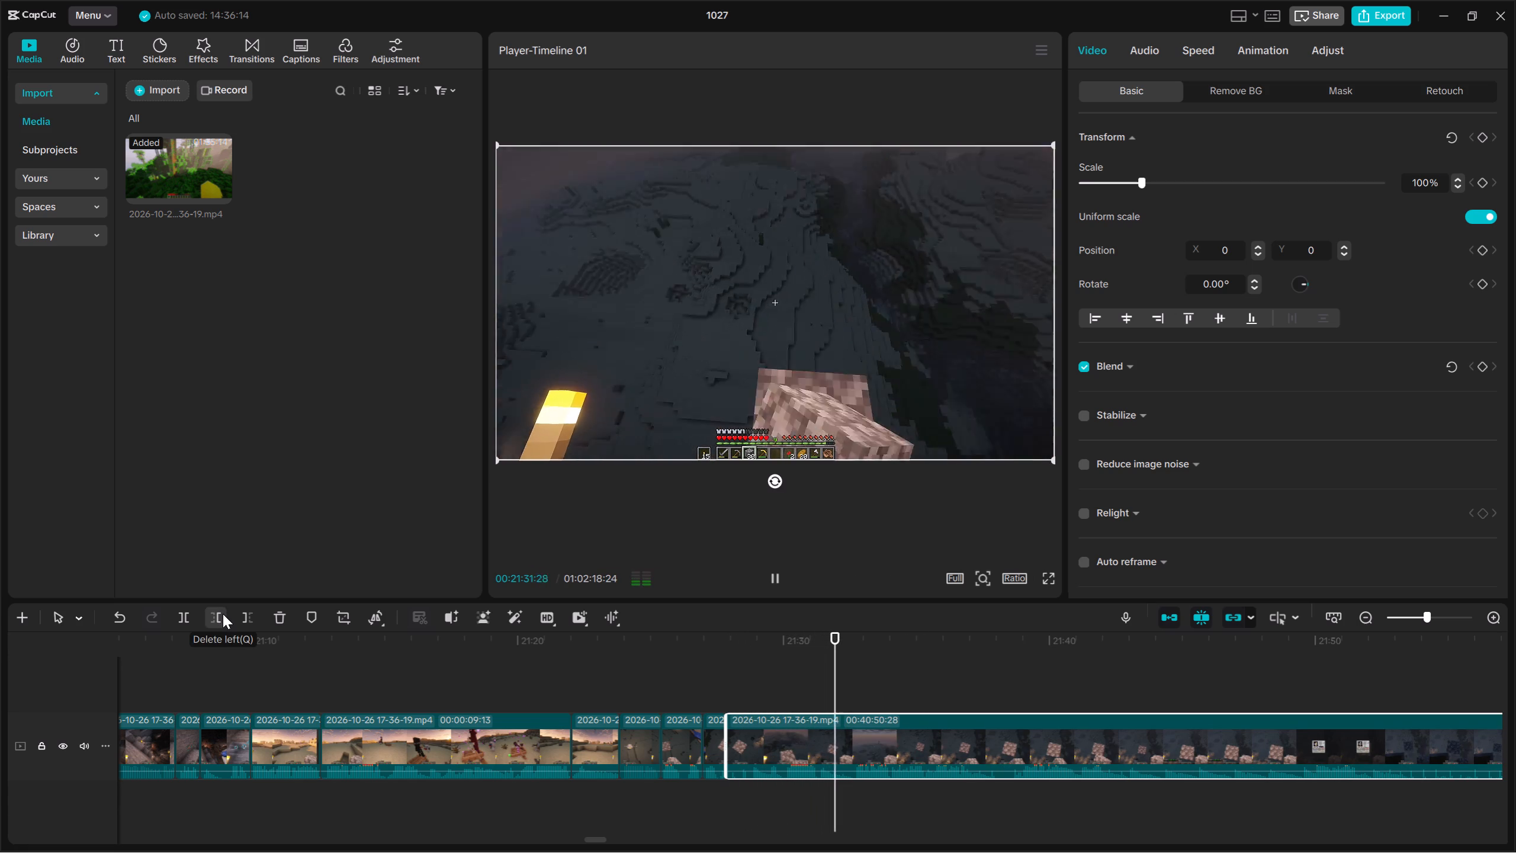
{"action": "key", "text": "space"}
{"action": "left_click", "coordinate": [180, 609]}
{"action": "key", "text": "space"}
{"action": "left_click", "coordinate": [212, 616]}
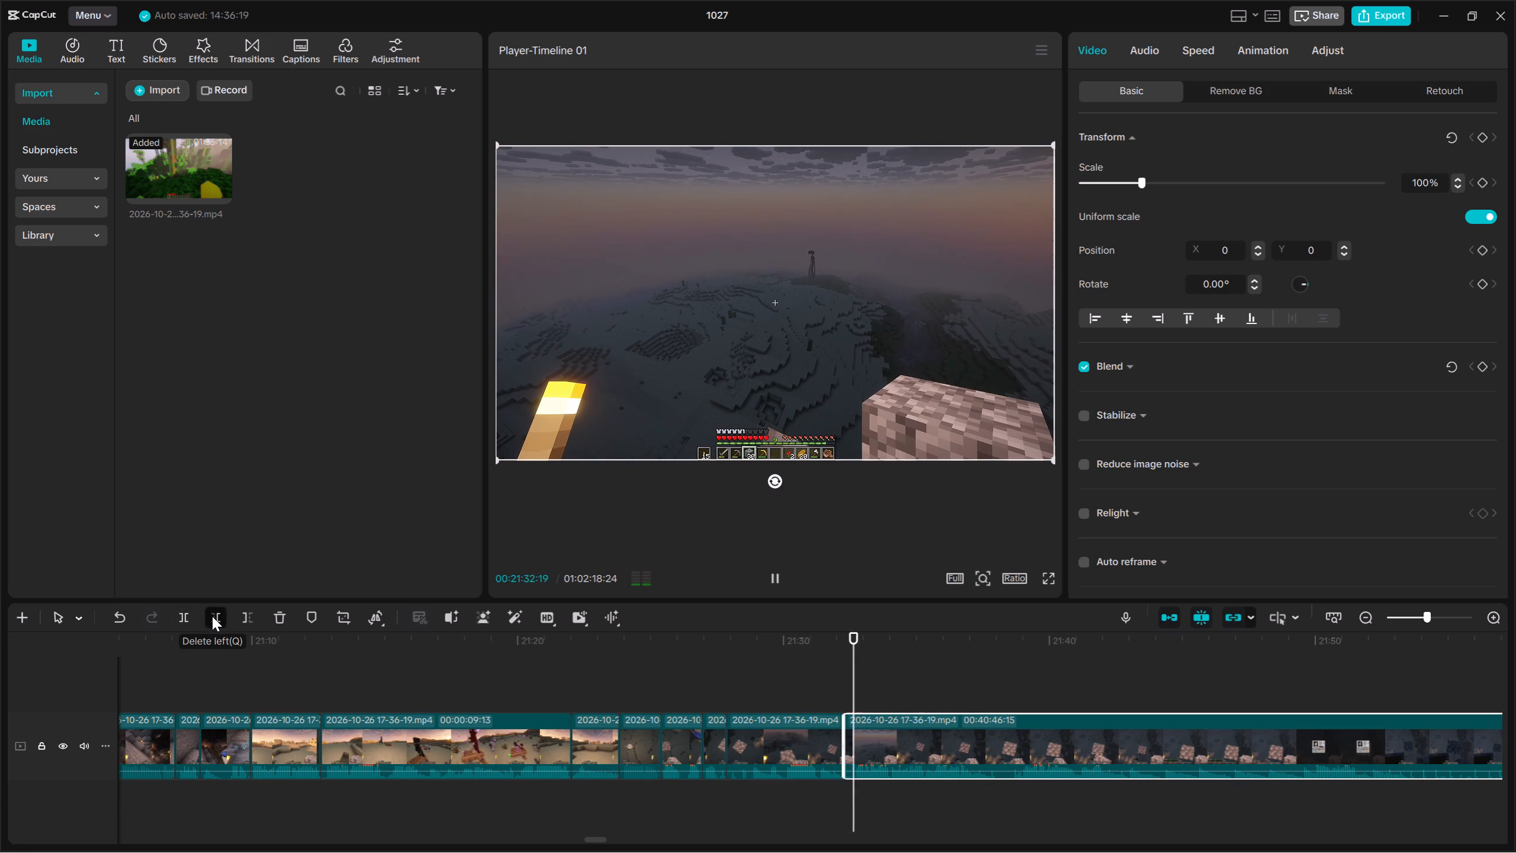
Split the cobblestone pillar footage at 00:21:37:09 and trim the following piece's start to about 00:21:38:06.
{"action": "key", "text": "space"}
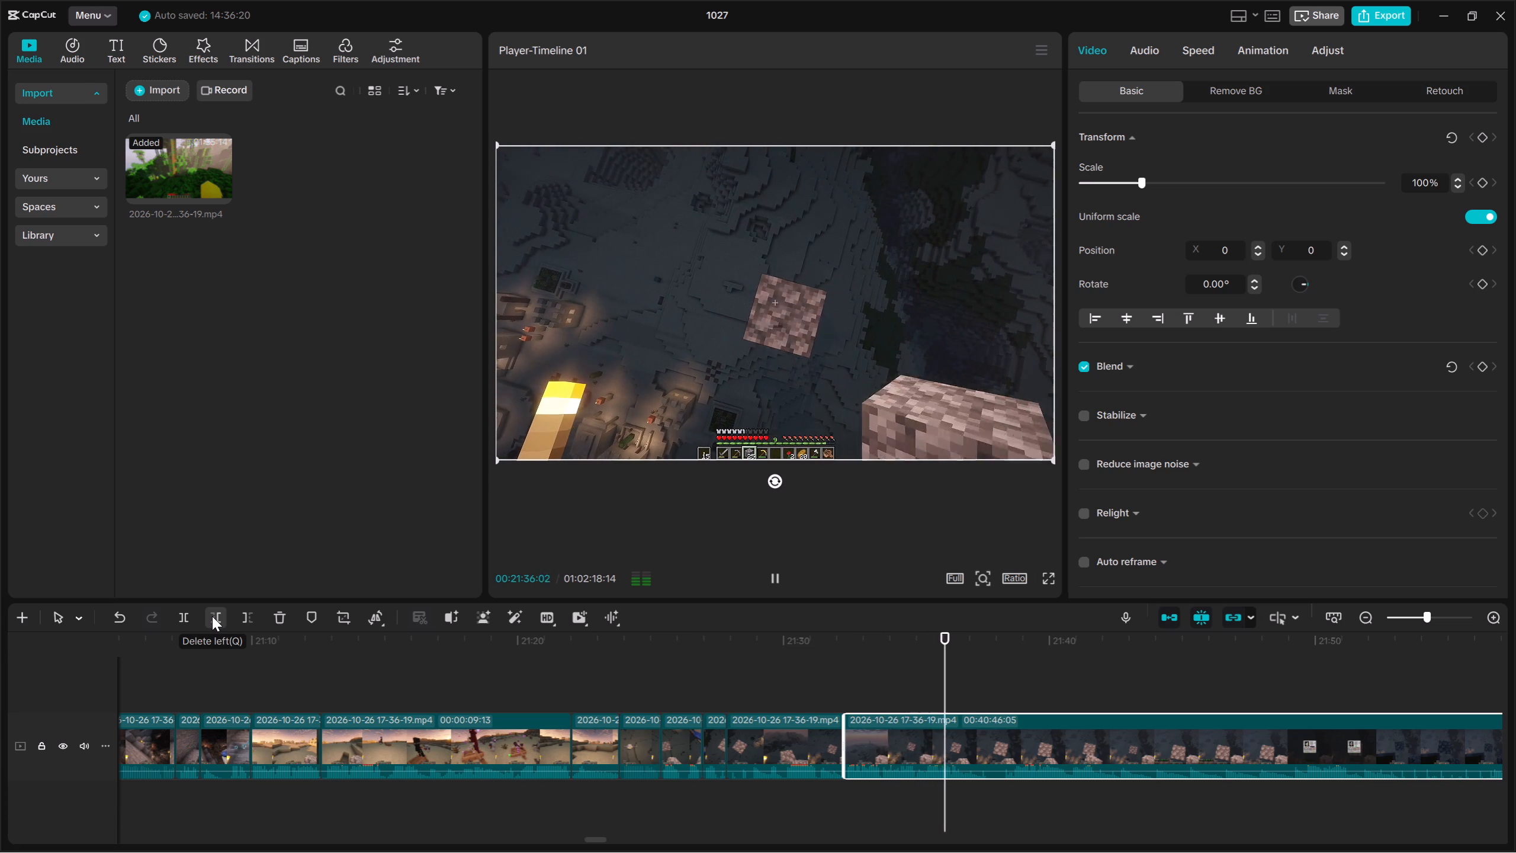
{"action": "key", "text": "space"}
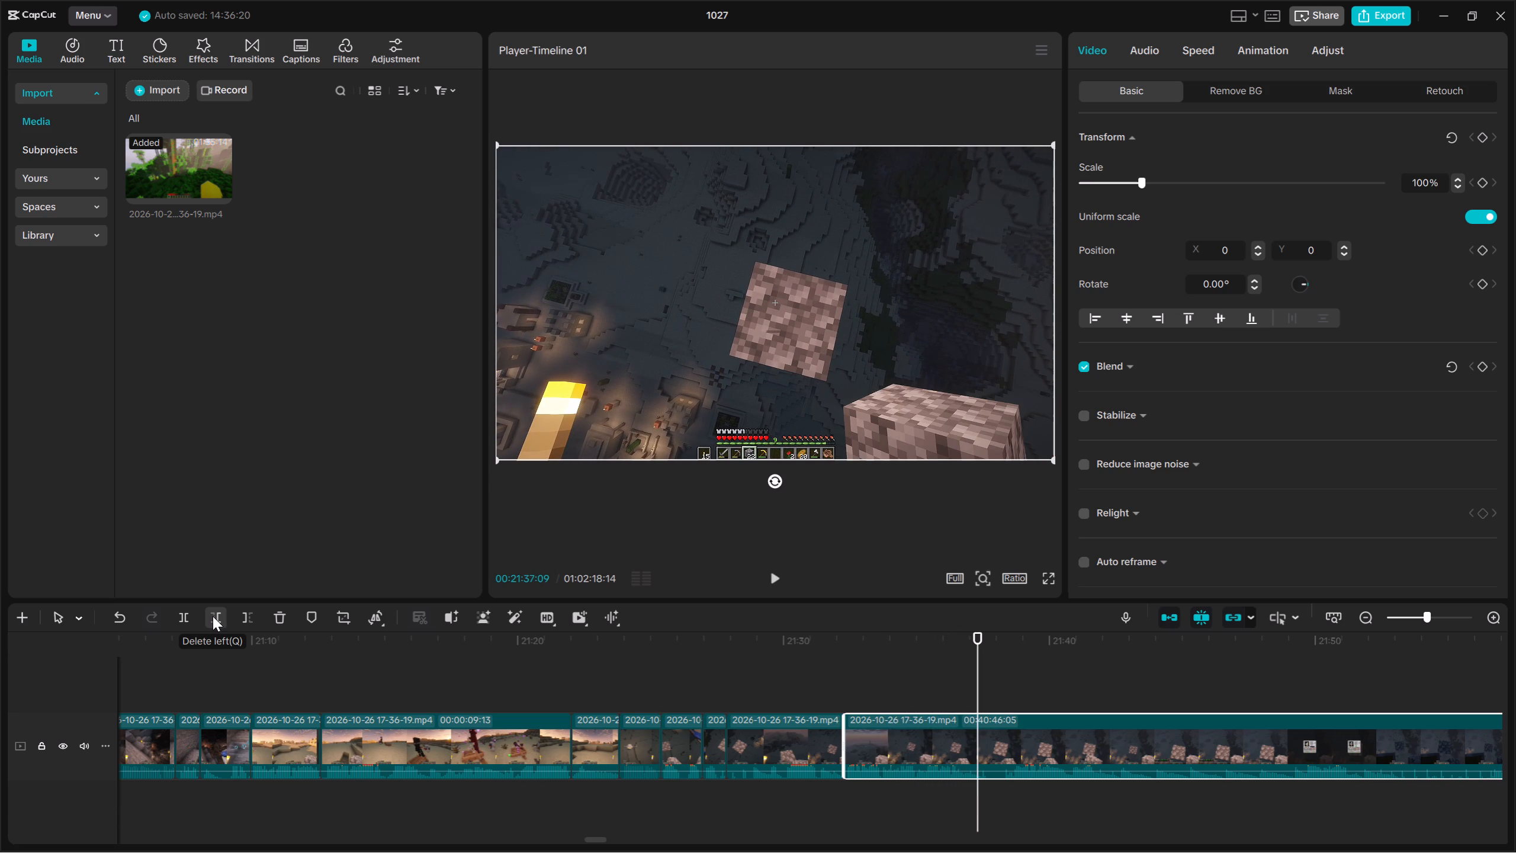
{"action": "left_click", "coordinate": [184, 622]}
{"action": "key", "text": "space"}
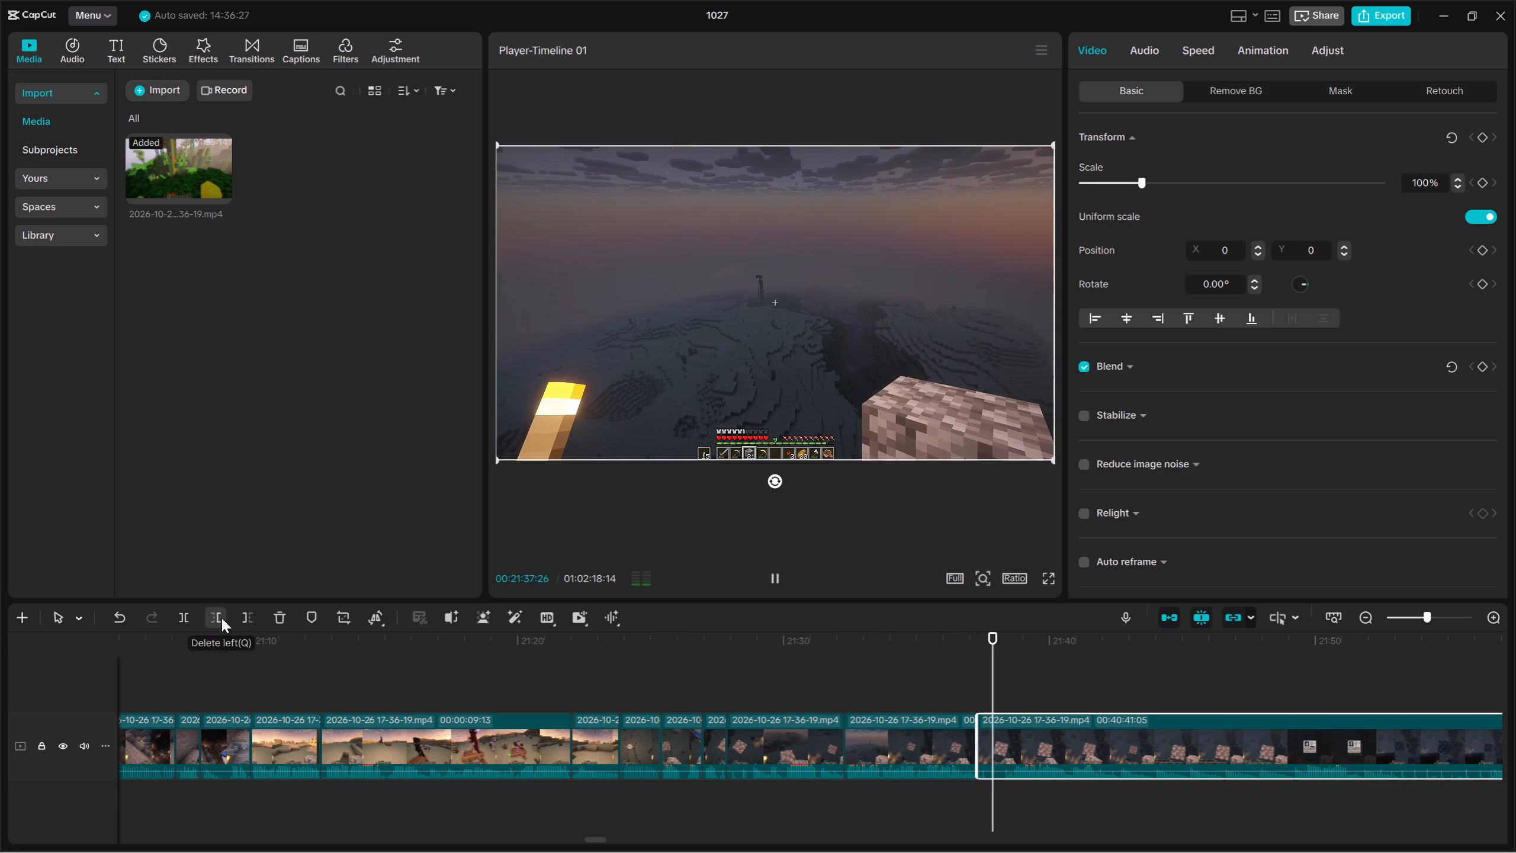
{"action": "left_click", "coordinate": [221, 618]}
Split the clip at 00:21:41:10, just before the chat command is typed in the footage.
{"action": "key", "text": "space"}
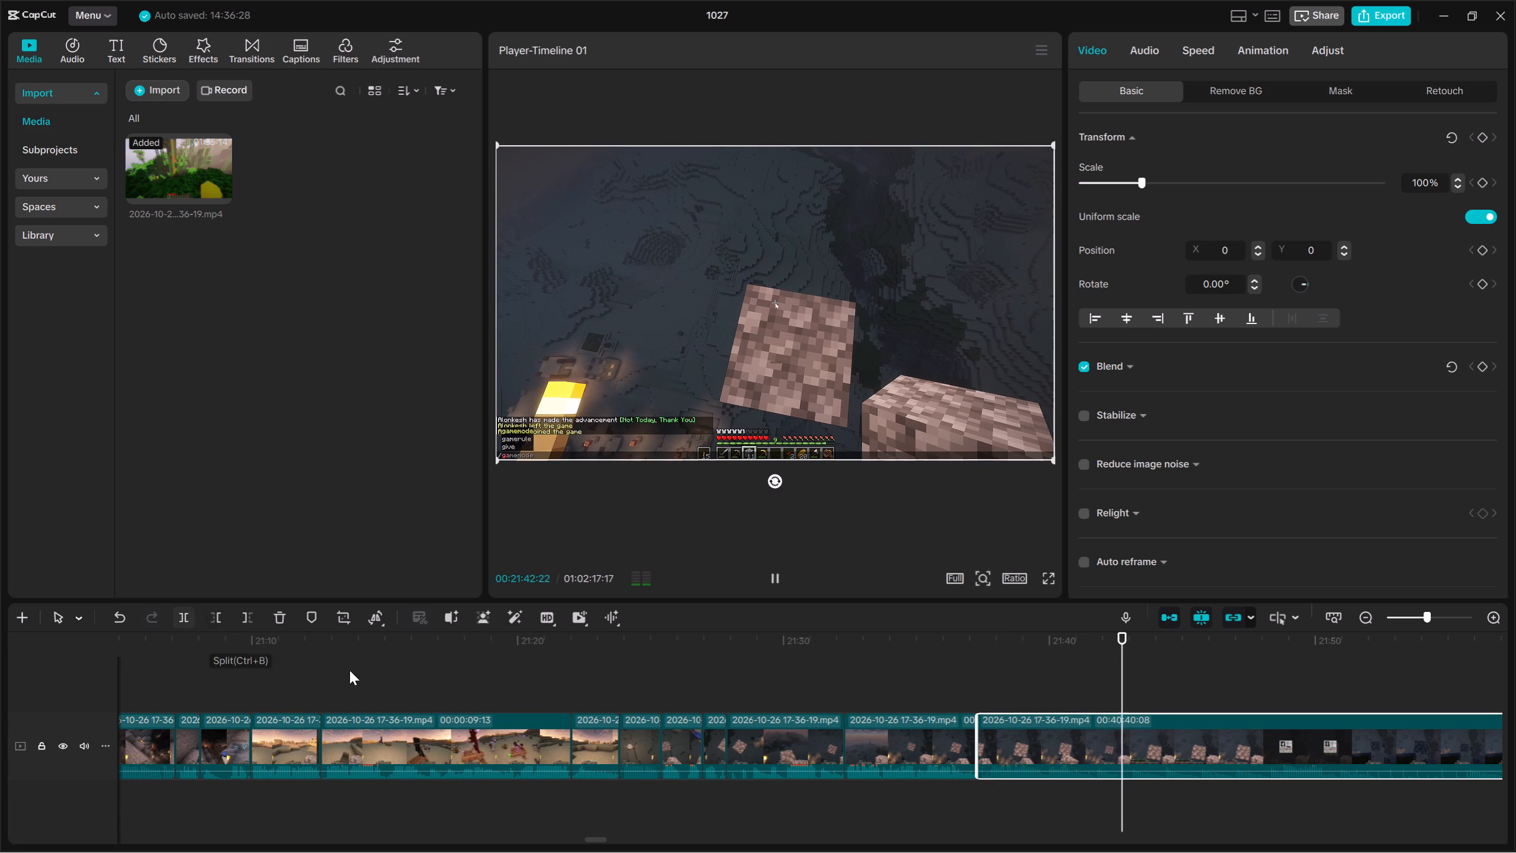
{"action": "left_click", "coordinate": [1102, 814]}
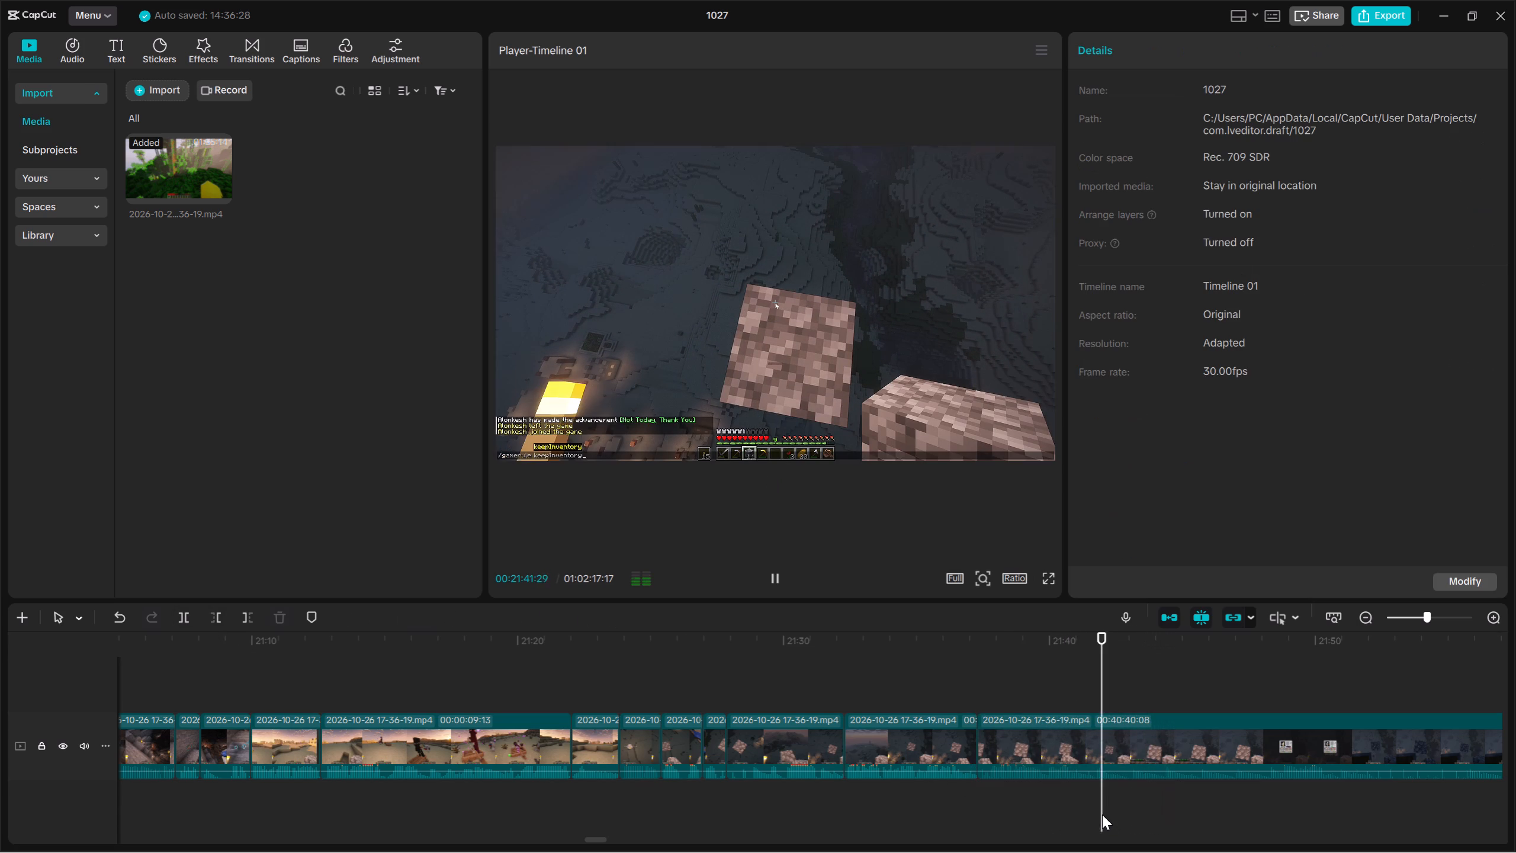
{"action": "left_click_drag", "start_coordinate": [1102, 814], "coordinate": [1086, 810]}
{"action": "left_click", "coordinate": [1085, 810]}
{"action": "left_click_drag", "start_coordinate": [1123, 810], "coordinate": [1167, 706]}
{"action": "left_click", "coordinate": [182, 611]}
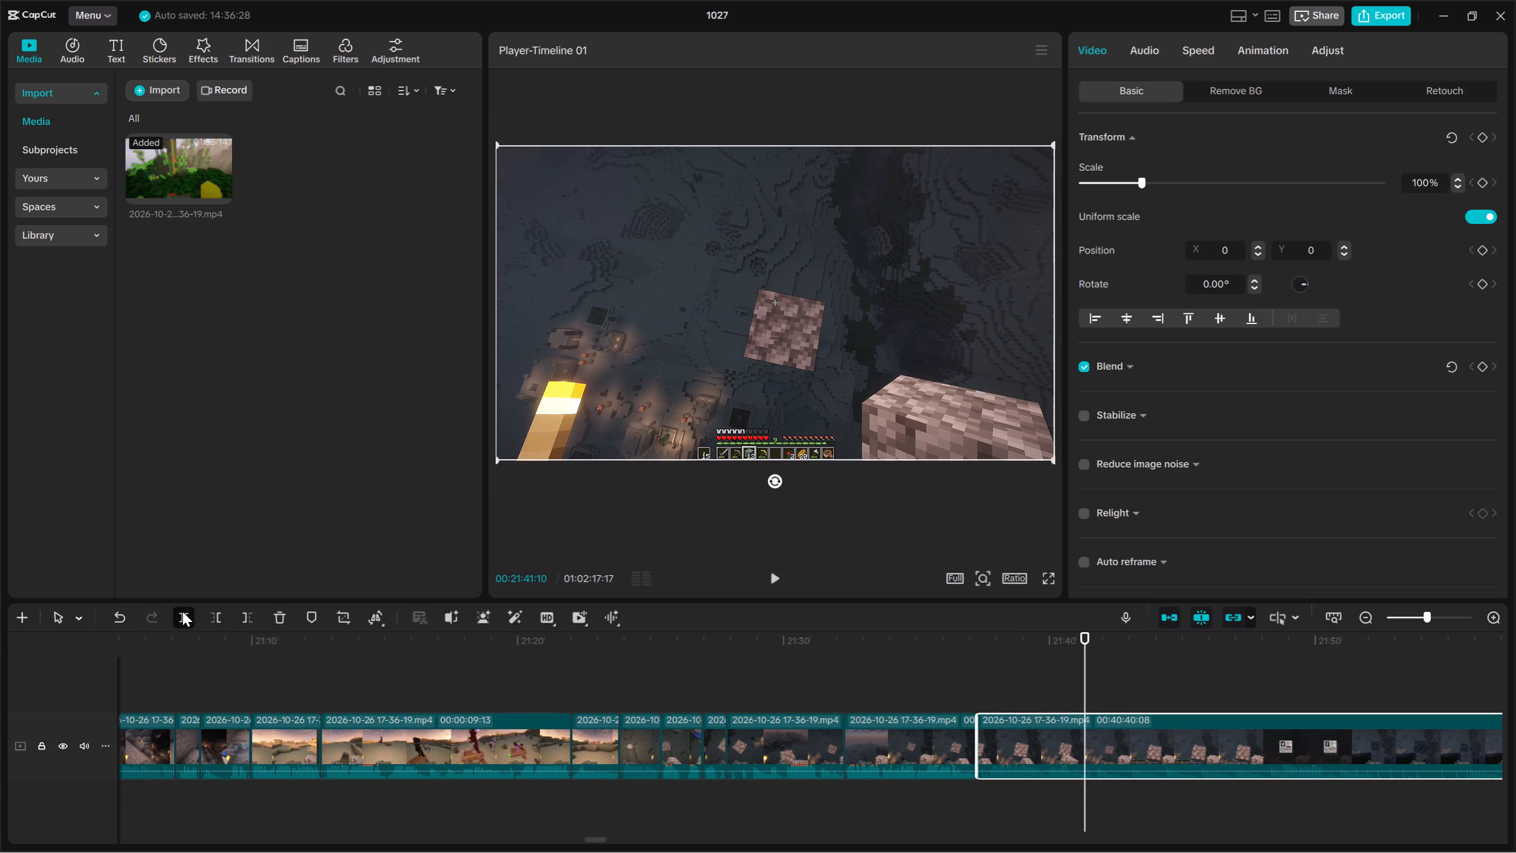
Trim the start of the piece after the 00:21:41:10 split up to the inventory screen at 00:21:48:02.
{"action": "key", "text": "space"}
{"action": "left_click", "coordinate": [1191, 796]}
{"action": "key", "text": "space"}
{"action": "left_click", "coordinate": [1301, 801]}
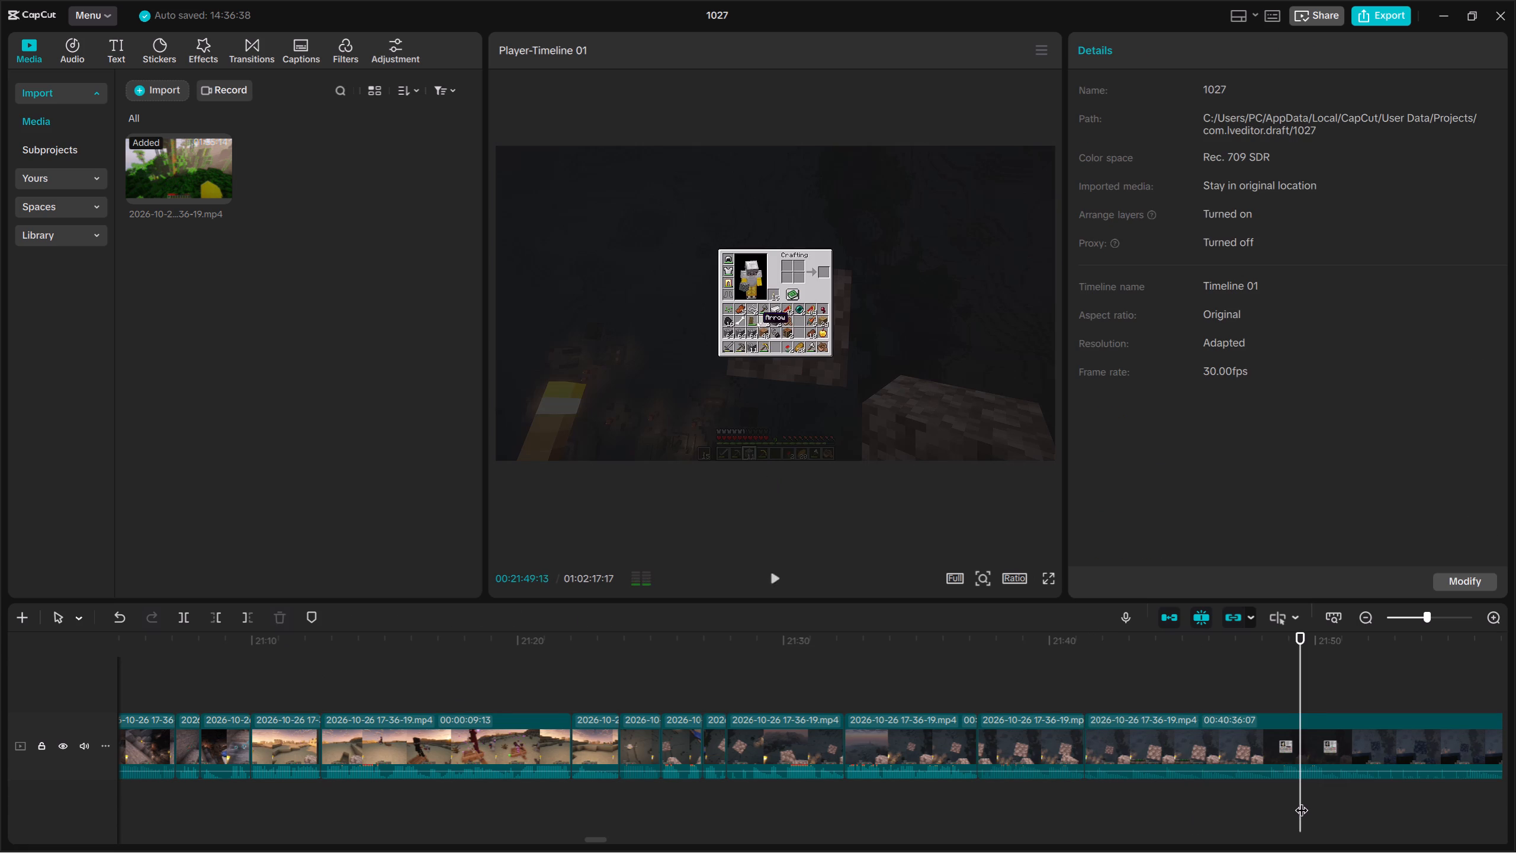
{"action": "key", "text": "space"}
{"action": "left_click_drag", "start_coordinate": [1380, 818], "coordinate": [1382, 740]}
{"action": "double_click", "coordinate": [1262, 789]}
{"action": "left_click_drag", "start_coordinate": [1309, 803], "coordinate": [1312, 745]}
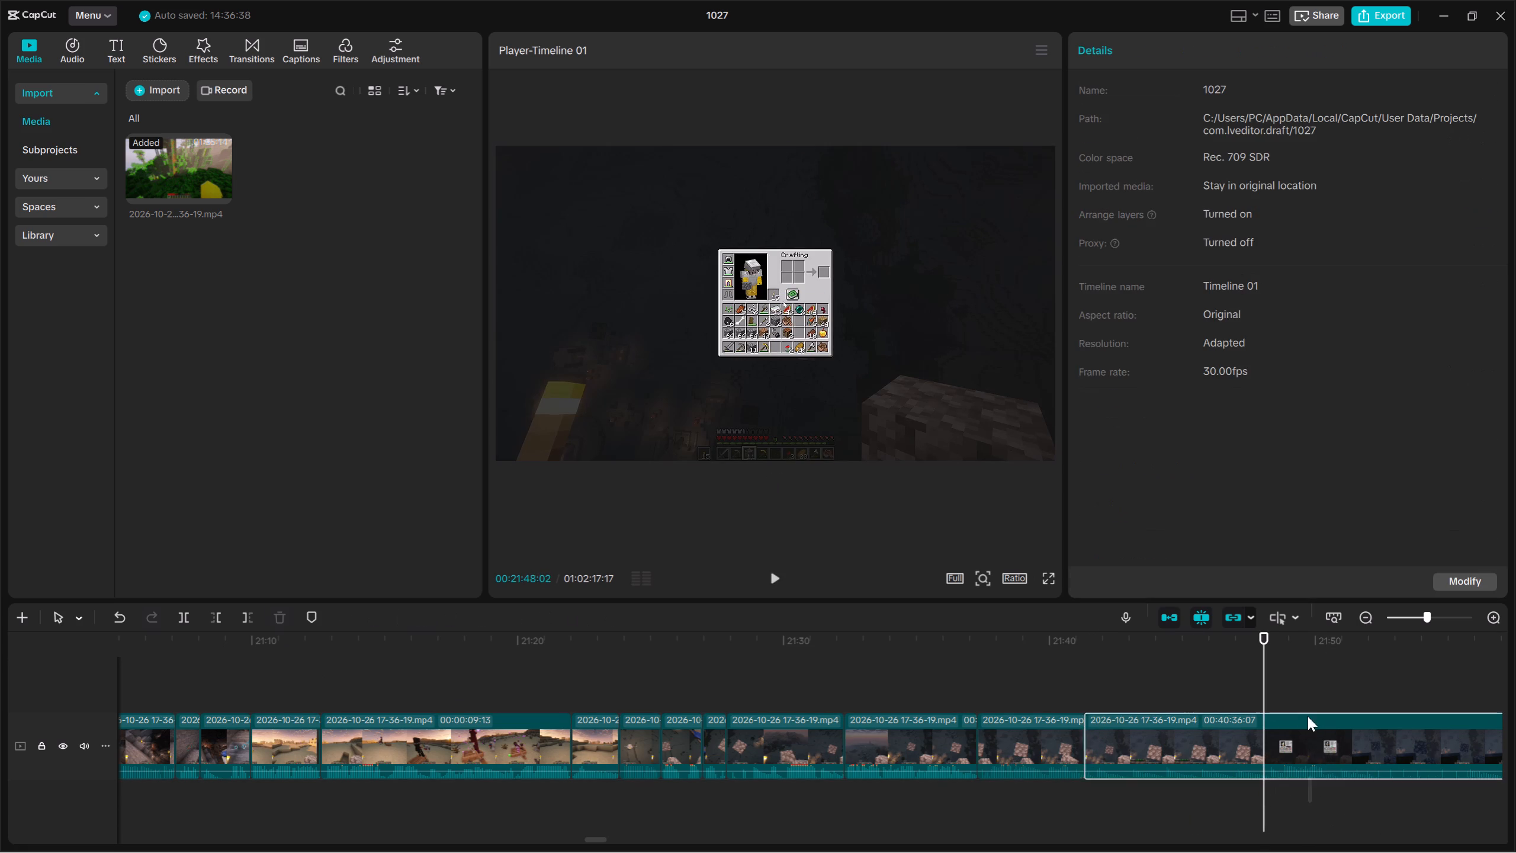
{"action": "left_click", "coordinate": [213, 617]}
Trim the start of the piece after the 00:21:41:10 split three more times, cutting the inventory screen and the idle night footage after it.
{"action": "key", "text": "space"}
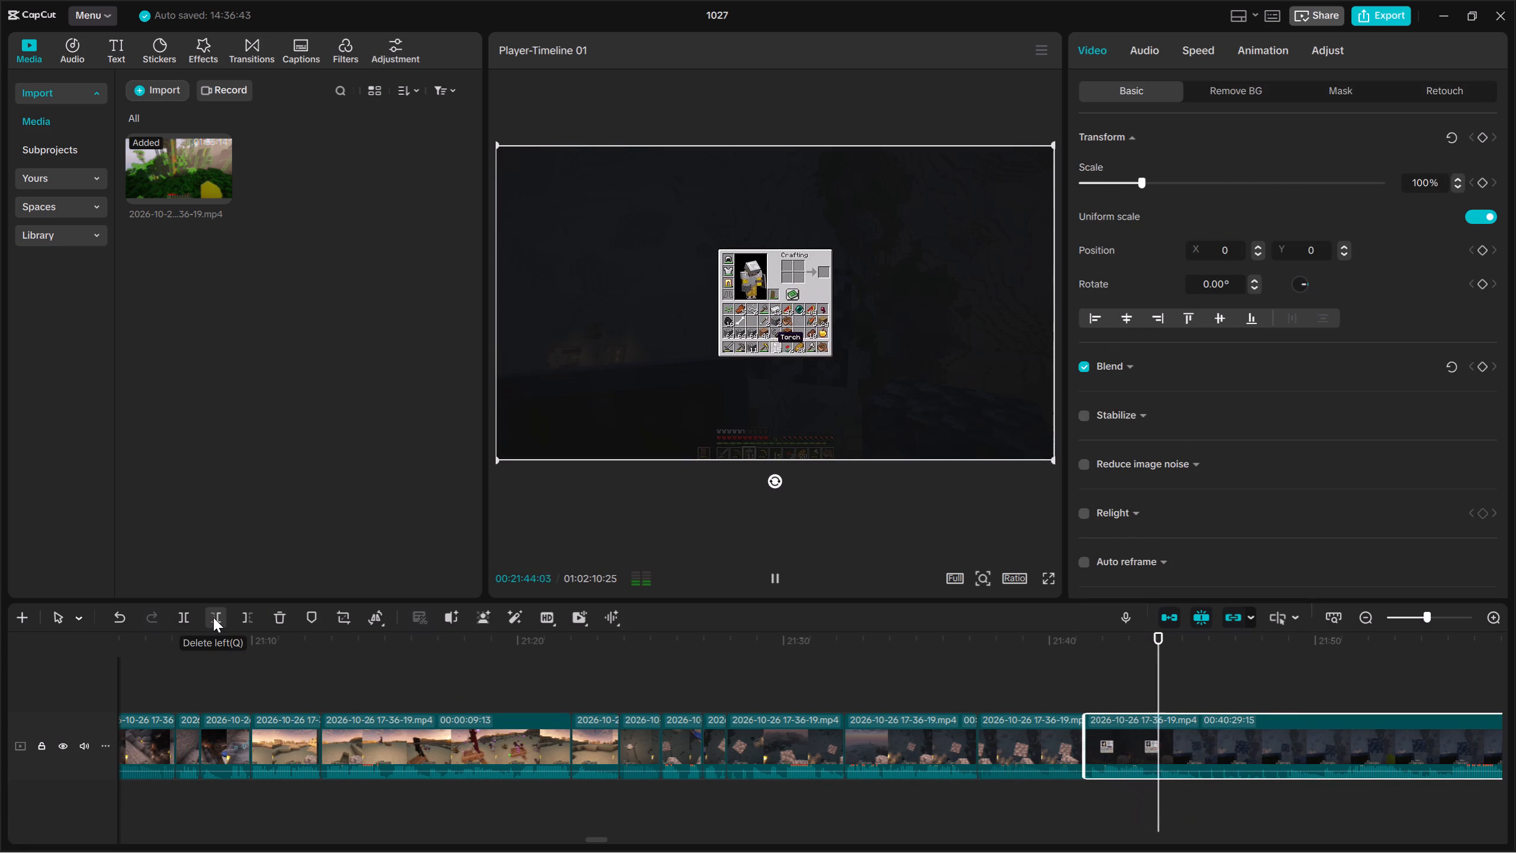
{"action": "left_click", "coordinate": [213, 617]}
{"action": "key", "text": "space"}
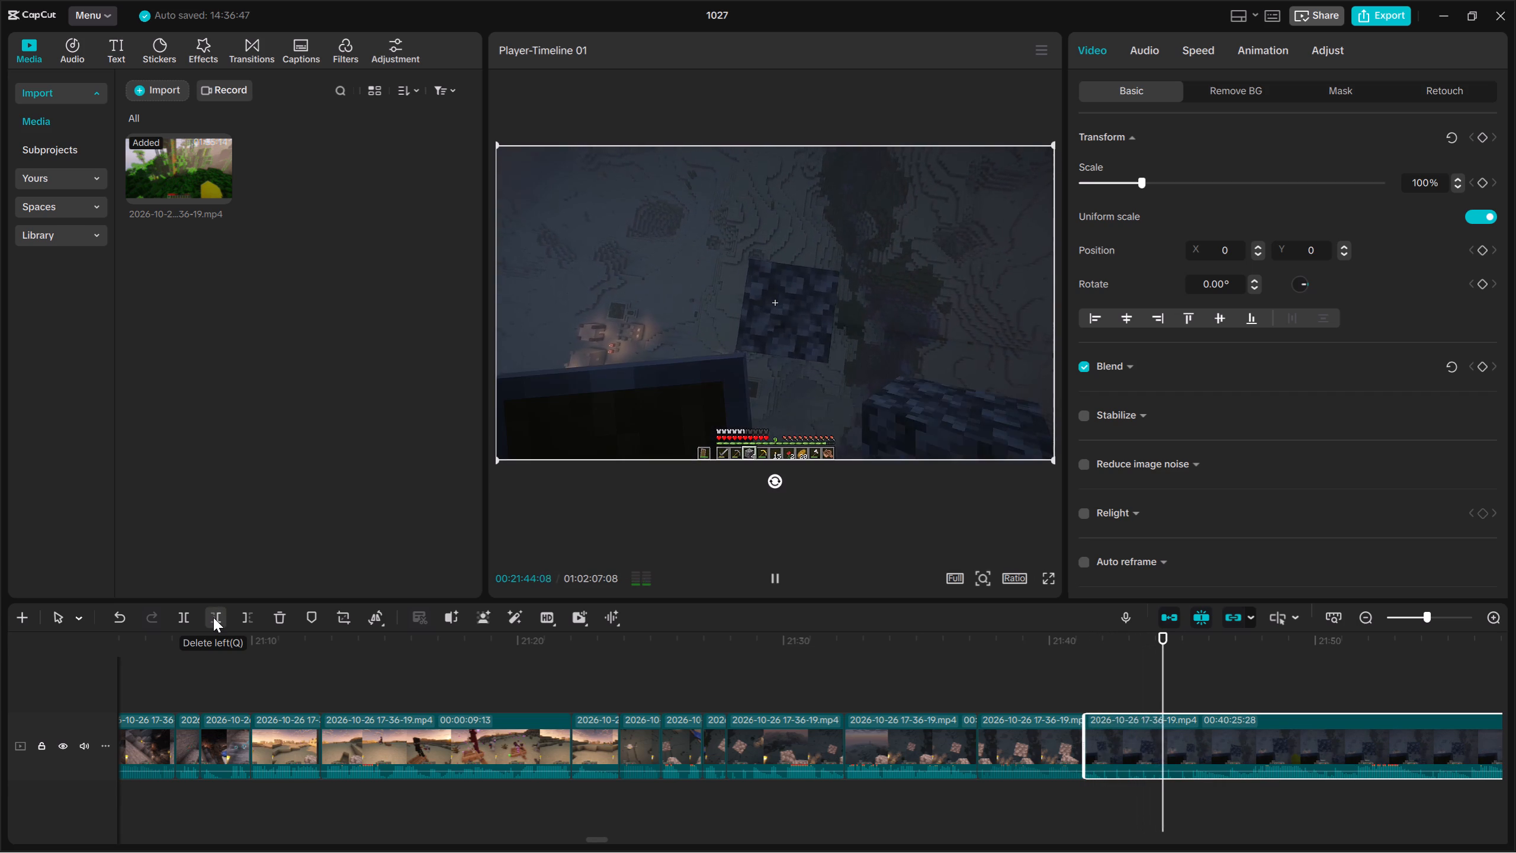
{"action": "left_click", "coordinate": [213, 617]}
{"action": "key", "text": "space"}
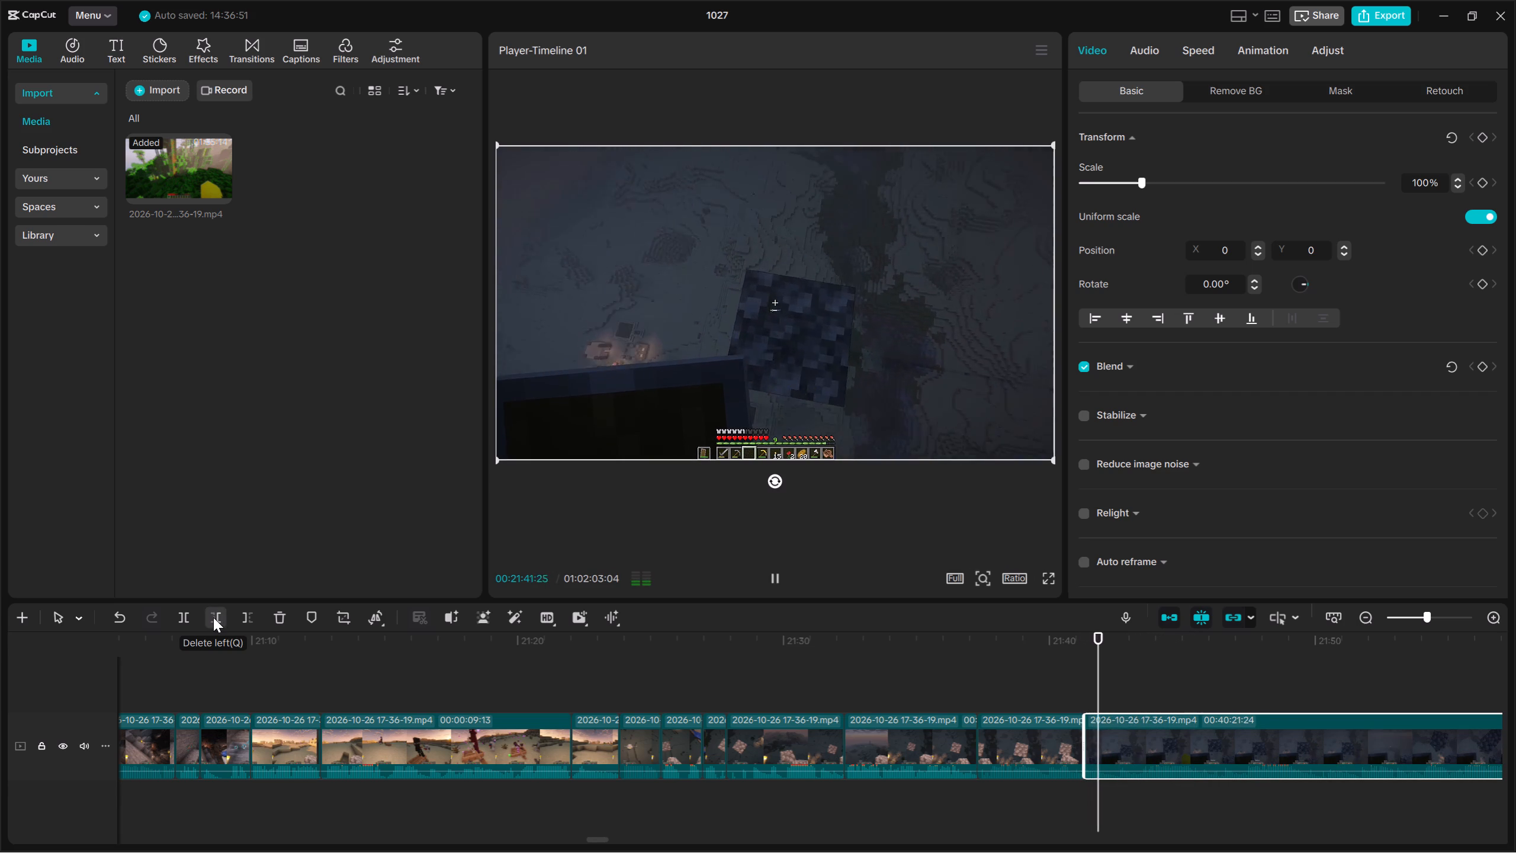
{"action": "left_click", "coordinate": [213, 617]}
{"action": "key", "text": "space"}
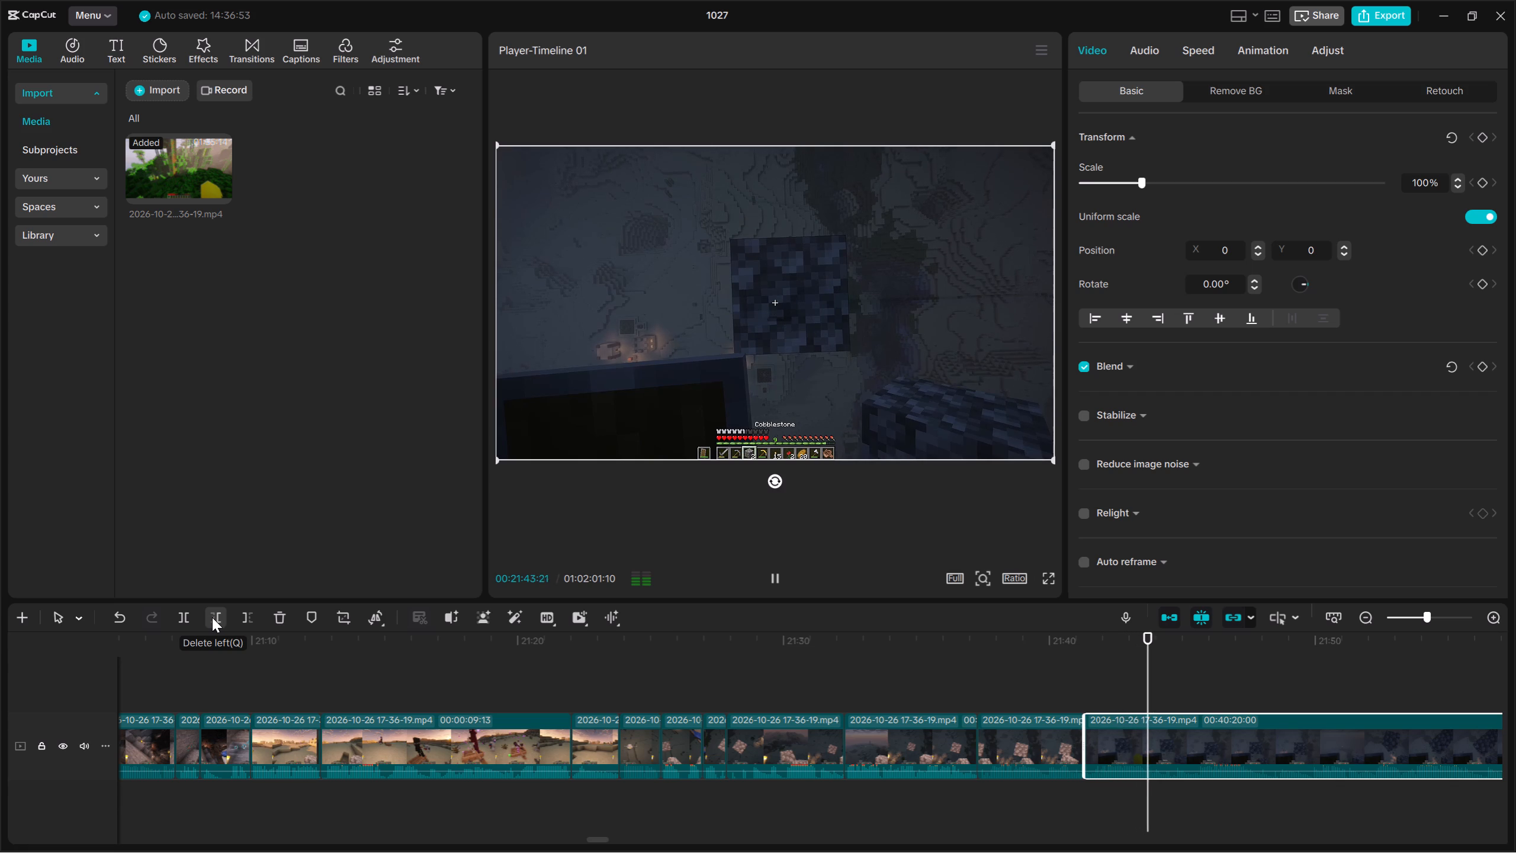
Split the night pillar footage at about 00:21:43:25 and trim the following piece's start up to about 00:21:45:10.
{"action": "key", "text": "space"}
{"action": "left_click", "coordinate": [176, 617]}
{"action": "key", "text": "space"}
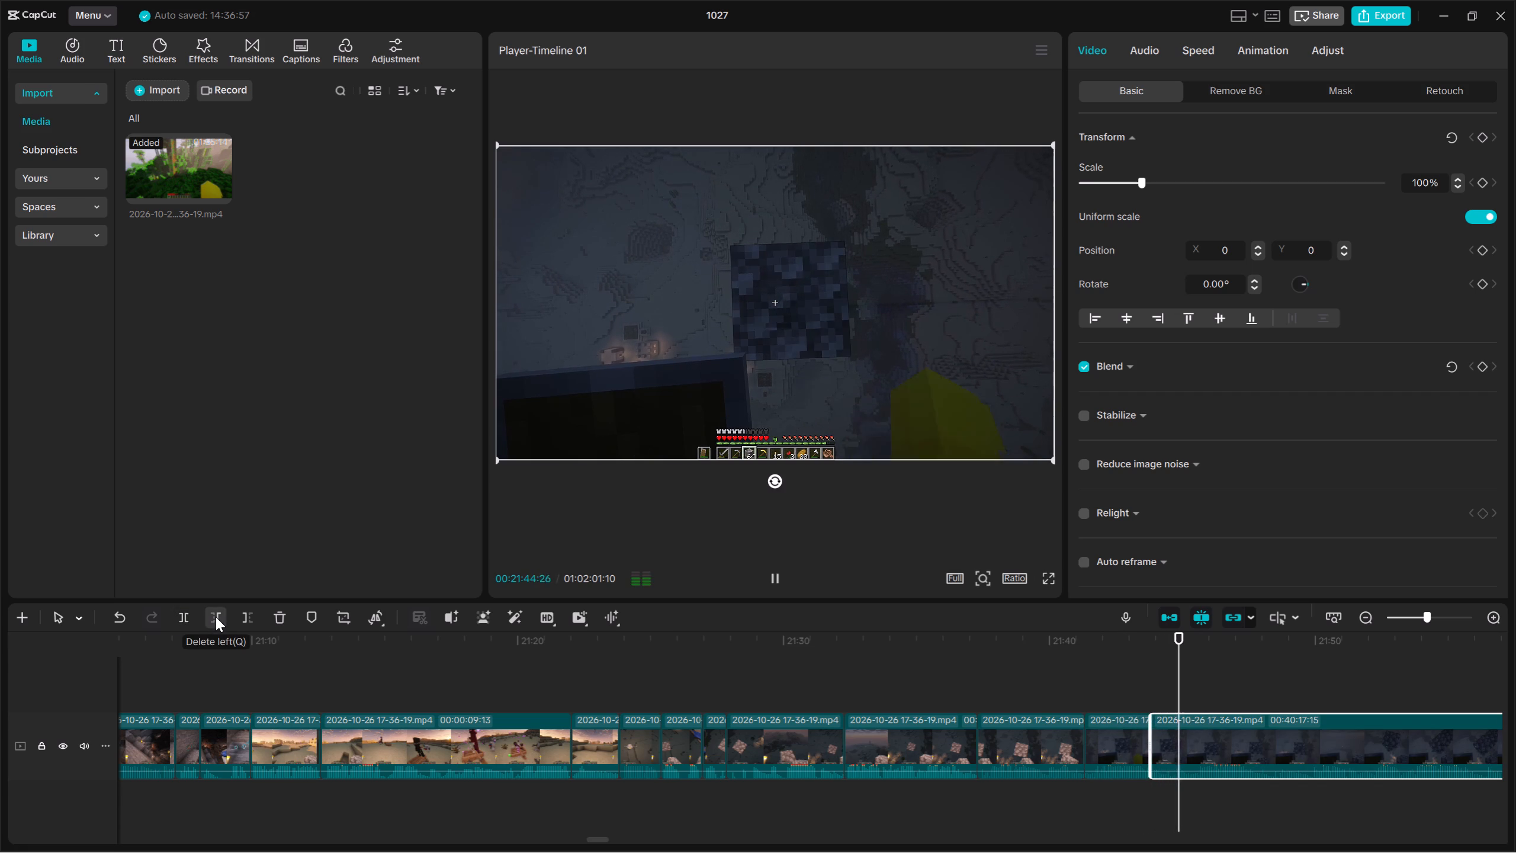
{"action": "left_click", "coordinate": [216, 617]}
Split the clip at 00:21:46:14 and trim the following piece's start up to about 00:21:48:19.
{"action": "key", "text": "space"}
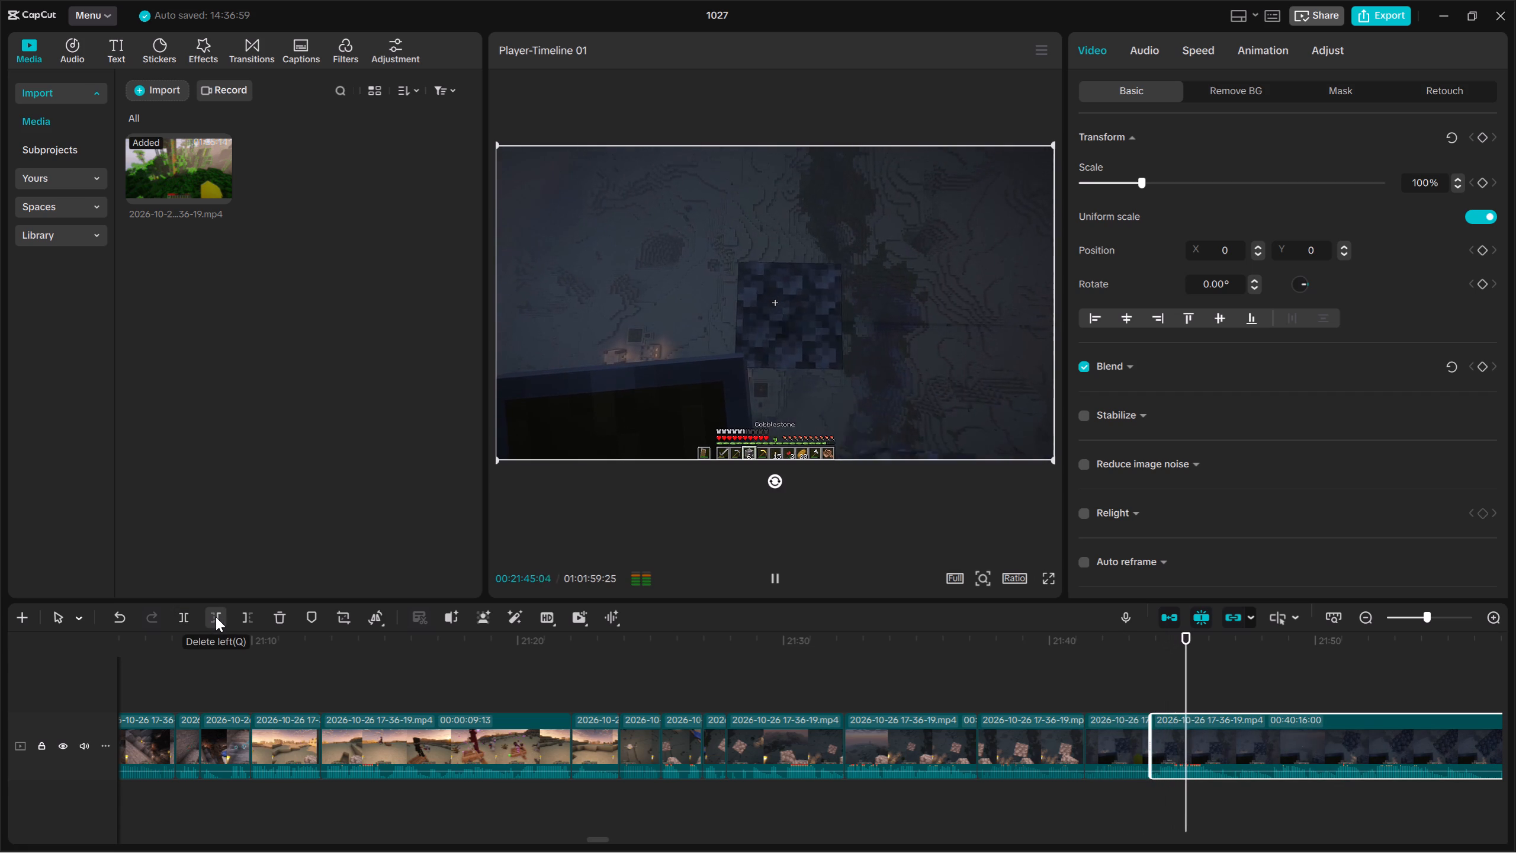
{"action": "key", "text": "space"}
{"action": "left_click", "coordinate": [186, 619]}
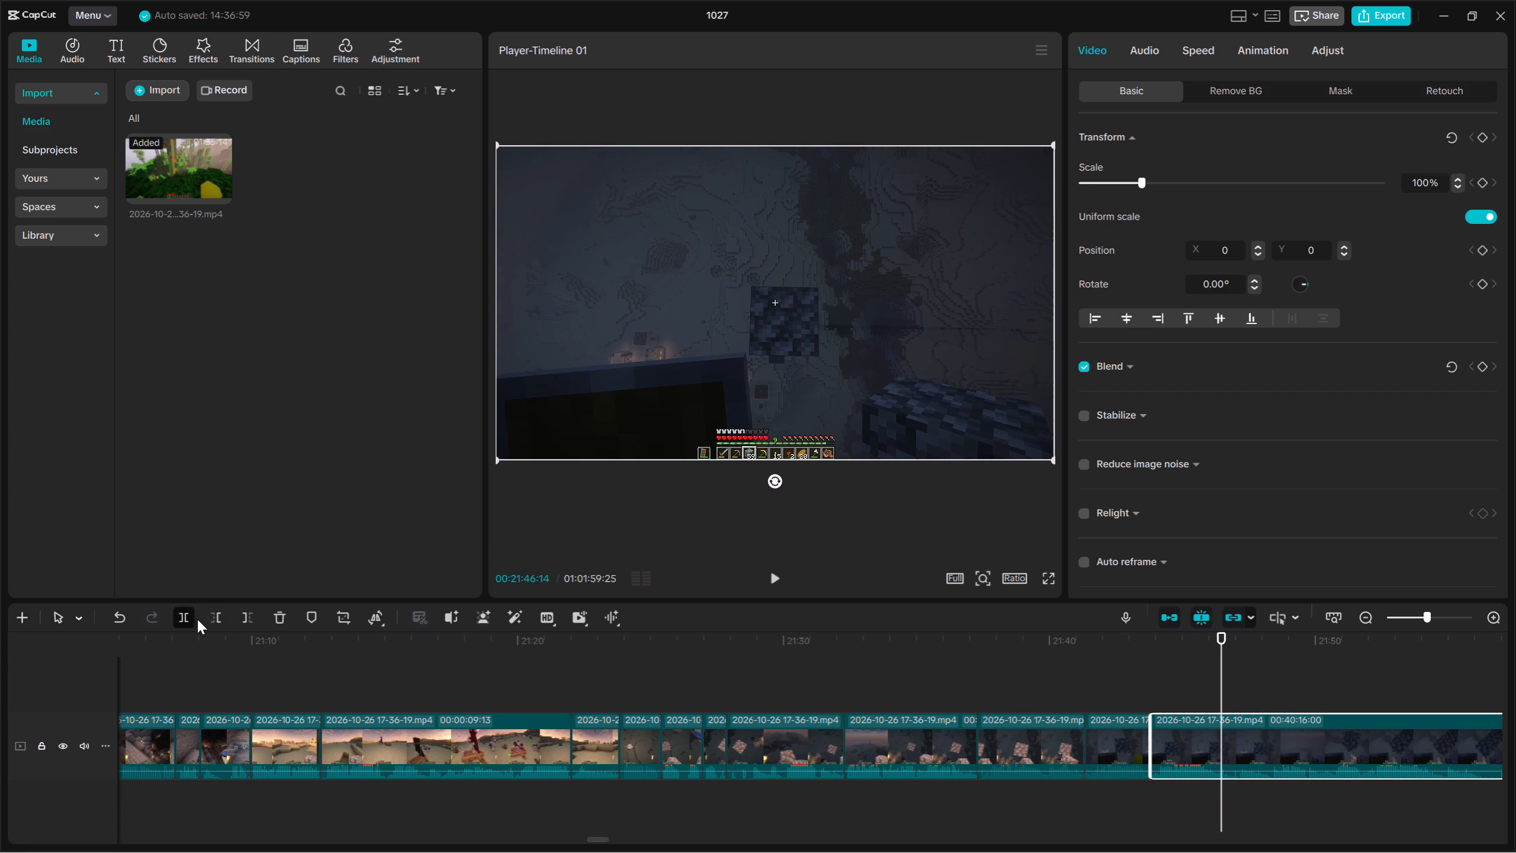
{"action": "key", "text": "space"}
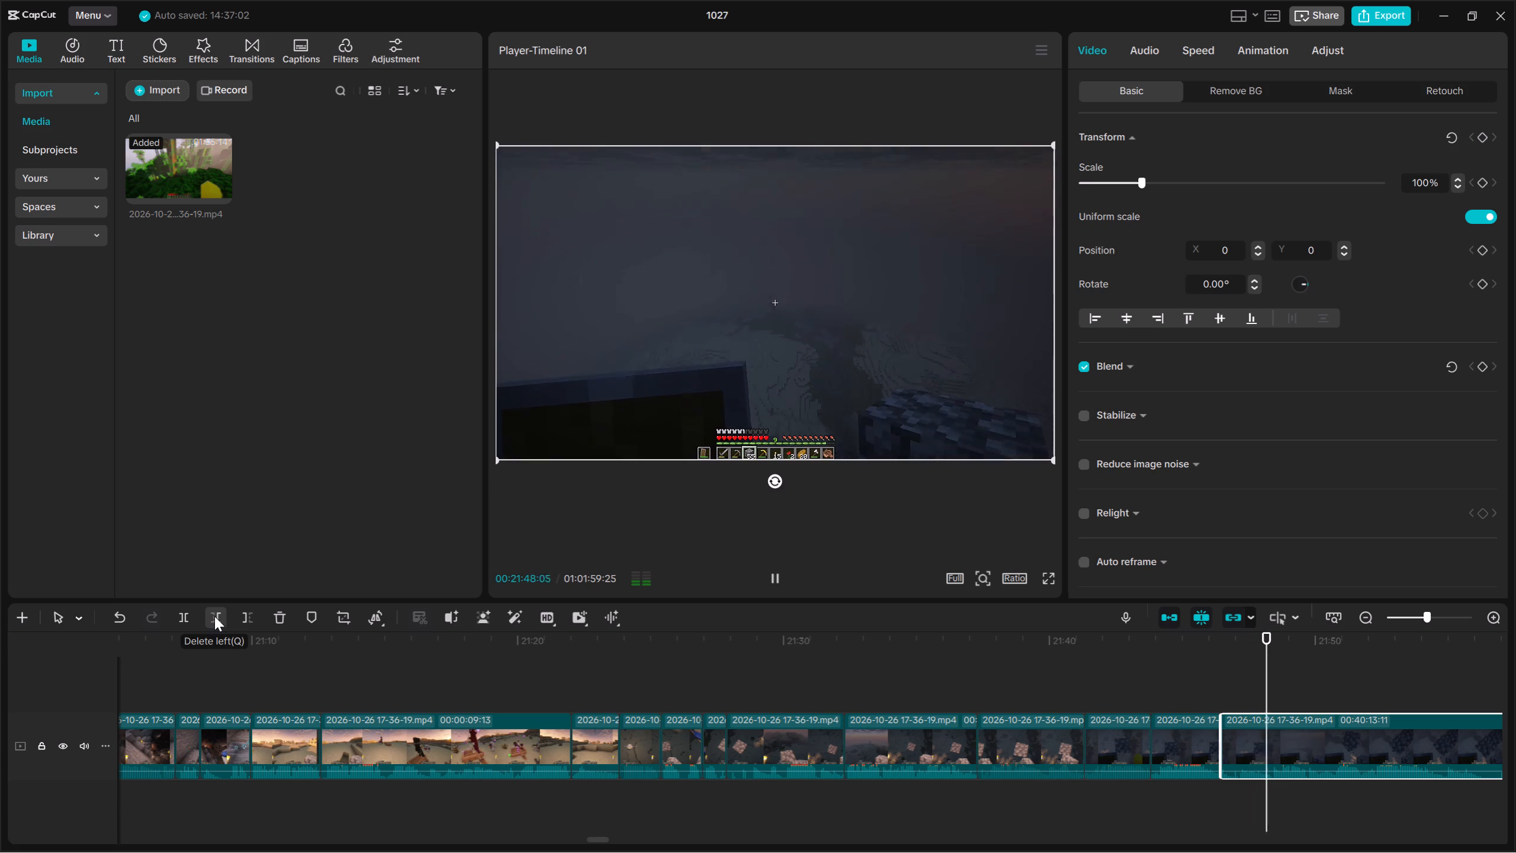
{"action": "left_click", "coordinate": [214, 616]}
Split the cobblestone platform footage at about 00:21:54:09 and trim the following piece's start up to about 00:21:55:11.
{"action": "key", "text": "space"}
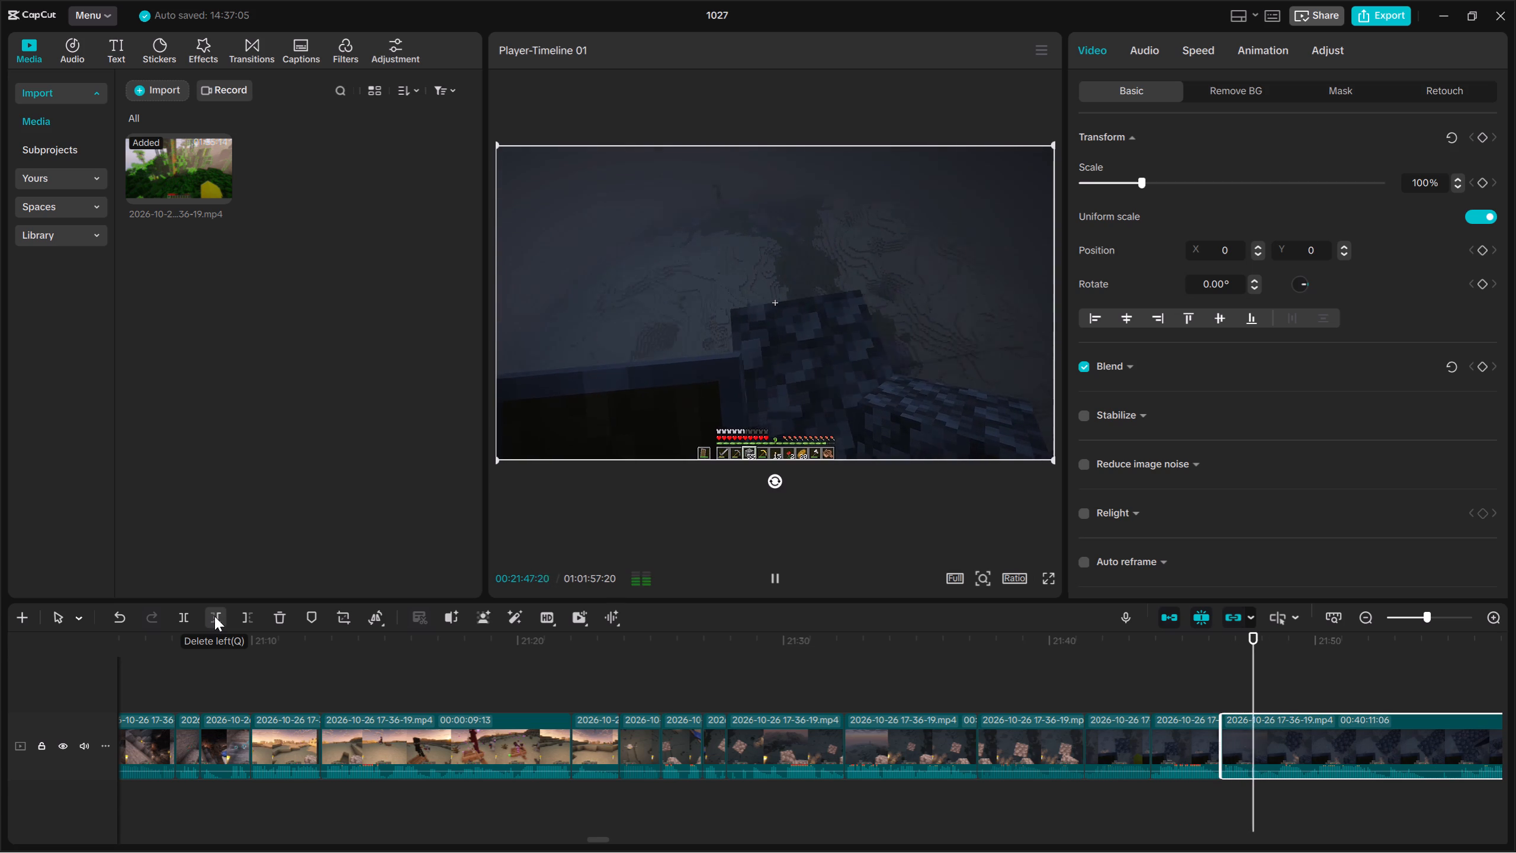
{"action": "key", "text": "Up"}
{"action": "key", "text": "space"}
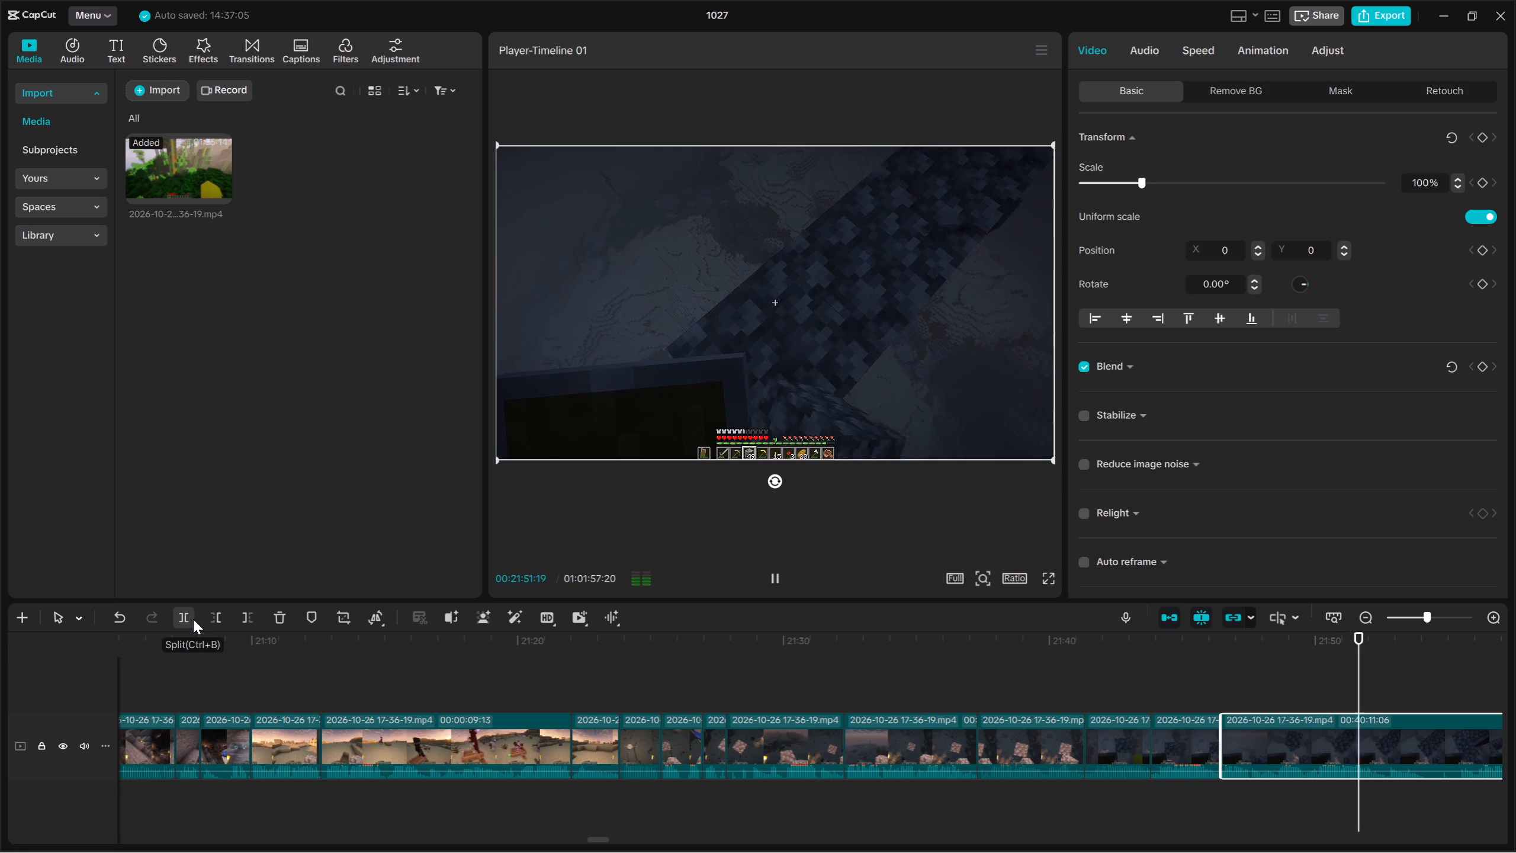
{"action": "key", "text": "space"}
{"action": "key", "text": "space"}
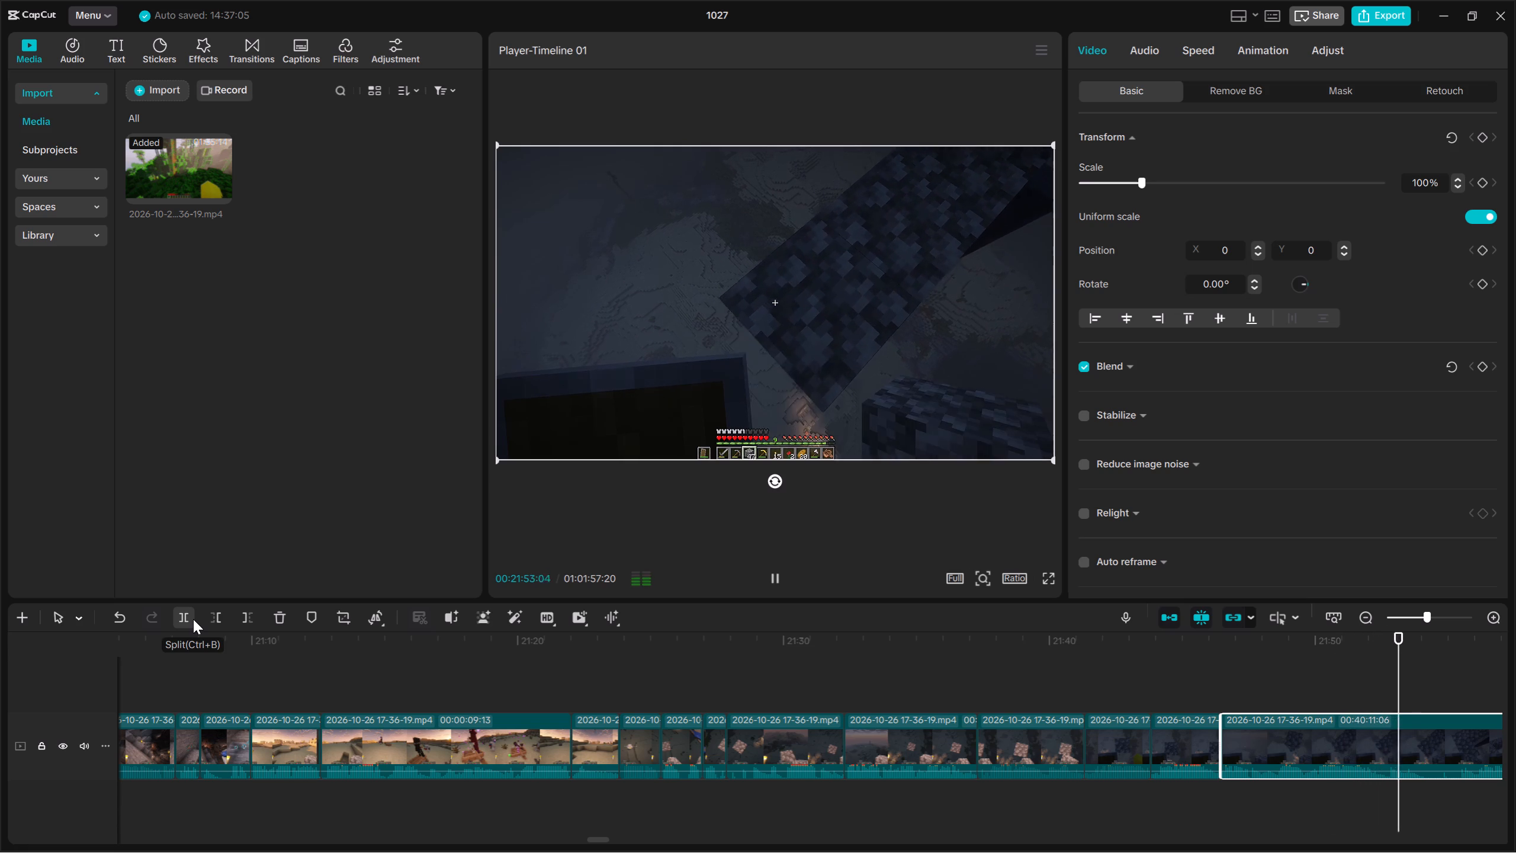
{"action": "key", "text": "space"}
{"action": "left_click", "coordinate": [193, 619]}
{"action": "key", "text": "space"}
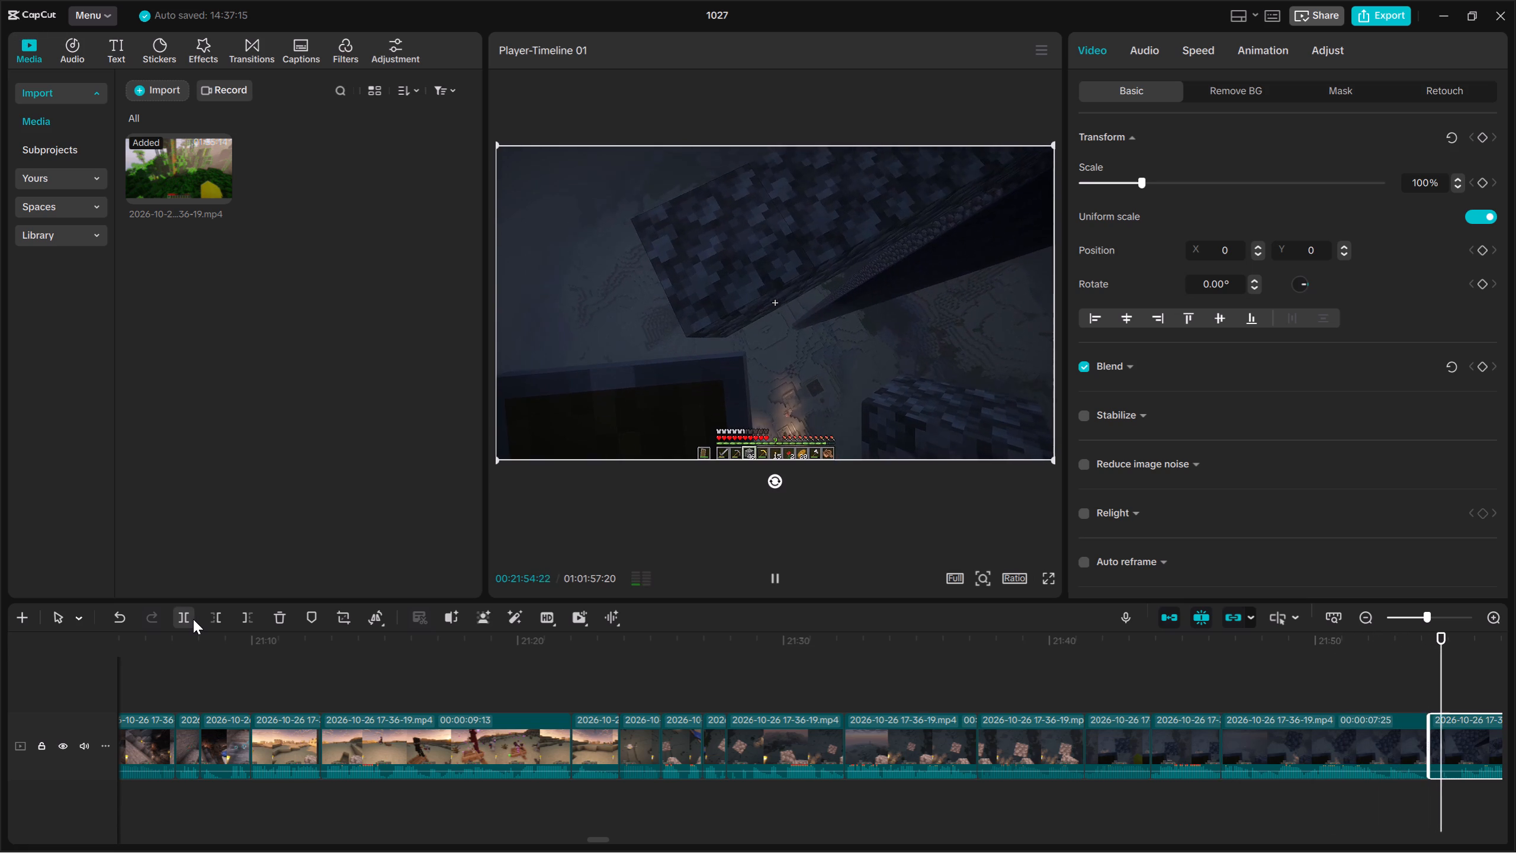
{"action": "key", "text": "space"}
{"action": "left_click", "coordinate": [224, 625]}
{"action": "key", "text": "space"}
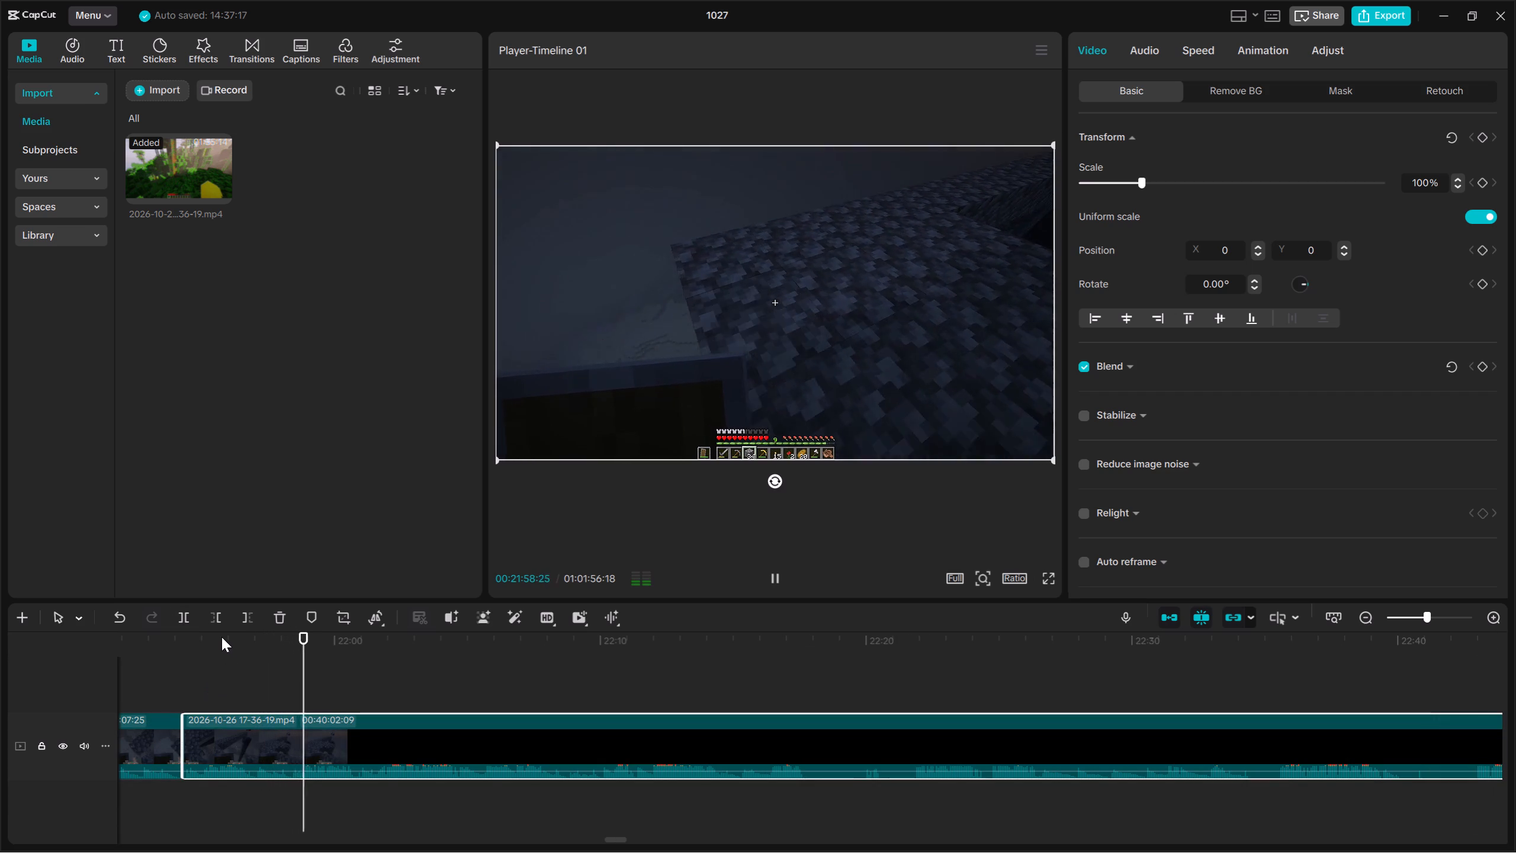
{"action": "key", "text": "space"}
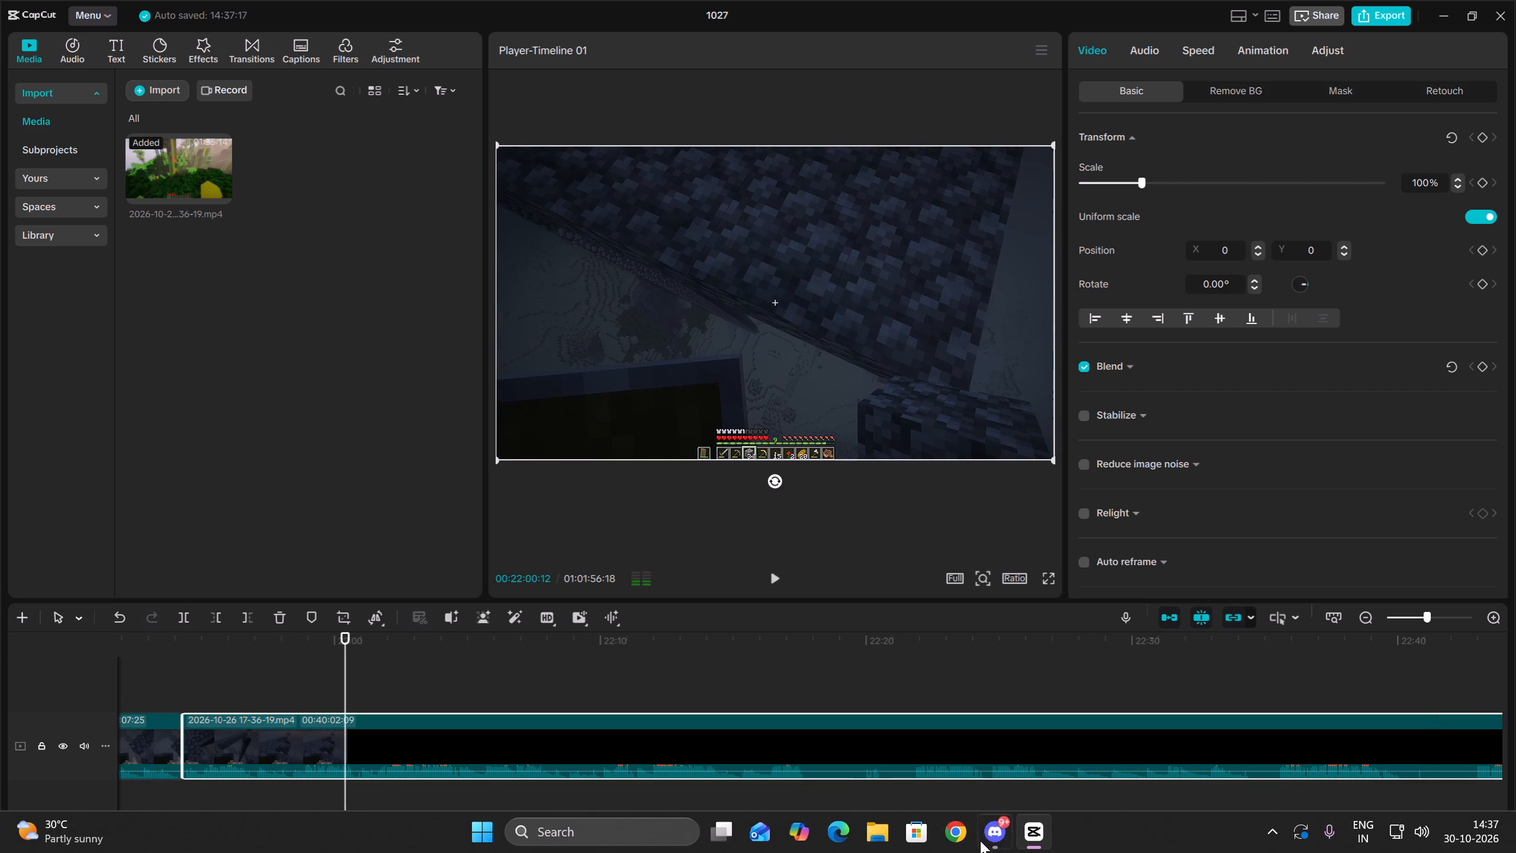
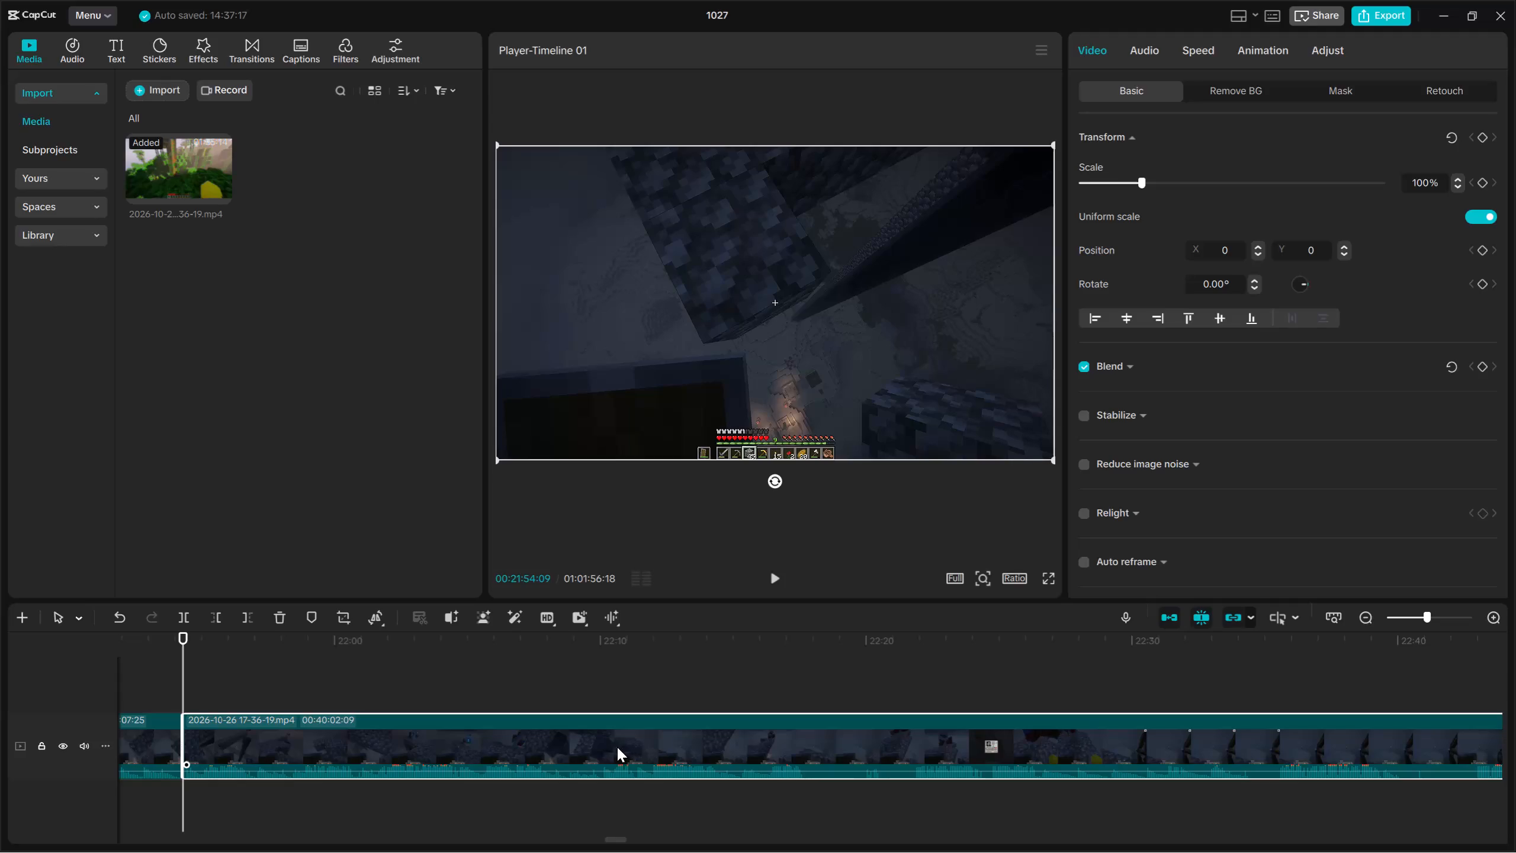
Review the footage after 00:21:54:09 and examine the wider timeline between about 00:14:27 and 00:26:40, returning to 00:21:50:00.
{"action": "key", "text": "space"}
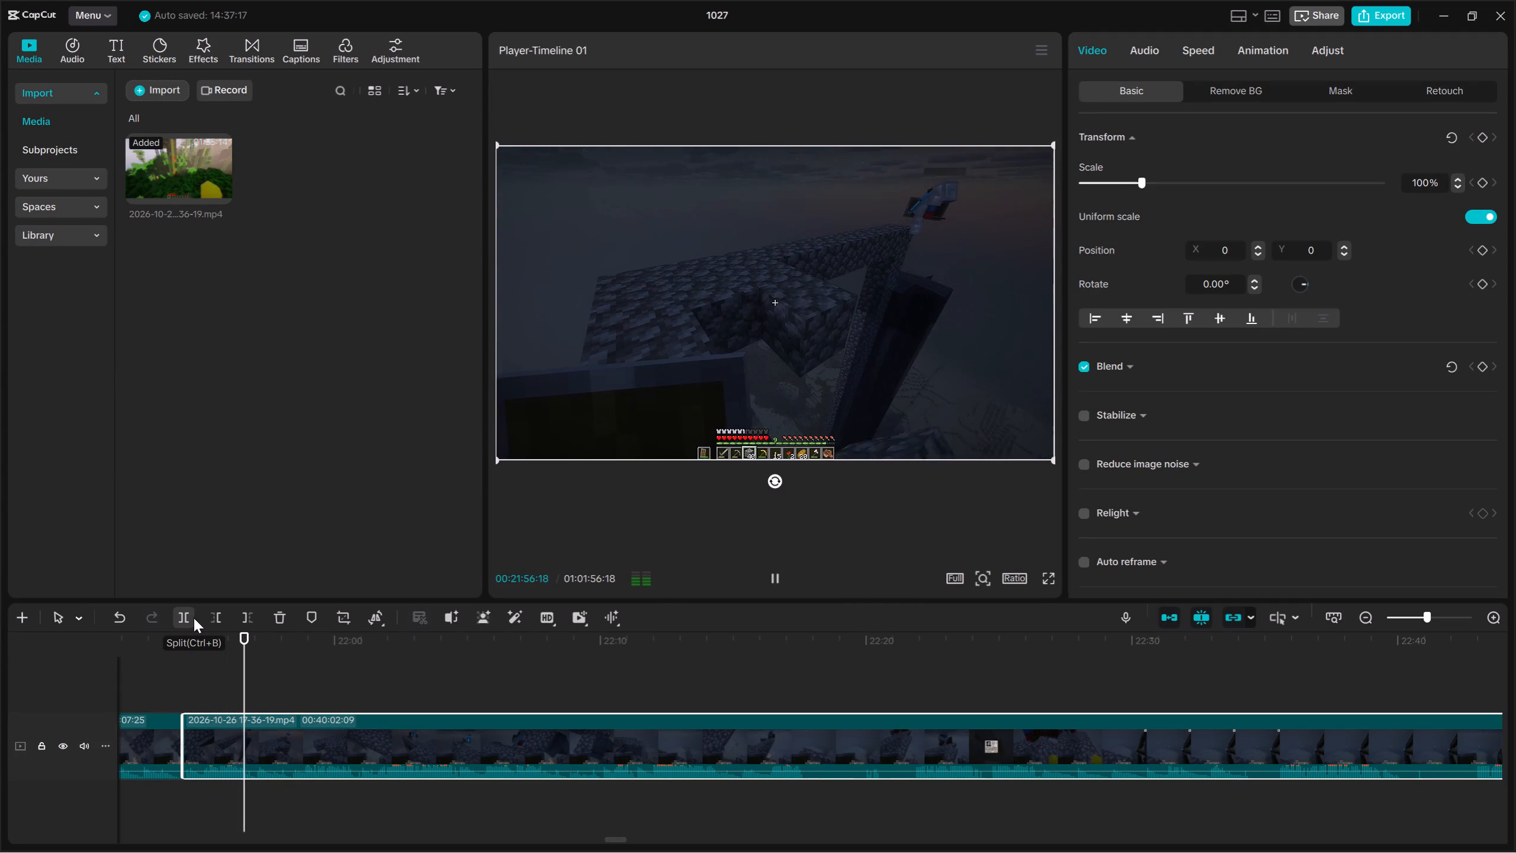
{"action": "key", "text": "space"}
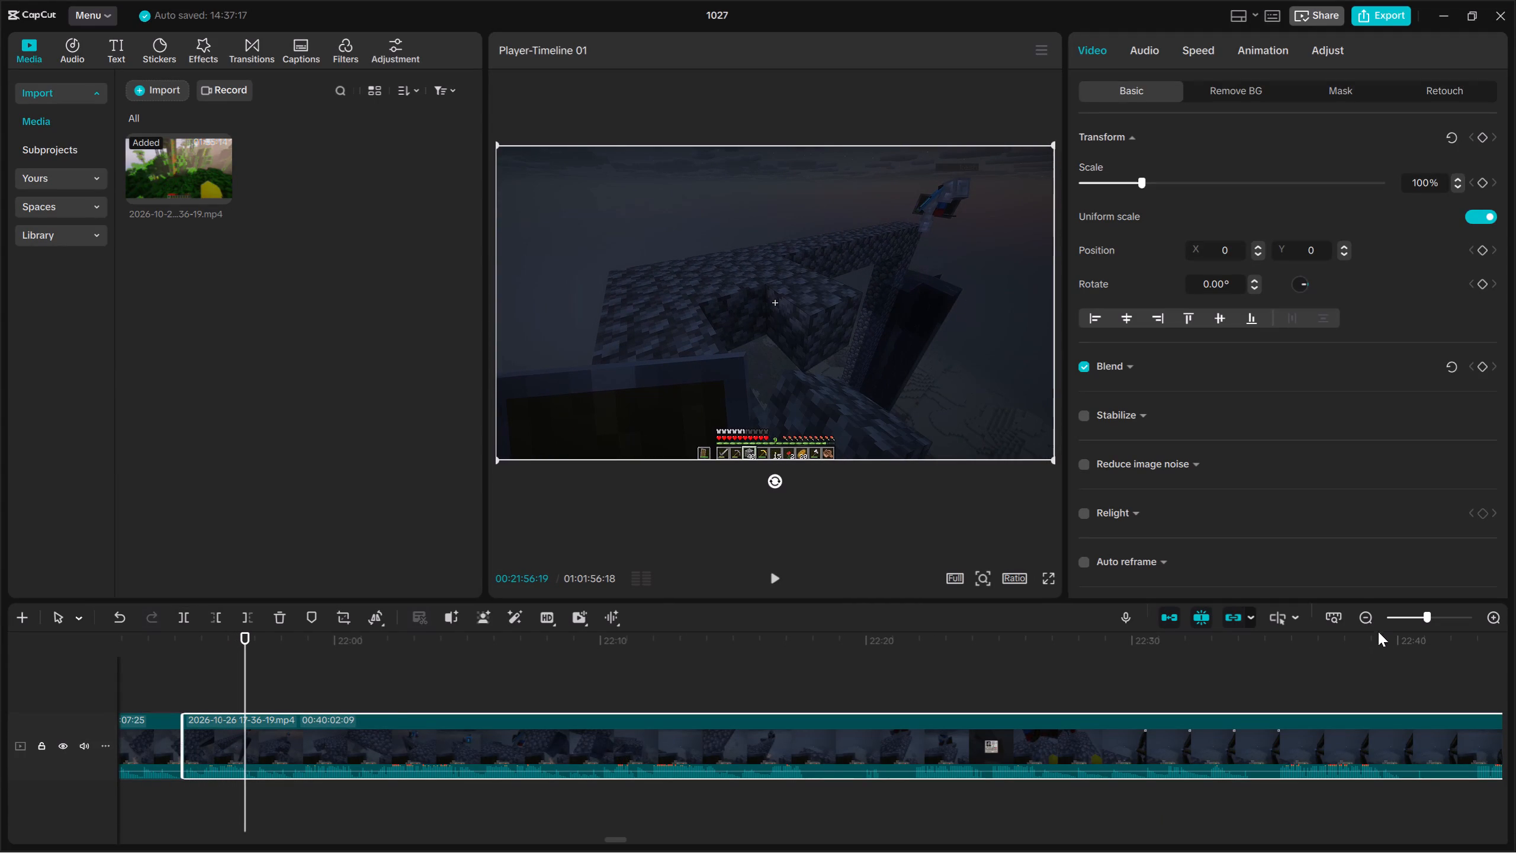
{"action": "triple_click", "coordinate": [1368, 620]}
{"action": "left_click", "coordinate": [1367, 620]}
{"action": "left_click", "coordinate": [195, 790]}
{"action": "left_click_drag", "start_coordinate": [195, 790], "coordinate": [41, 763]}
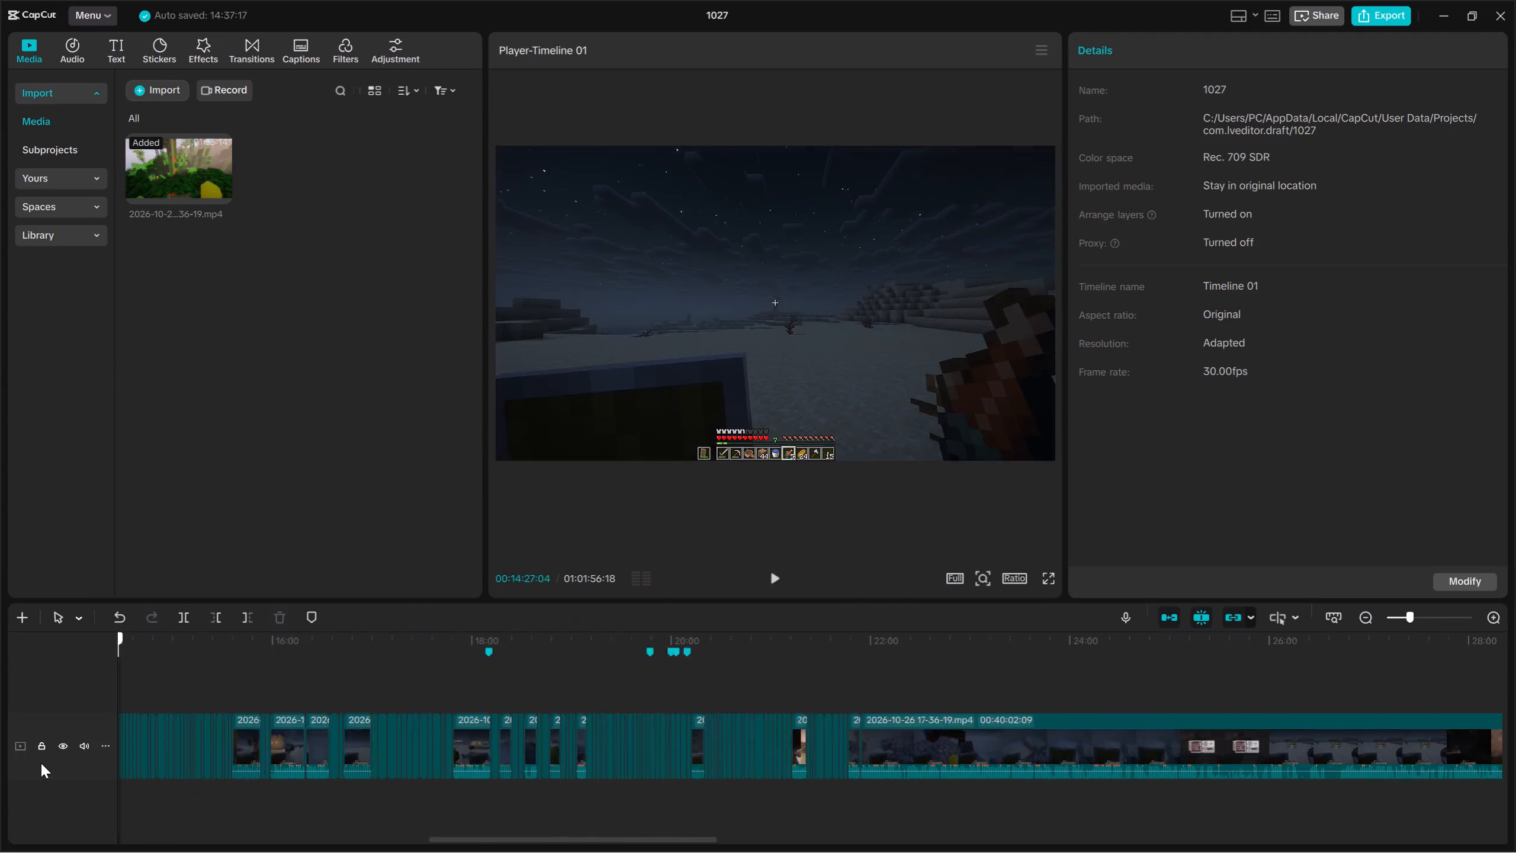
{"action": "left_click_drag", "start_coordinate": [41, 763], "coordinate": [1292, 846]}
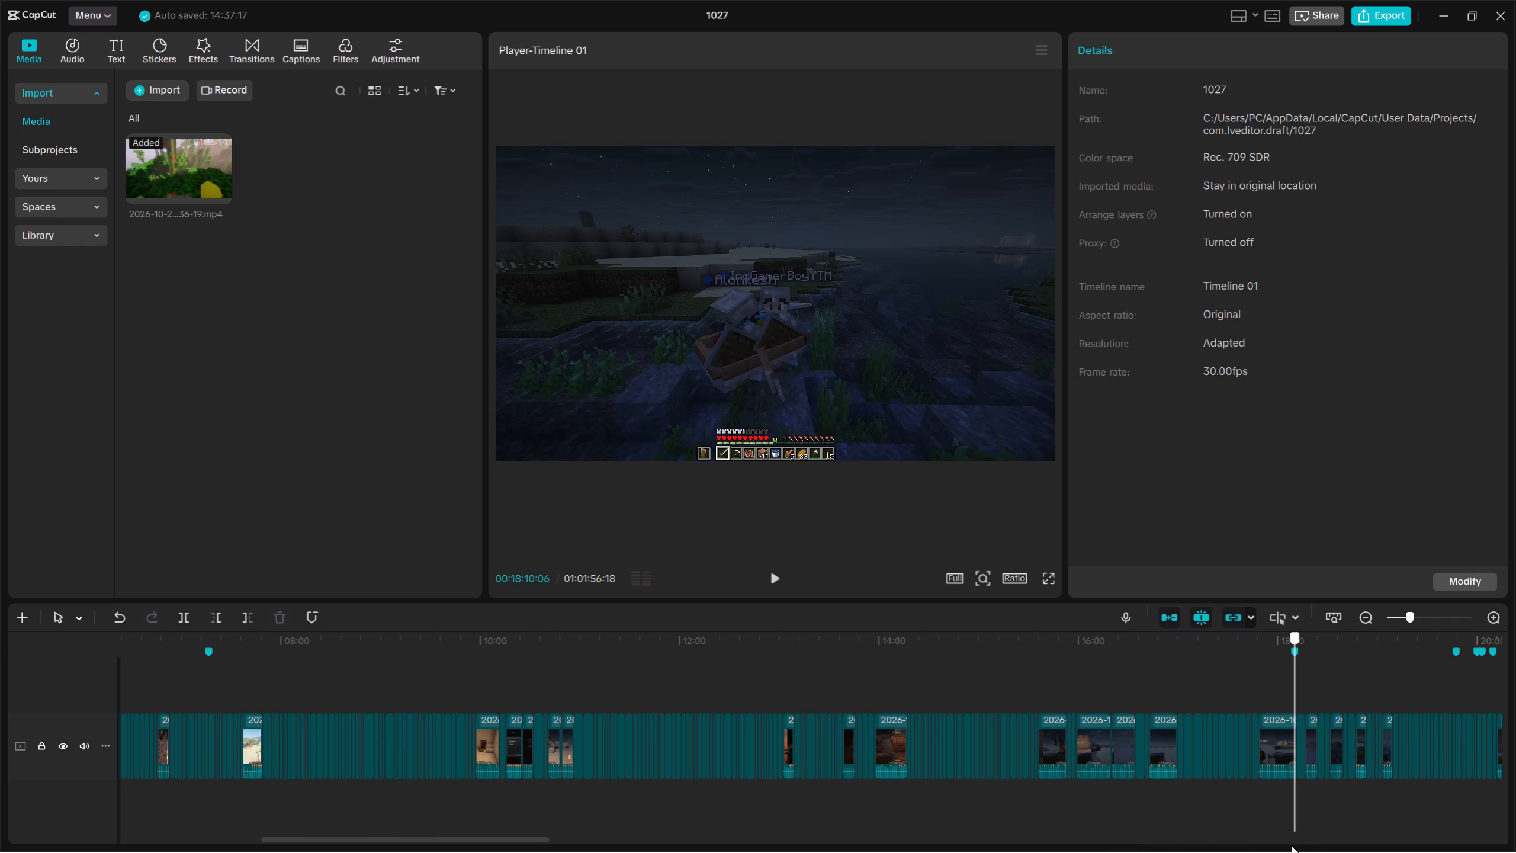
{"action": "left_click_drag", "start_coordinate": [1292, 846], "coordinate": [1462, 809]}
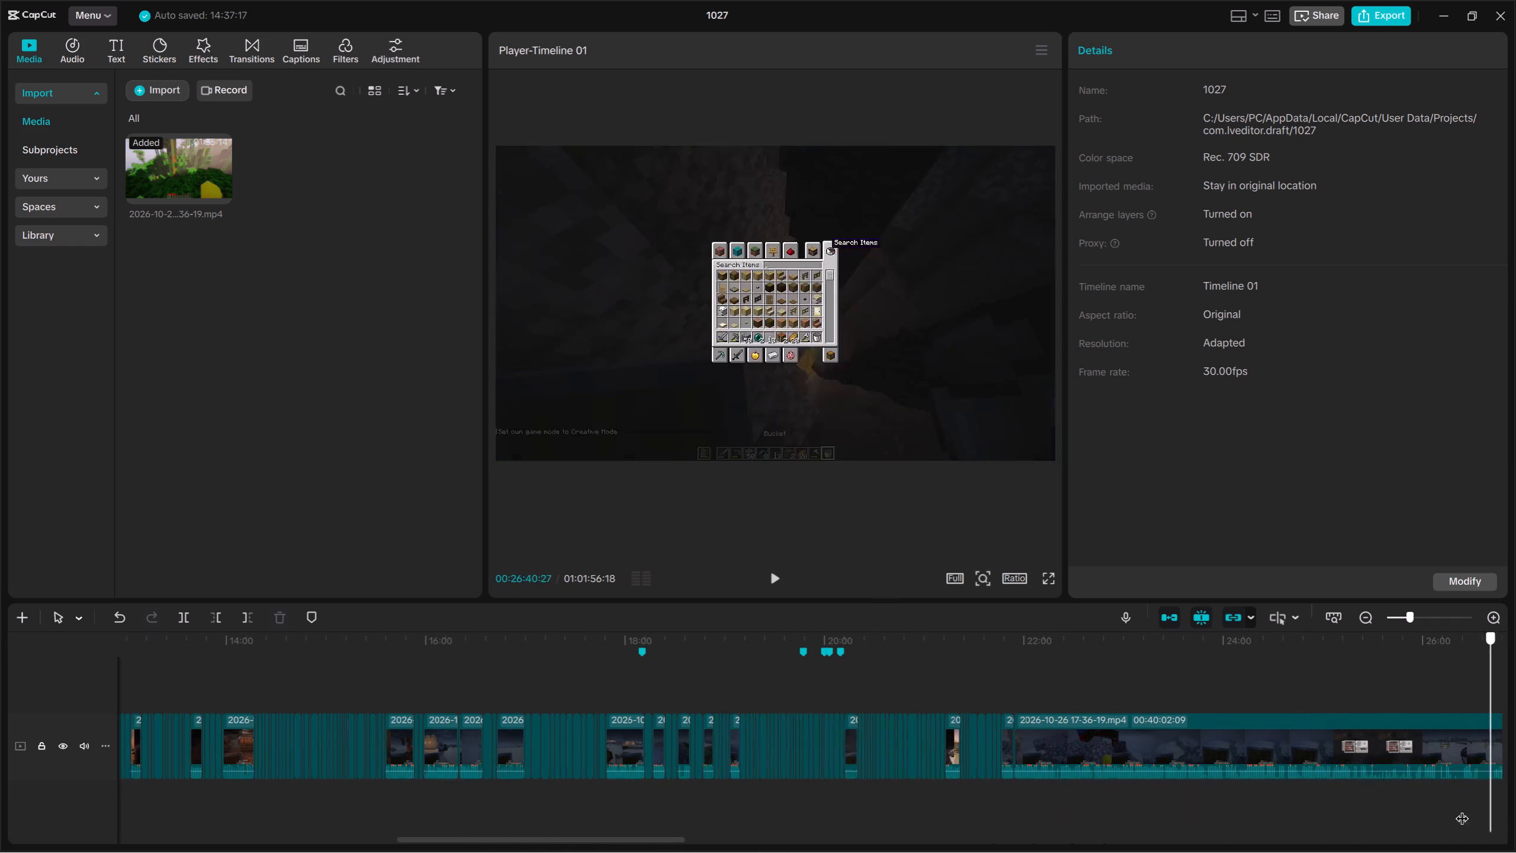
{"action": "left_click_drag", "start_coordinate": [1462, 809], "coordinate": [987, 808]}
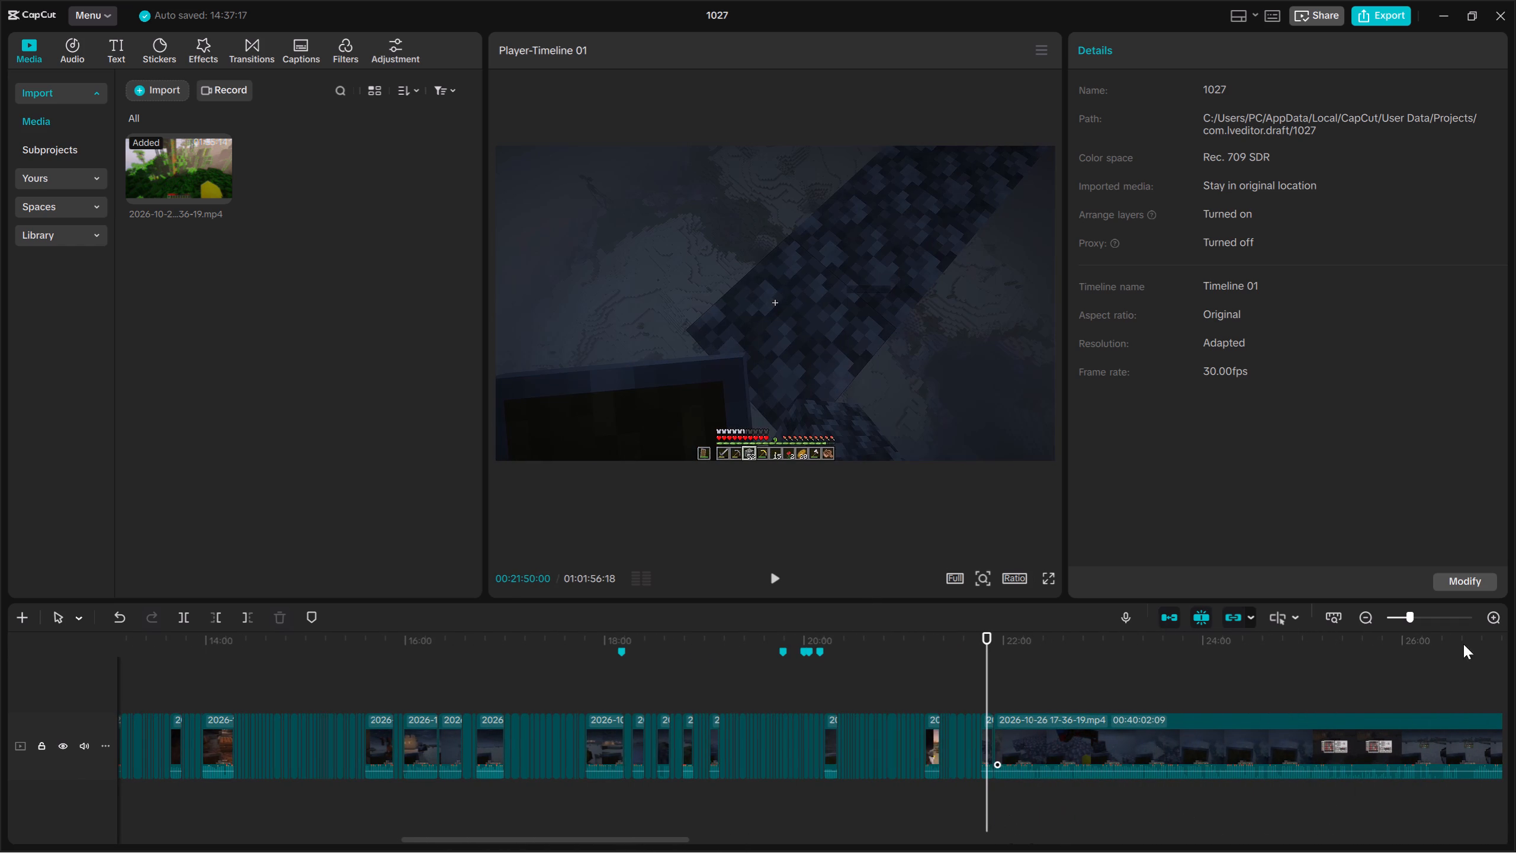
{"action": "triple_click", "coordinate": [1498, 615]}
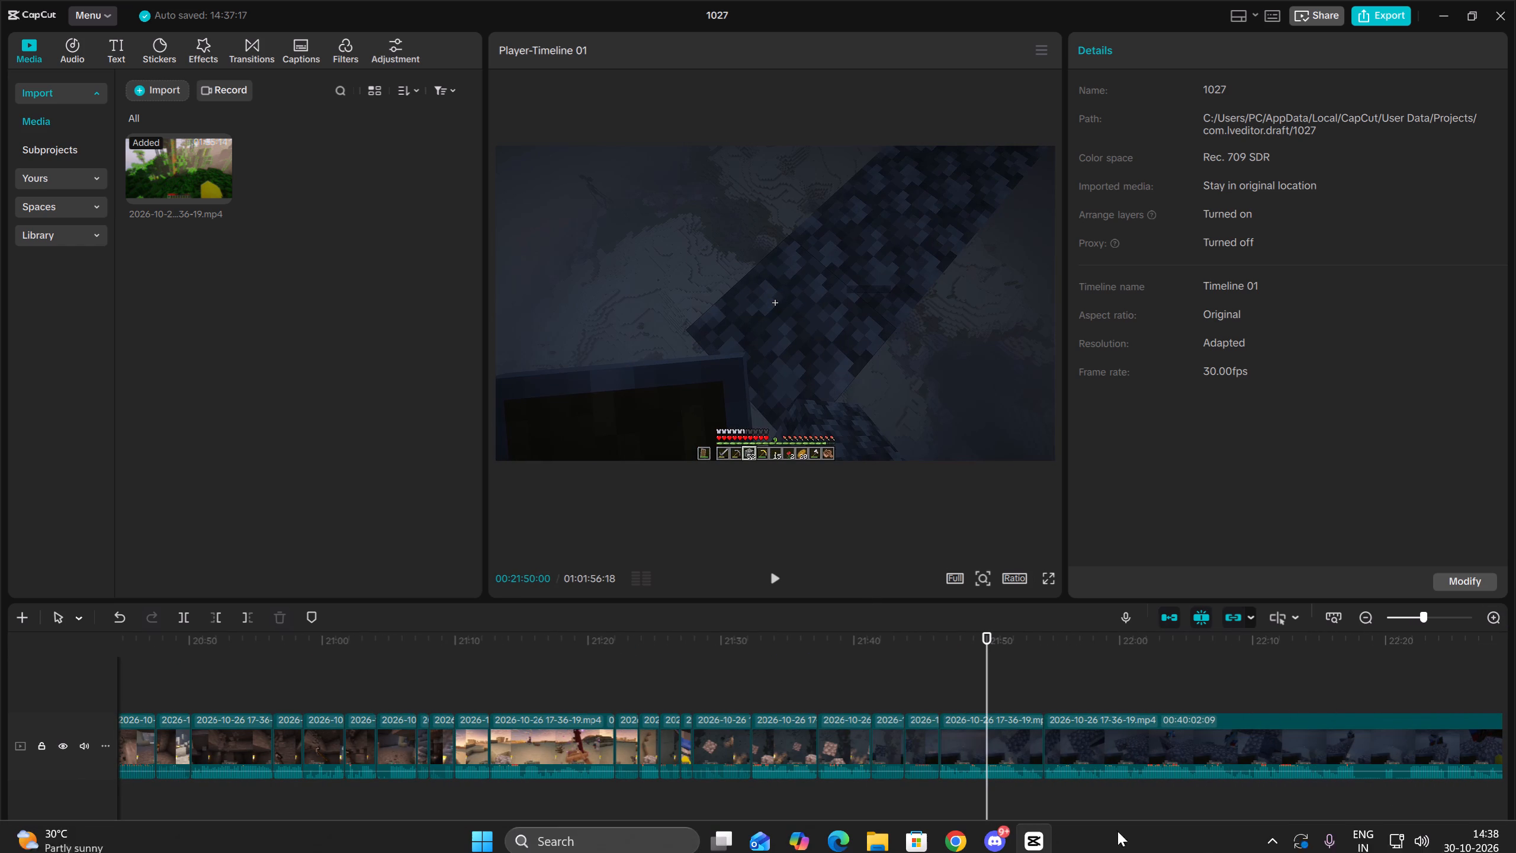
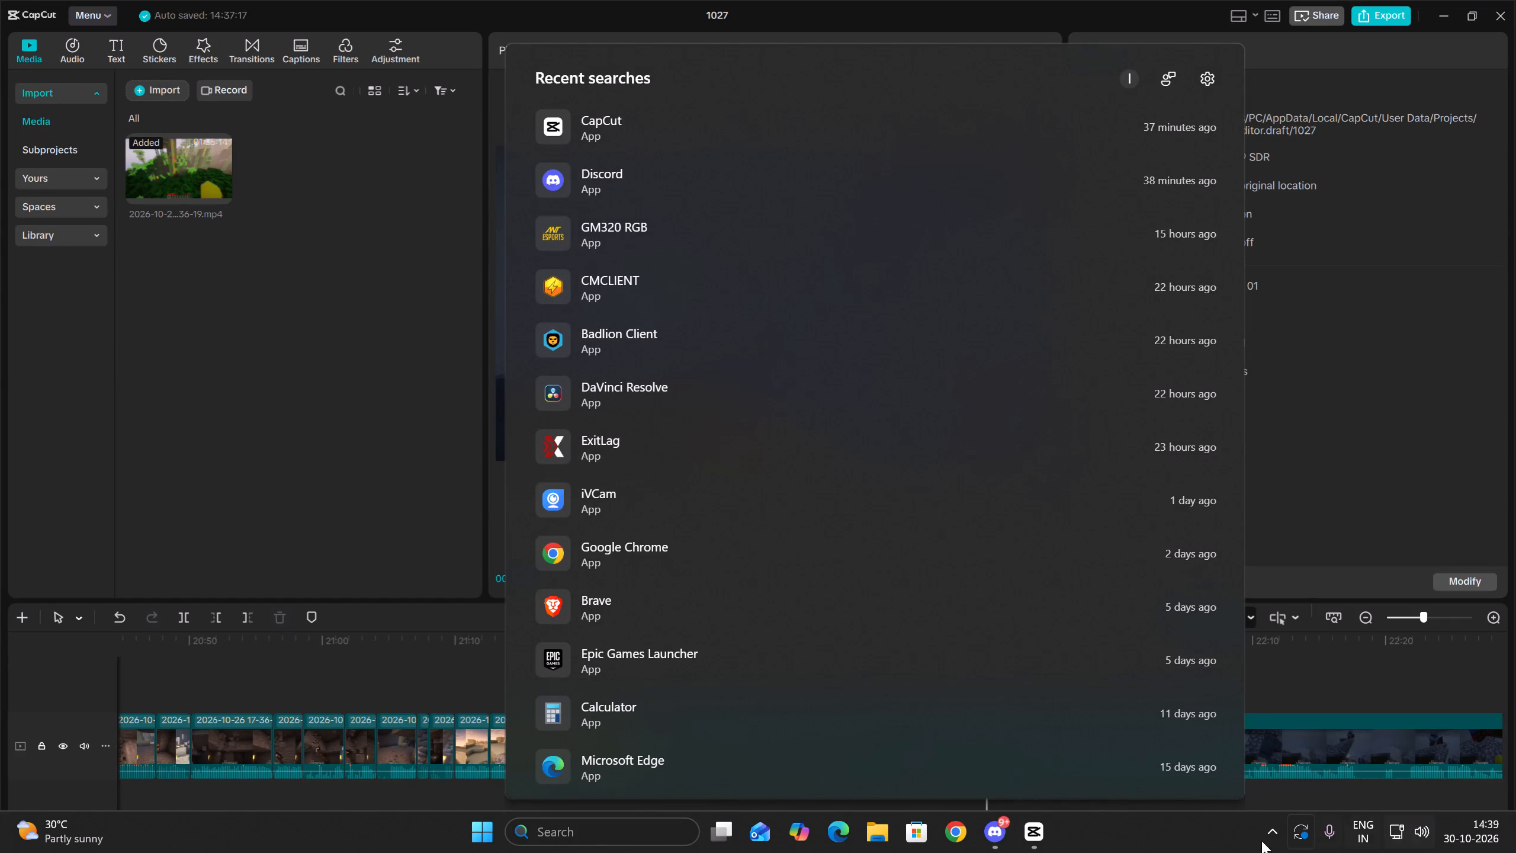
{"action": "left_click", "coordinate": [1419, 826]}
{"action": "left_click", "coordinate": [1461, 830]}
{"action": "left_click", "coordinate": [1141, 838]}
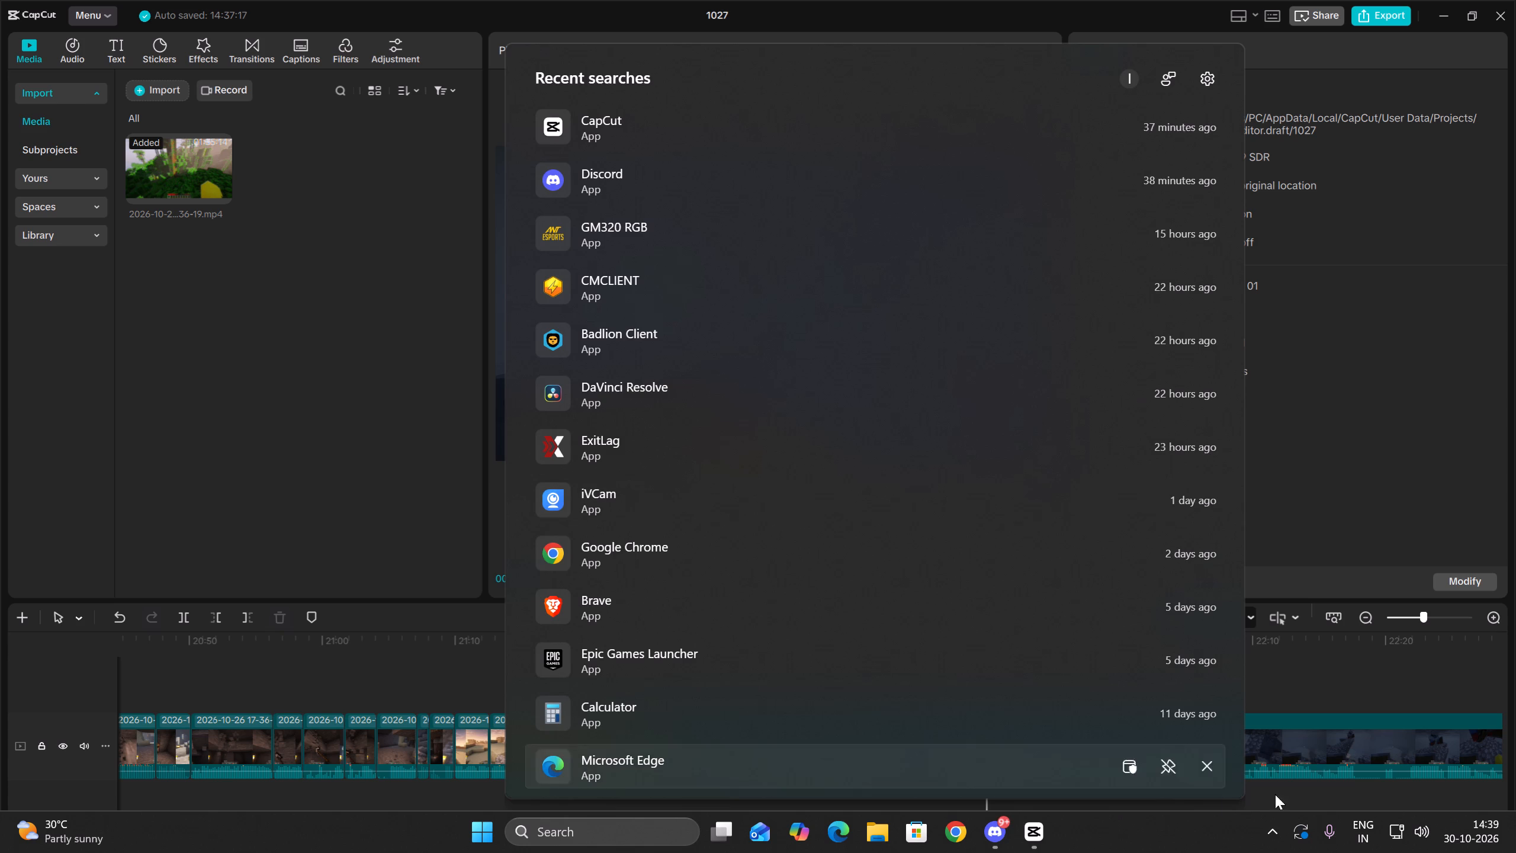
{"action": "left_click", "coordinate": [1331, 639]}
Check the footage around 00:22:02:14 and 00:21:57:04, then return to the cut at 00:21:46:14 and select the clip starting there.
{"action": "left_click_drag", "start_coordinate": [1331, 639], "coordinate": [1157, 692]}
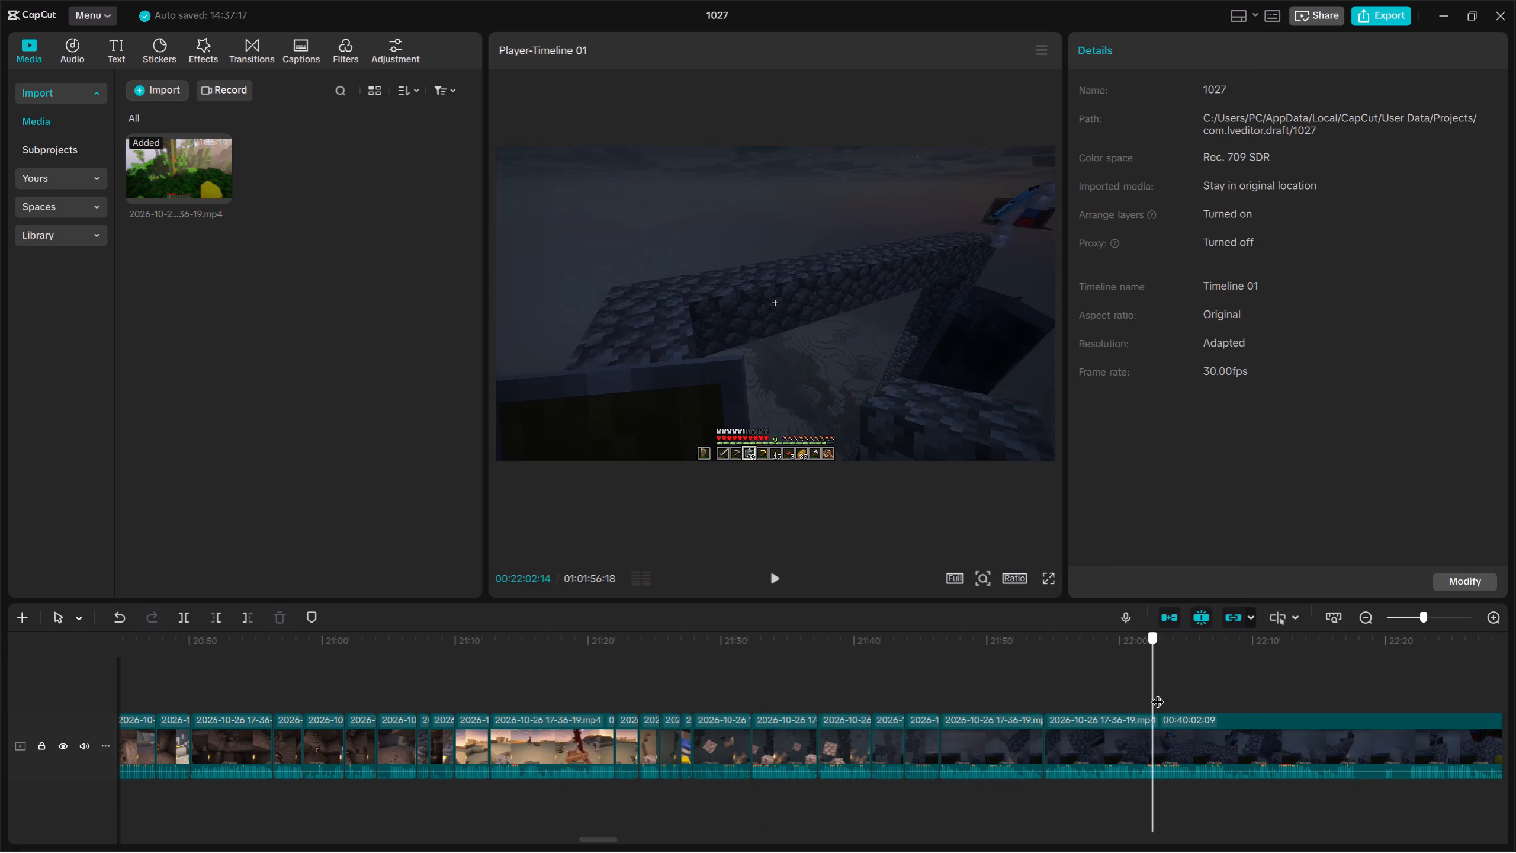
{"action": "left_click_drag", "start_coordinate": [1157, 692], "coordinate": [1082, 690]}
{"action": "left_click", "coordinate": [1103, 739]}
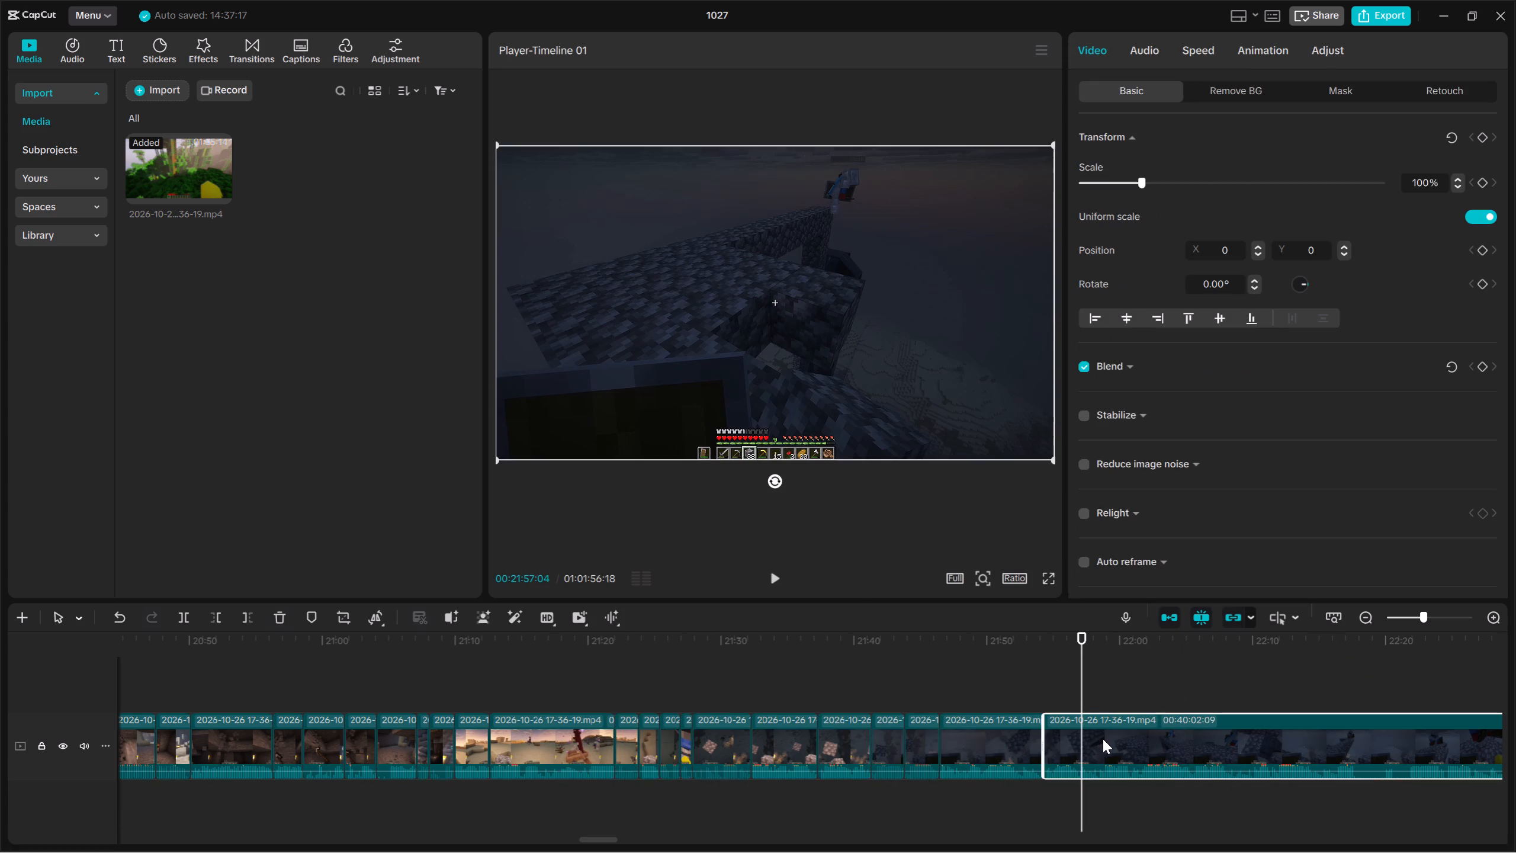
{"action": "key", "text": "Up"}
{"action": "key", "text": "Up"}
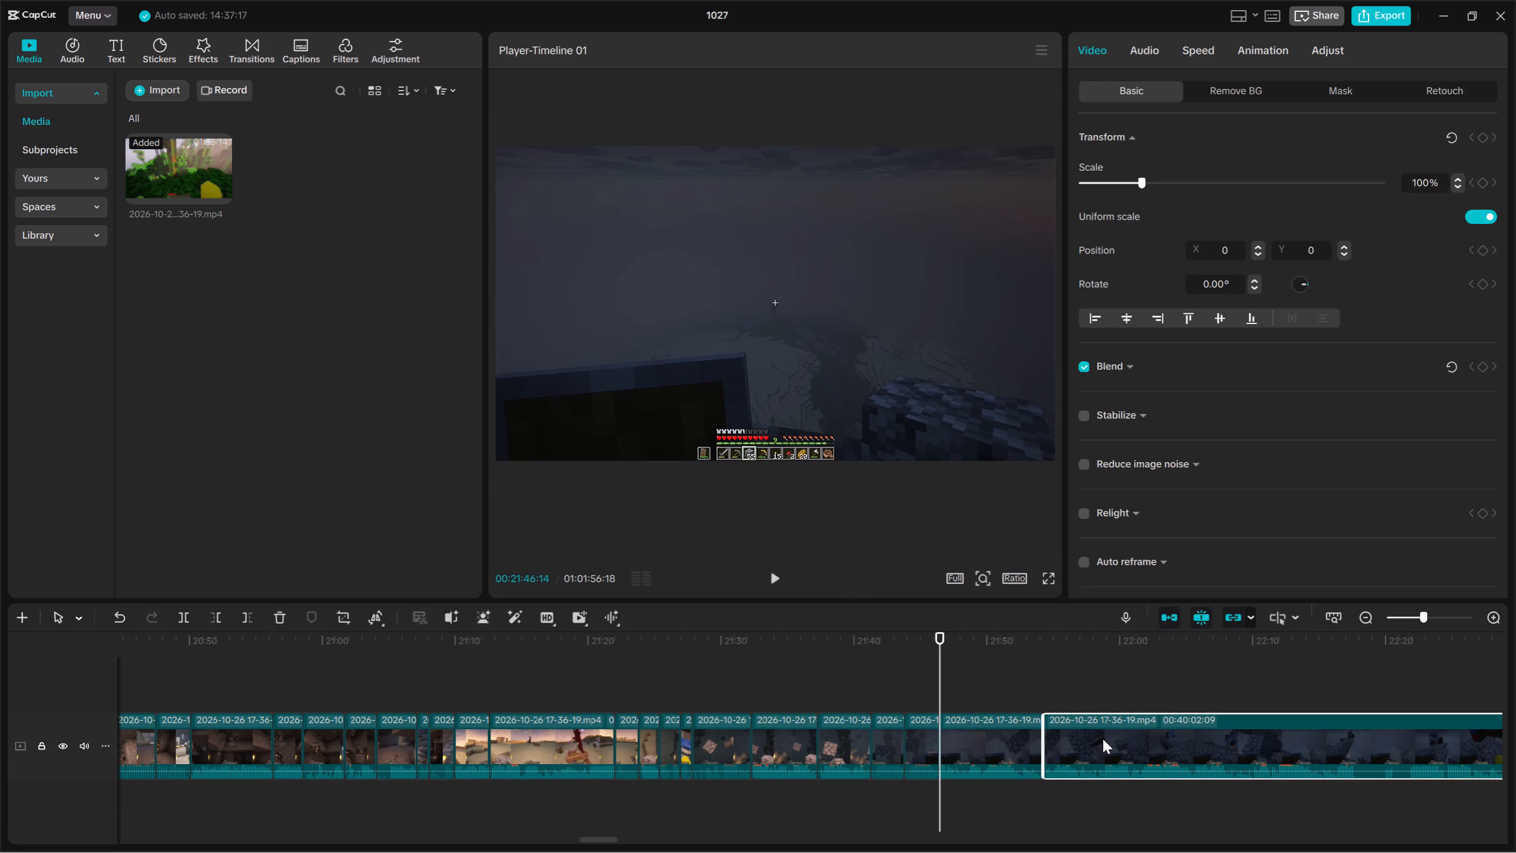
{"action": "left_click", "coordinate": [968, 758]}
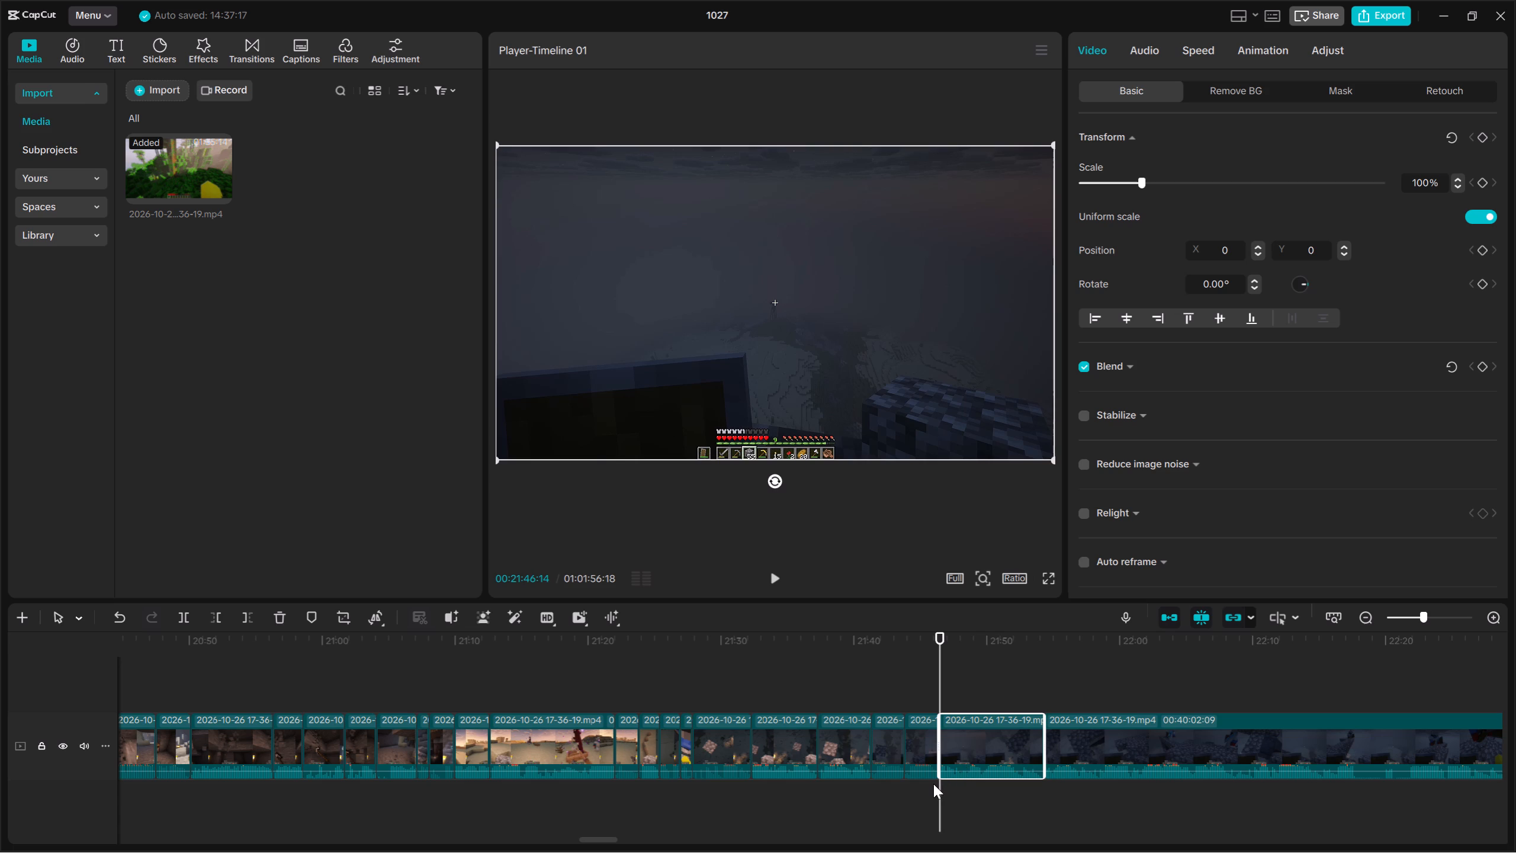
Review the already cut footage between about 00:17:55 and 00:18:28, sampling playback in the successive boat-ride clips.
{"action": "triple_click", "coordinate": [1367, 620]}
{"action": "left_click", "coordinate": [590, 665]}
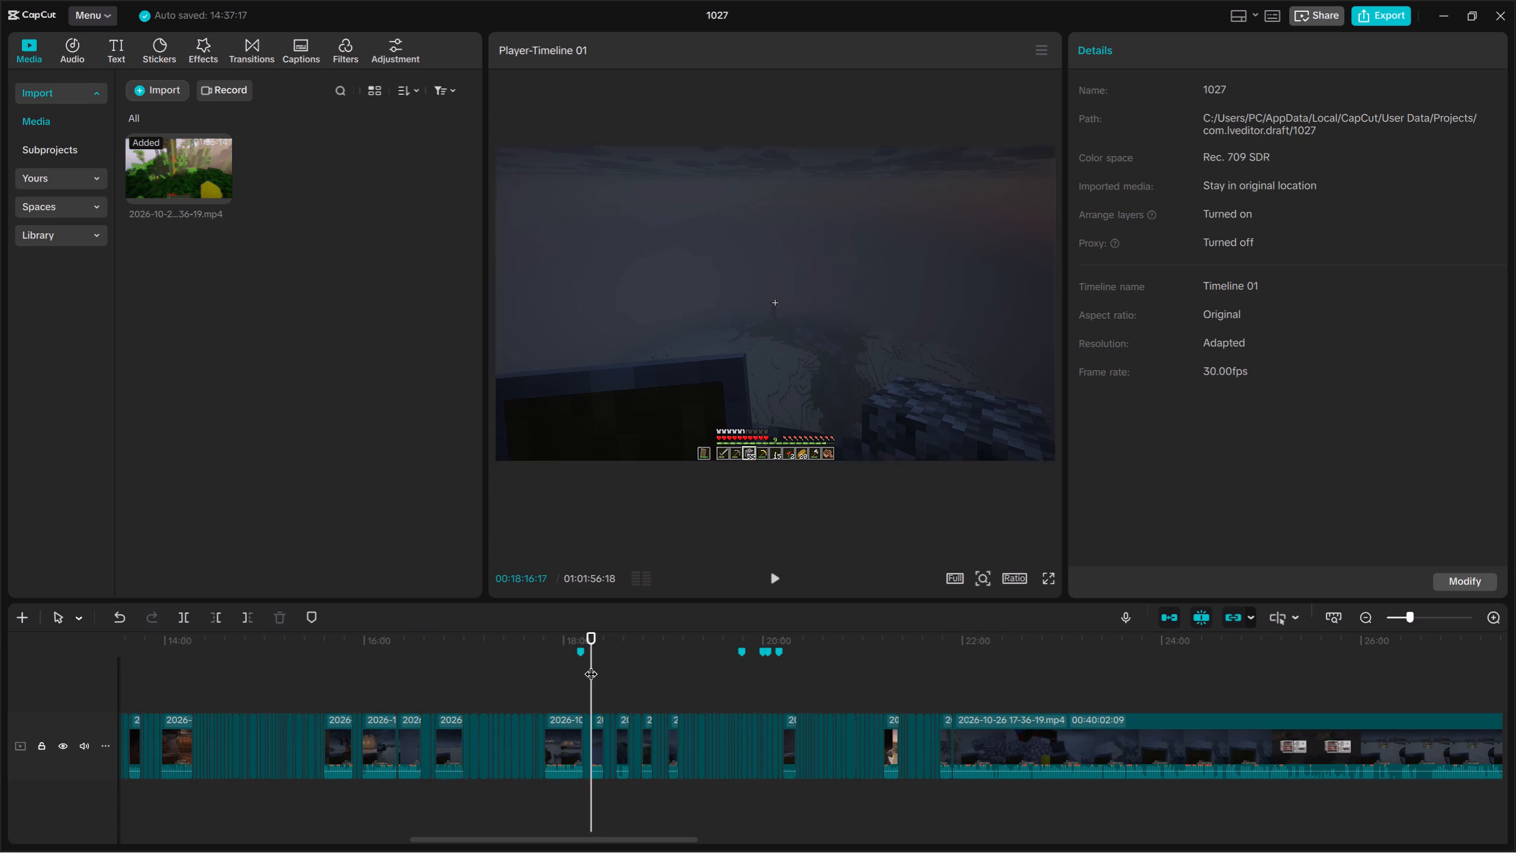
{"action": "key", "text": "Up"}
{"action": "key", "text": "Up"}
{"action": "key", "text": "space"}
{"action": "triple_click", "coordinate": [1497, 617]}
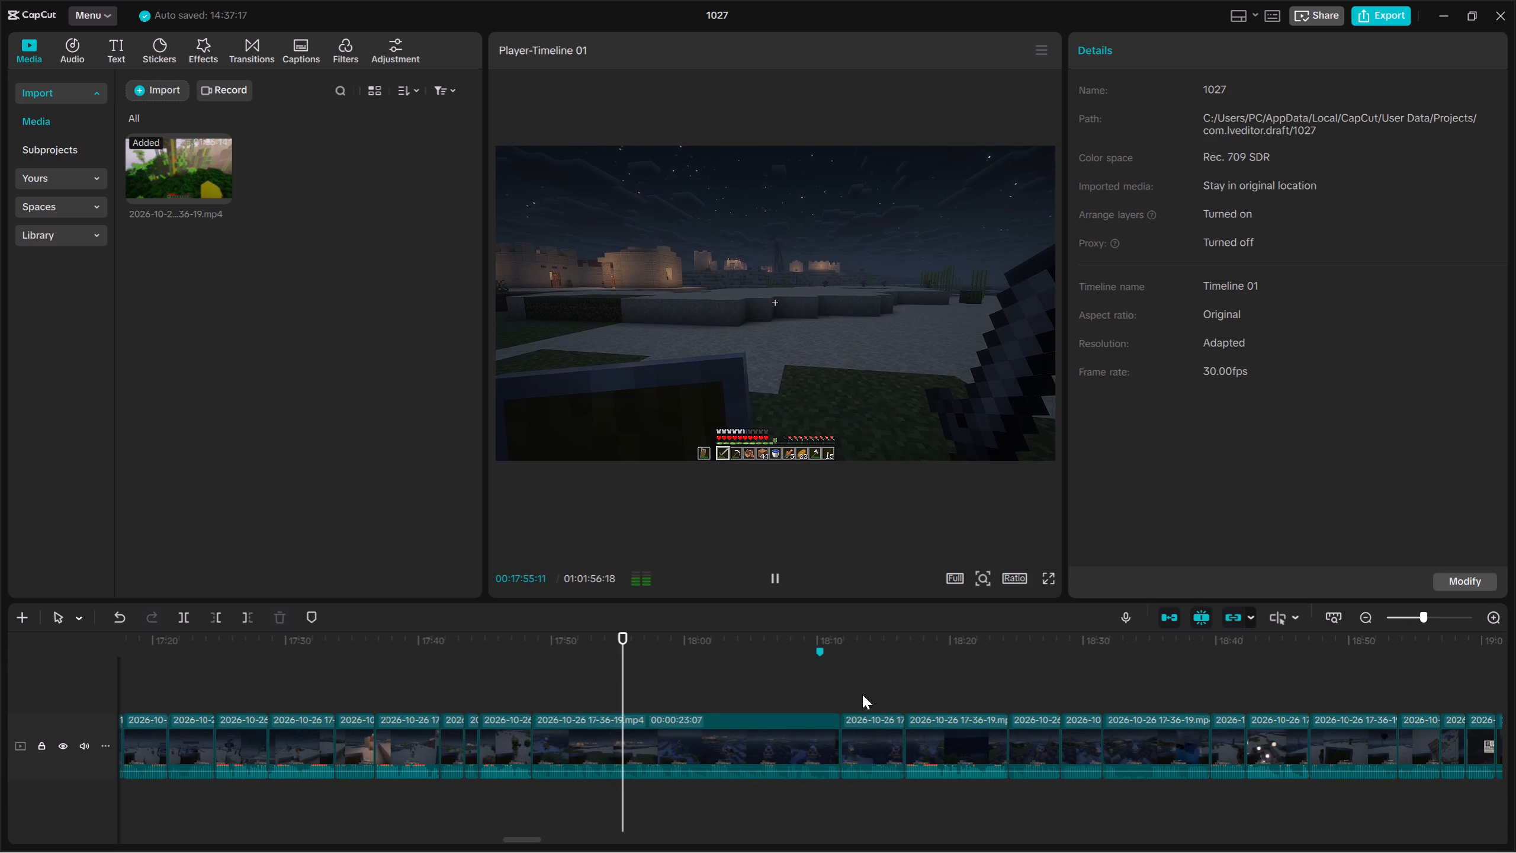
{"action": "key", "text": "Down"}
{"action": "key", "text": "space"}
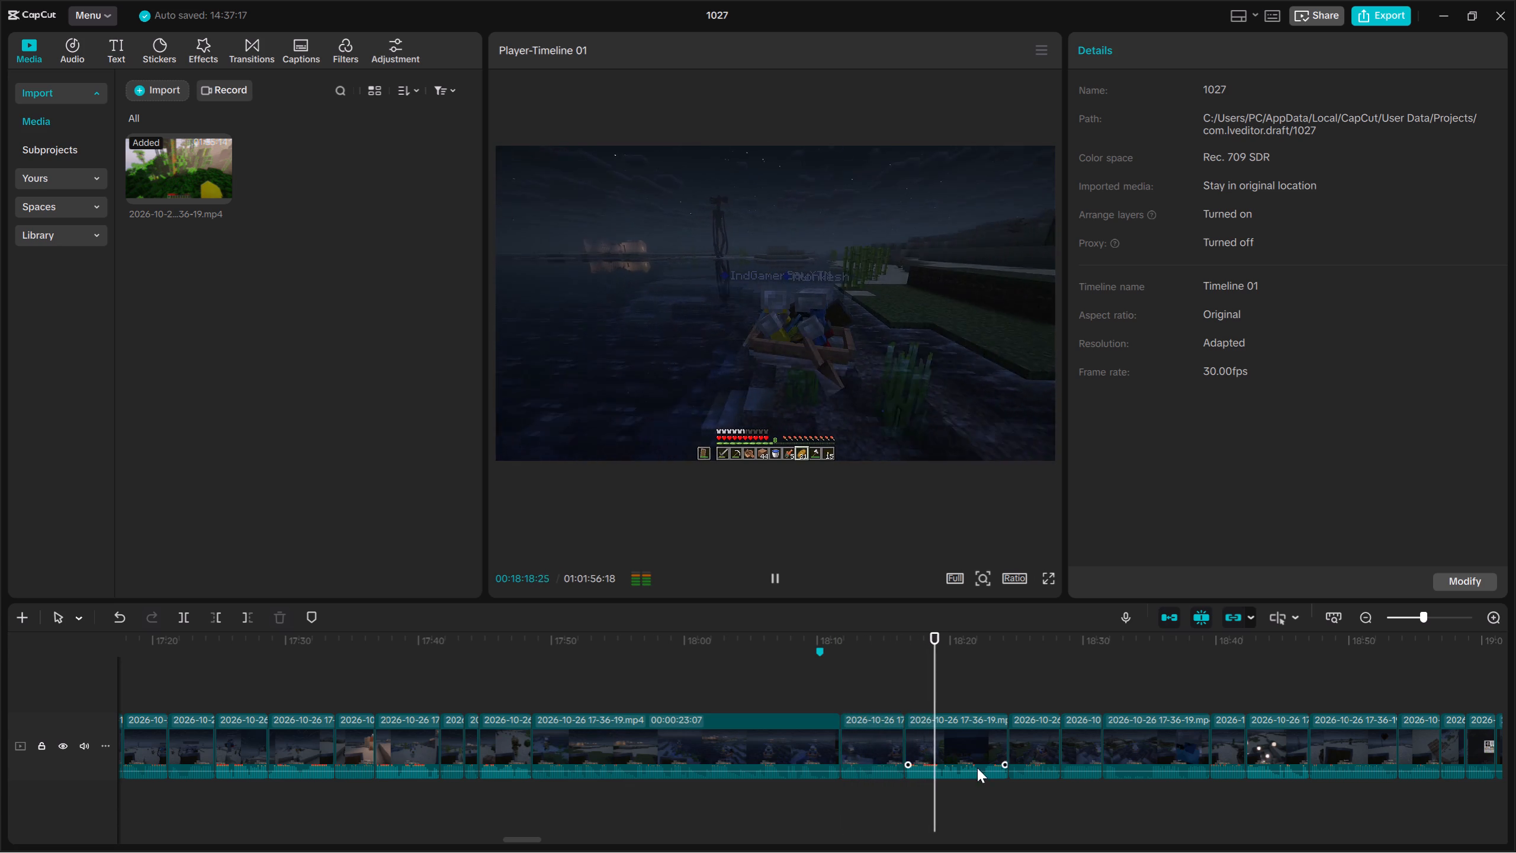
{"action": "left_click", "coordinate": [955, 794]}
{"action": "key", "text": "space"}
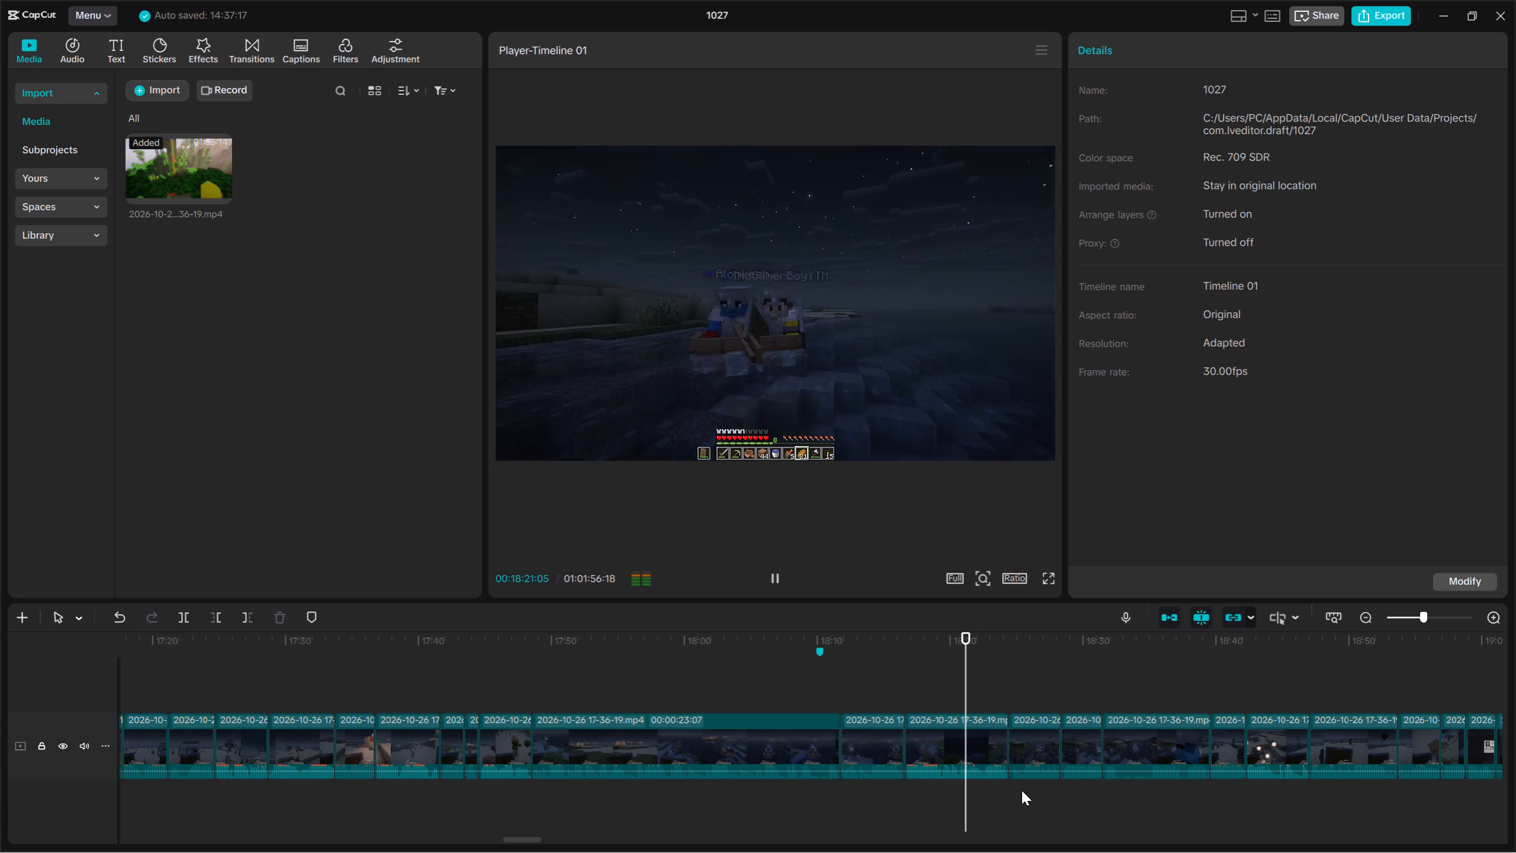
{"action": "left_click", "coordinate": [1016, 788]}
{"action": "key", "text": "space"}
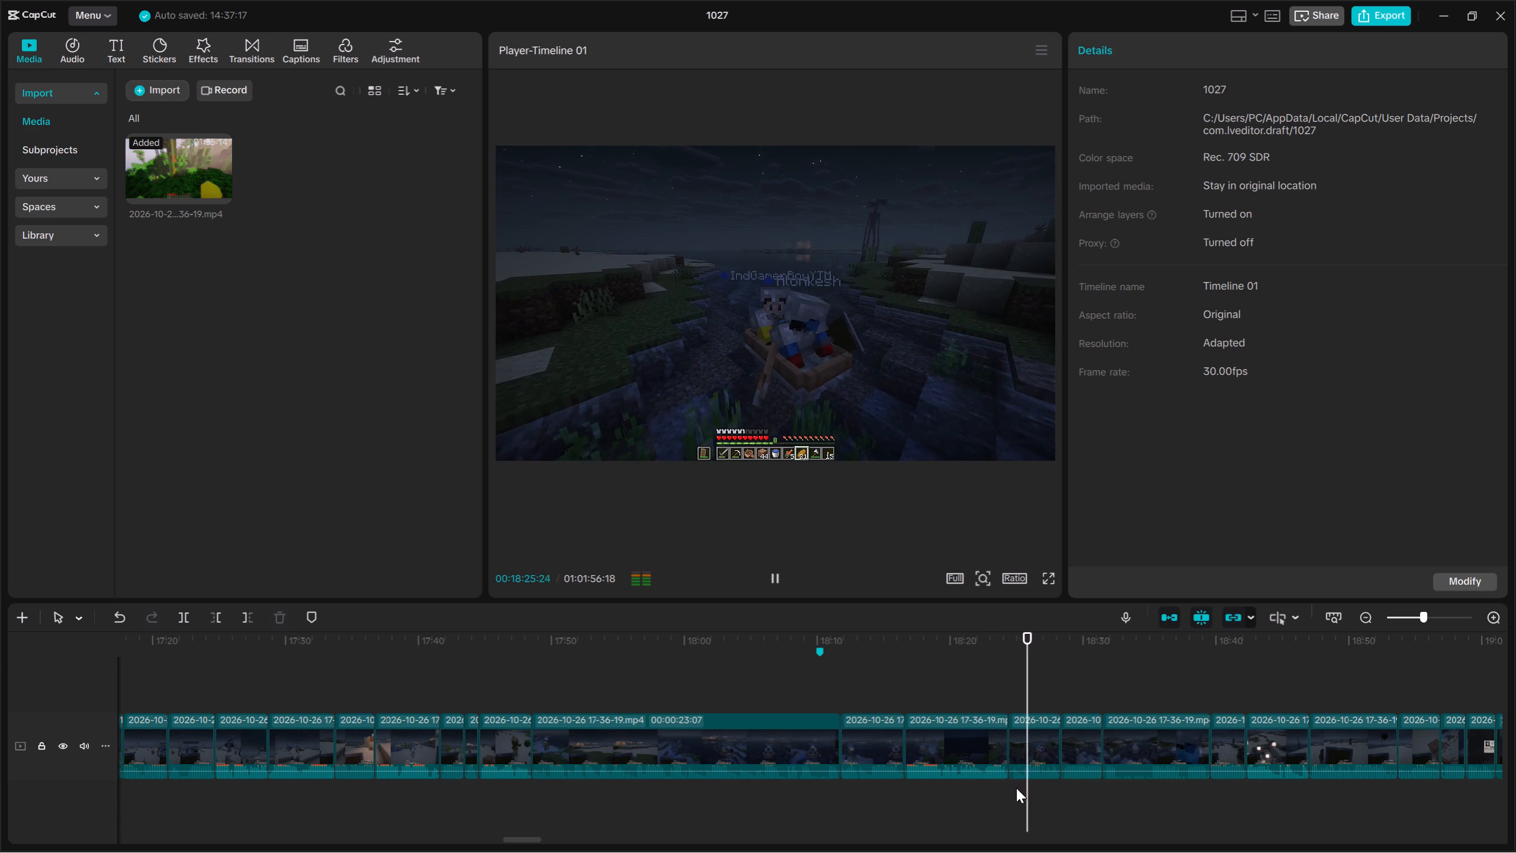
{"action": "left_click", "coordinate": [1067, 787]}
{"action": "key", "text": "space"}
{"action": "key", "text": "space"}
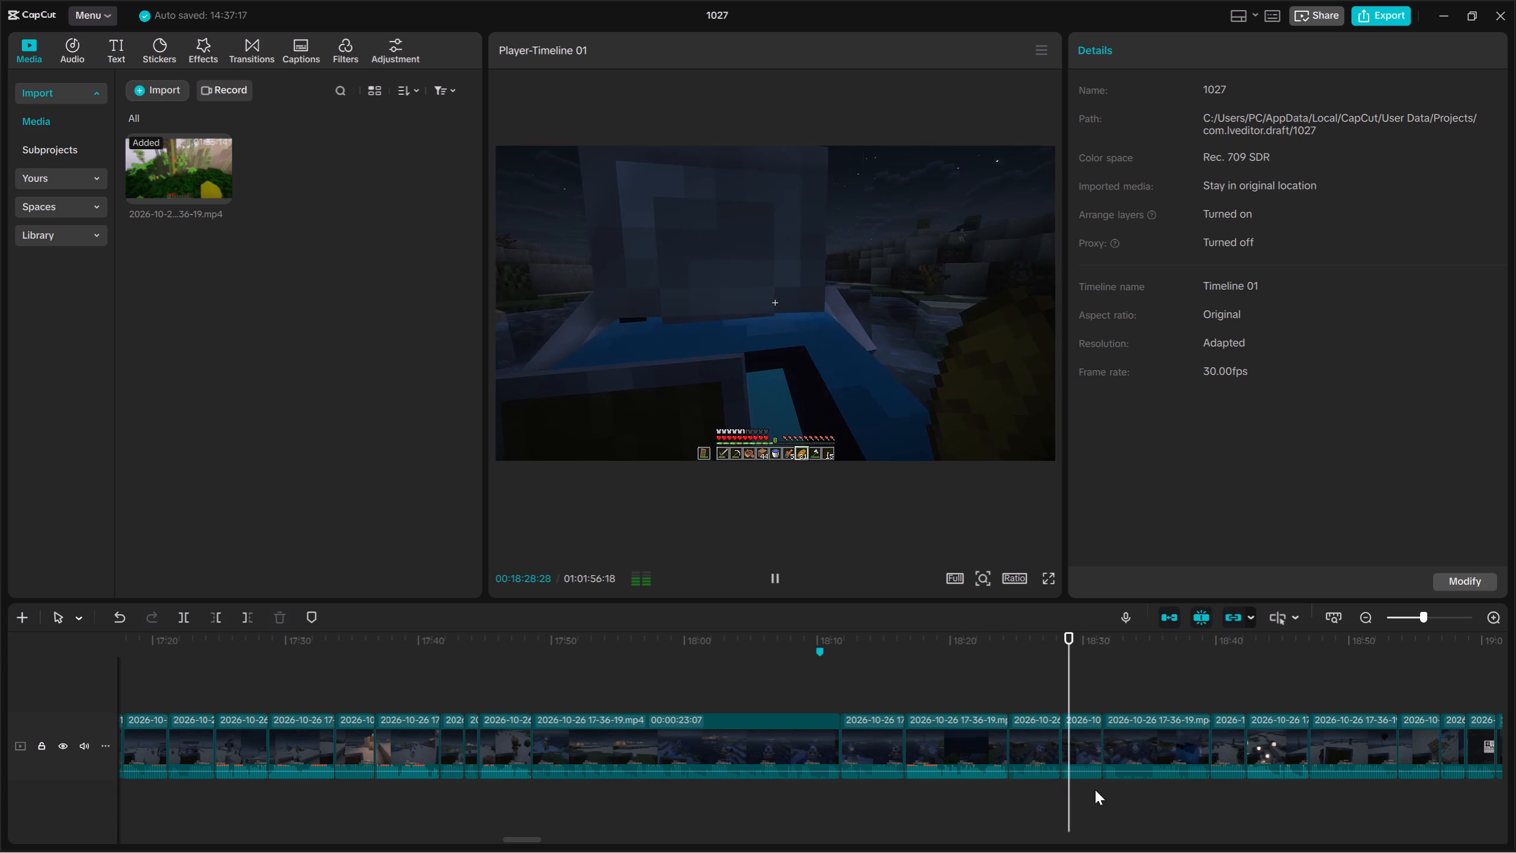
Play the clip starting at 00:18:31:14 to examine the boat footage through about 00:18:36, and return to its start.
{"action": "left_click", "coordinate": [1104, 777]}
{"action": "left_click", "coordinate": [1113, 795]}
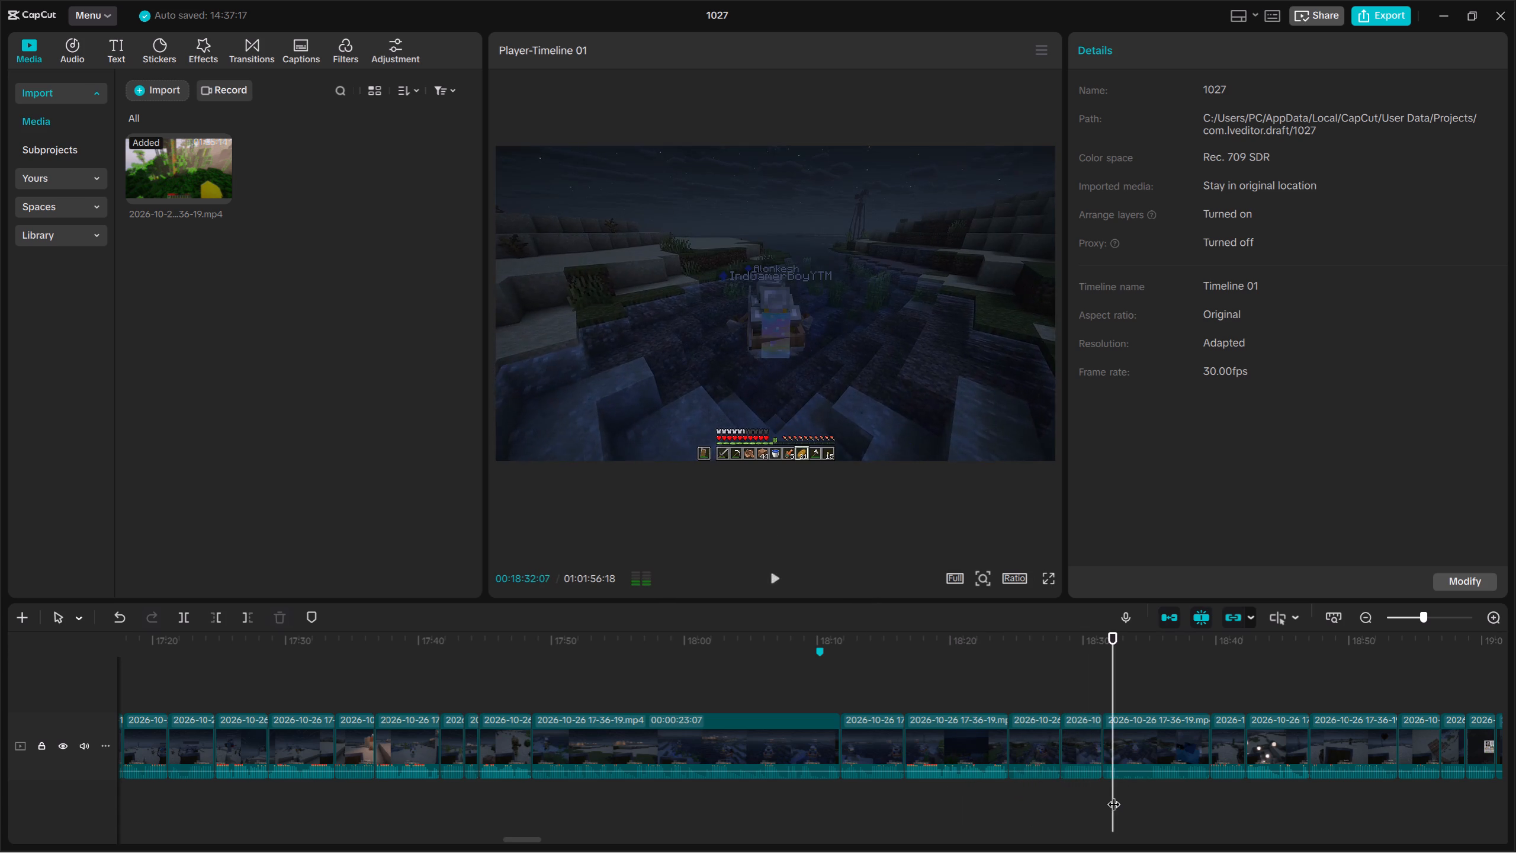
{"action": "key", "text": "space"}
{"action": "key", "text": "Up"}
{"action": "key", "text": "space"}
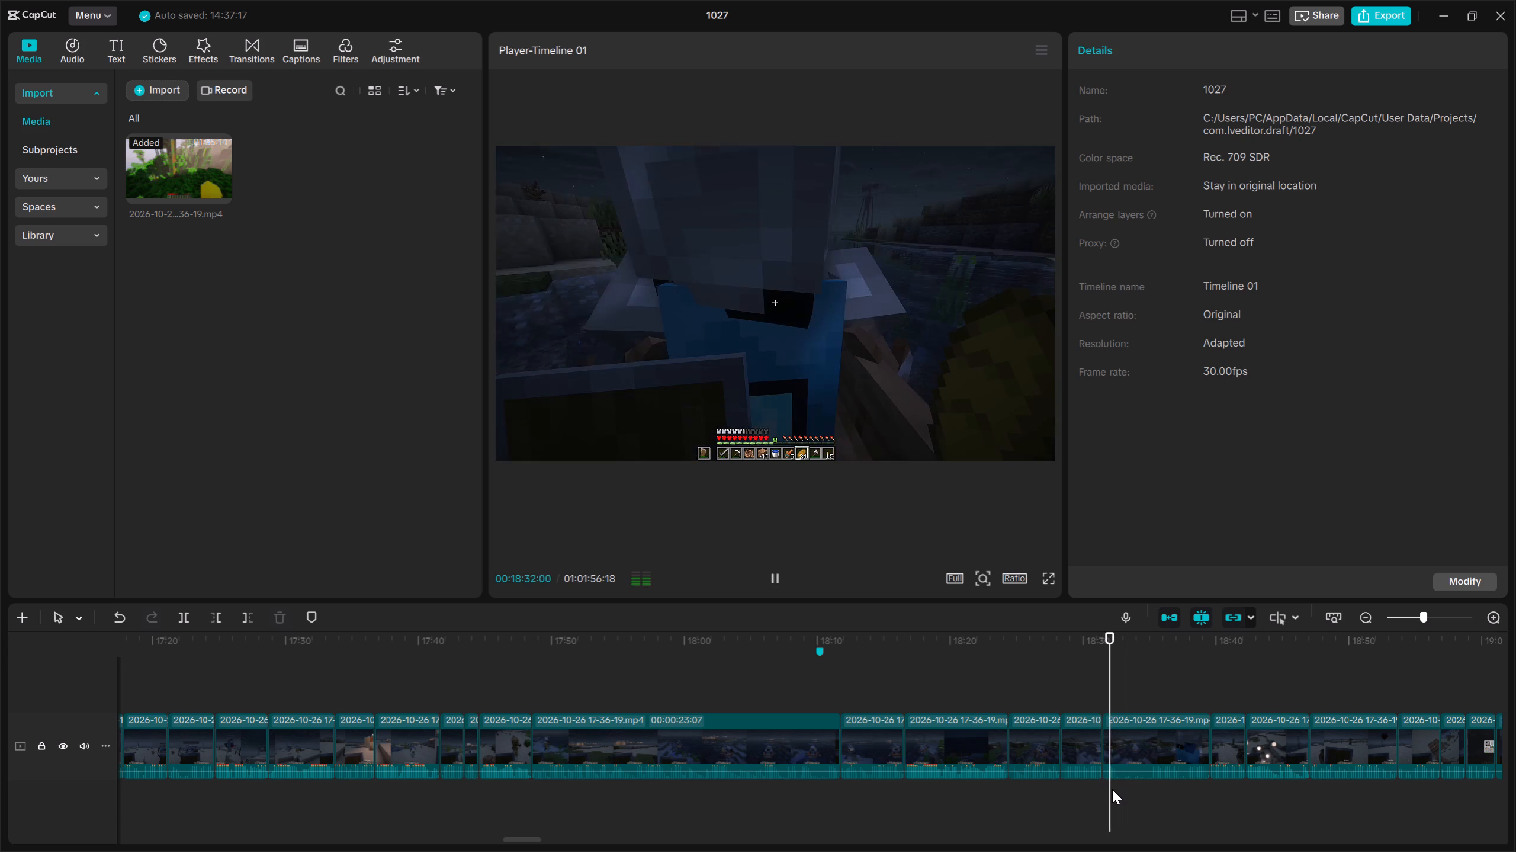
{"action": "double_click", "coordinate": [1112, 789]}
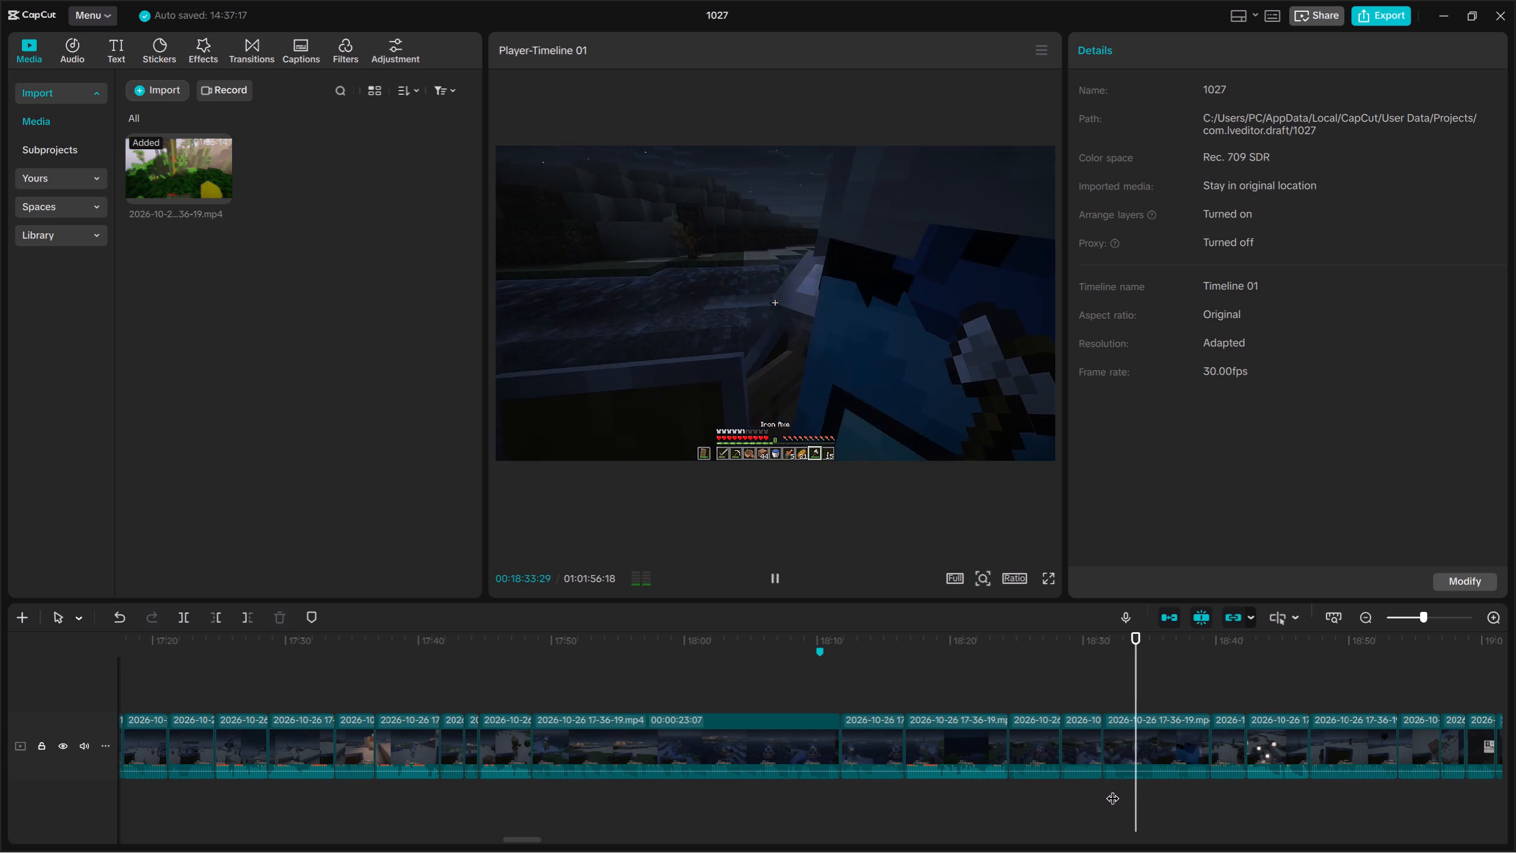
{"action": "key", "text": "space"}
{"action": "key", "text": "space"}
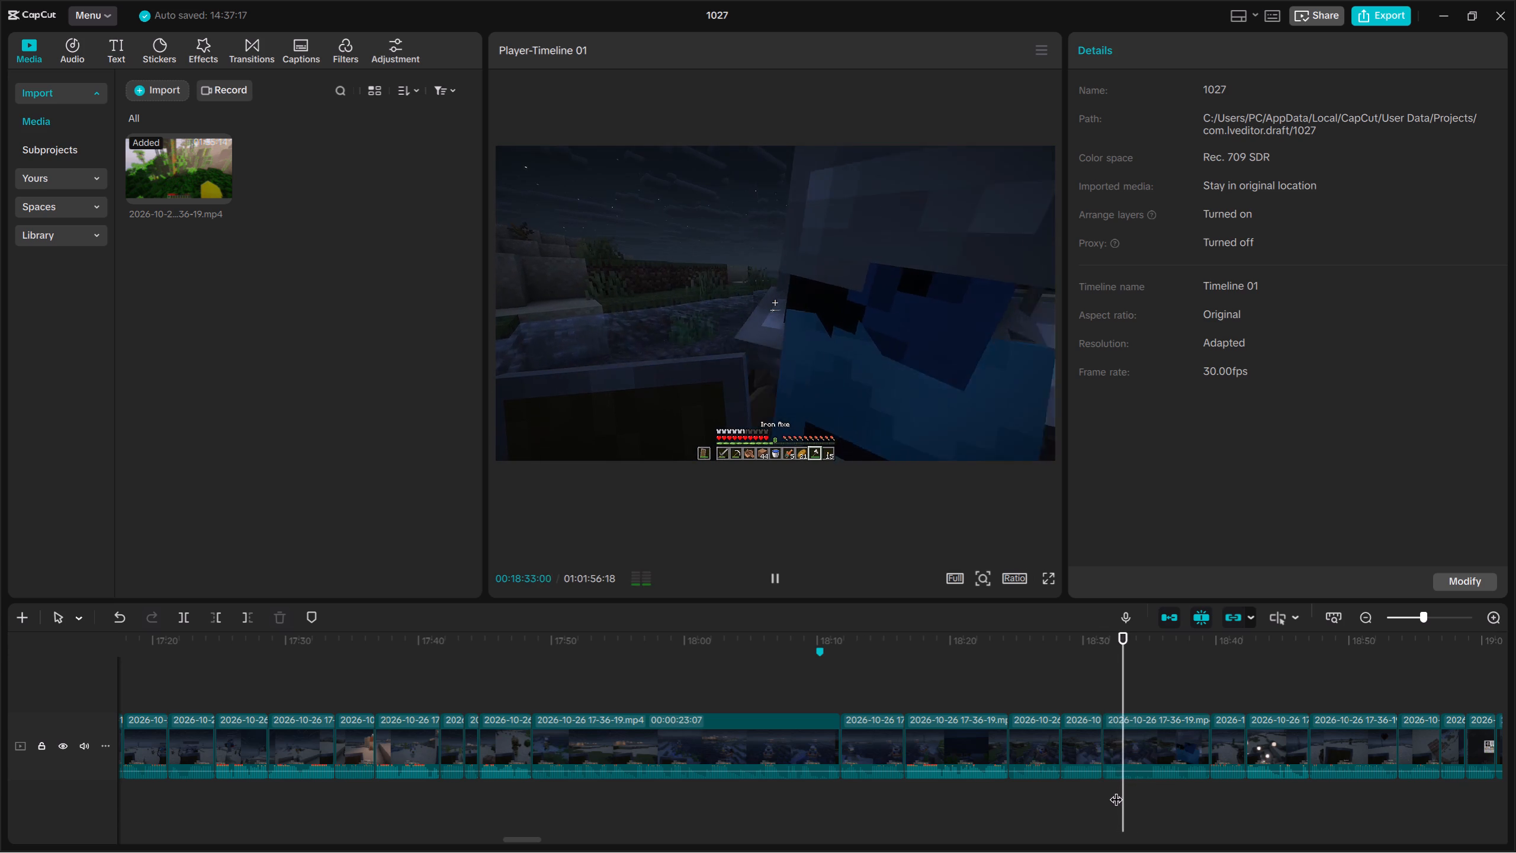
{"action": "scroll", "coordinate": [1241, 790], "scroll_direction": "down", "scroll_amount": 9, "text": "ctrl"}
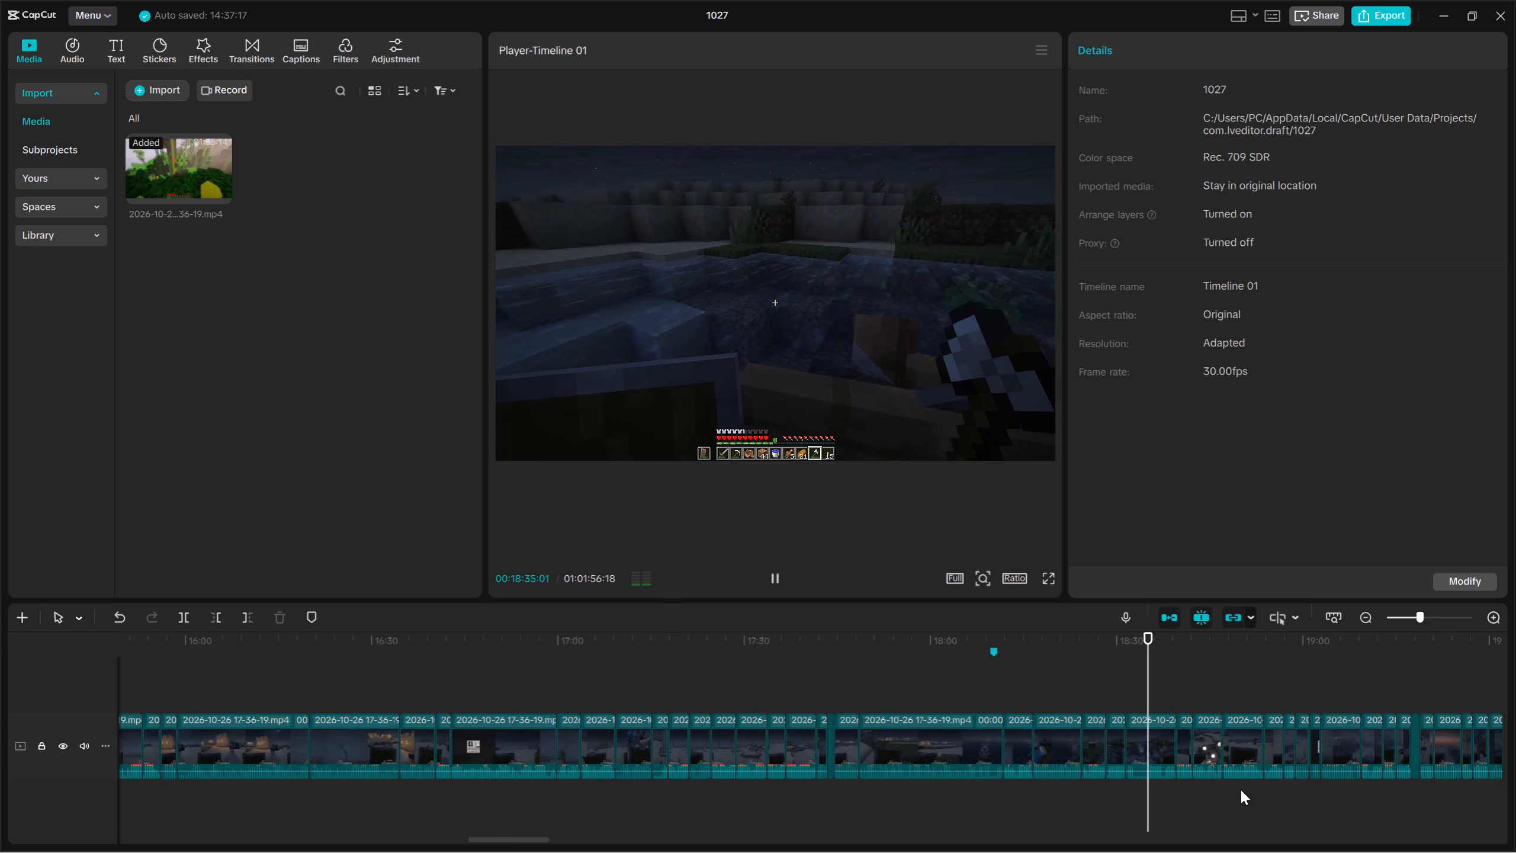
{"action": "scroll", "coordinate": [1241, 790], "scroll_direction": "down", "scroll_amount": 16, "text": "ctrl"}
{"action": "scroll", "coordinate": [1241, 781], "scroll_direction": "up", "scroll_amount": 15, "text": "ctrl"}
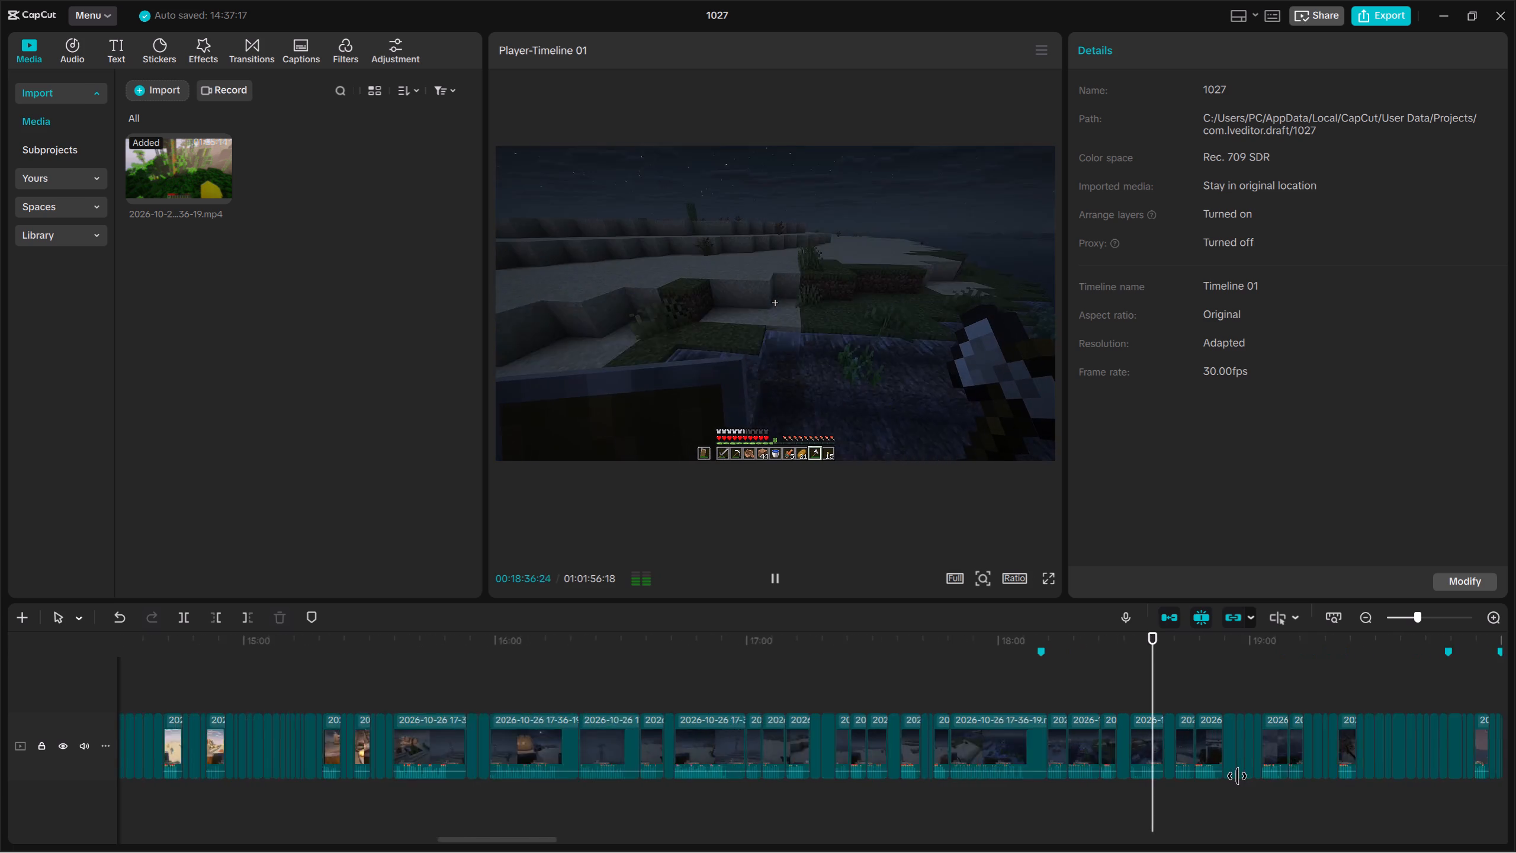
{"action": "scroll", "coordinate": [1236, 776], "scroll_direction": "up", "scroll_amount": 13, "text": "ctrl"}
{"action": "key", "text": "space"}
{"action": "key", "text": "Up"}
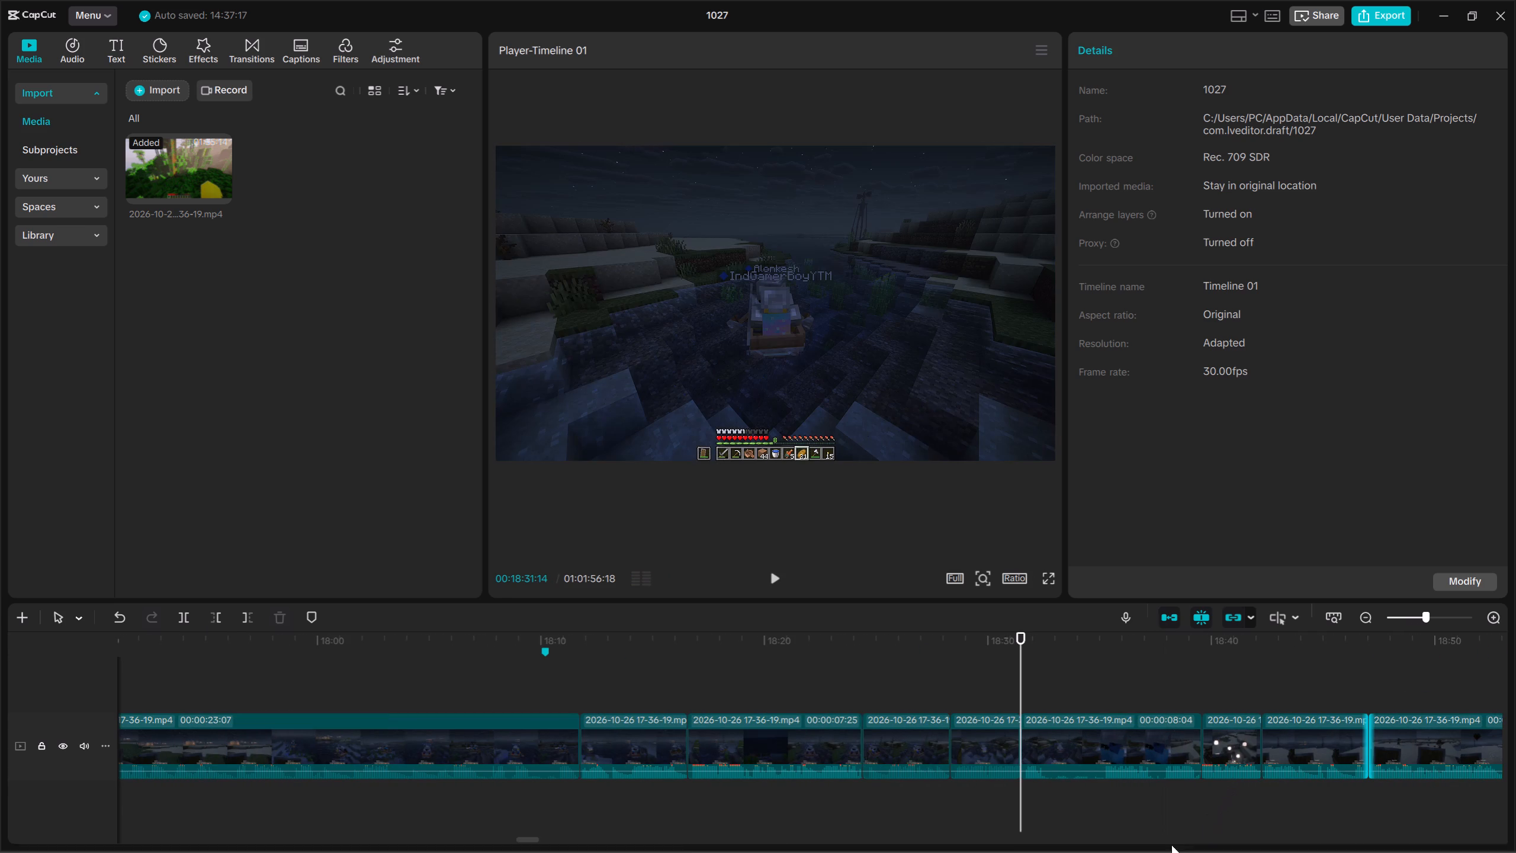
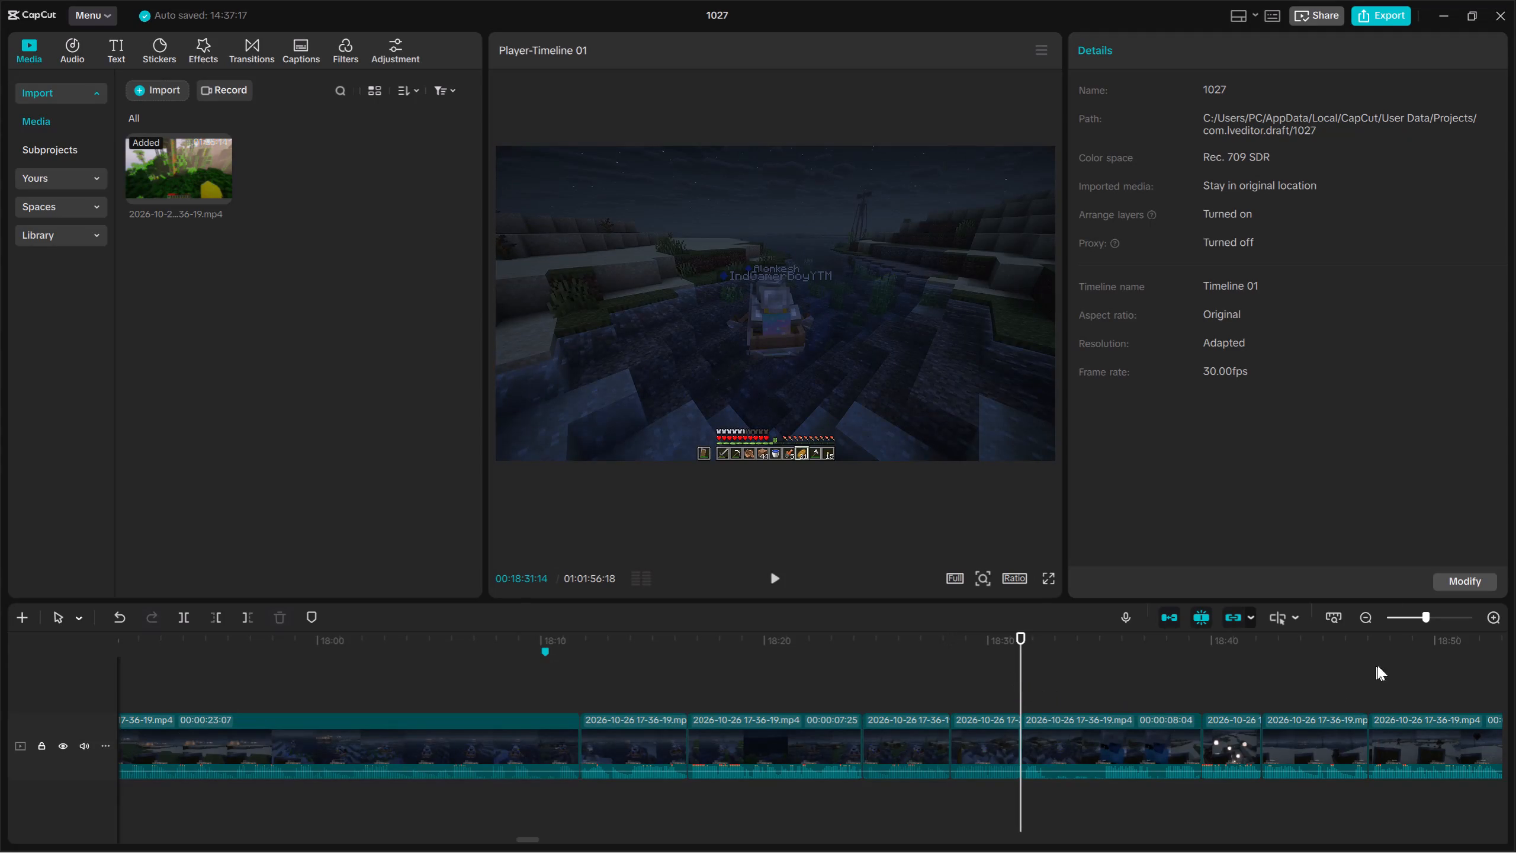
Play the boat clip starting at 00:18:31:14 at closer zoom, examining the footage through about 00:18:37:19.
{"action": "triple_click", "coordinate": [1365, 619]}
{"action": "triple_click", "coordinate": [1365, 619]}
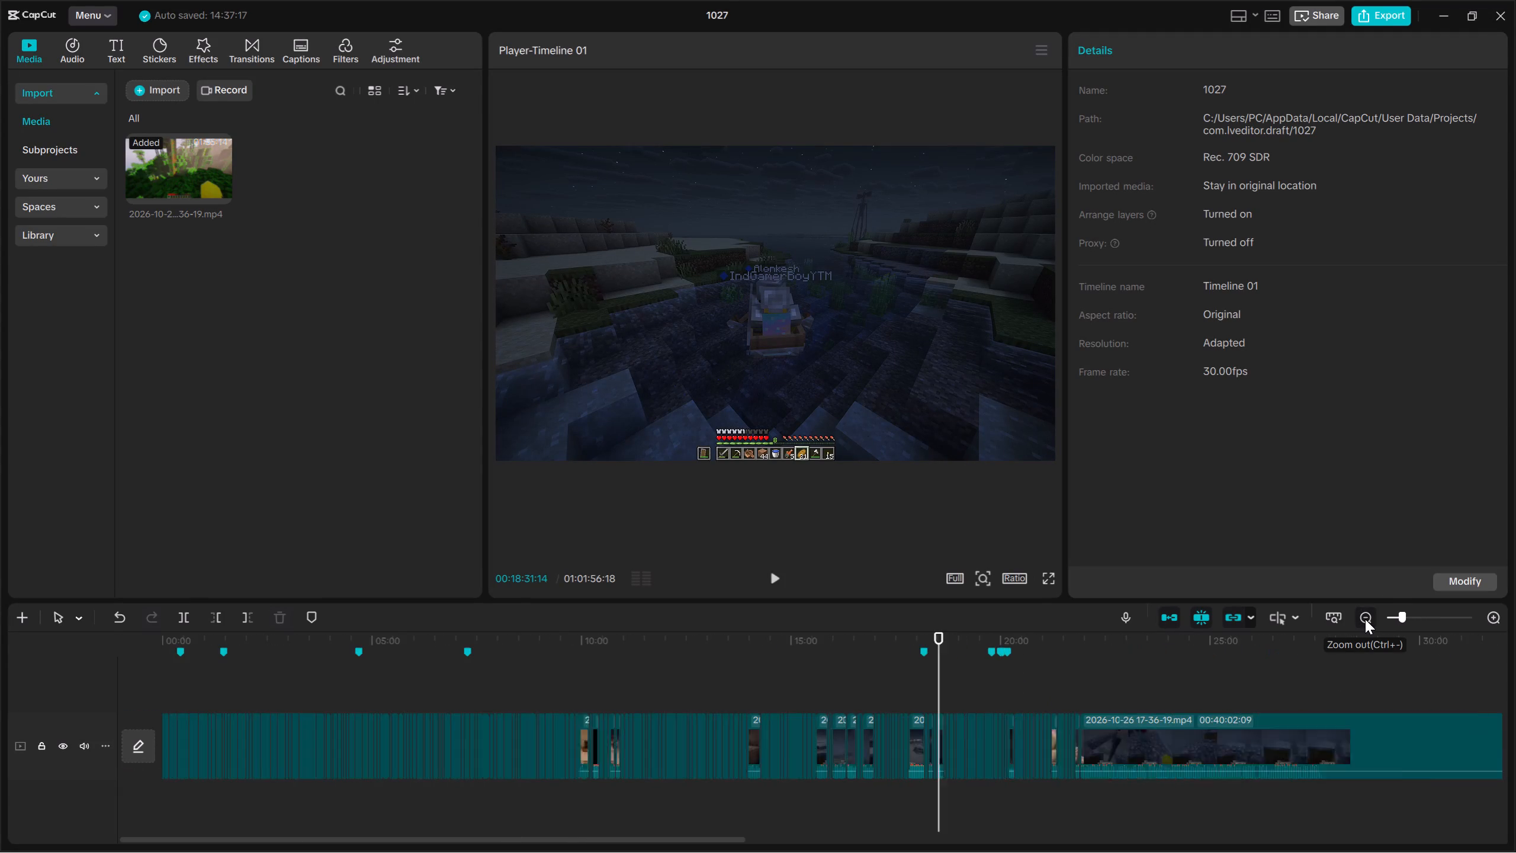
{"action": "left_click", "coordinate": [1365, 619]}
{"action": "triple_click", "coordinate": [1495, 617]}
{"action": "triple_click", "coordinate": [1495, 617]}
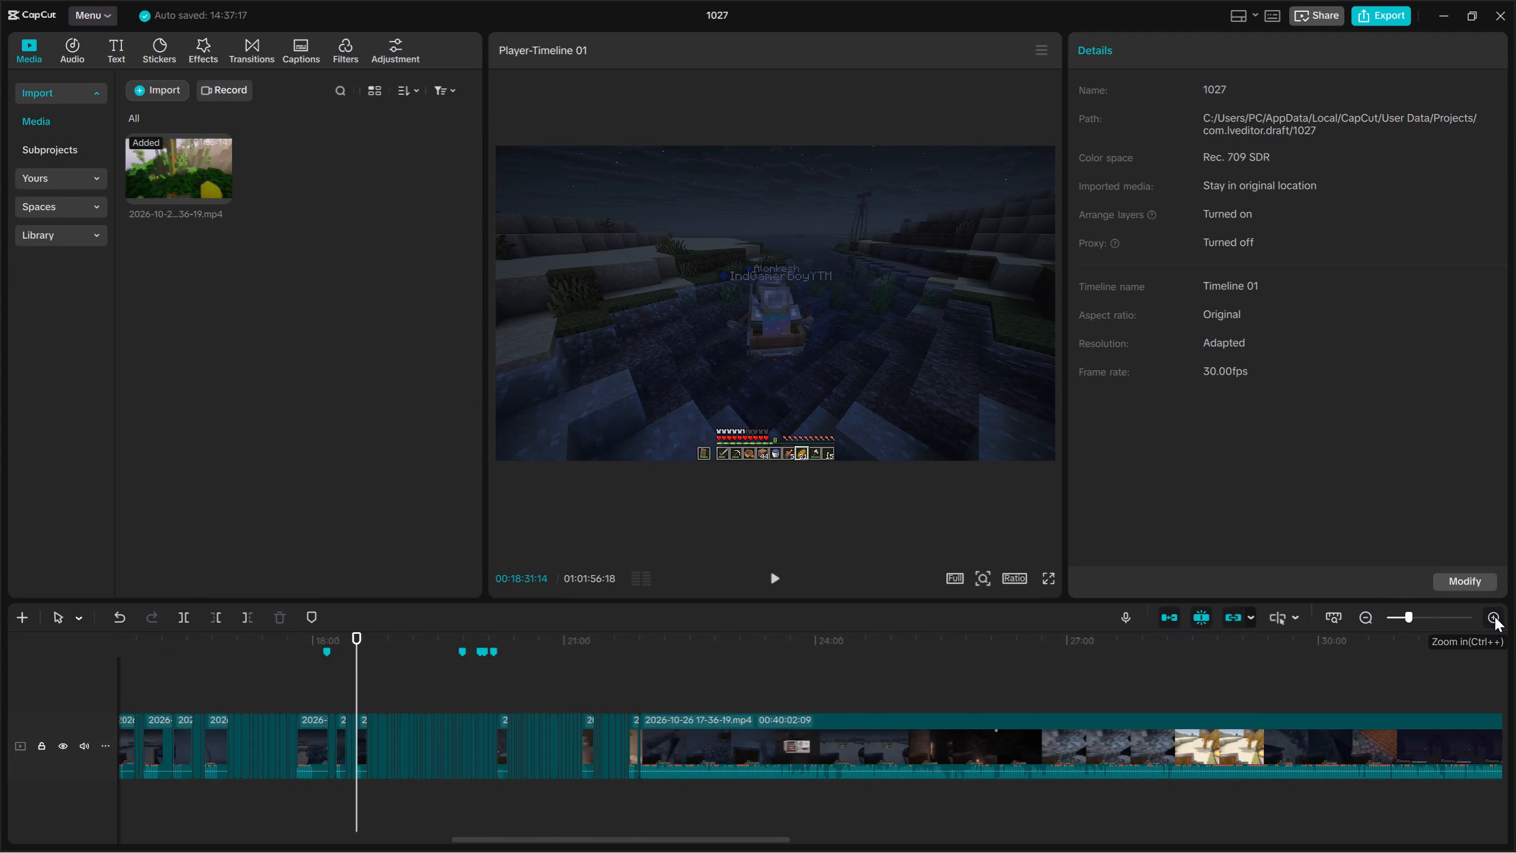
{"action": "triple_click", "coordinate": [1495, 617]}
{"action": "left_click", "coordinate": [1495, 617]}
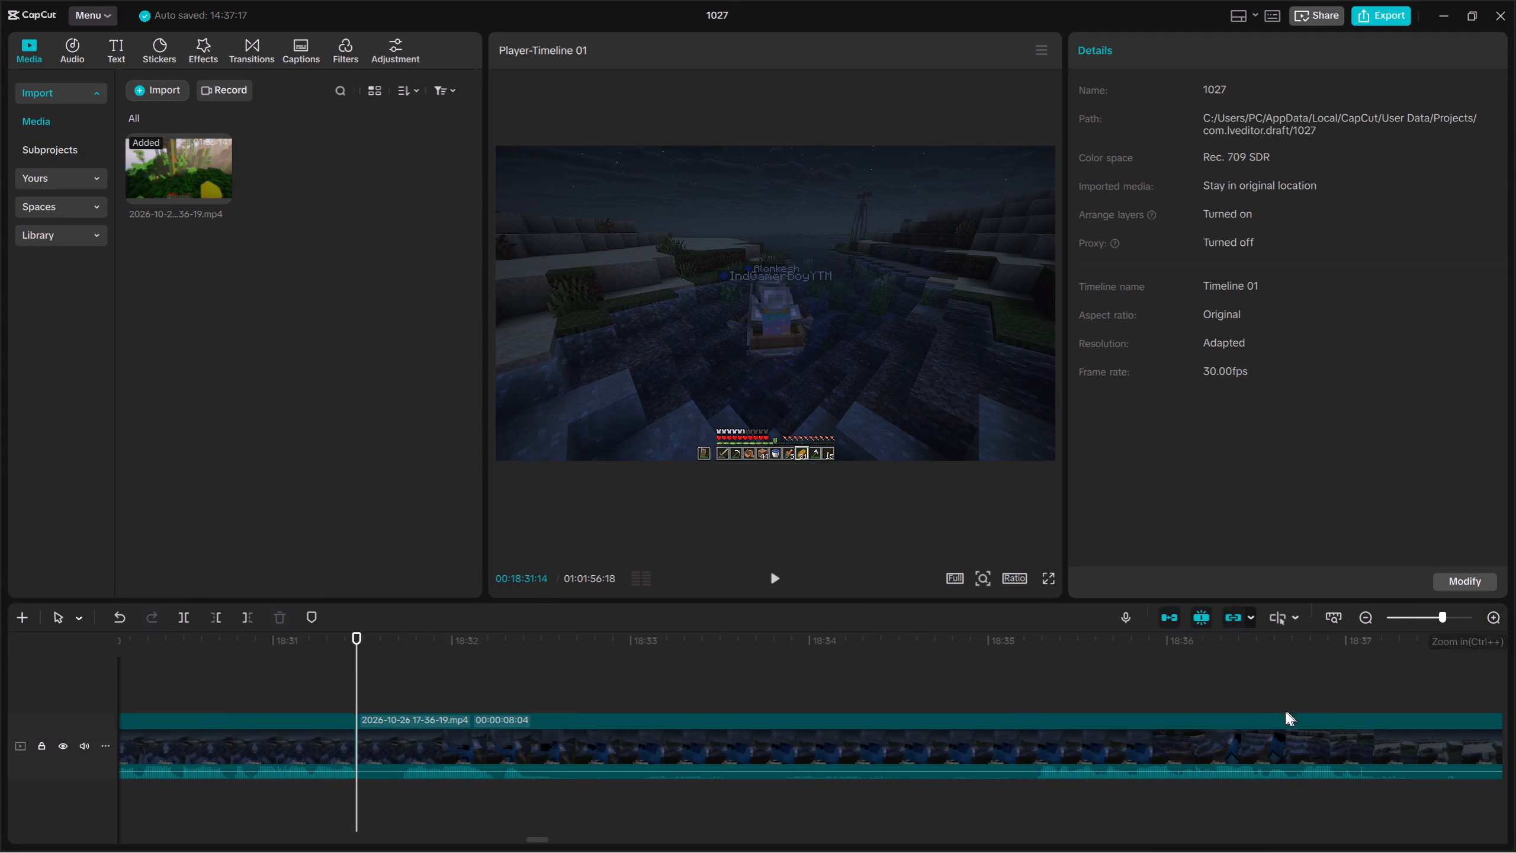
{"action": "key", "text": "space"}
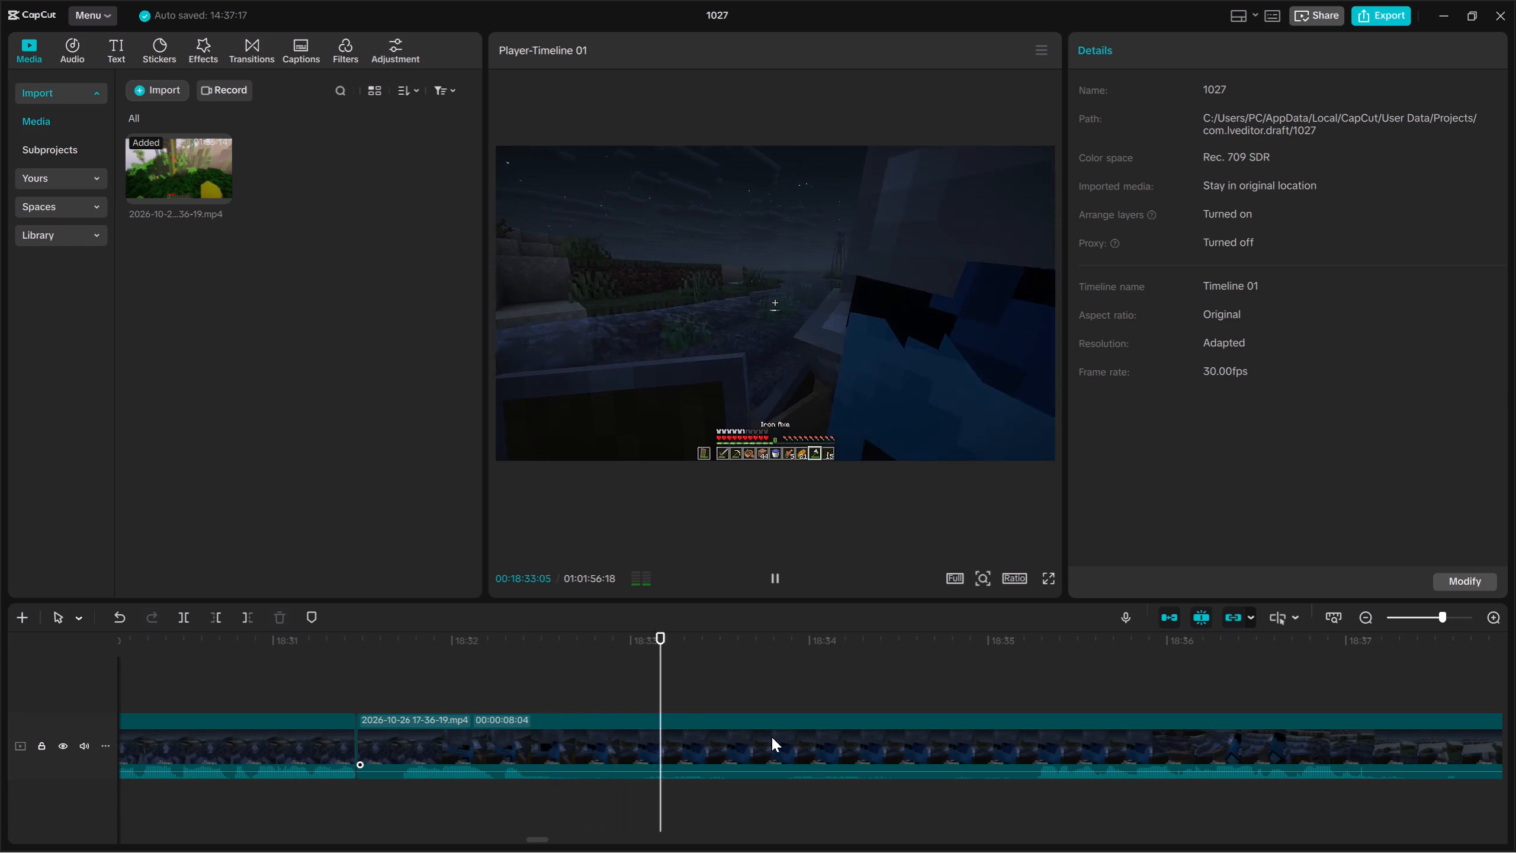
{"action": "left_click", "coordinate": [545, 794]}
{"action": "left_click_drag", "start_coordinate": [541, 794], "coordinate": [499, 793]}
{"action": "key", "text": "space"}
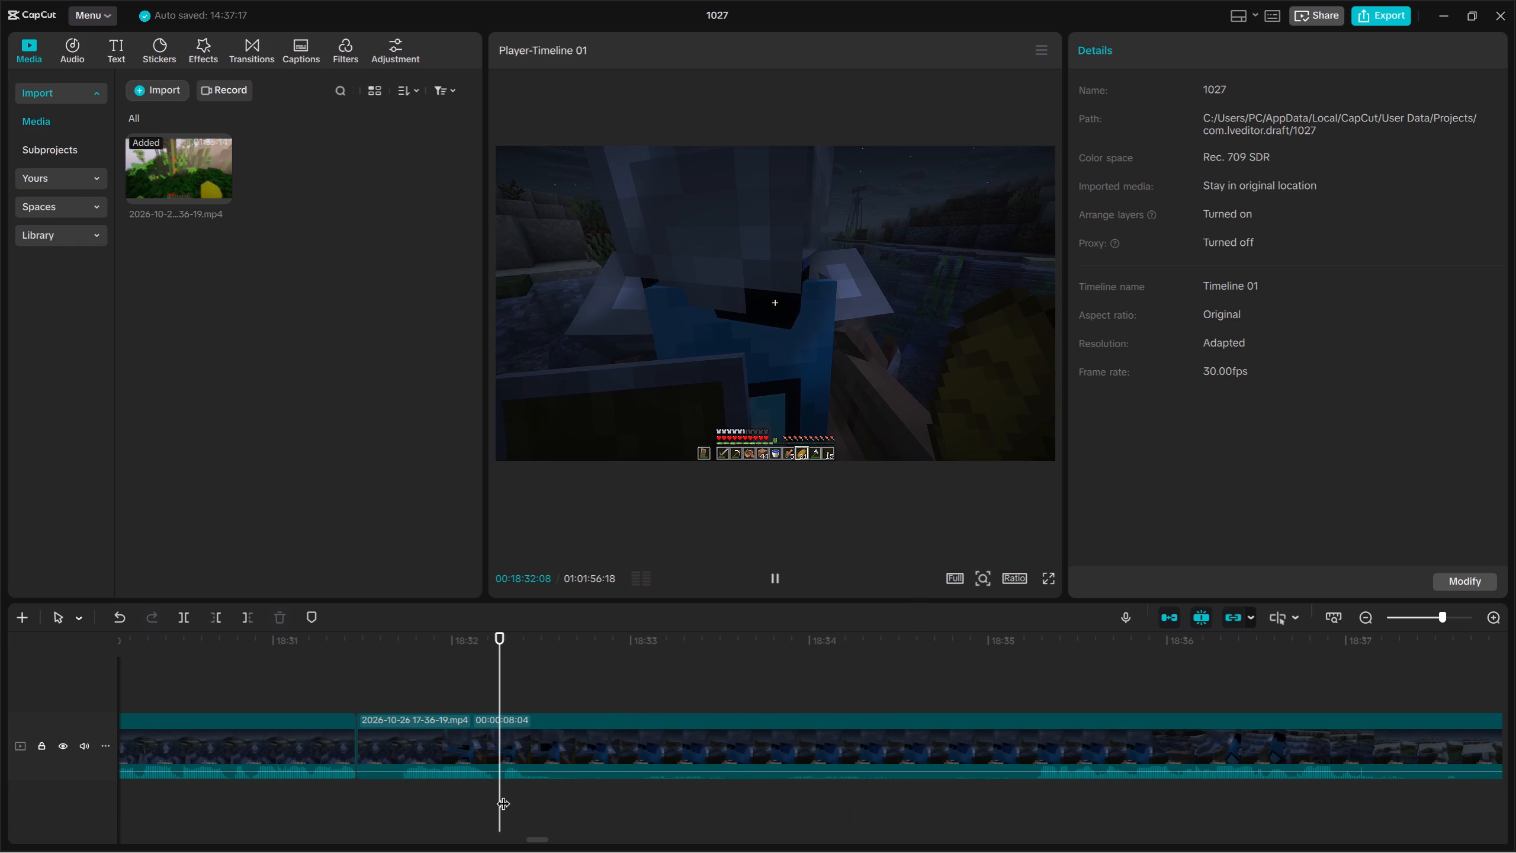
{"action": "key", "text": "space"}
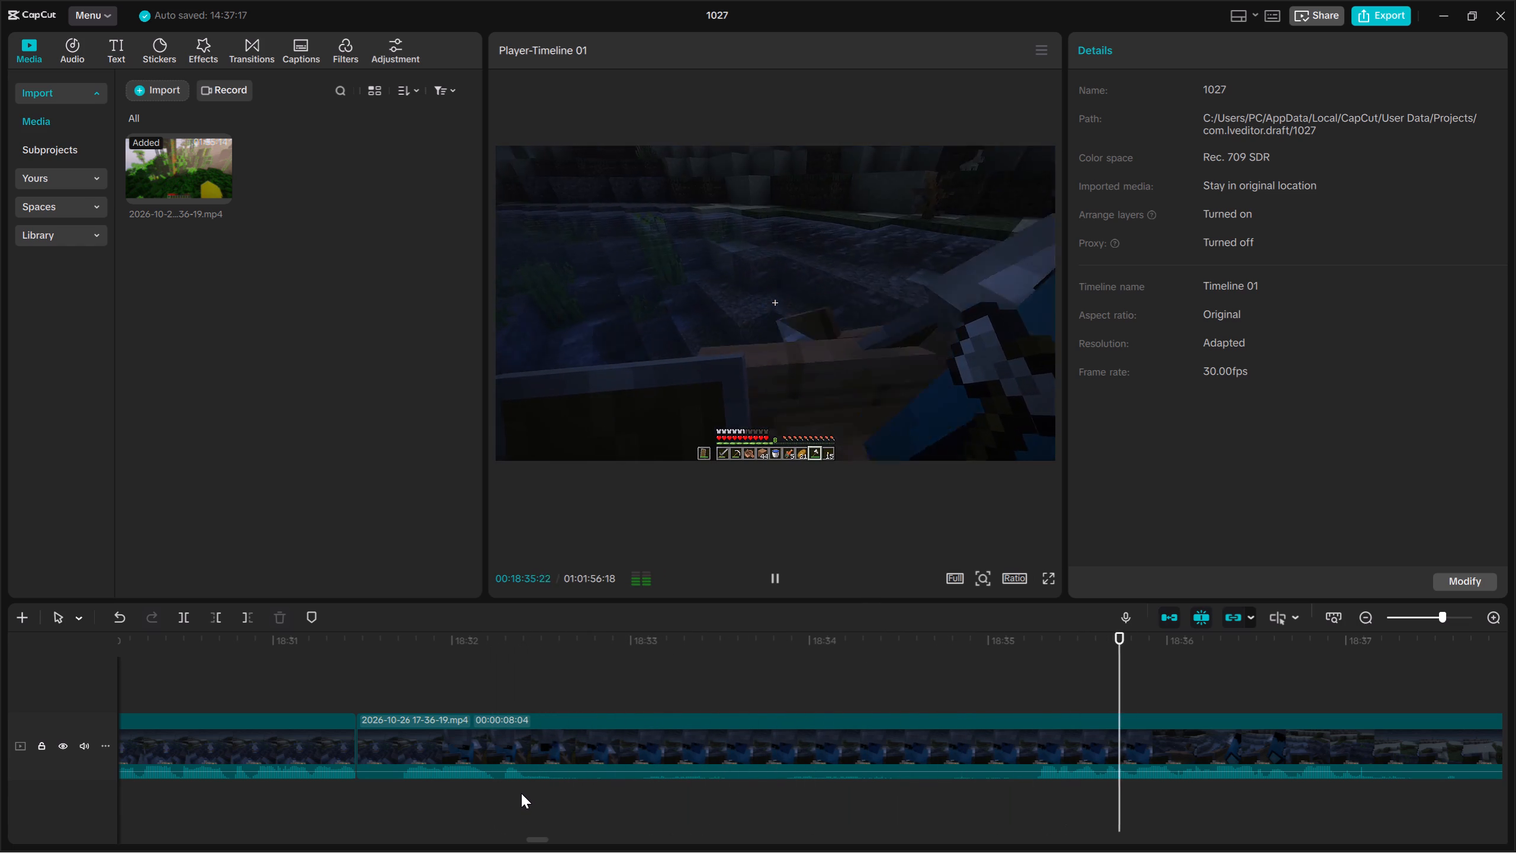
{"action": "key", "text": "space"}
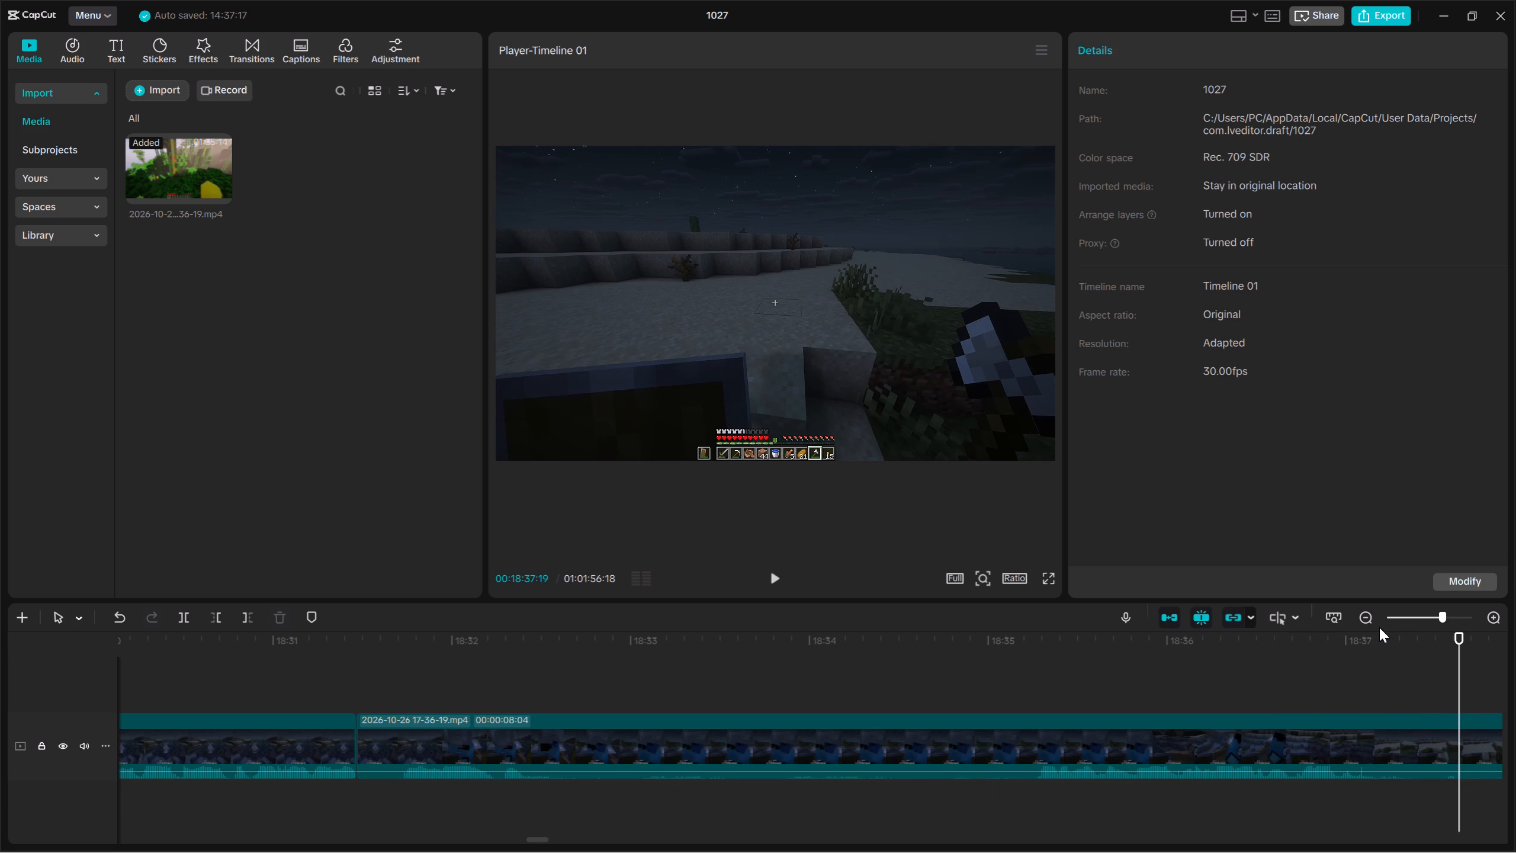
Continue playback from 00:18:37:19 across the cut near 00:18:39:23 to check the shore and creeper footage.
{"action": "double_click", "coordinate": [1364, 618]}
{"action": "double_click", "coordinate": [1364, 618]}
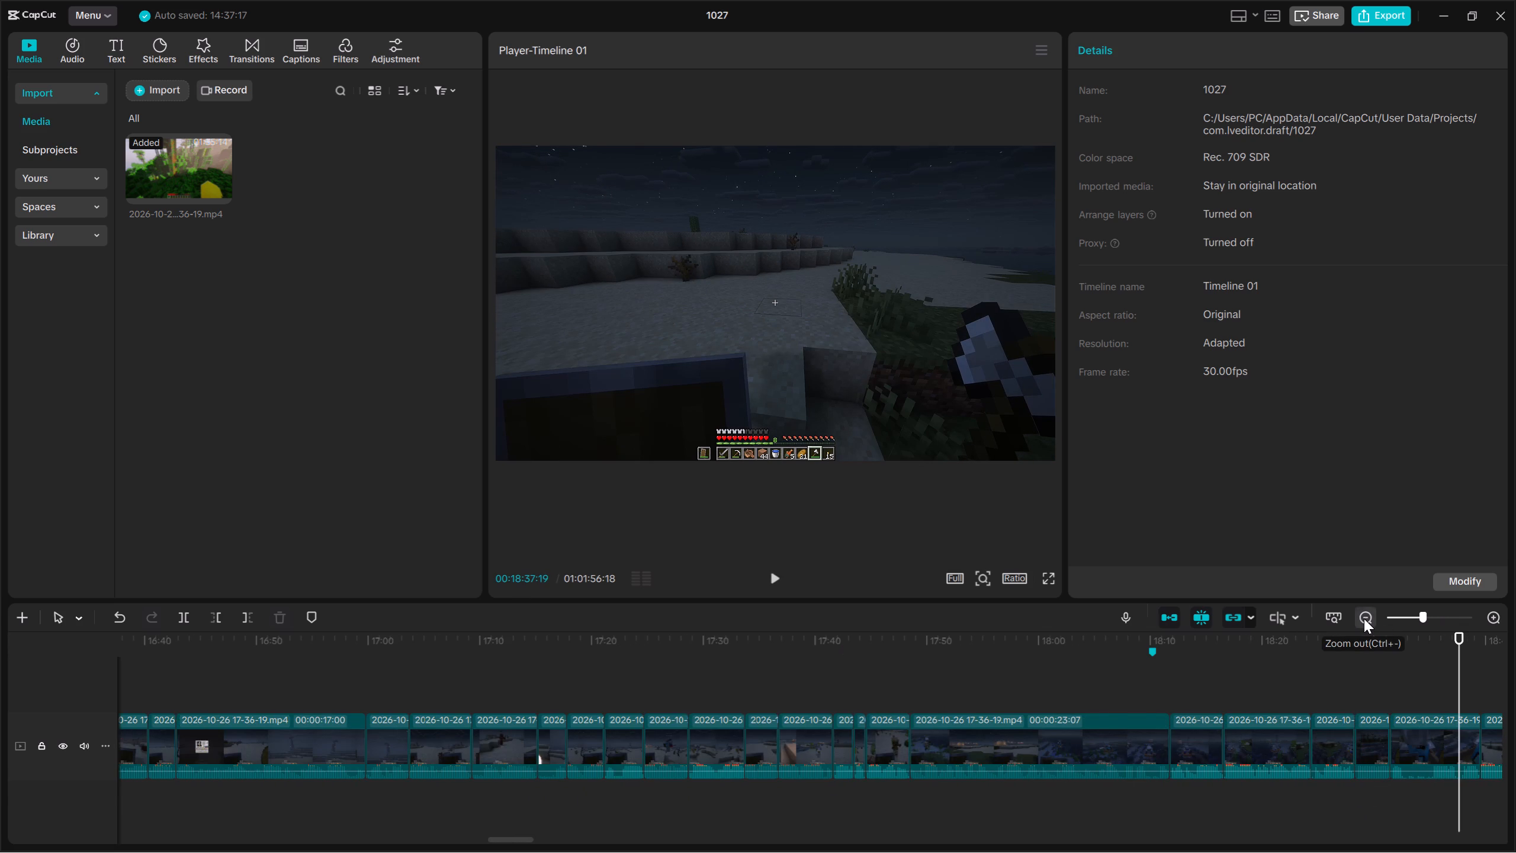
{"action": "left_click", "coordinate": [1364, 618]}
{"action": "left_click_drag", "start_coordinate": [1407, 671], "coordinate": [1515, 665]}
{"action": "double_click", "coordinate": [1500, 610]}
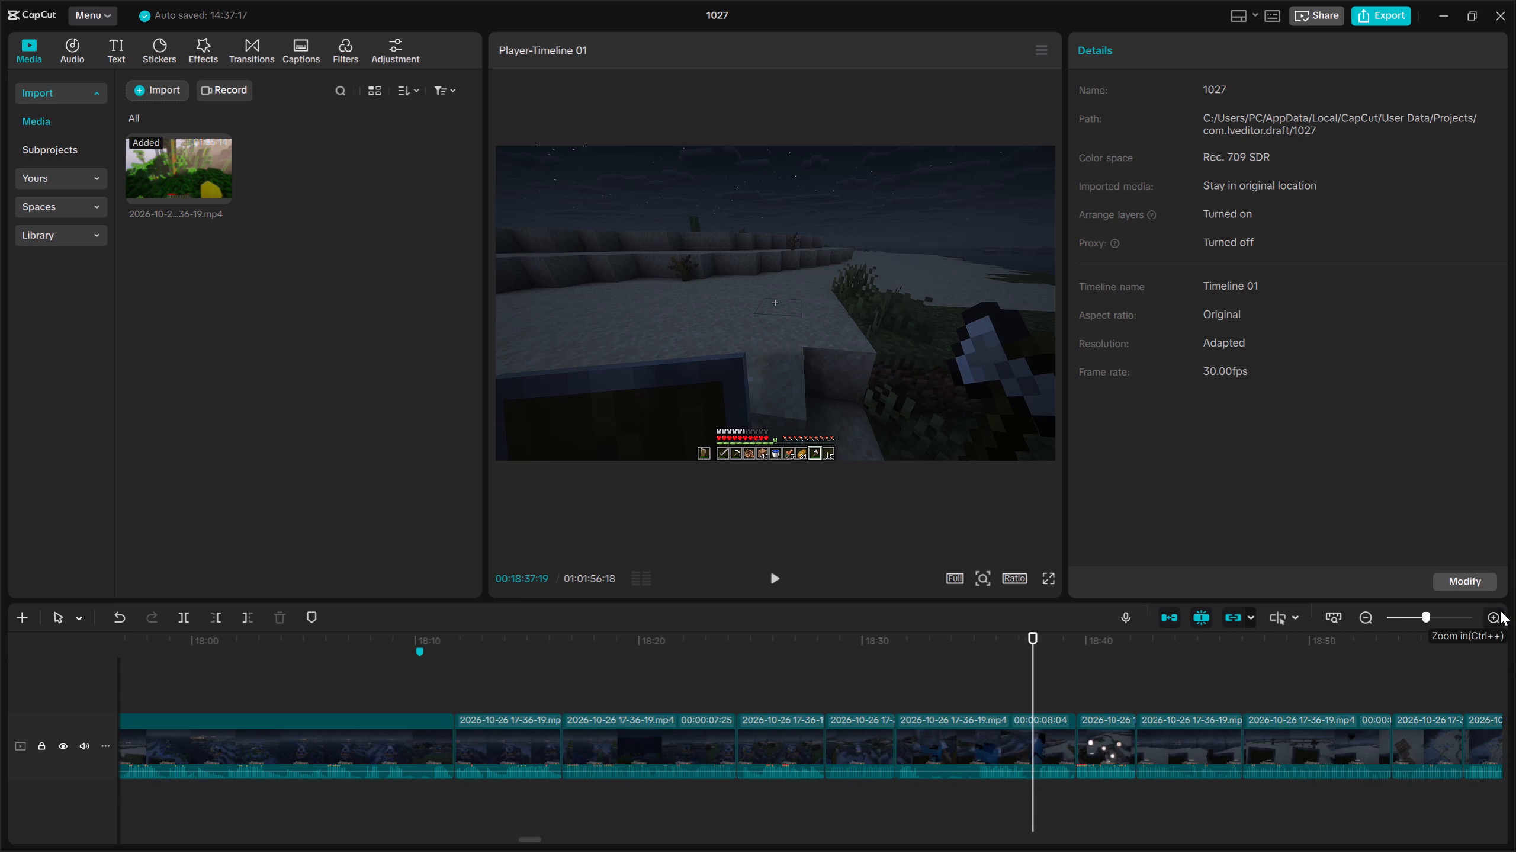
{"action": "key", "text": "space"}
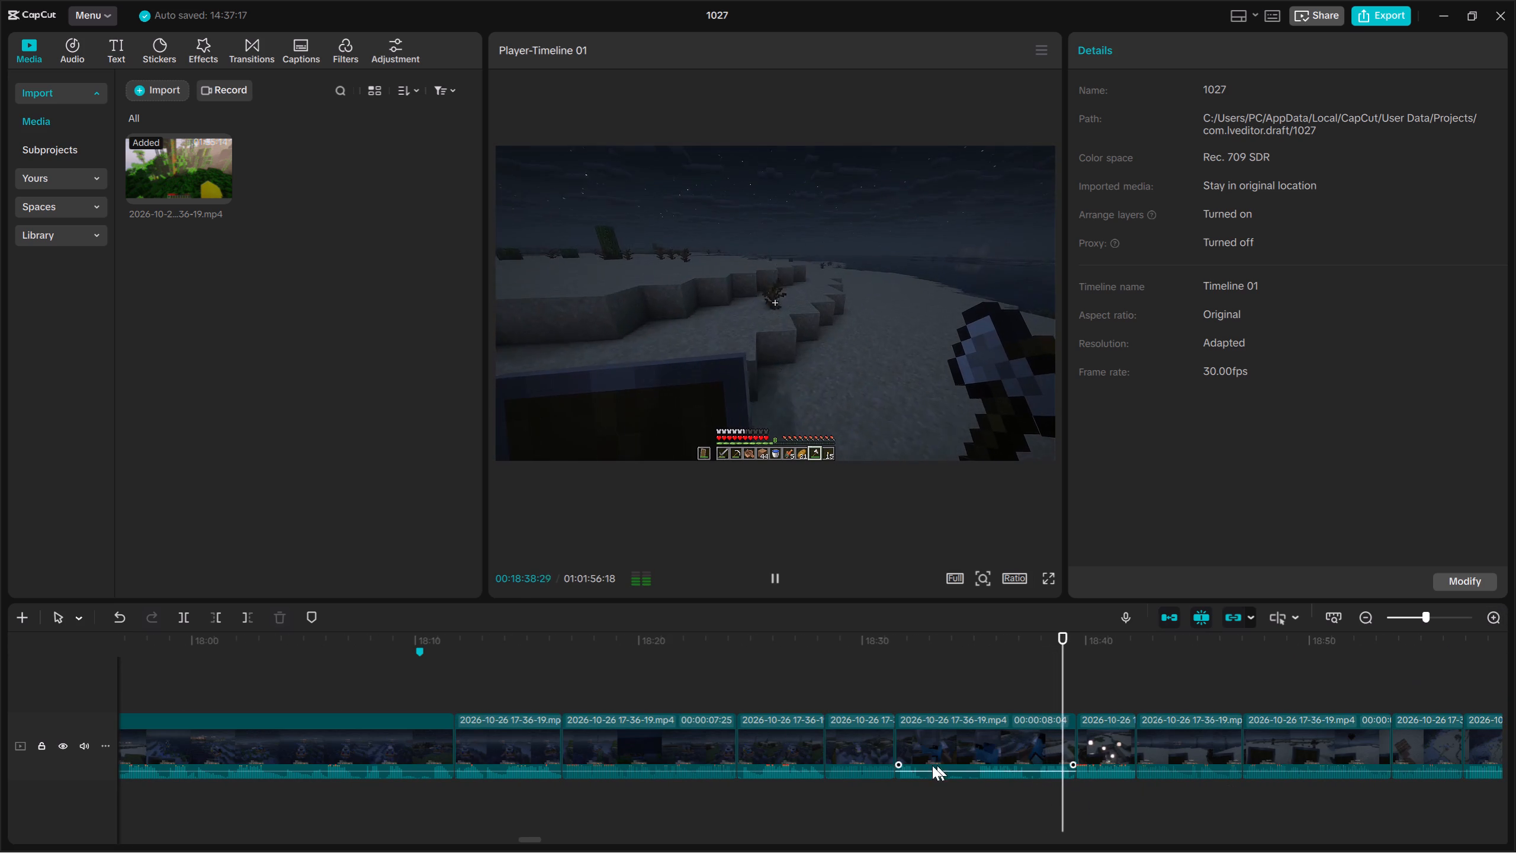
{"action": "key", "text": "space"}
{"action": "key", "text": "space"}
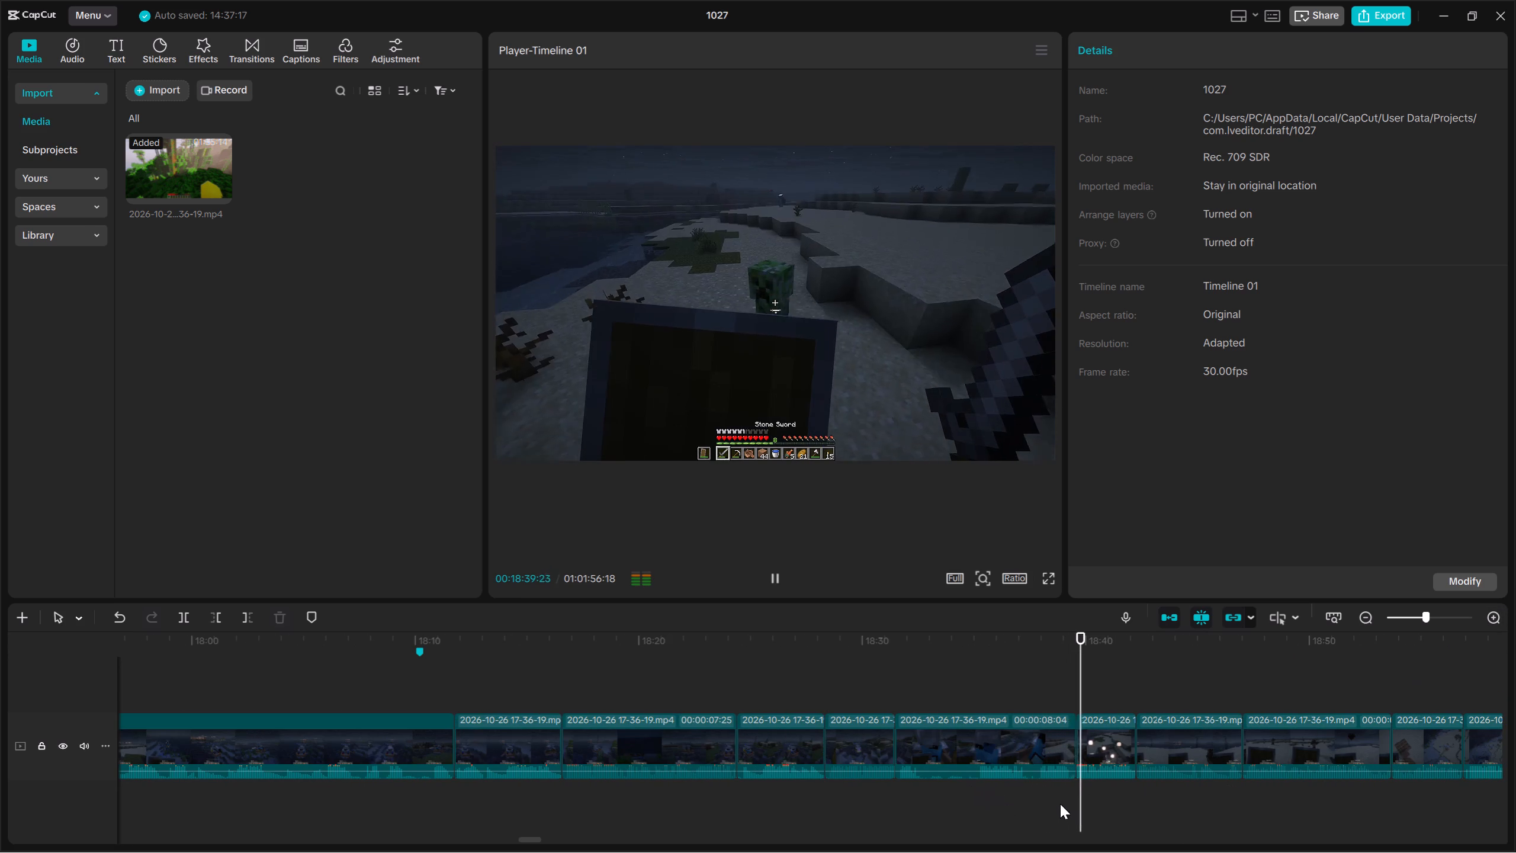
Return to the marker near 00:18:10 and replay the boat footage around it up to about 00:18:11:28.
{"action": "left_click", "coordinate": [1060, 804]}
{"action": "left_click_drag", "start_coordinate": [1057, 802], "coordinate": [1043, 800]}
{"action": "double_click", "coordinate": [1042, 799]}
{"action": "left_click_drag", "start_coordinate": [1040, 798], "coordinate": [408, 781]}
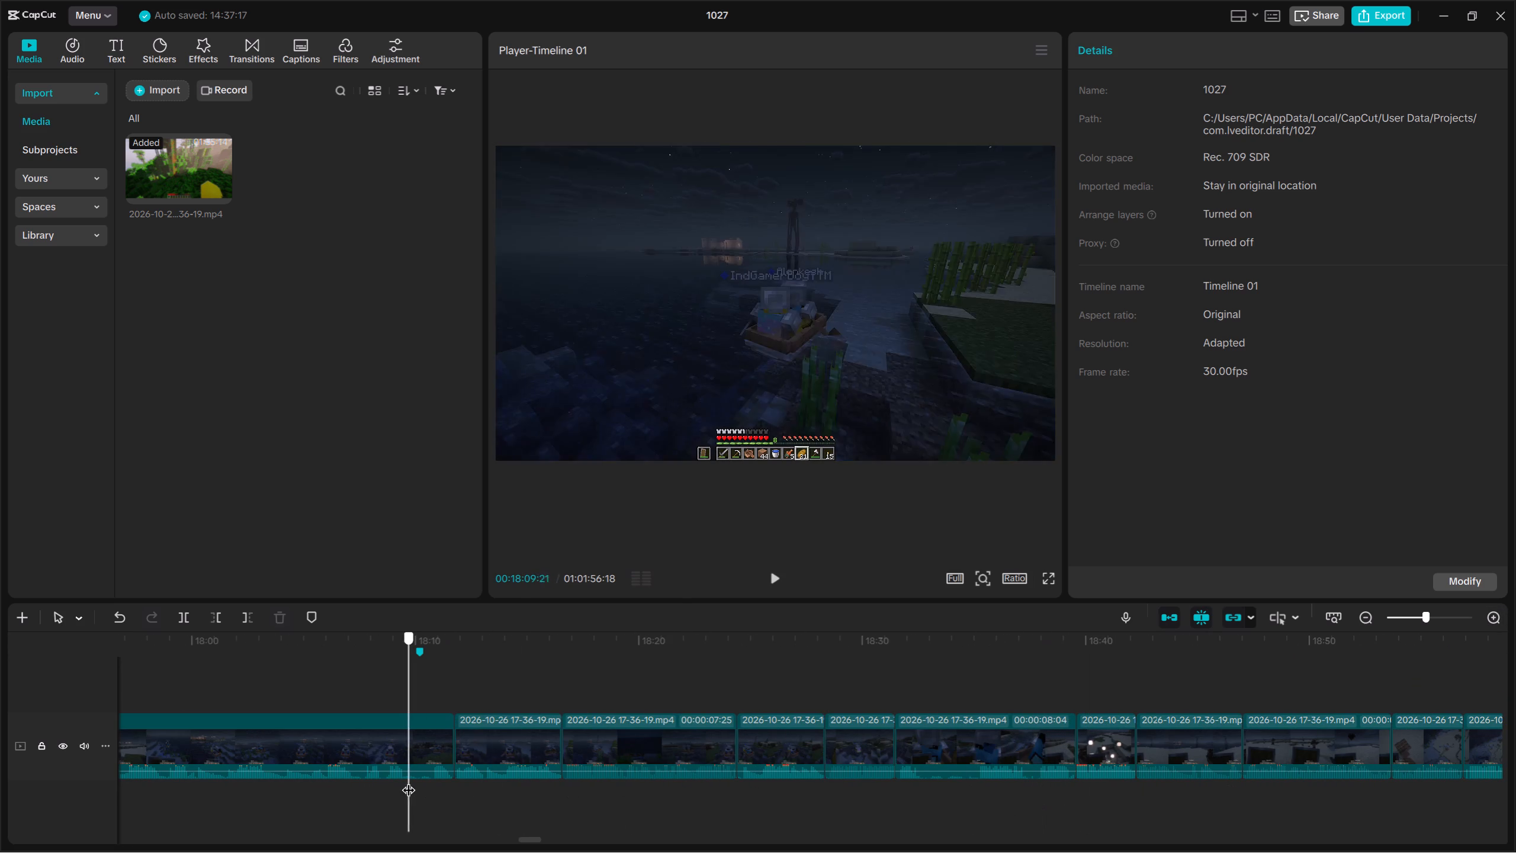
{"action": "left_click_drag", "start_coordinate": [408, 781], "coordinate": [417, 781]}
{"action": "key", "text": "space"}
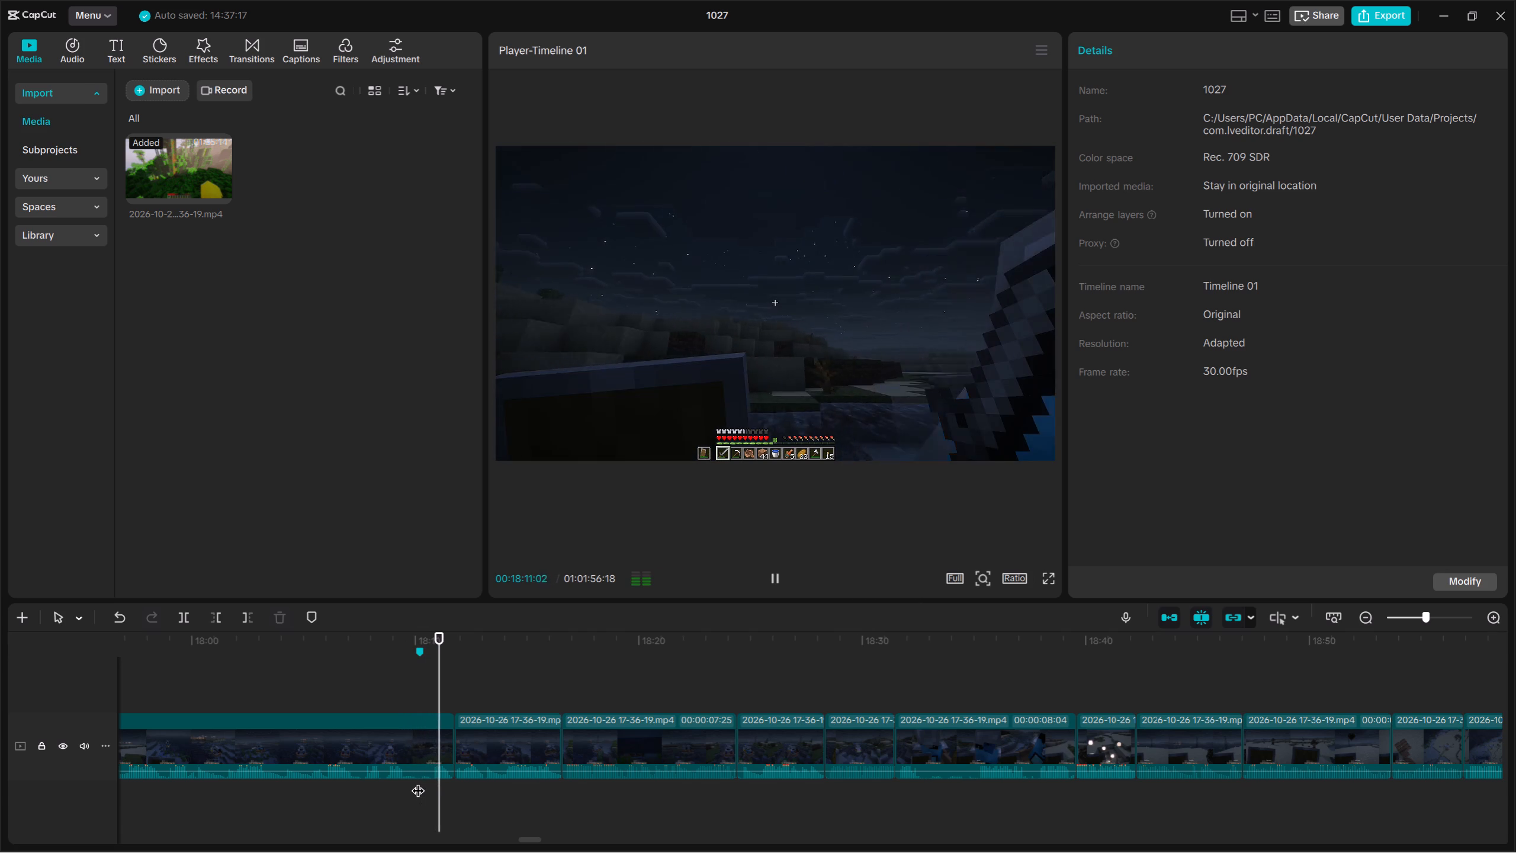
{"action": "key", "text": "space"}
{"action": "left_click", "coordinate": [403, 804]}
{"action": "left_click_drag", "start_coordinate": [404, 804], "coordinate": [406, 804]}
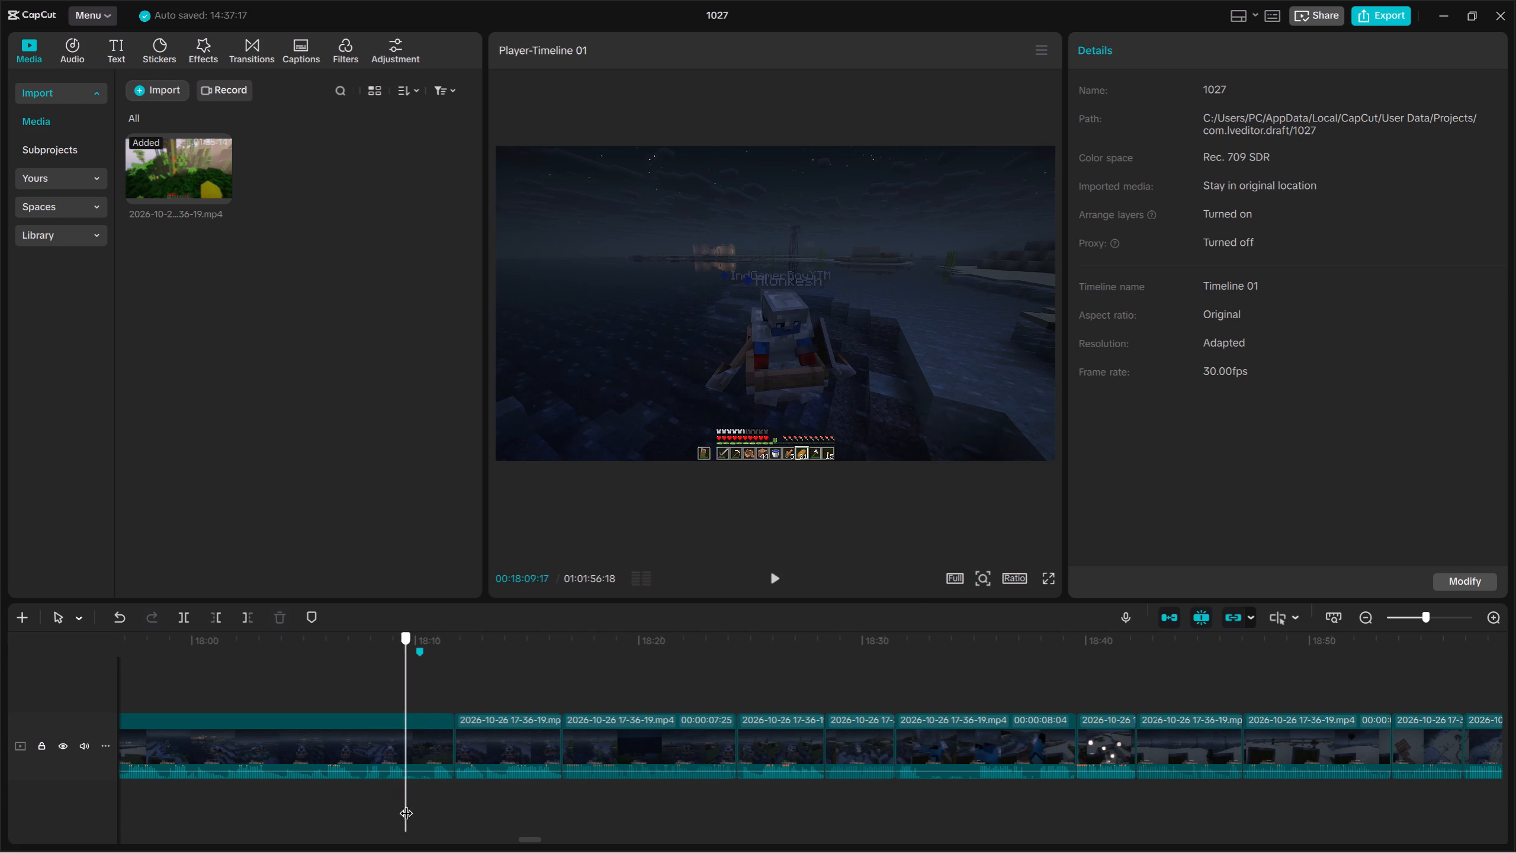
{"action": "left_click_drag", "start_coordinate": [406, 804], "coordinate": [416, 803]}
{"action": "left_click_drag", "start_coordinate": [416, 803], "coordinate": [375, 793]}
{"action": "key", "text": "space"}
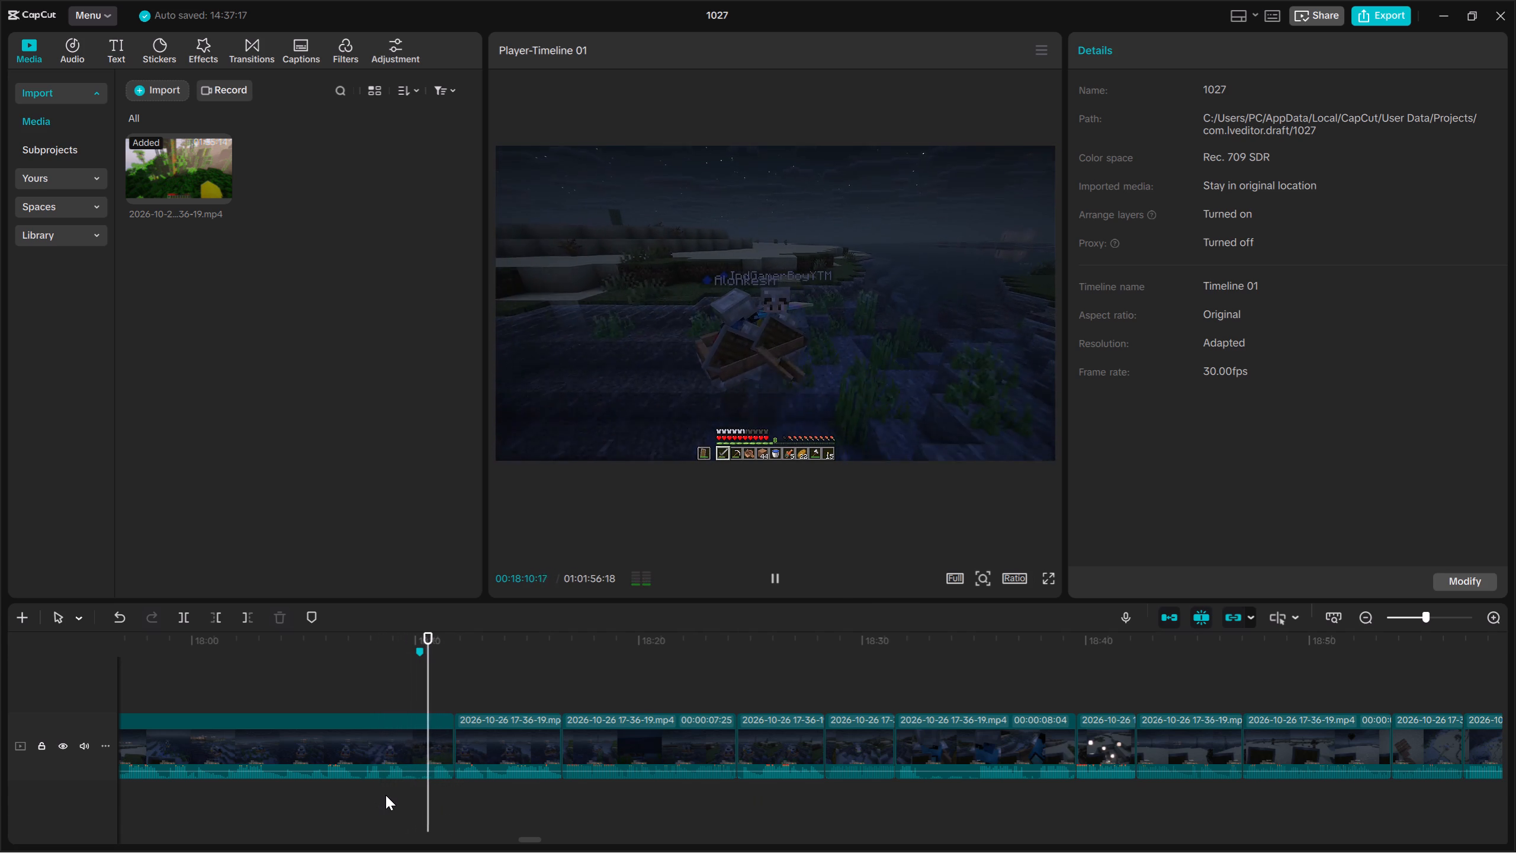
{"action": "key", "text": "space"}
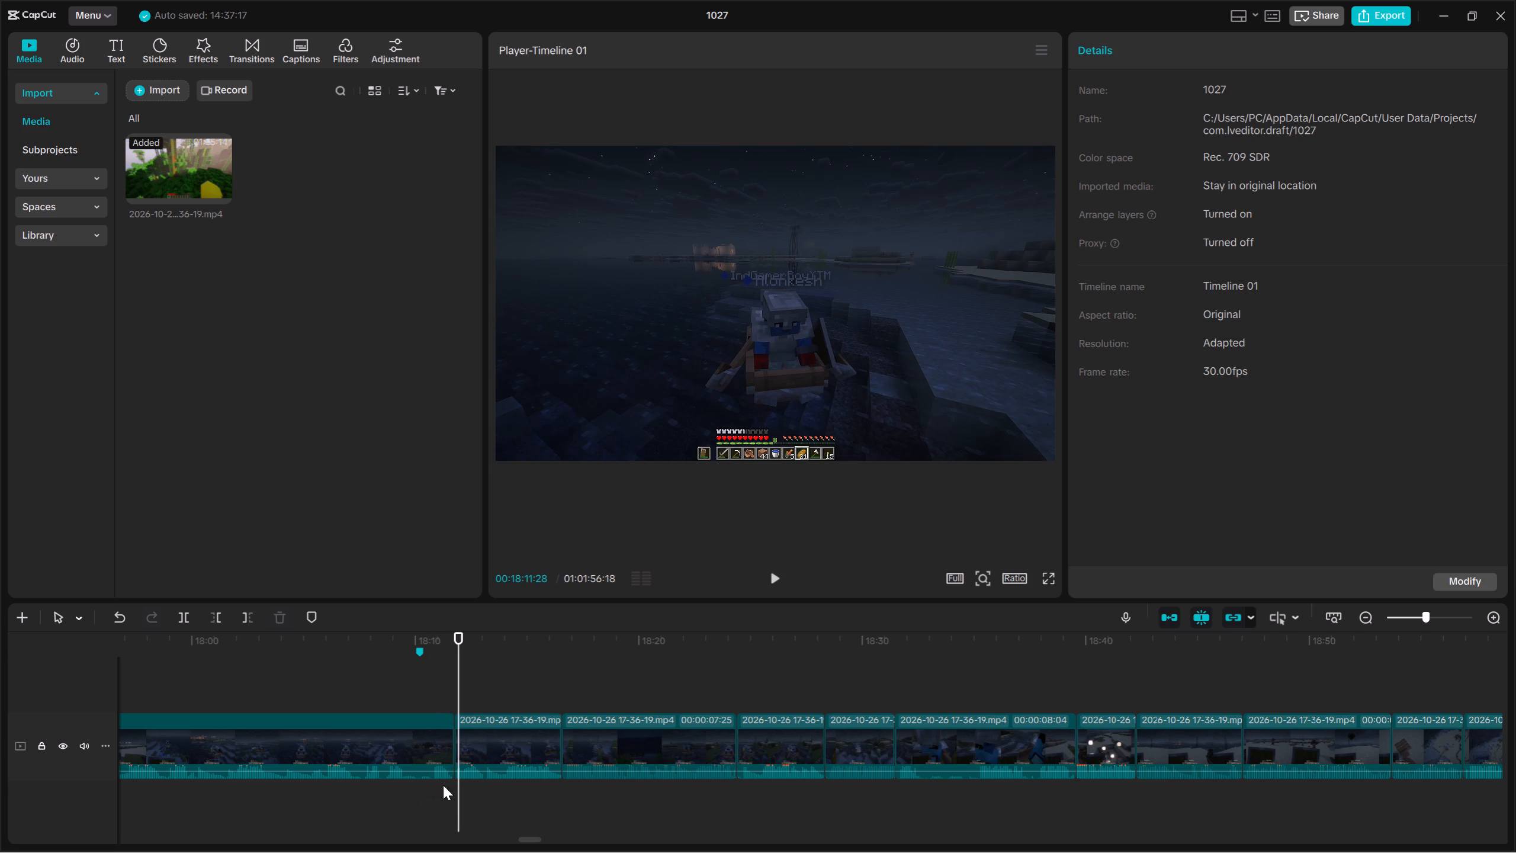
Inspect the end of the clip at the 00:18:10 marker more closely, sampling playback from 00:18:10:06 to about 00:18:10:25.
{"action": "left_click", "coordinate": [451, 792]}
{"action": "left_click_drag", "start_coordinate": [450, 792], "coordinate": [416, 784]}
{"action": "left_click", "coordinate": [429, 730]}
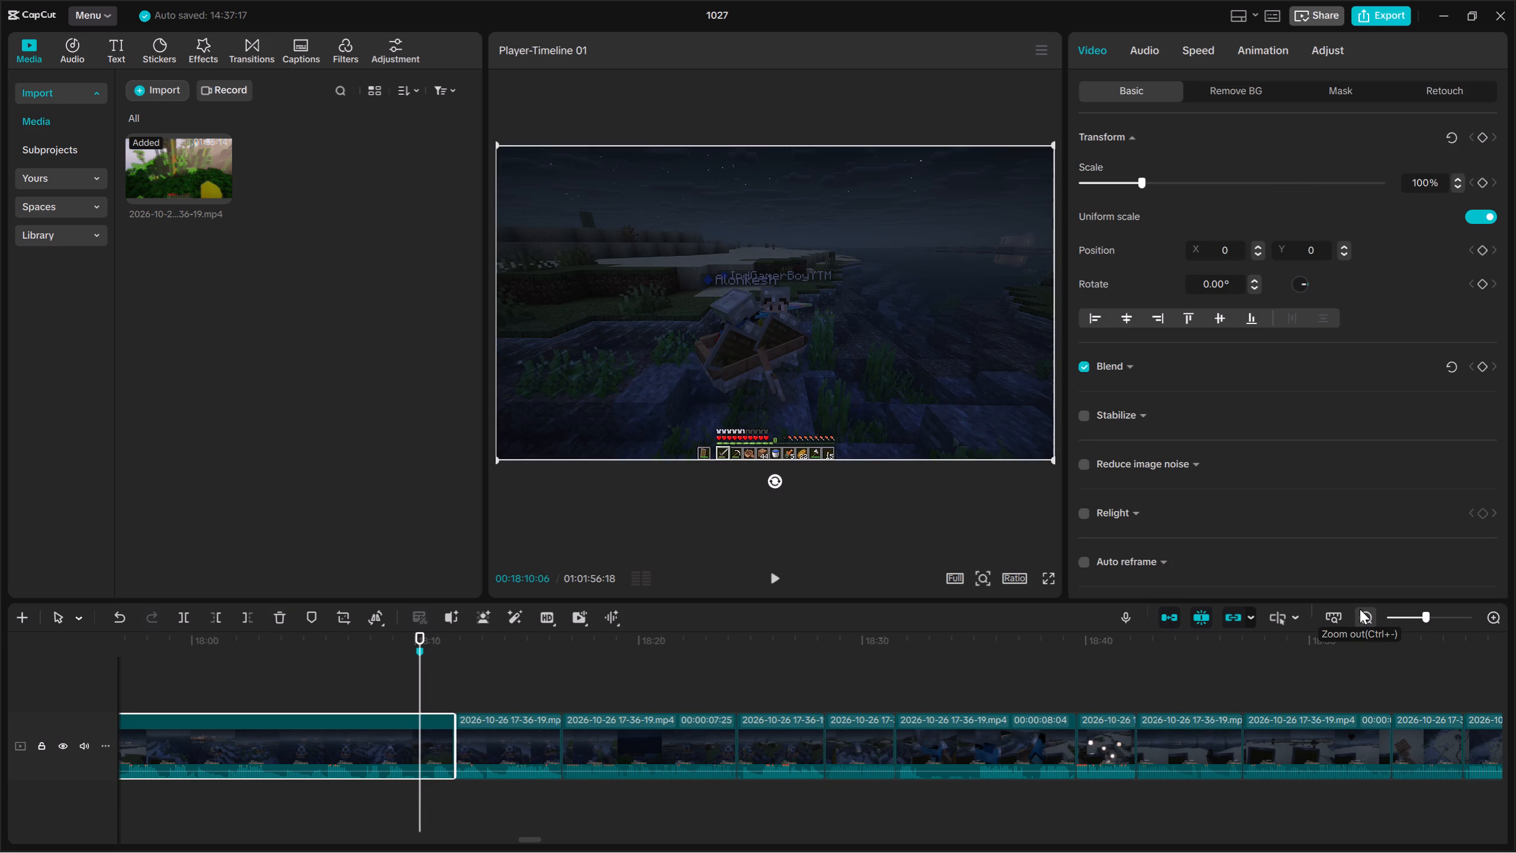
{"action": "double_click", "coordinate": [1500, 614]}
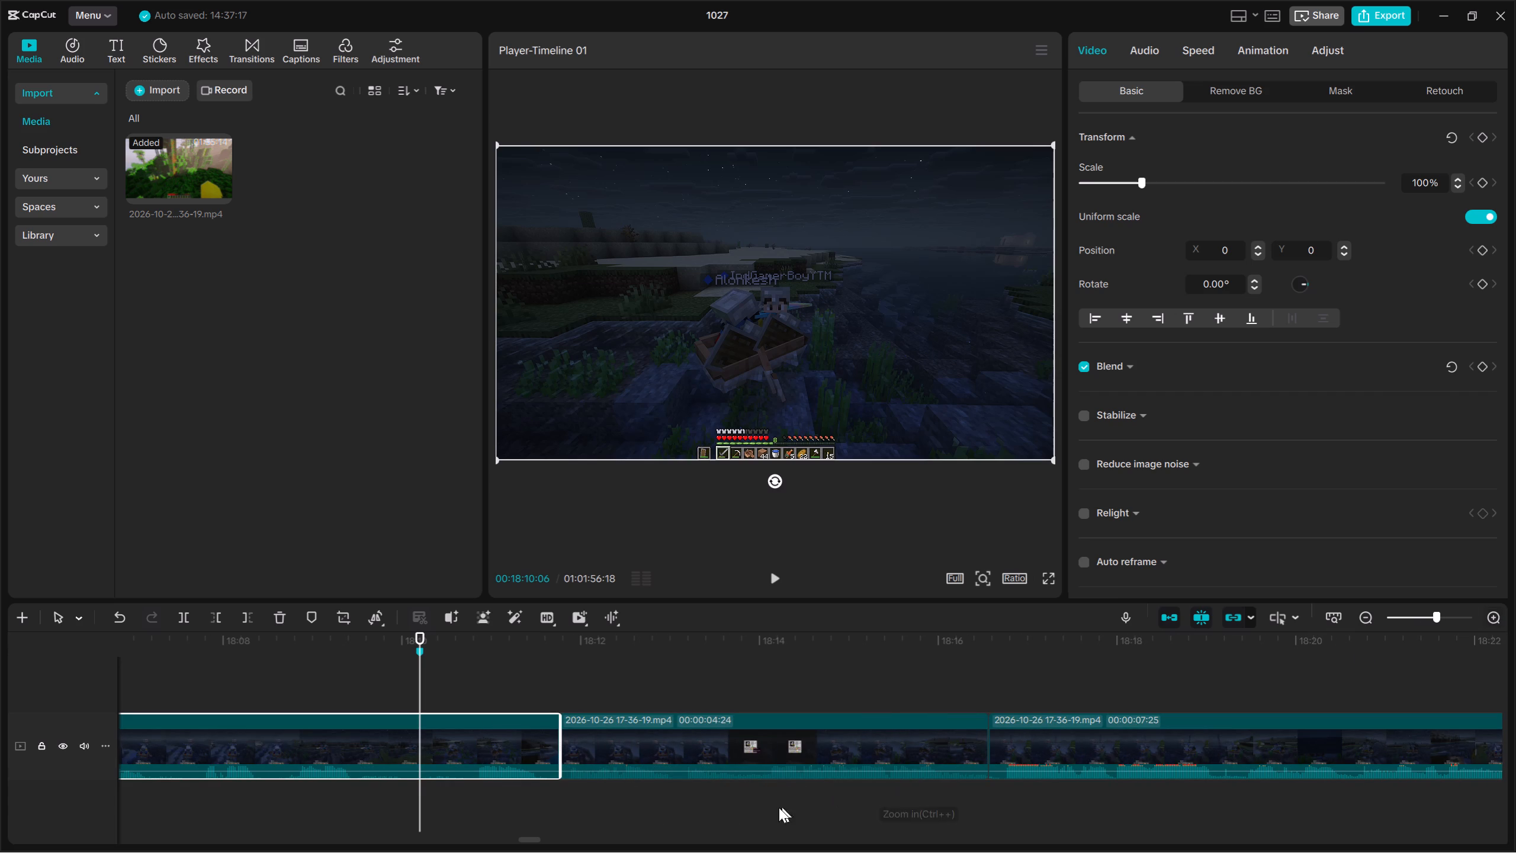
{"action": "key", "text": "space"}
{"action": "key", "text": "space"}
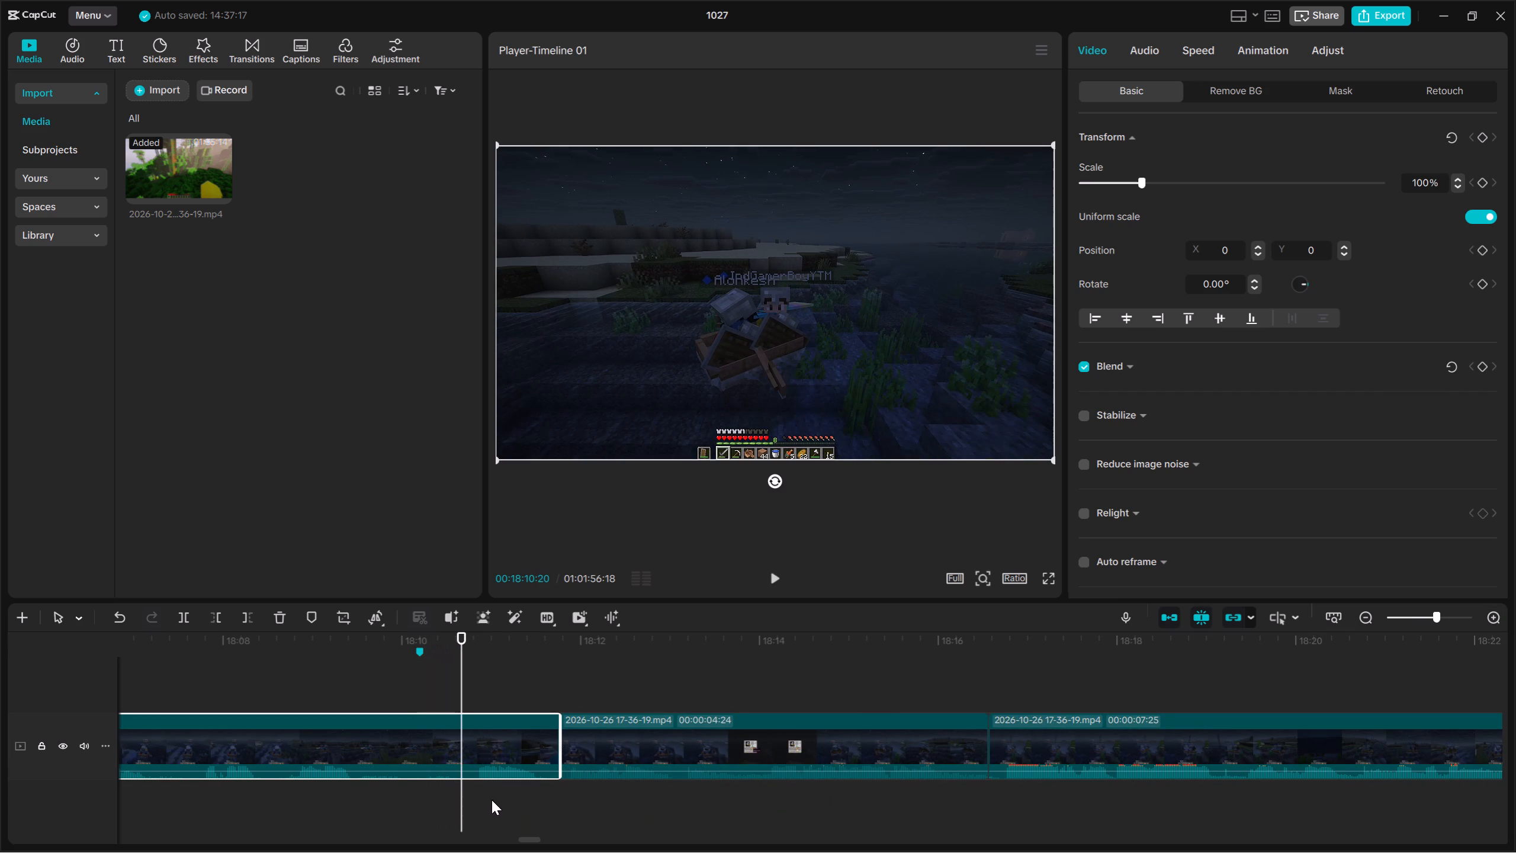
{"action": "left_click", "coordinate": [477, 788]}
{"action": "key", "text": "space"}
{"action": "double_click", "coordinate": [477, 788]}
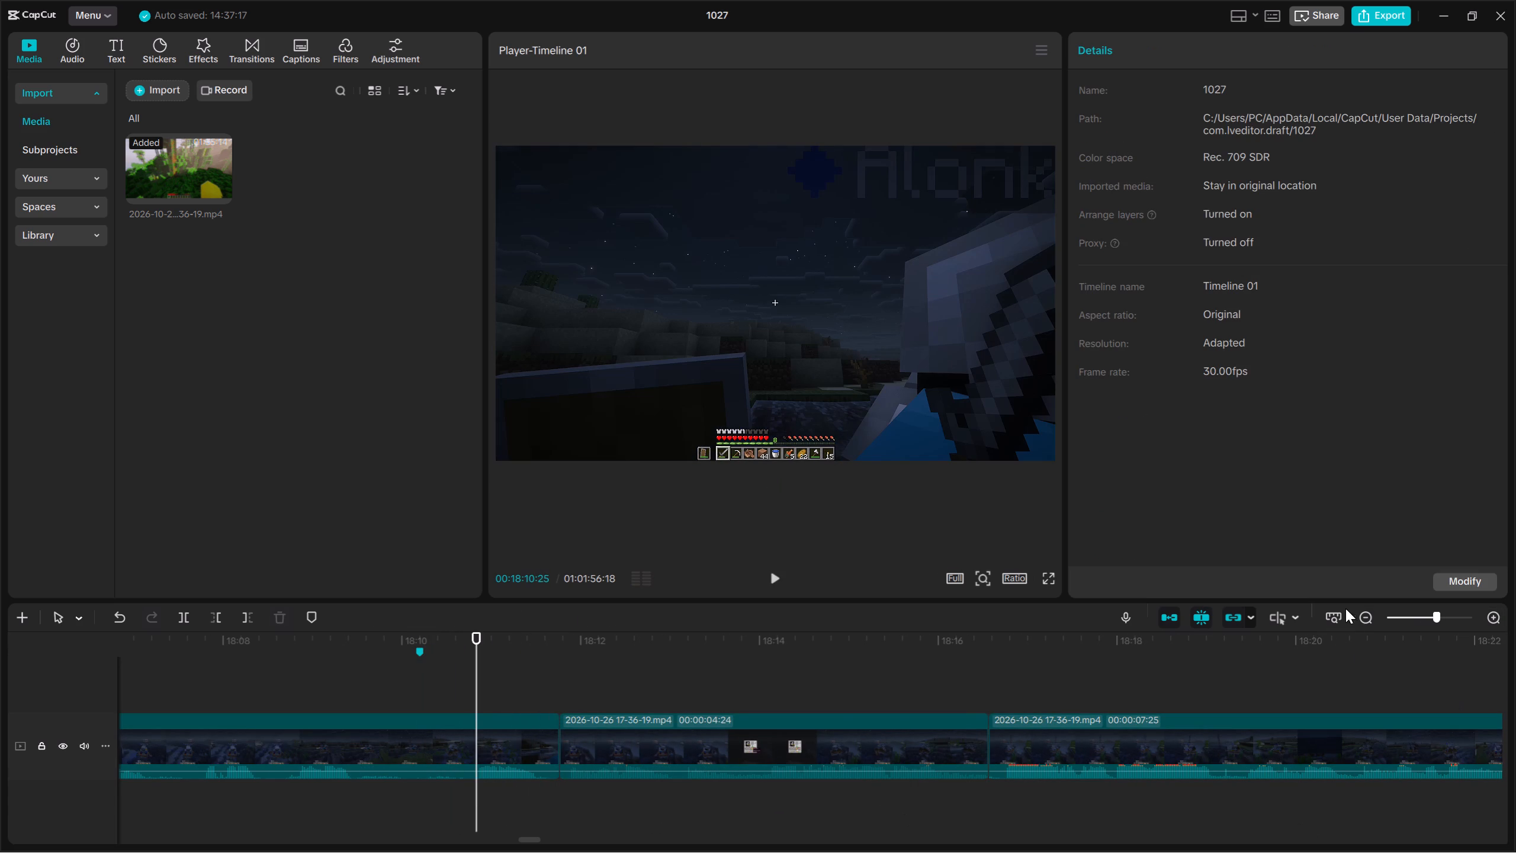
Move ahead to about 00:19:45 and play the dusk clips around the next marker, continuing through about 00:19:55.
{"action": "triple_click", "coordinate": [1357, 627]}
{"action": "left_click", "coordinate": [1357, 627]}
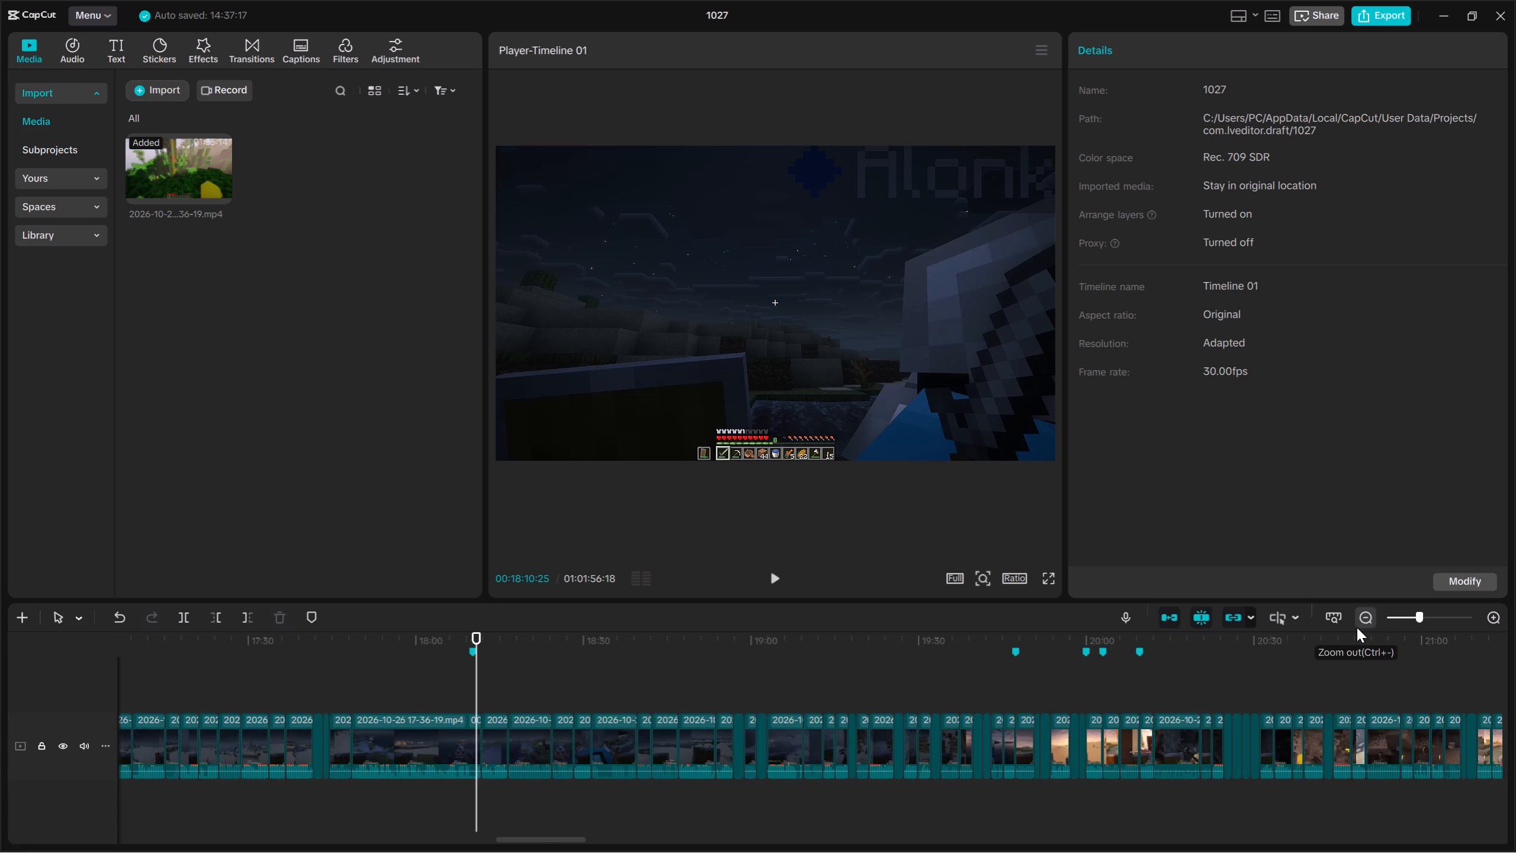
{"action": "double_click", "coordinate": [1357, 627]}
{"action": "left_click", "coordinate": [605, 687]}
{"action": "left_click_drag", "start_coordinate": [606, 687], "coordinate": [612, 688]}
{"action": "triple_click", "coordinate": [1496, 623]}
{"action": "triple_click", "coordinate": [1496, 623]}
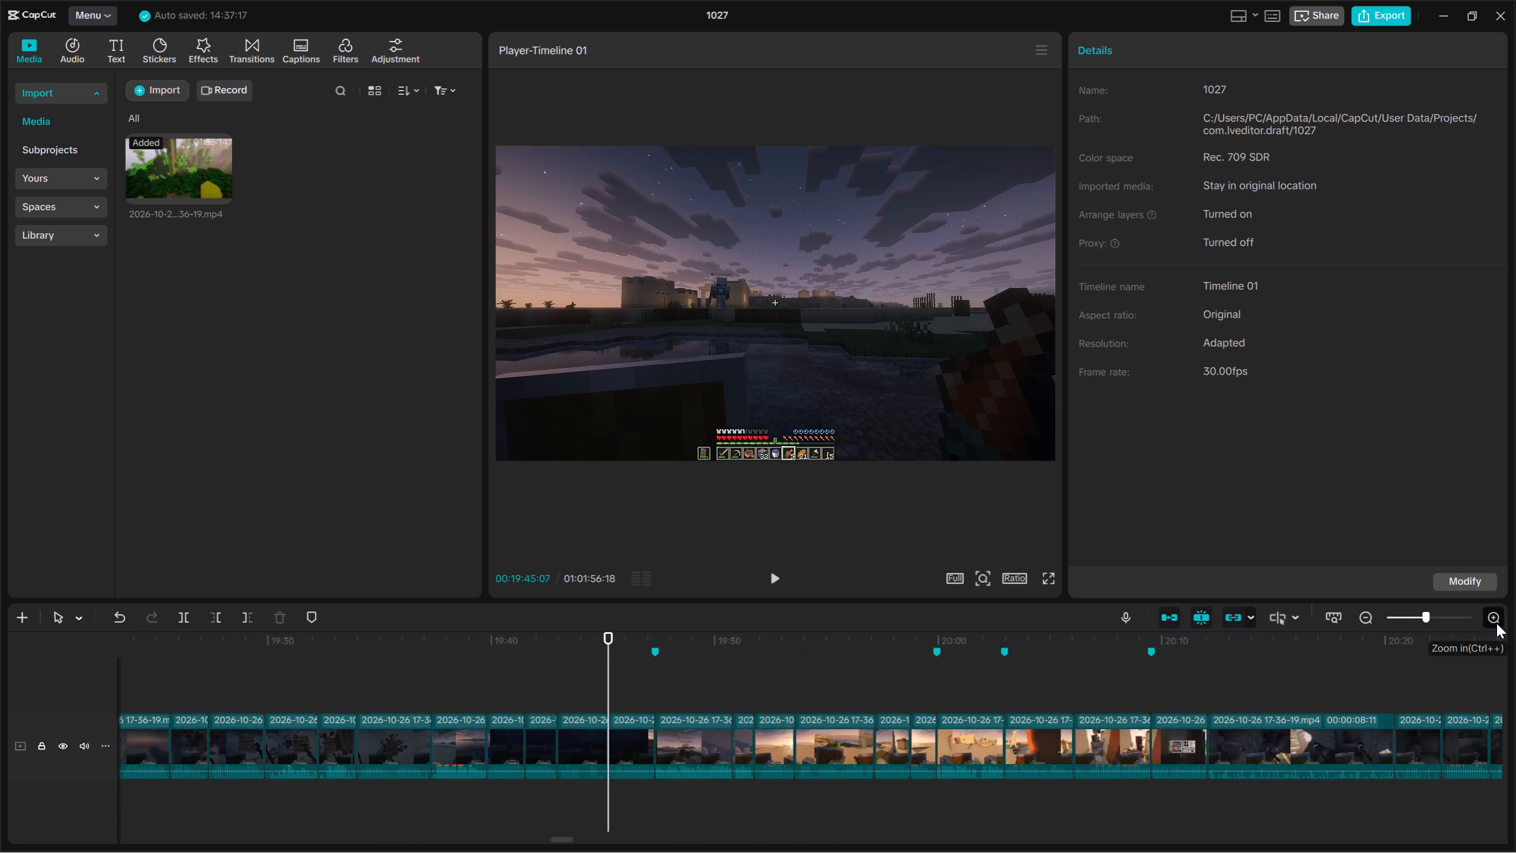
{"action": "key", "text": "Down"}
{"action": "key", "text": "space"}
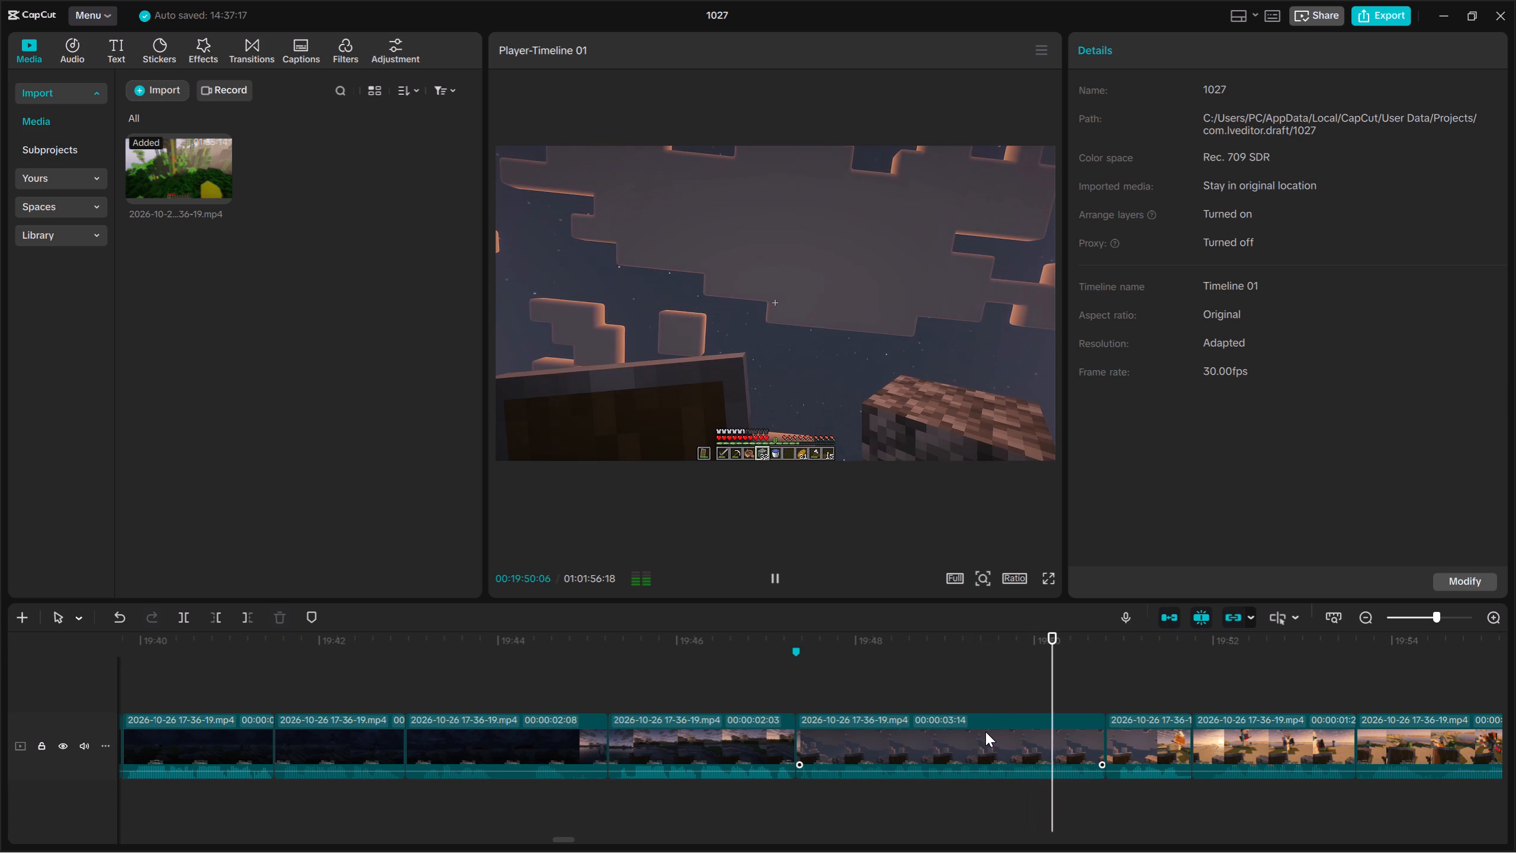
{"action": "key", "text": "space"}
{"action": "left_click", "coordinate": [943, 798]}
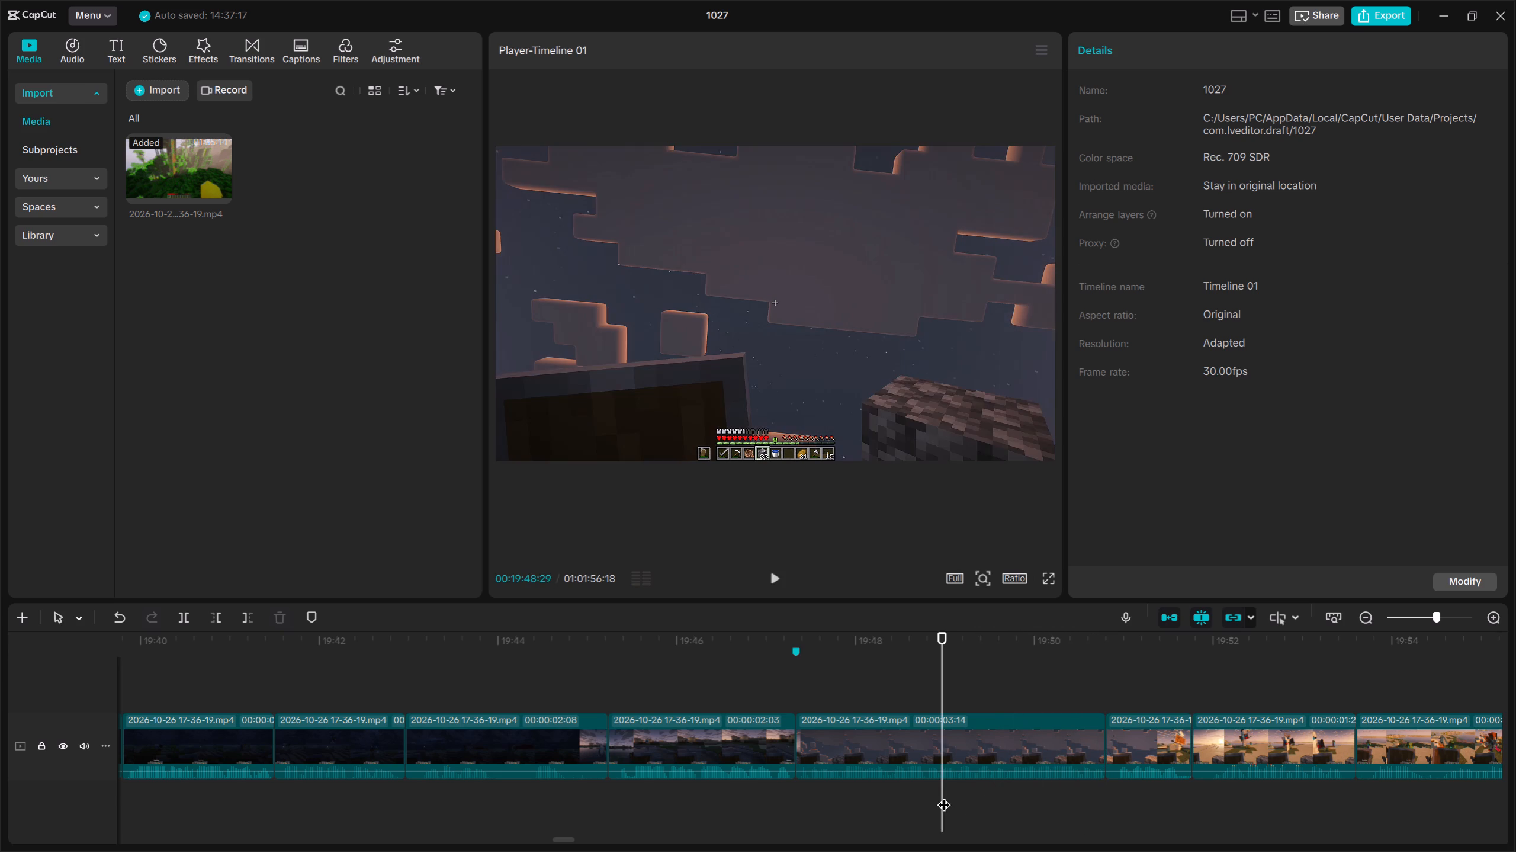
{"action": "key", "text": "space"}
{"action": "key", "text": "space"}
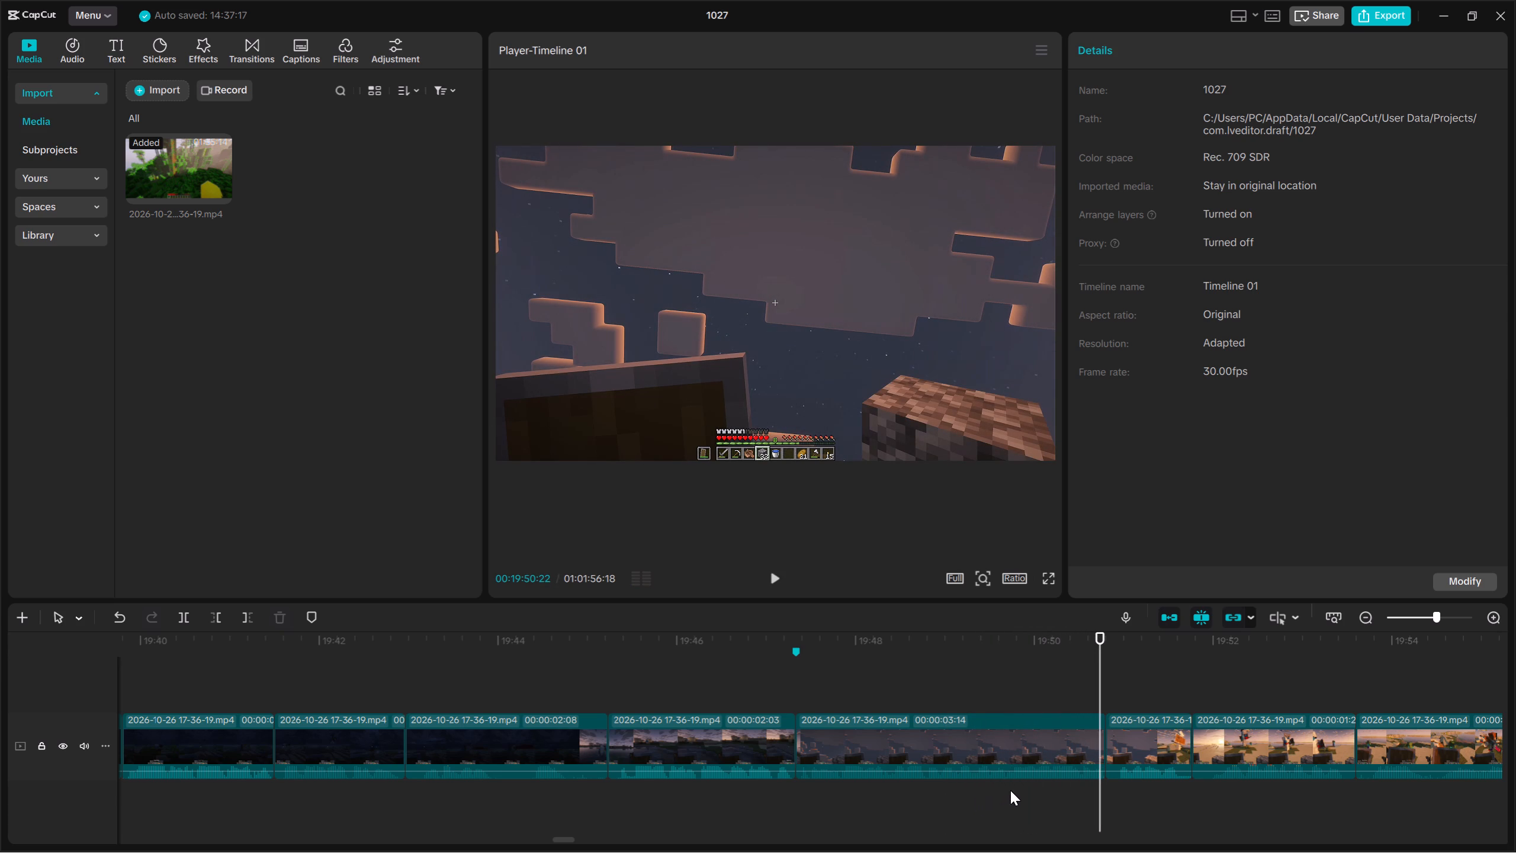
{"action": "scroll", "coordinate": [1187, 767], "scroll_direction": "up", "scroll_amount": 4}
{"action": "key", "text": "space"}
{"action": "double_click", "coordinate": [1374, 614]}
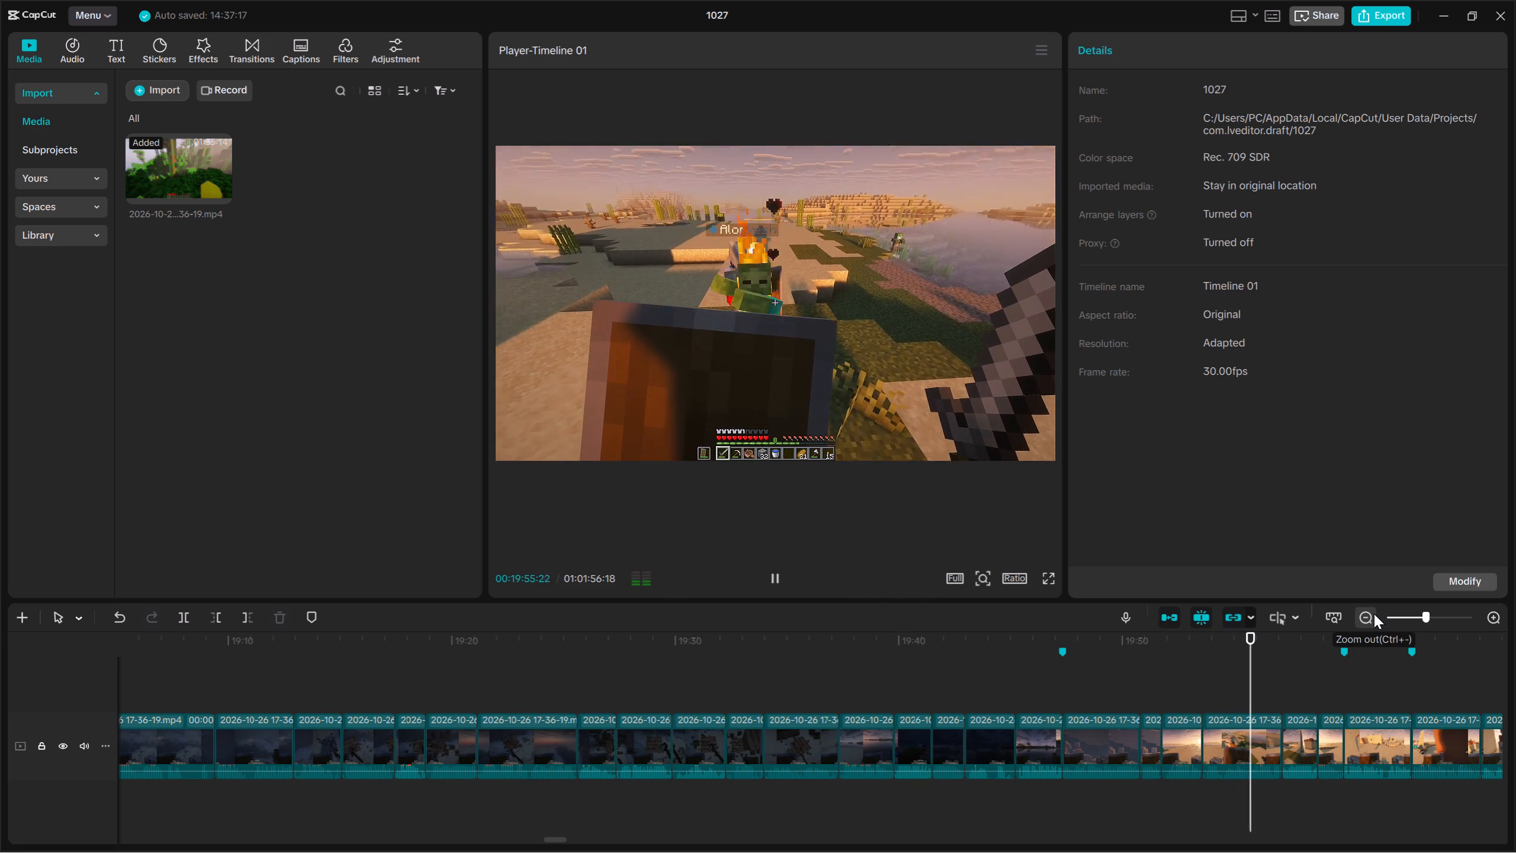
Review the desert village clips from the marker at 00:19:59:28 to about 00:20:07, replaying the clip that starts near 00:20:03.
{"action": "key", "text": "Down"}
{"action": "key", "text": "Down"}
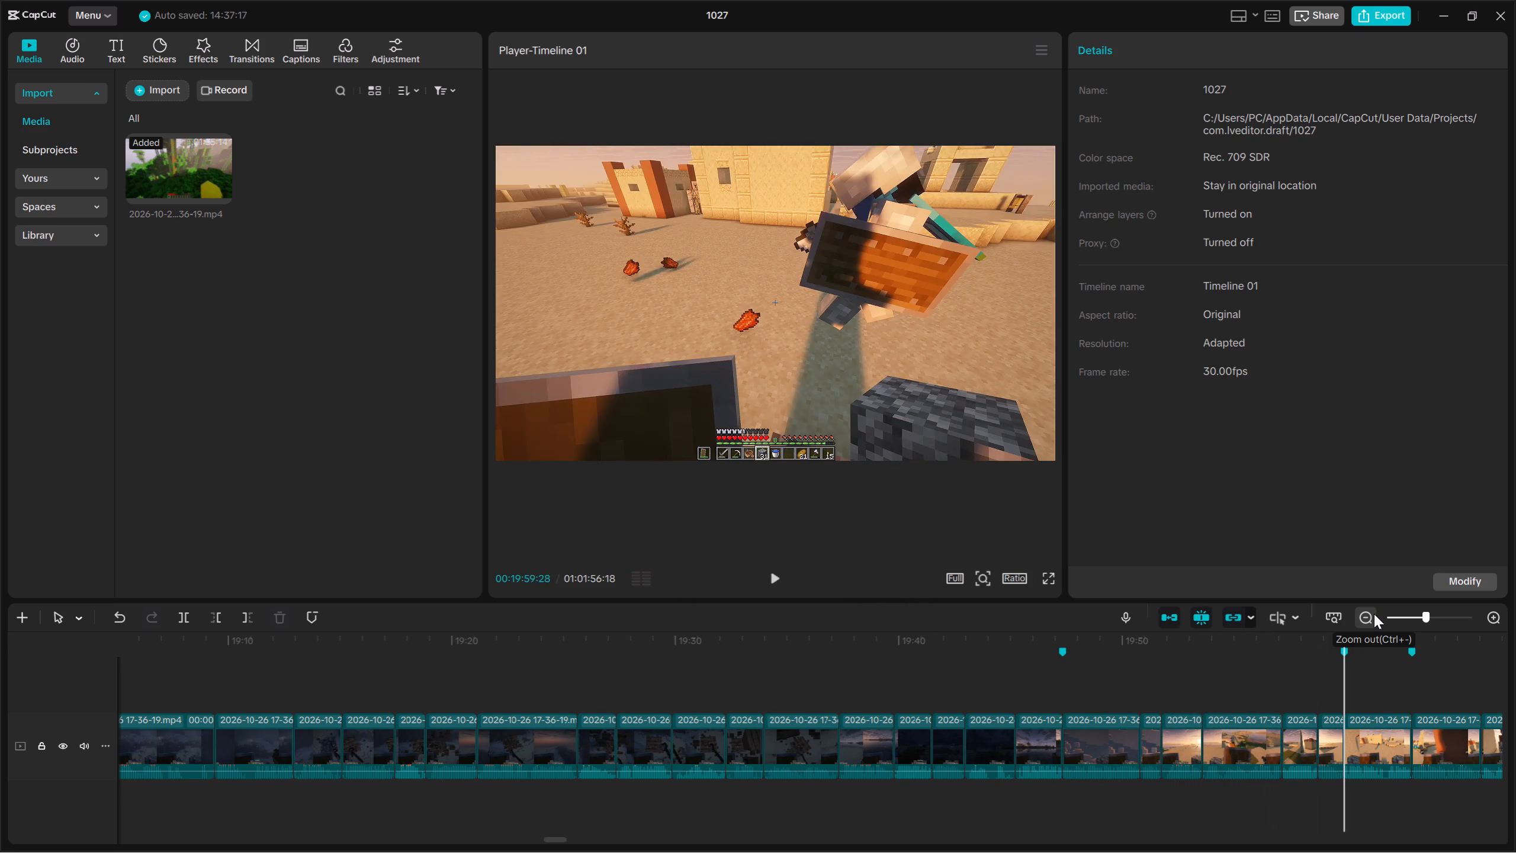
{"action": "key", "text": "space"}
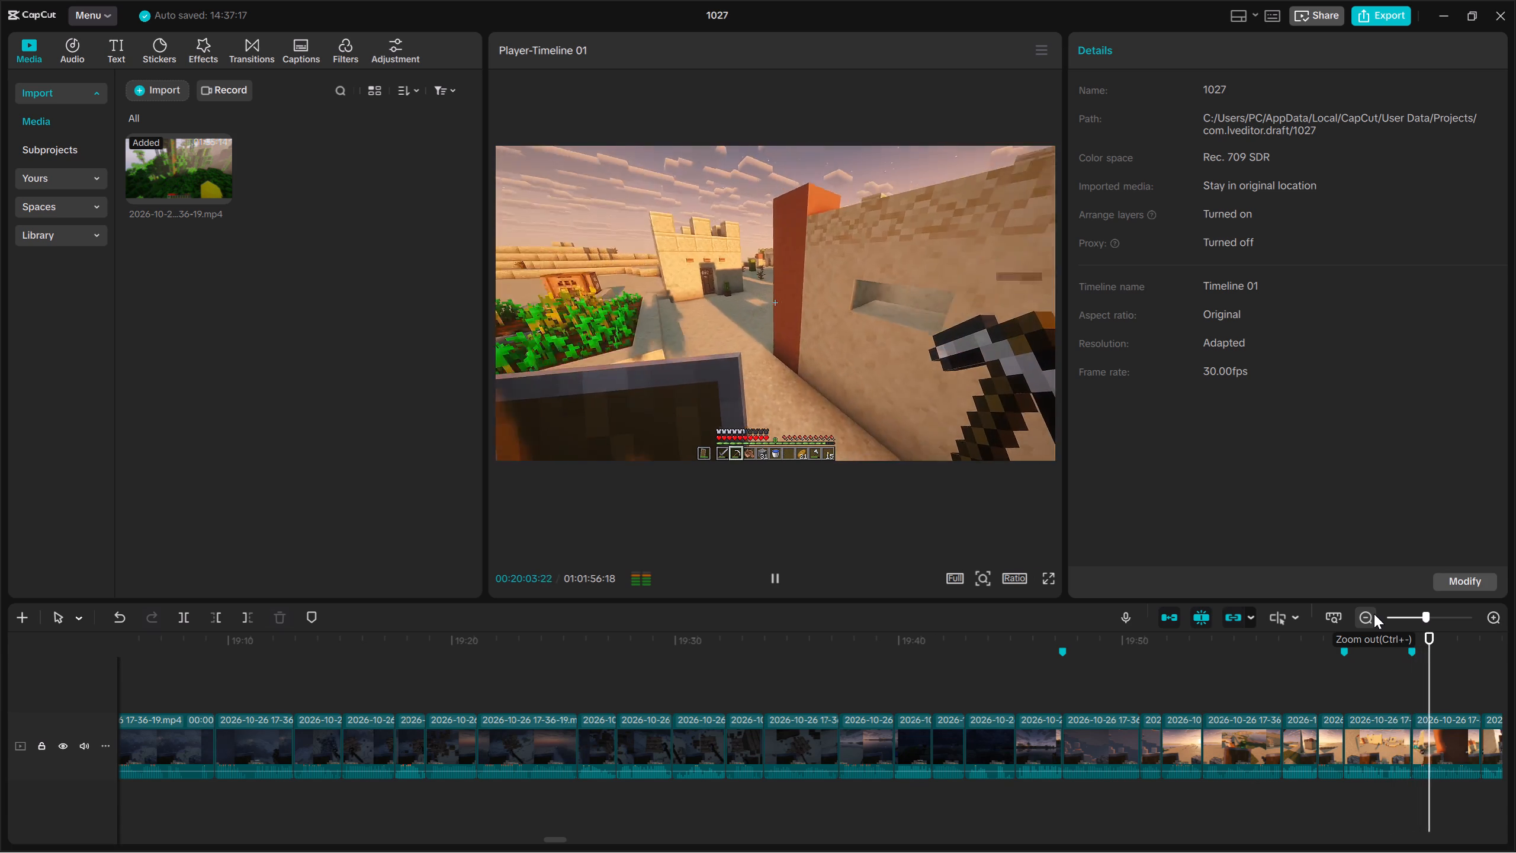
{"action": "key", "text": "space"}
{"action": "key", "text": "Up"}
{"action": "key", "text": "space"}
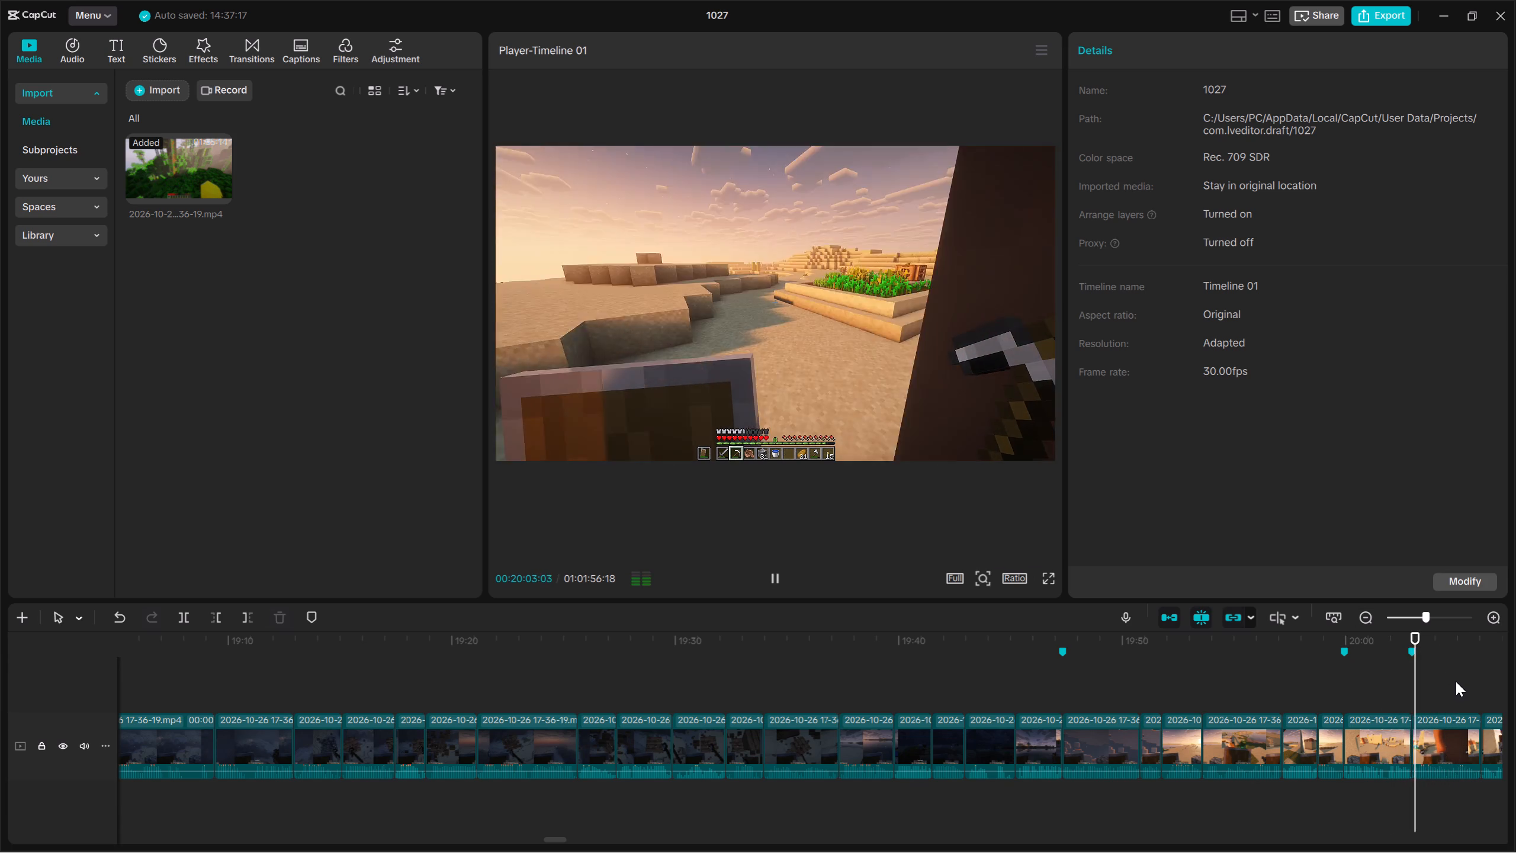
{"action": "key", "text": "space"}
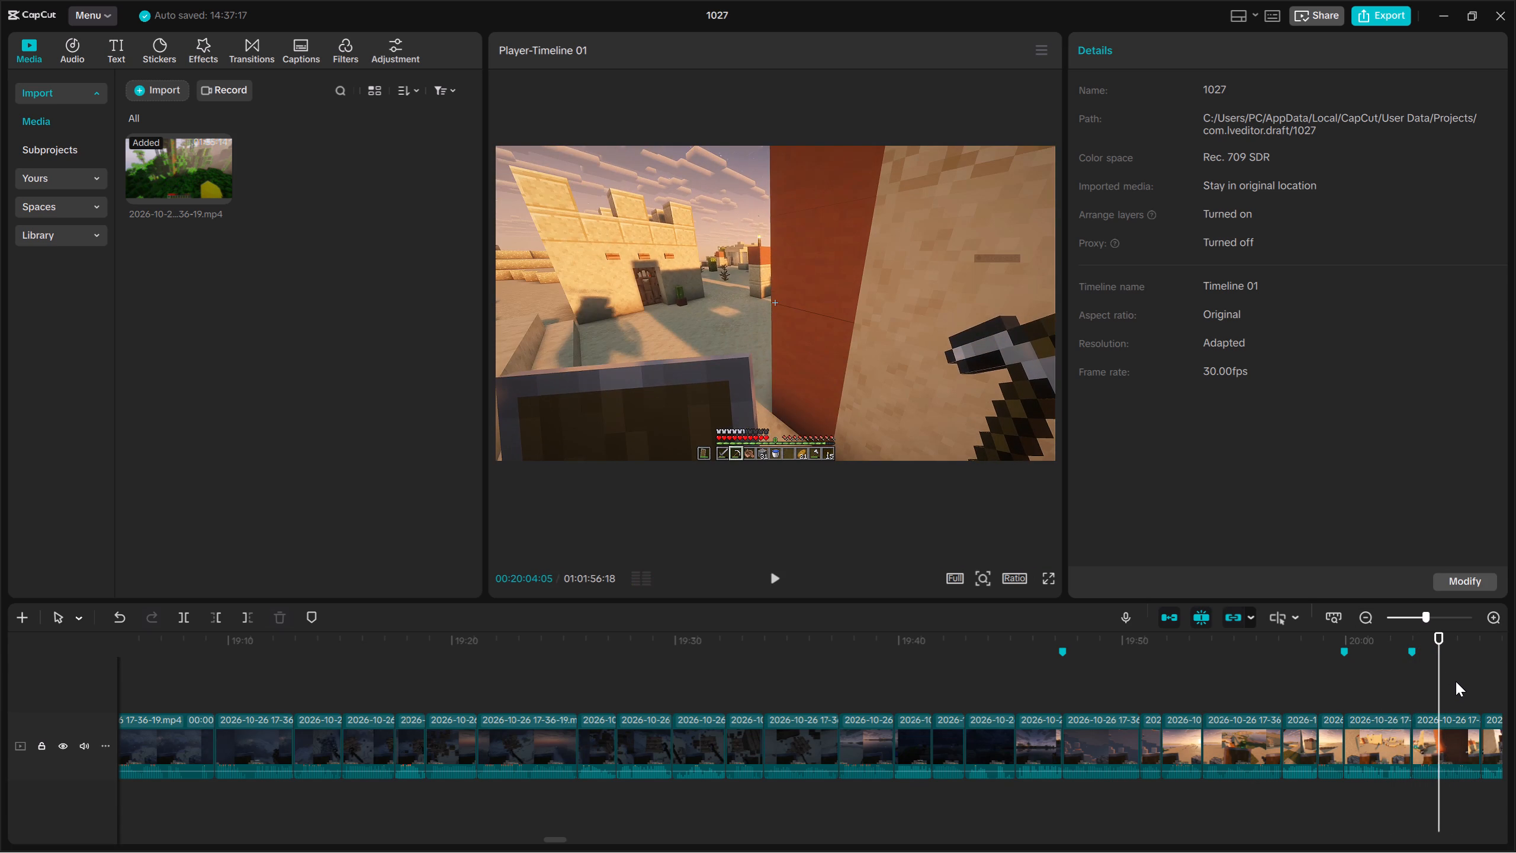
{"action": "key", "text": "Up"}
{"action": "key", "text": "space"}
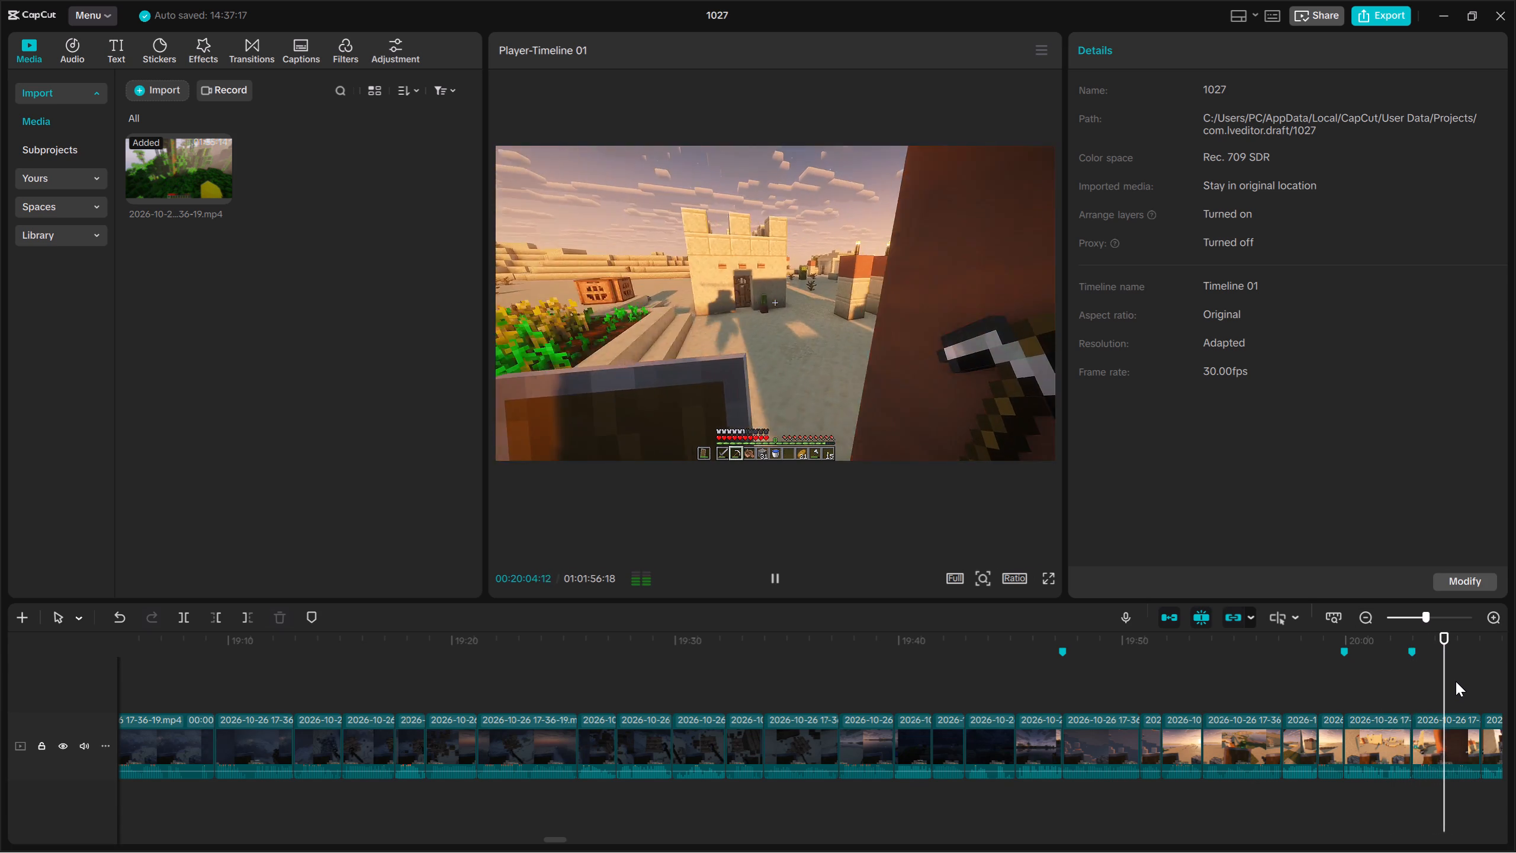
{"action": "left_click", "coordinate": [1458, 731]}
{"action": "key", "text": "space"}
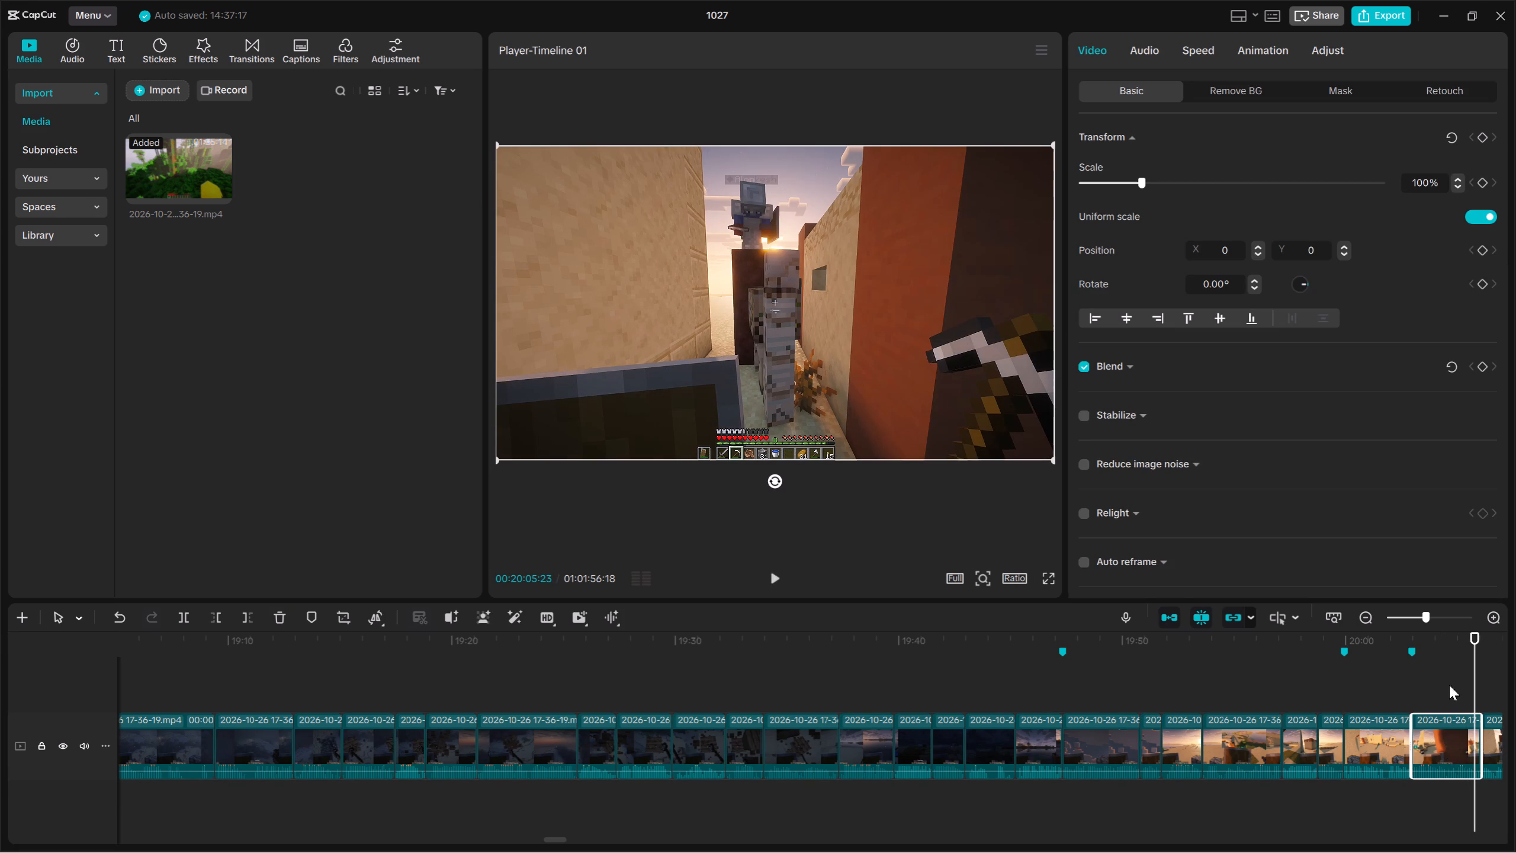
{"action": "key", "text": "space"}
{"action": "key", "text": "space"}
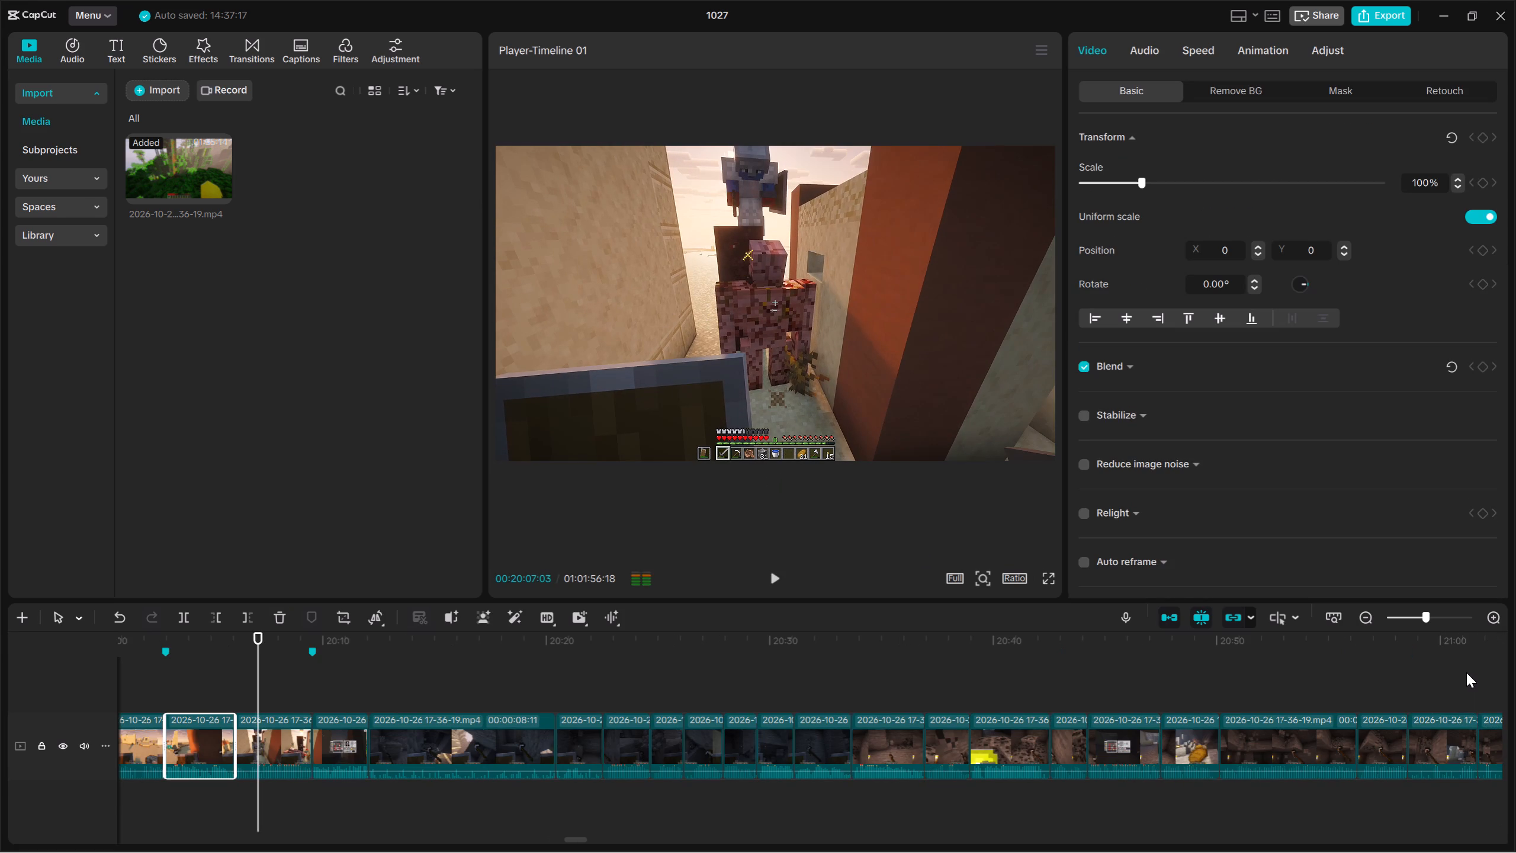
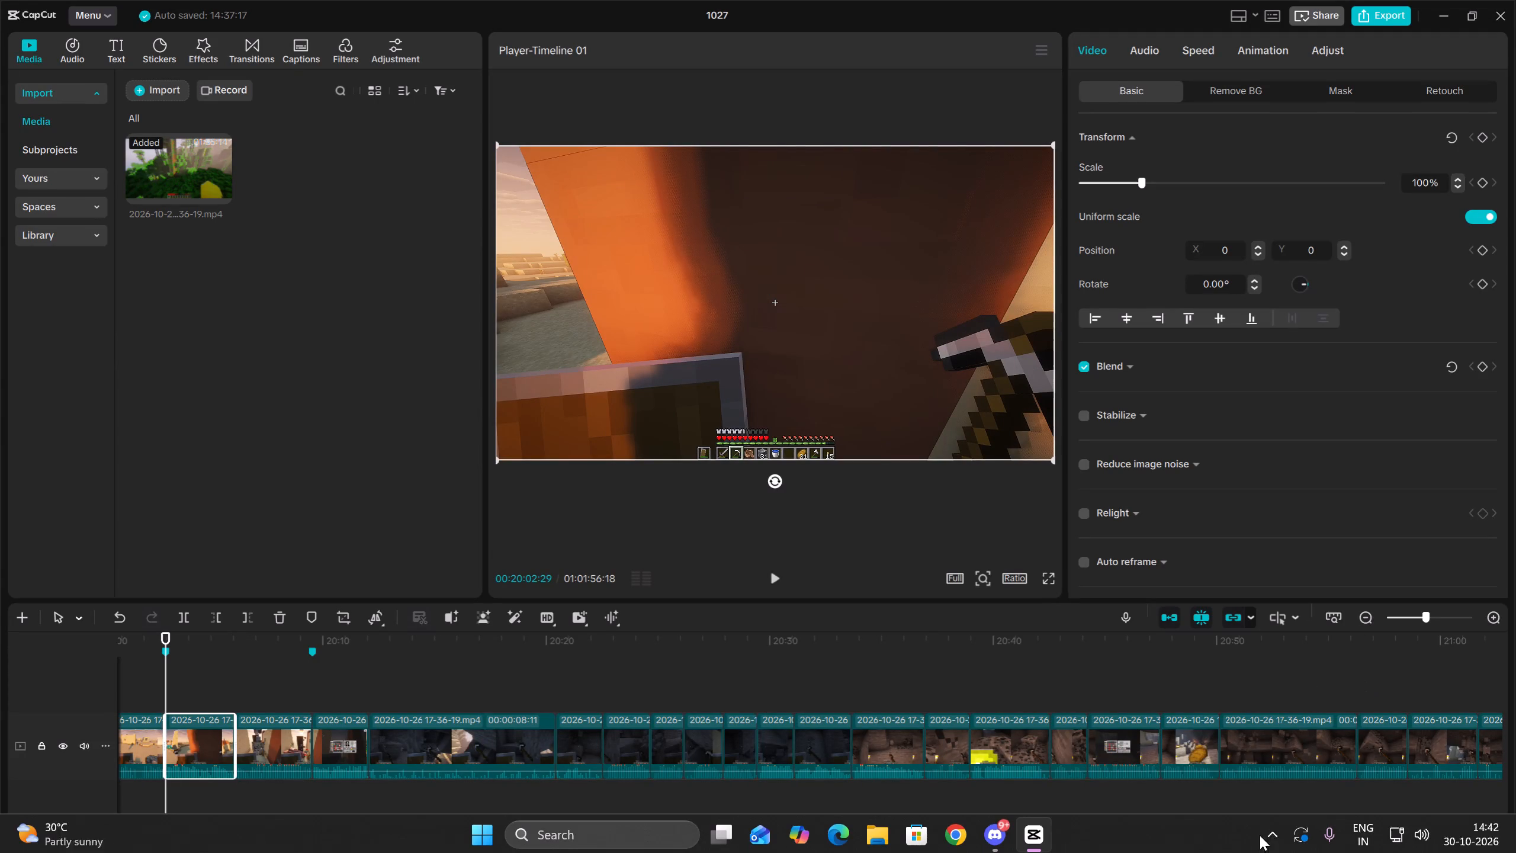
Survey the whole timeline from its start to its end, comparing the finely cut section with the remaining uncut recording.
{"action": "triple_click", "coordinate": [1362, 616]}
{"action": "left_click_drag", "start_coordinate": [508, 675], "coordinate": [329, 662]}
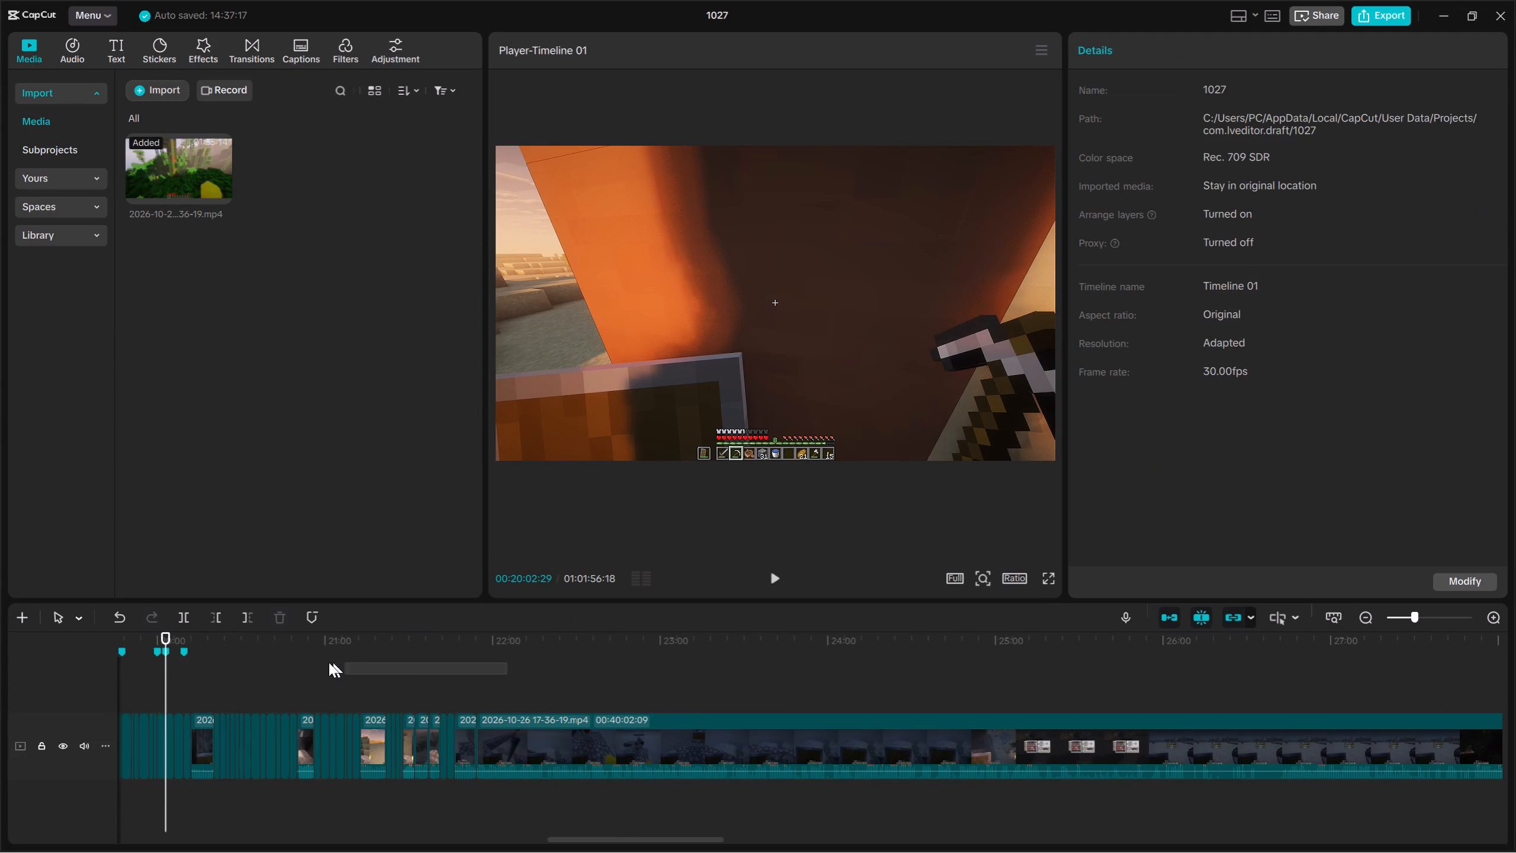
{"action": "left_click_drag", "start_coordinate": [329, 662], "coordinate": [0, 674]}
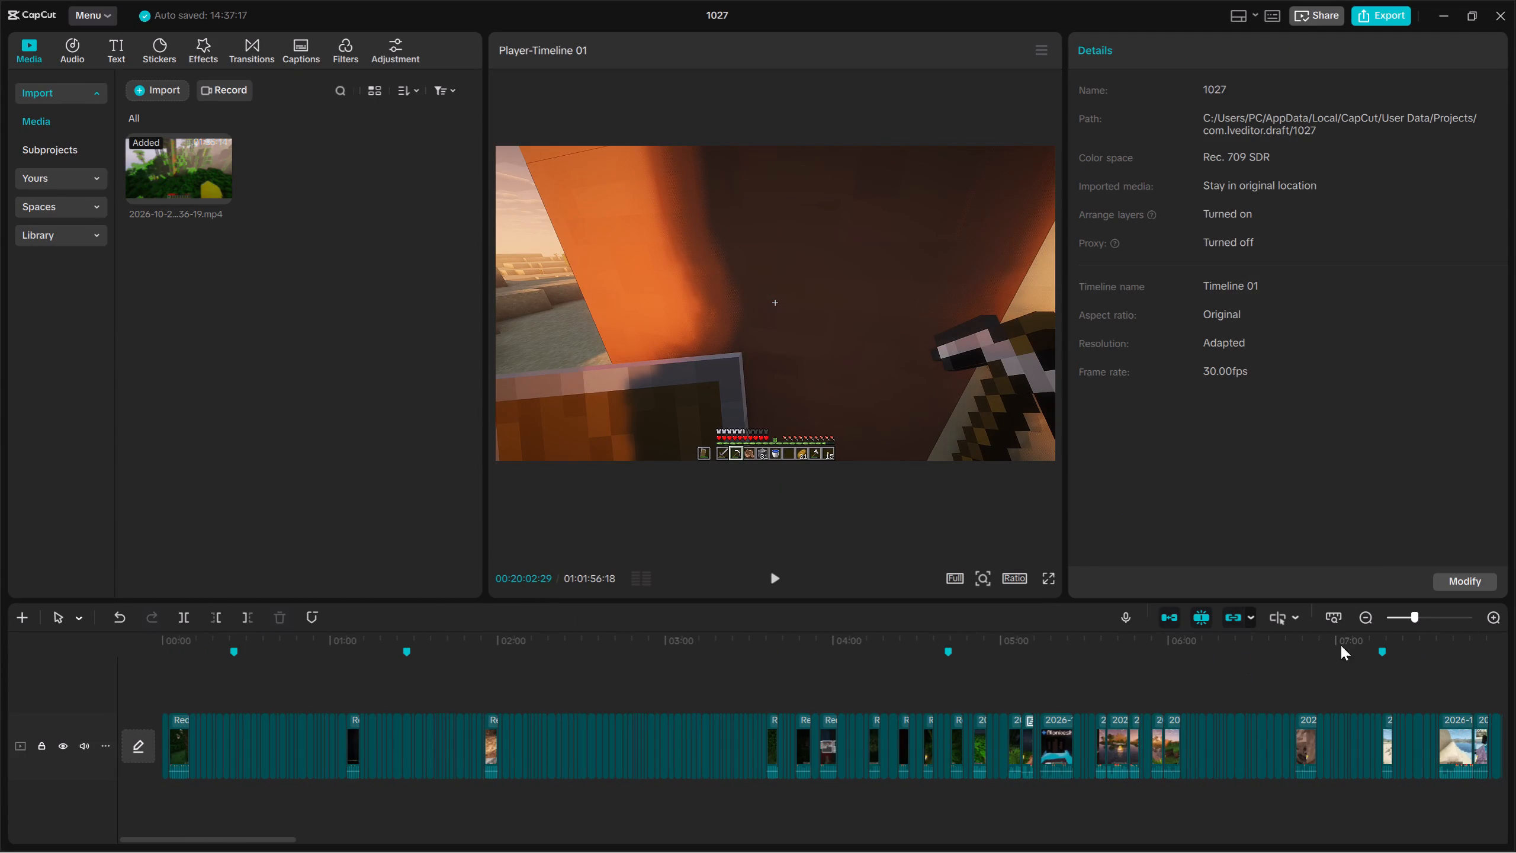
{"action": "triple_click", "coordinate": [1370, 619]}
{"action": "left_click", "coordinate": [1370, 619]}
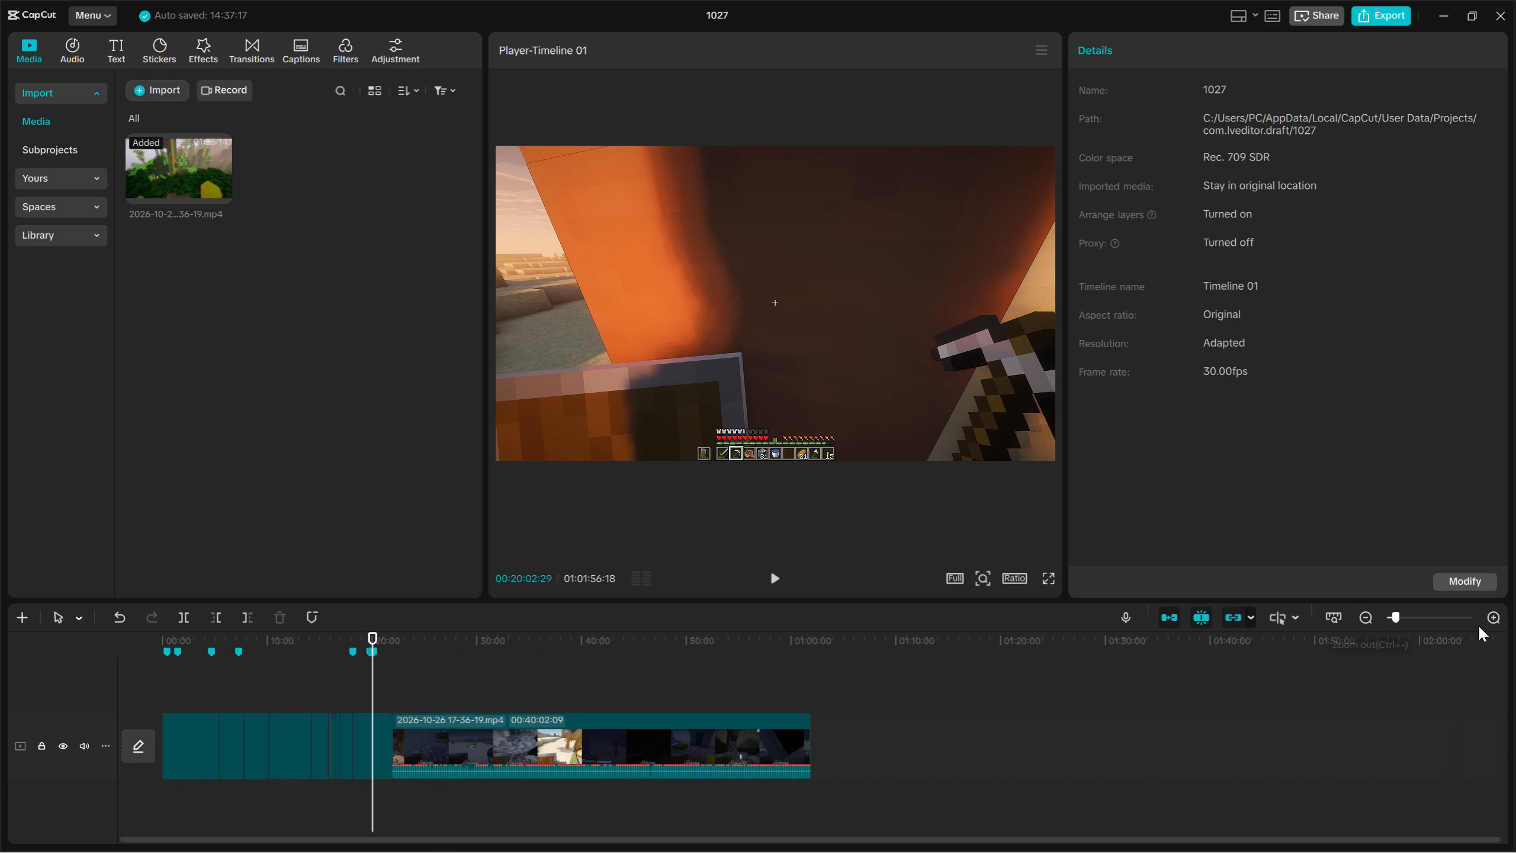
{"action": "triple_click", "coordinate": [1493, 617]}
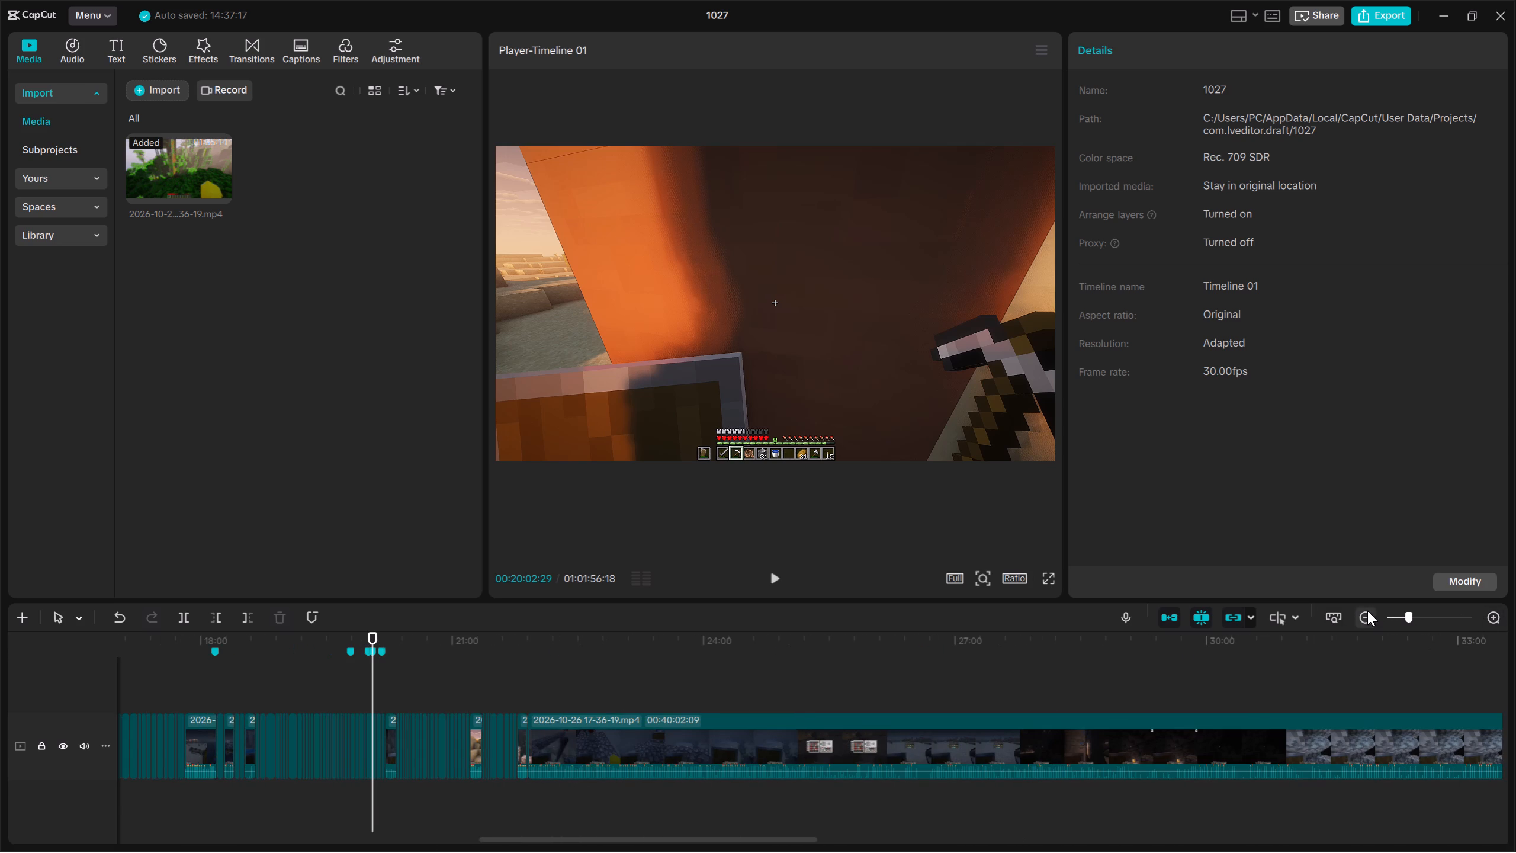
{"action": "double_click", "coordinate": [1367, 611]}
{"action": "left_click_drag", "start_coordinate": [1284, 755], "coordinate": [827, 759]}
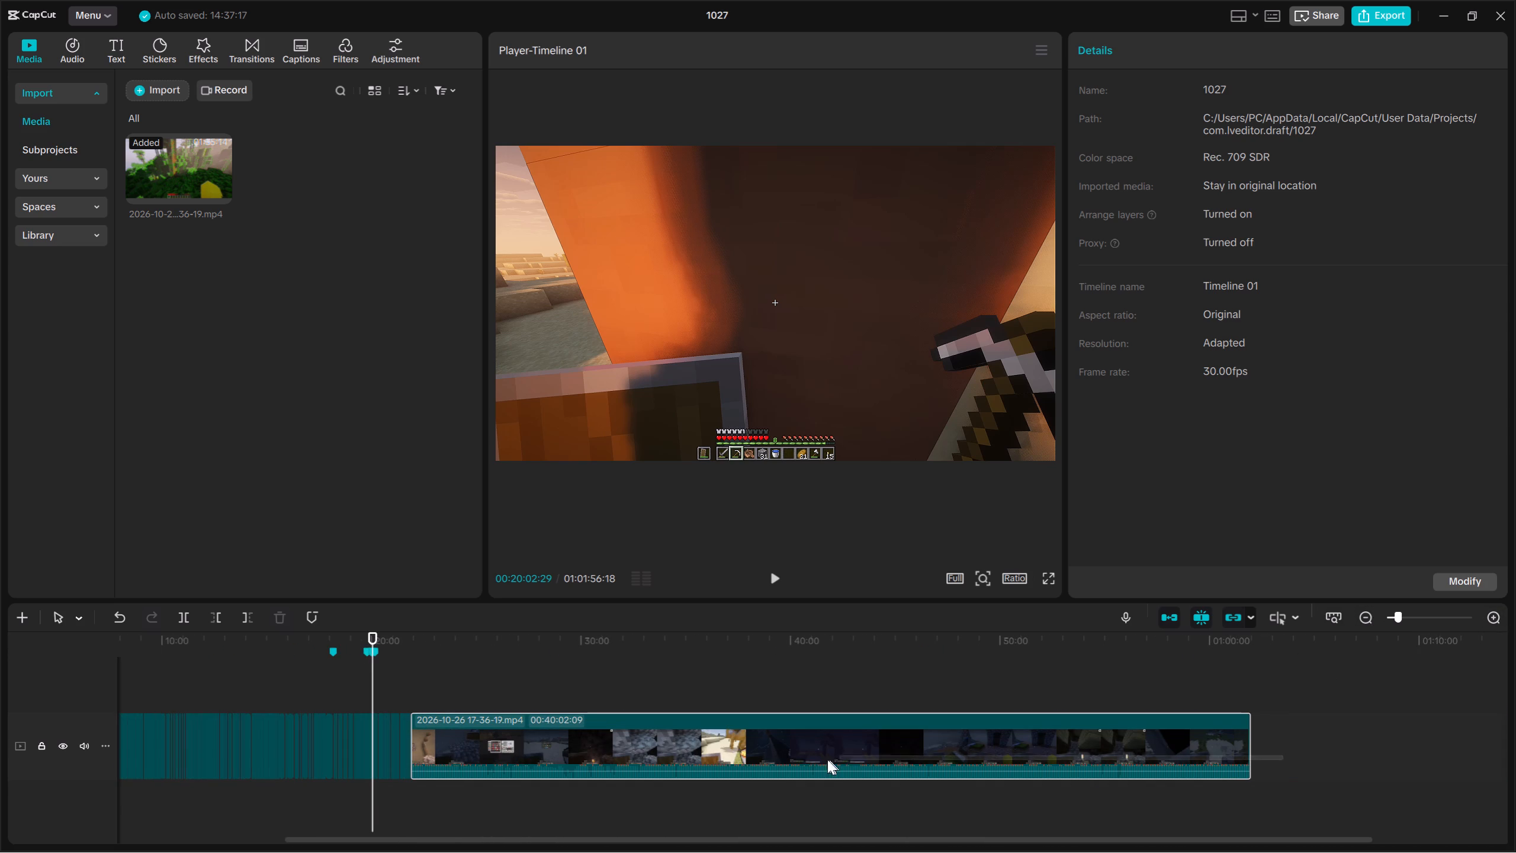
{"action": "left_click_drag", "start_coordinate": [827, 759], "coordinate": [0, 743]}
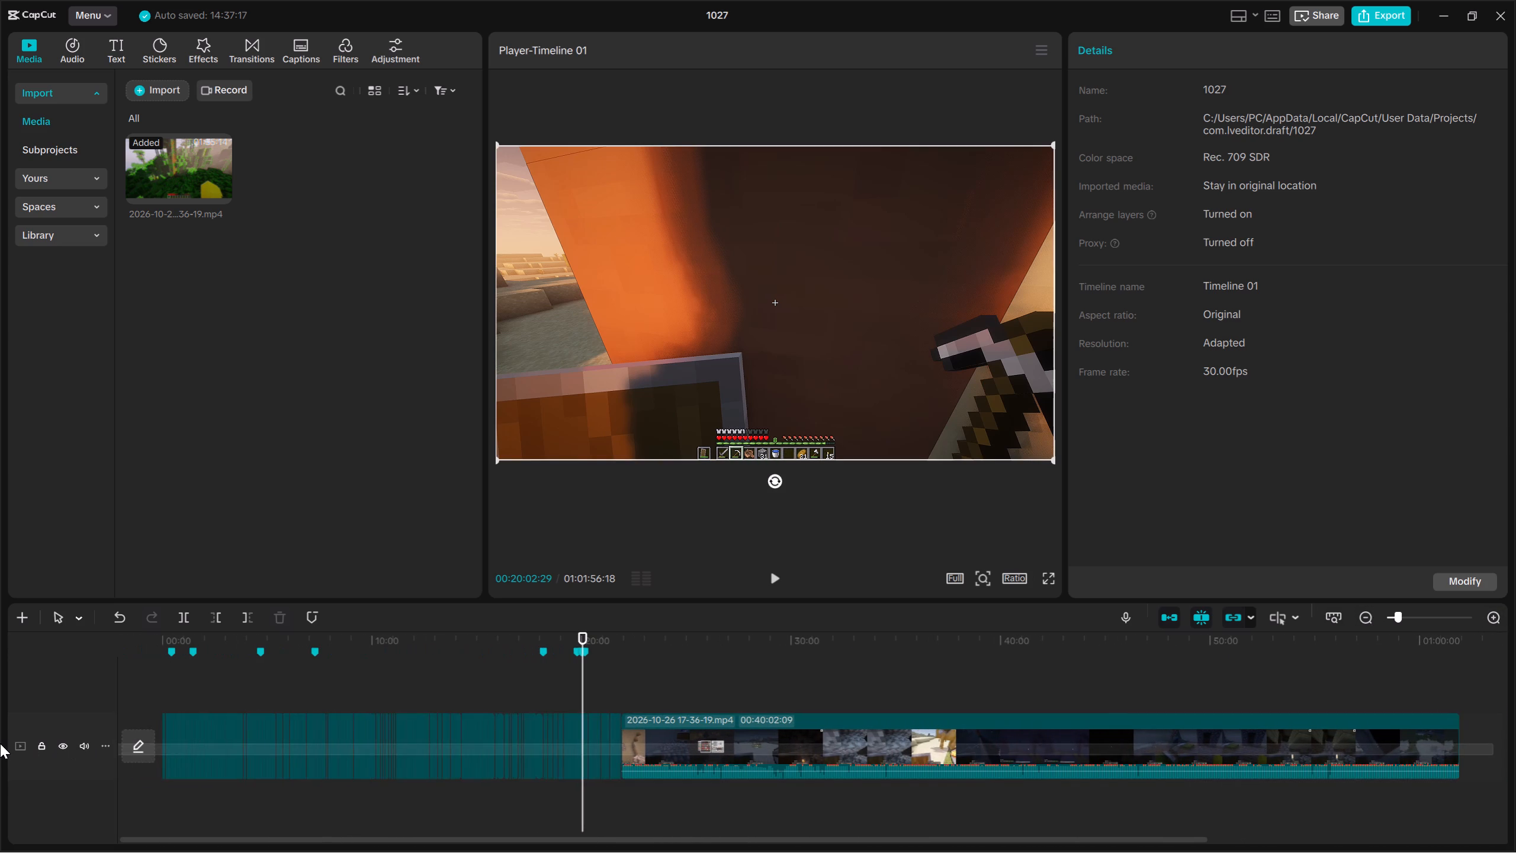
{"action": "left_click_drag", "start_coordinate": [0, 743], "coordinate": [741, 832]}
{"action": "left_click", "coordinate": [640, 817]}
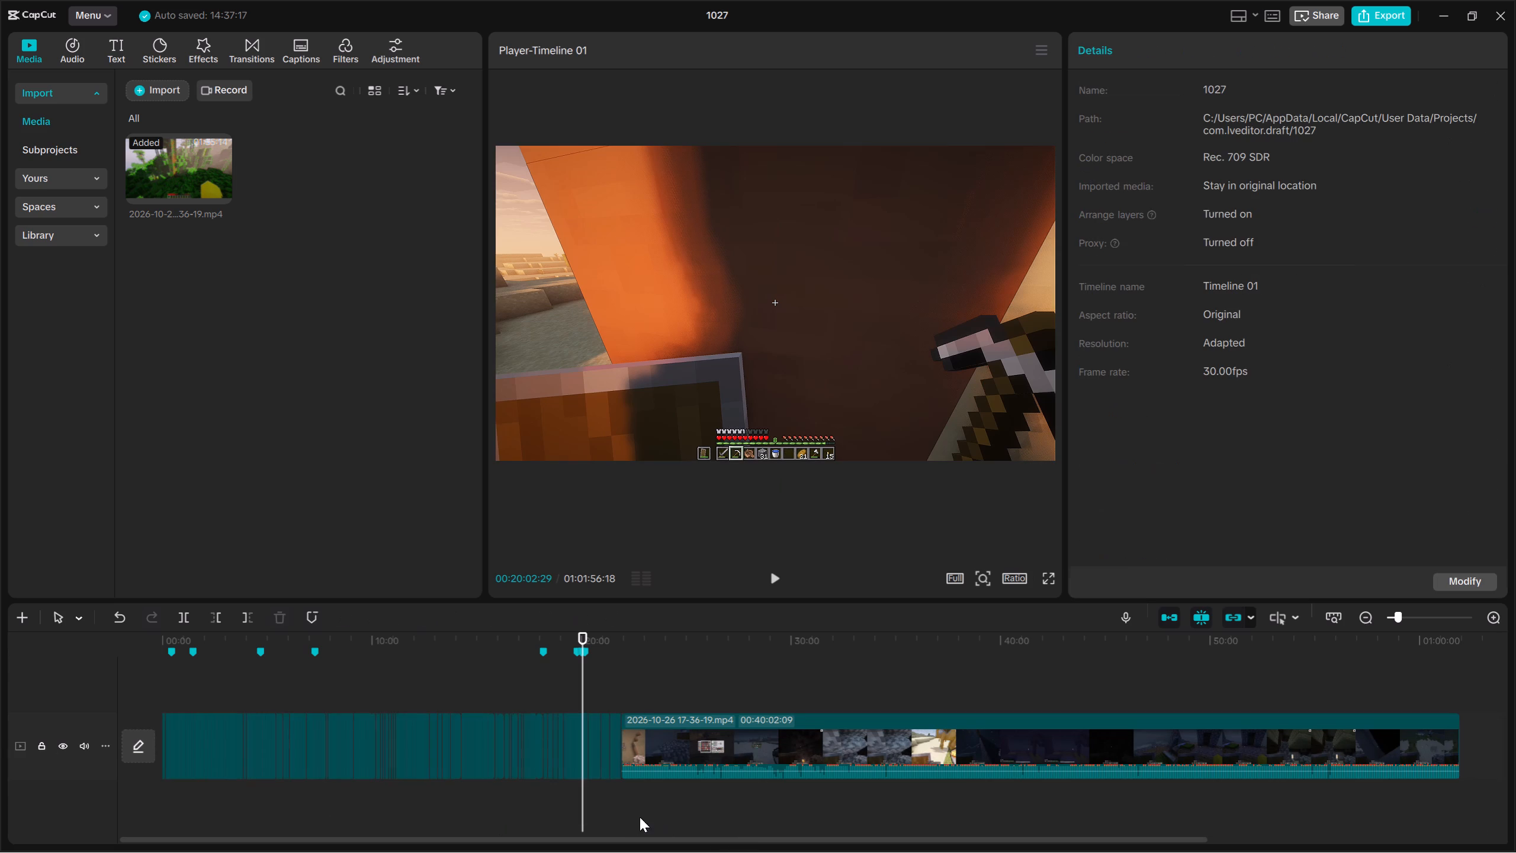
Move the playhead to about 00:21:54:09, where the long uncut clip begins after the already cut section.
{"action": "left_click_drag", "start_coordinate": [639, 817], "coordinate": [358, 798]}
{"action": "left_click", "coordinate": [1487, 615]}
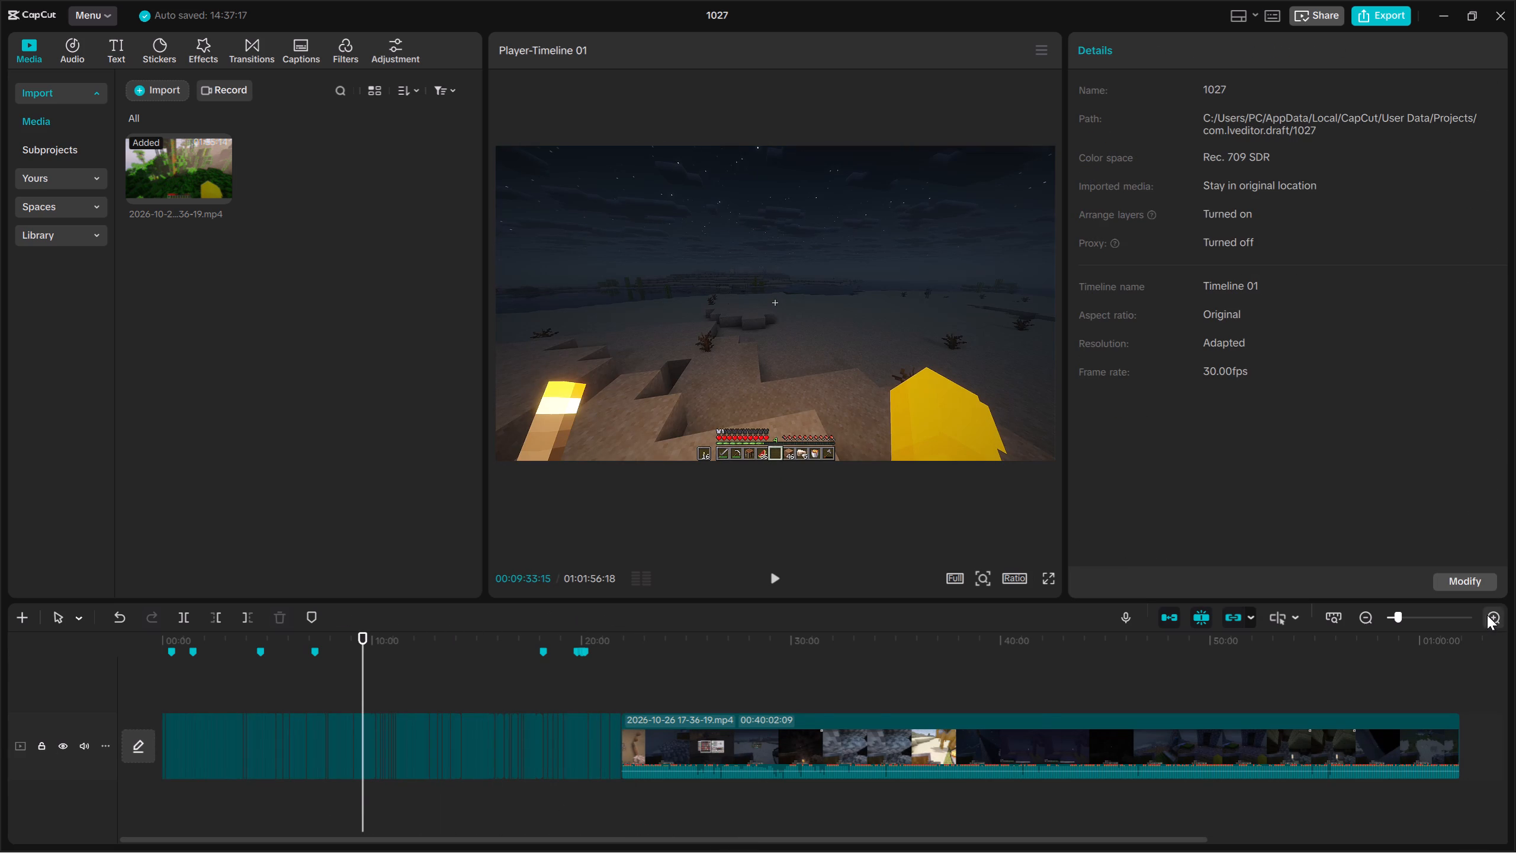
{"action": "left_click", "coordinate": [840, 671]}
{"action": "left_click_drag", "start_coordinate": [839, 671], "coordinate": [881, 666]}
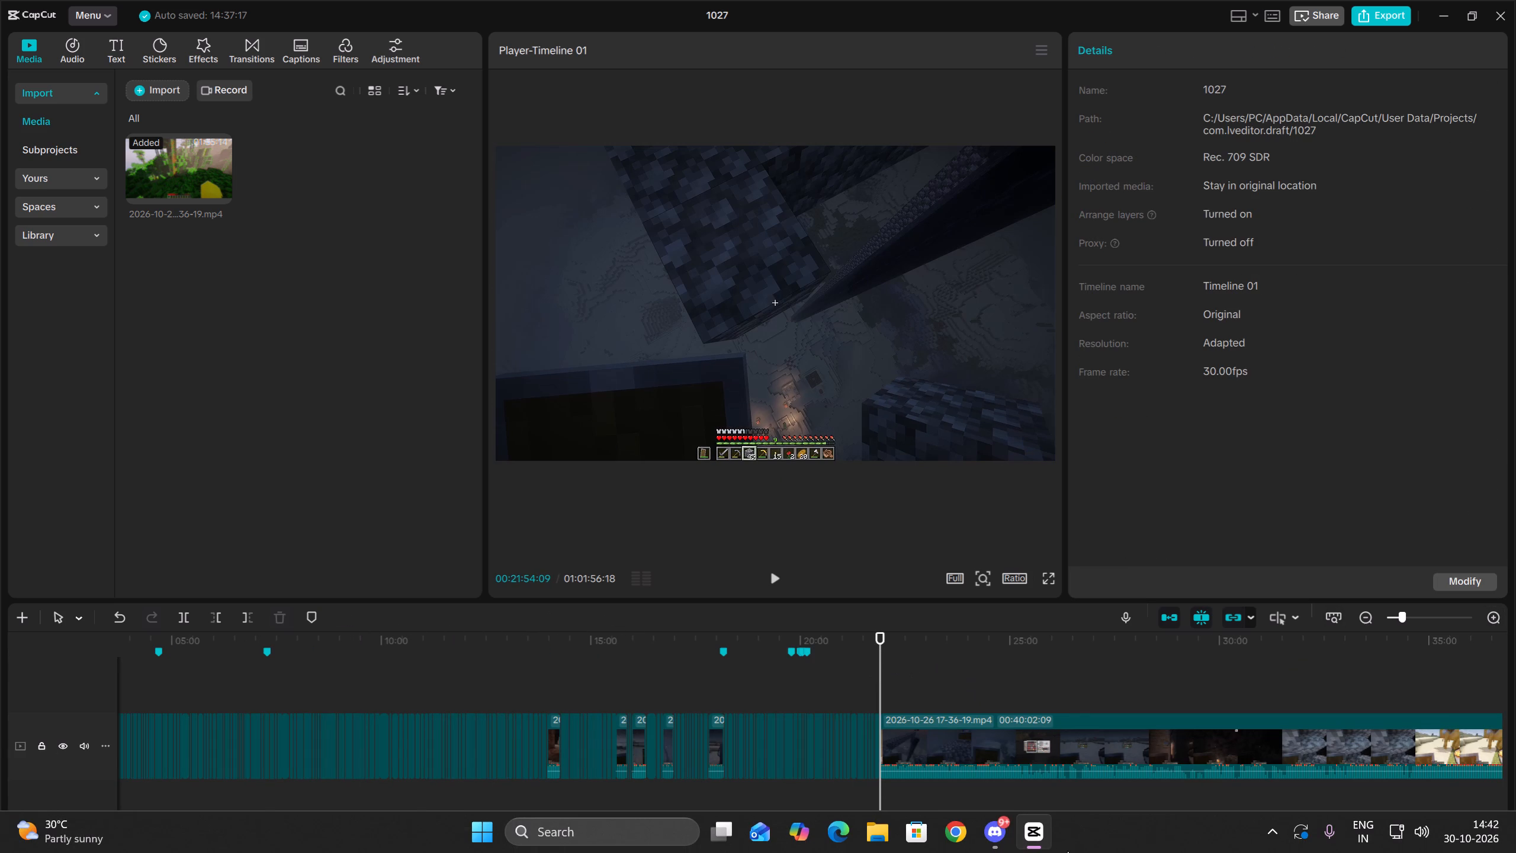